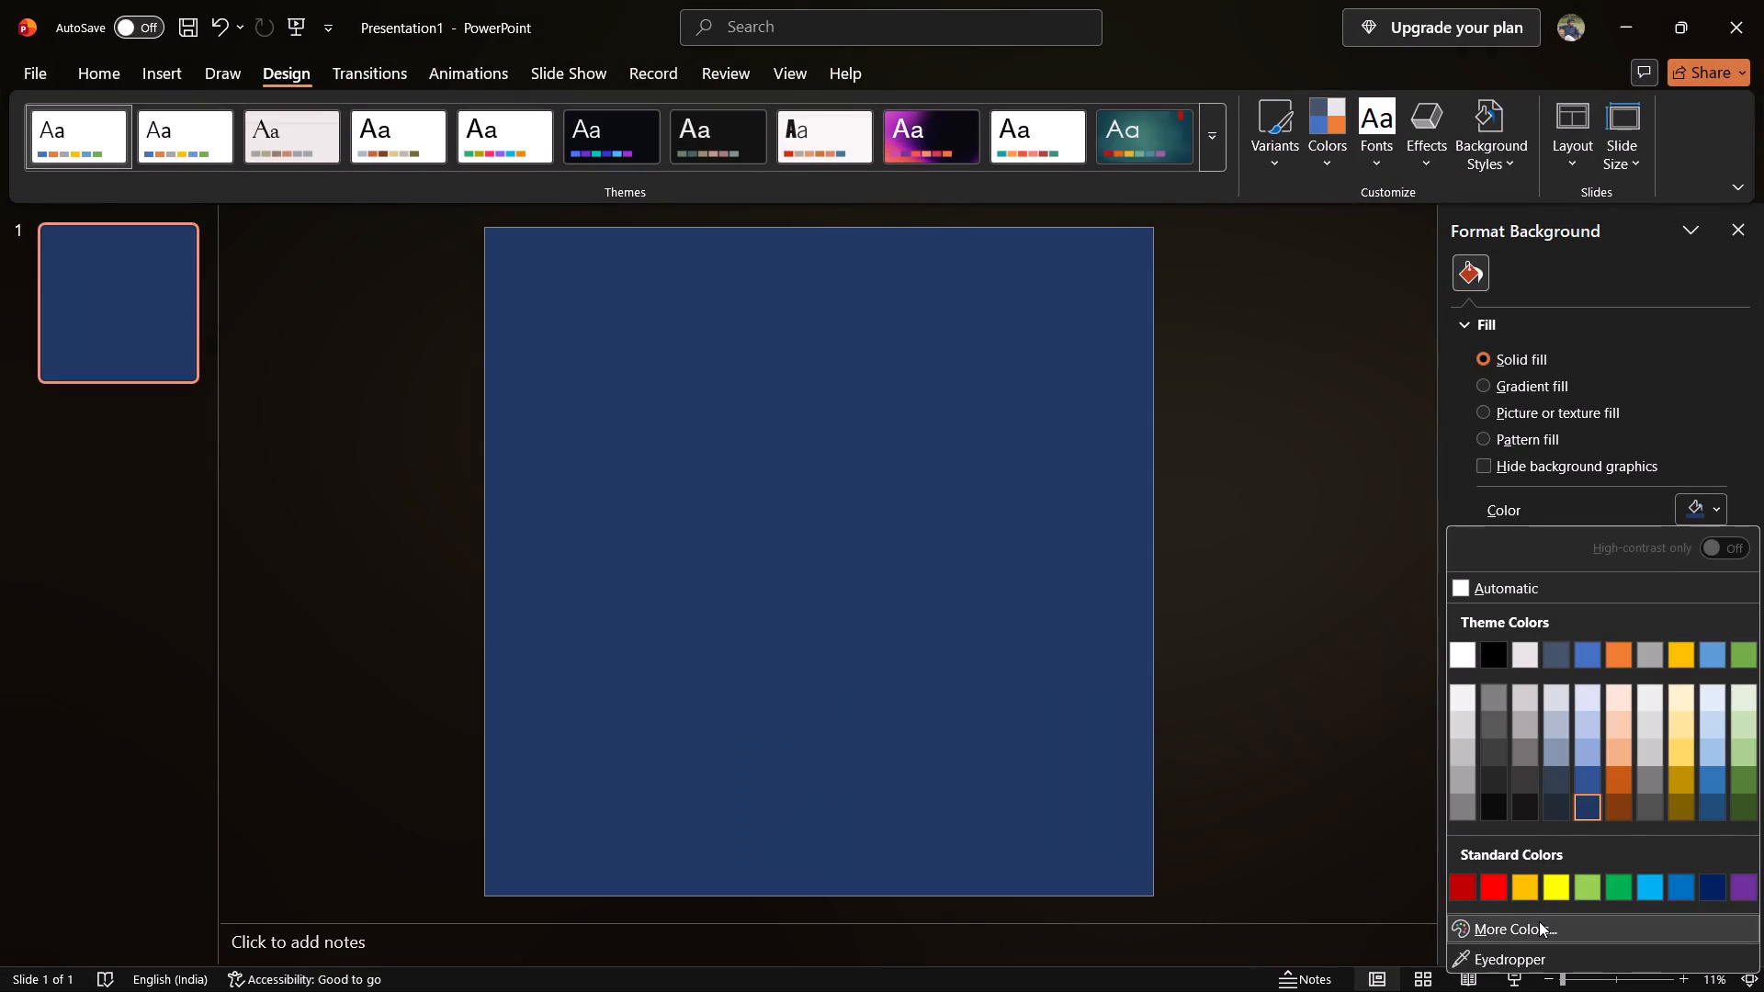
# Open the custom color settings for the slide background's solid fill.
pyautogui.click(1539, 921)
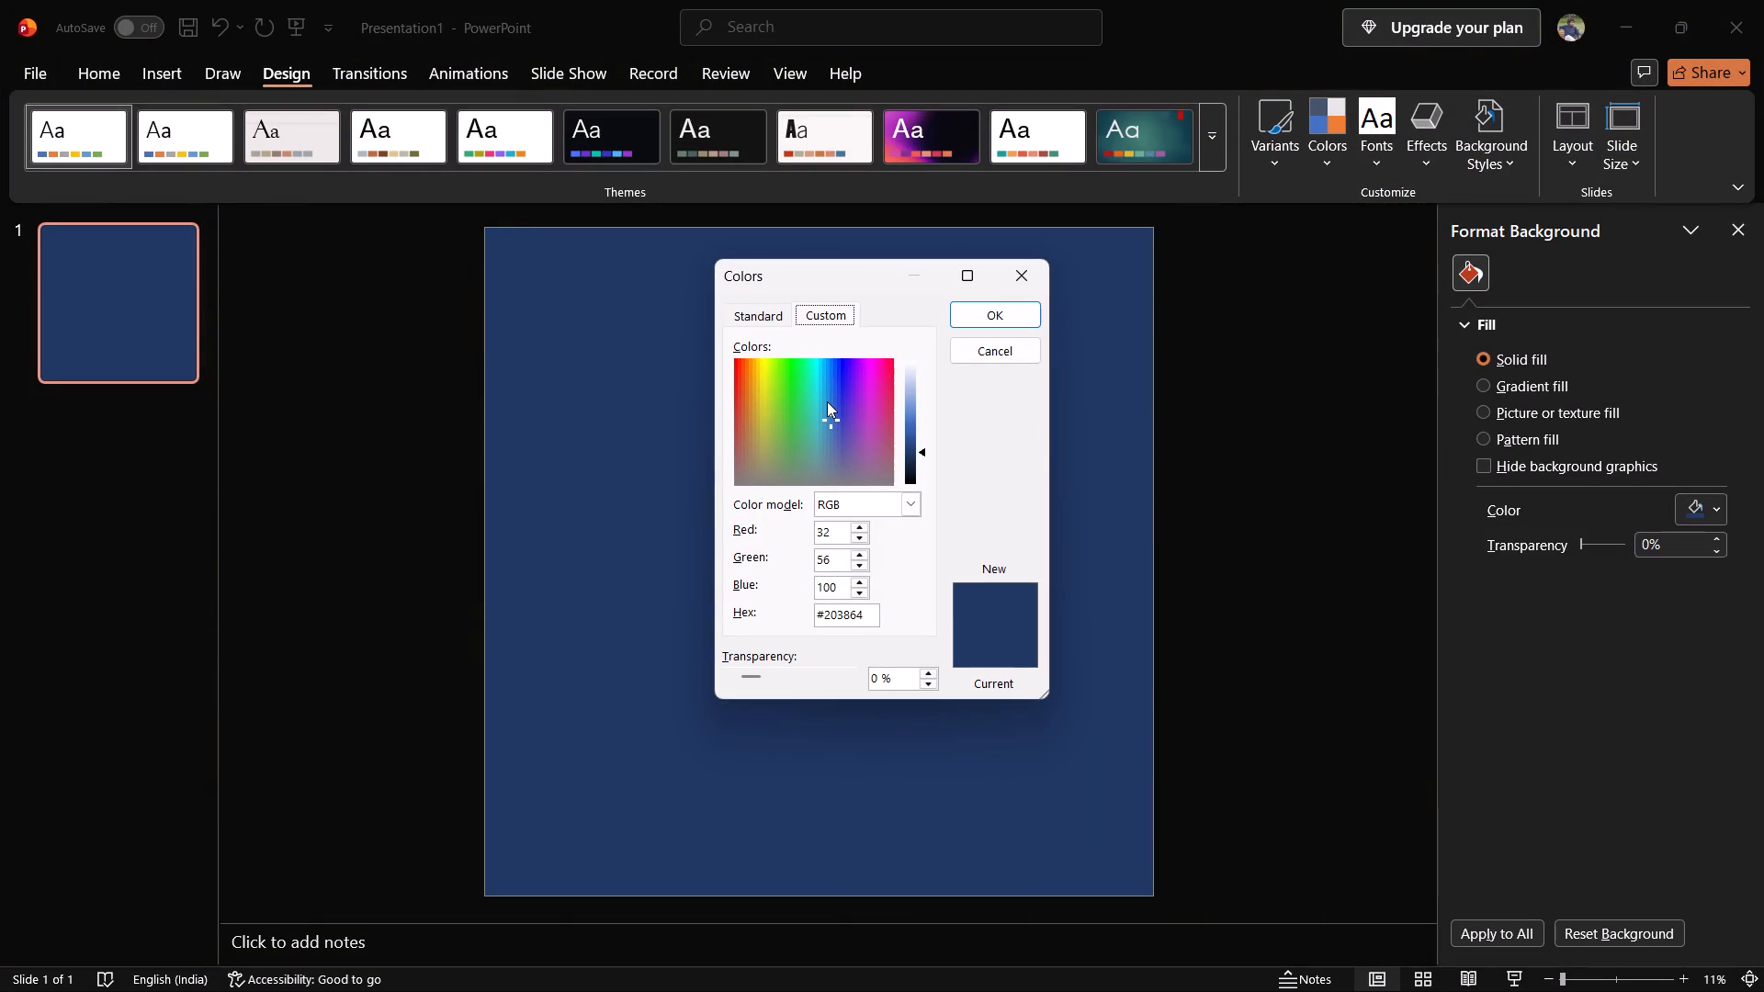
# Set the slide background to a custom dark navy solid fill, hex #03002A.
pyautogui.moveTo(829, 422); pyautogui.dragTo(845, 420)
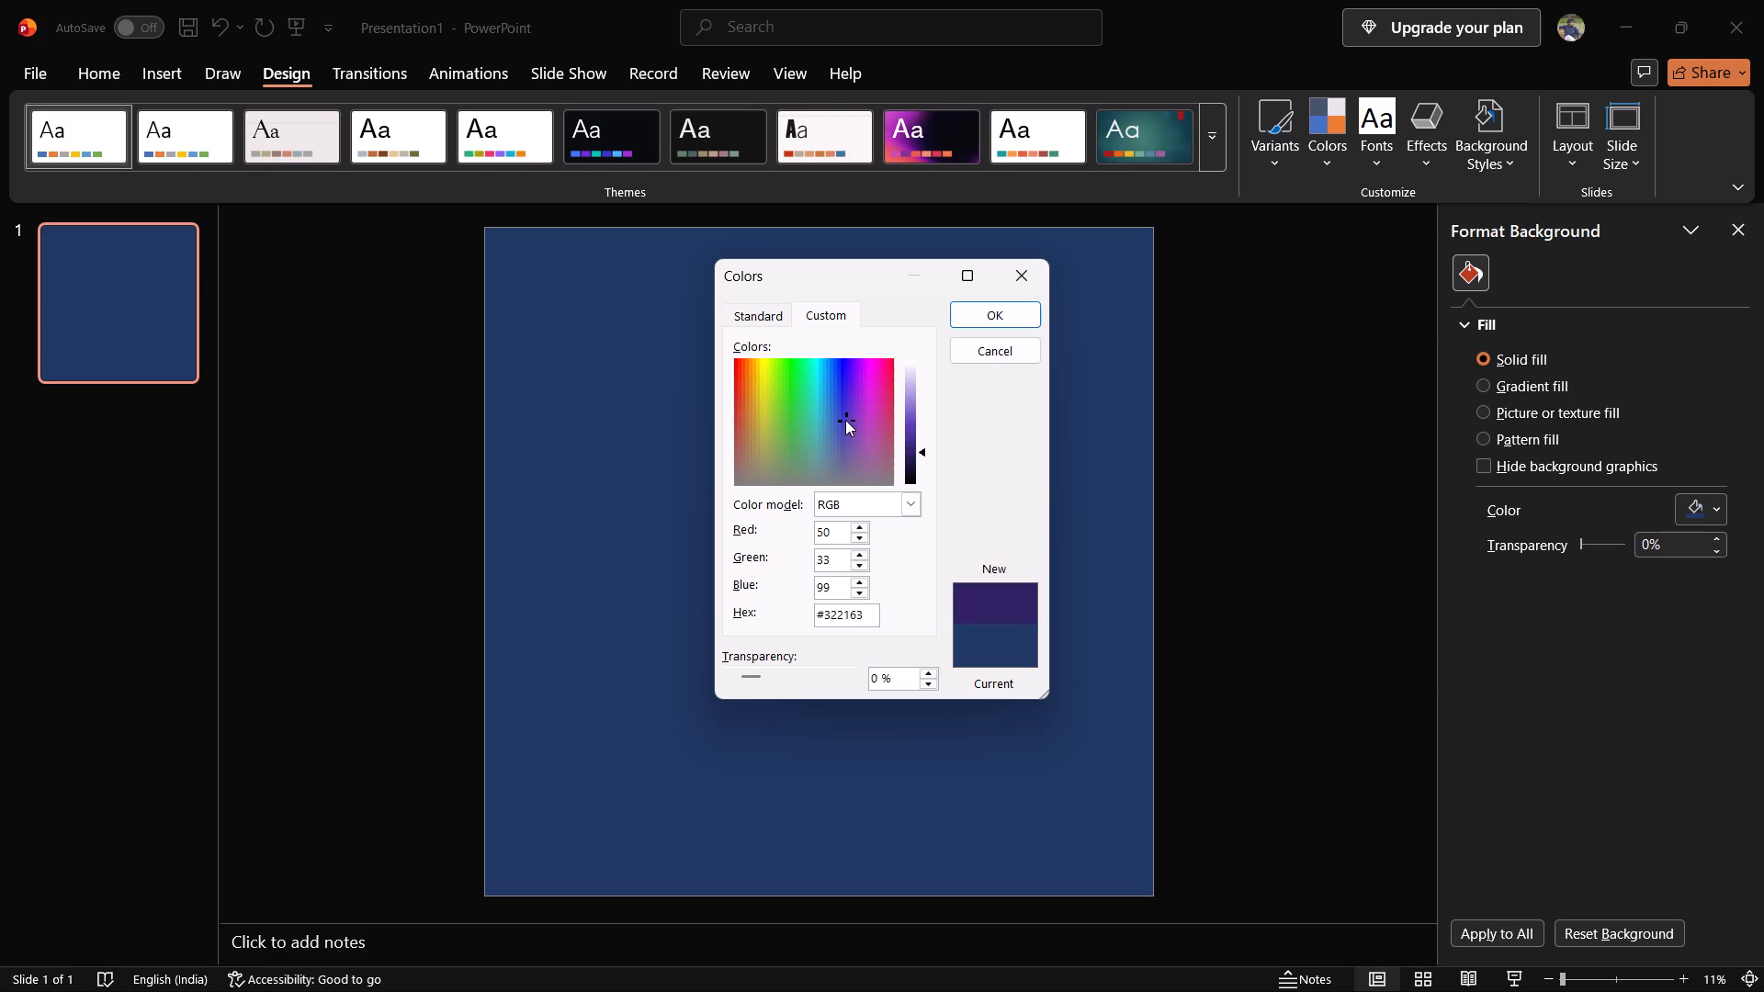
pyautogui.moveTo(845, 420); pyautogui.dragTo(842, 359)
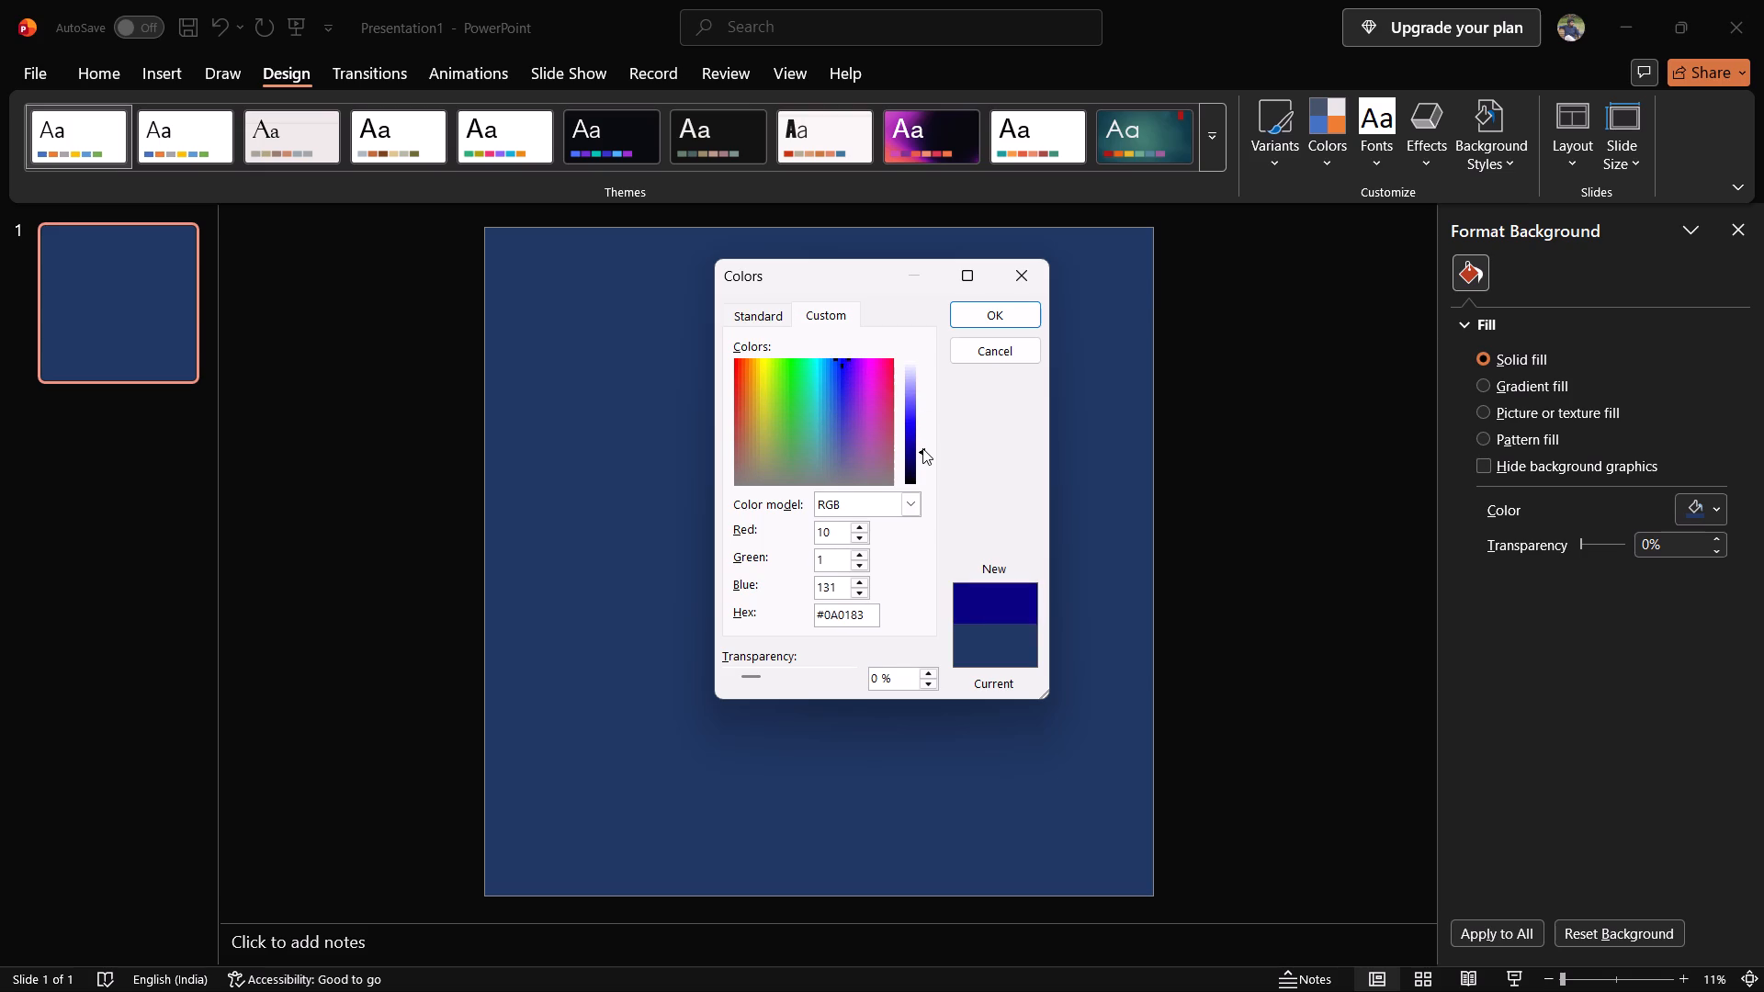
pyautogui.moveTo(922, 448); pyautogui.dragTo(924, 469)
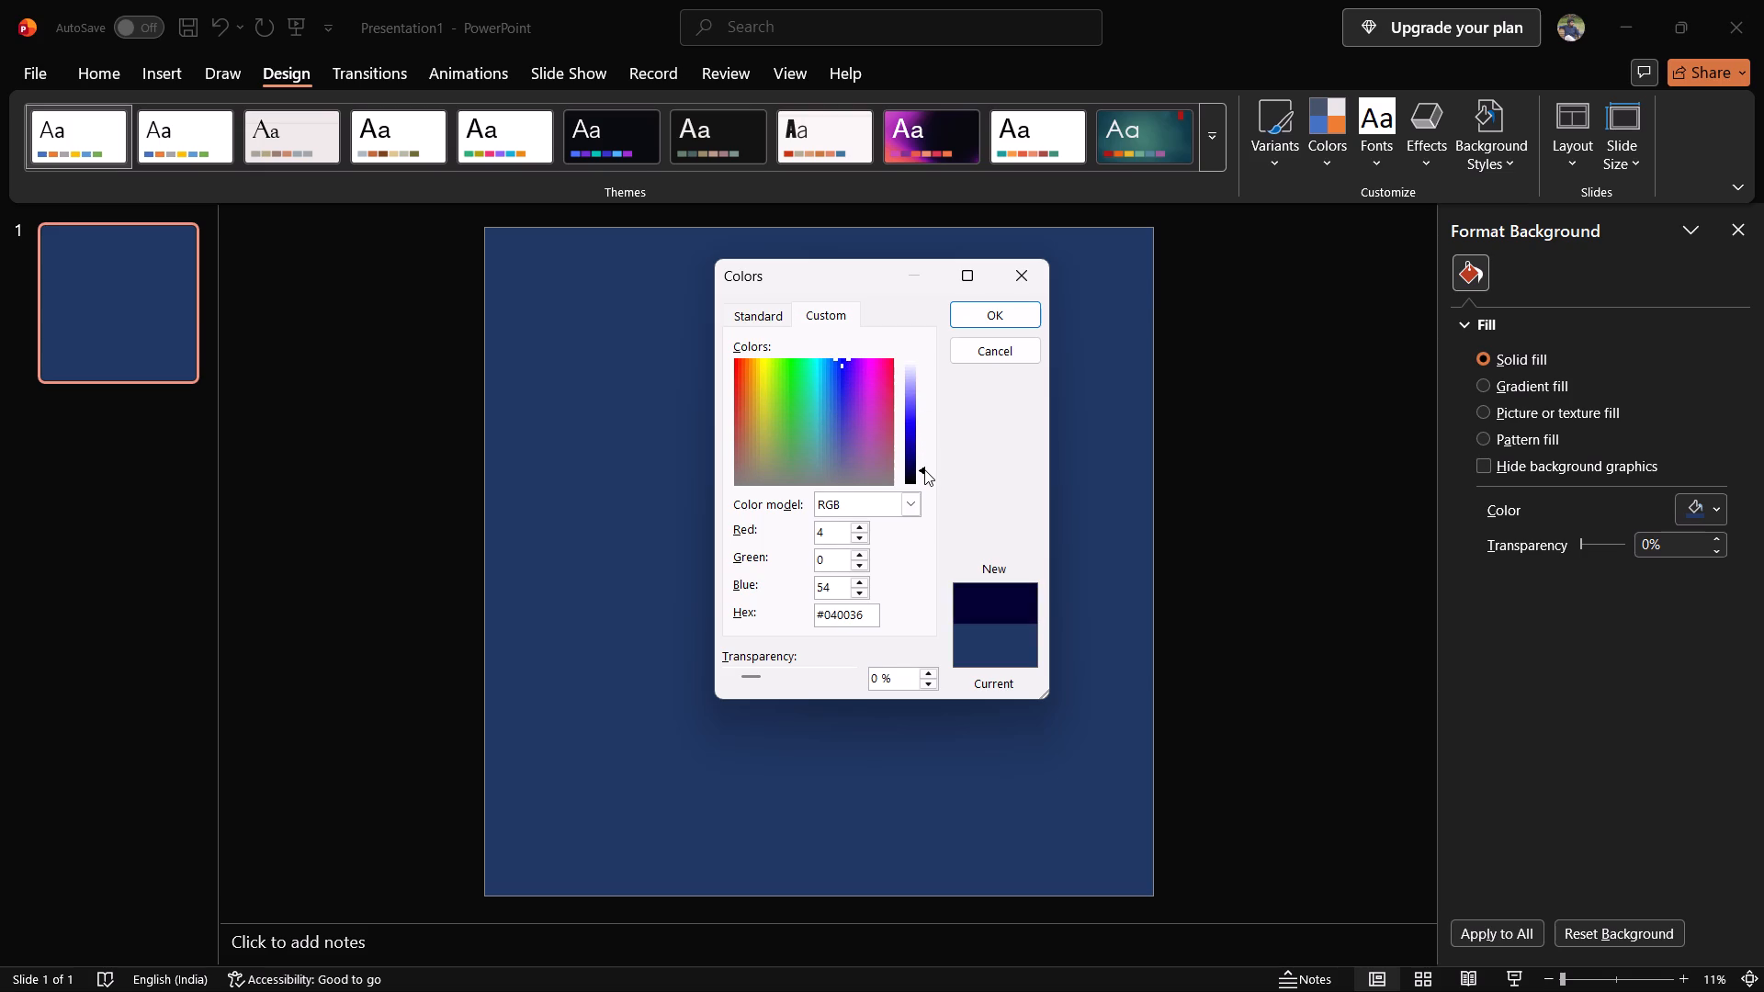
pyautogui.moveTo(924, 469); pyautogui.dragTo(926, 473)
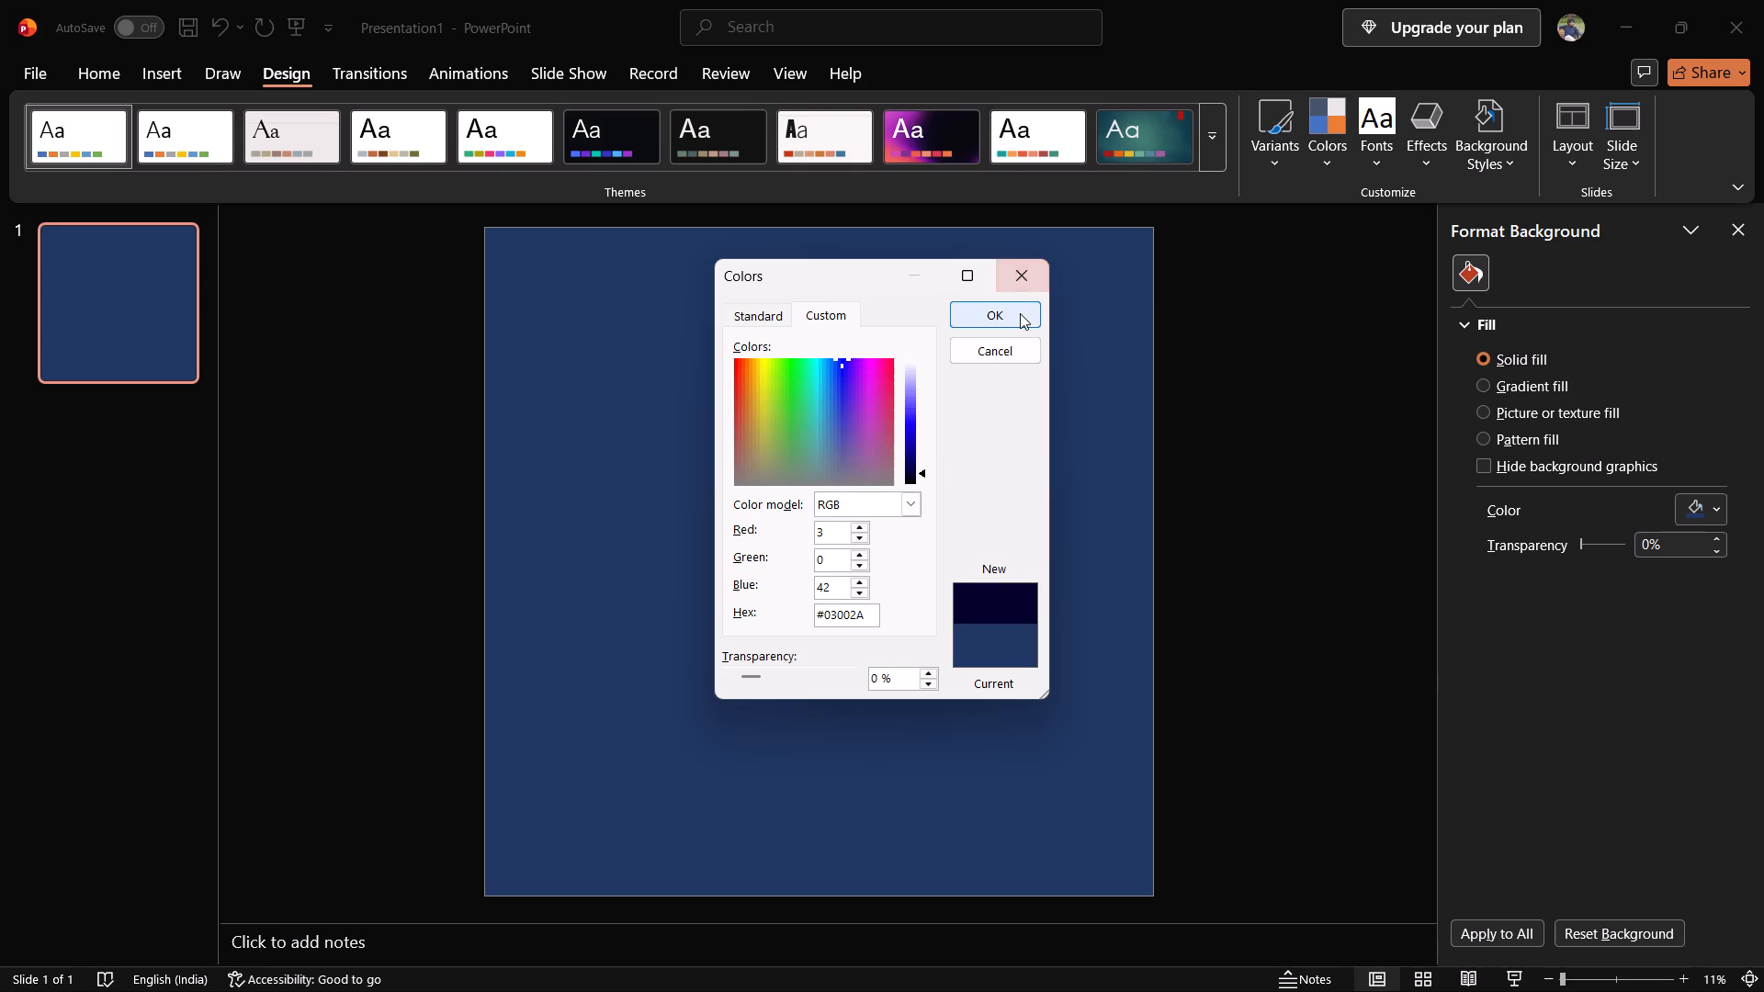
pyautogui.click(1019, 313)
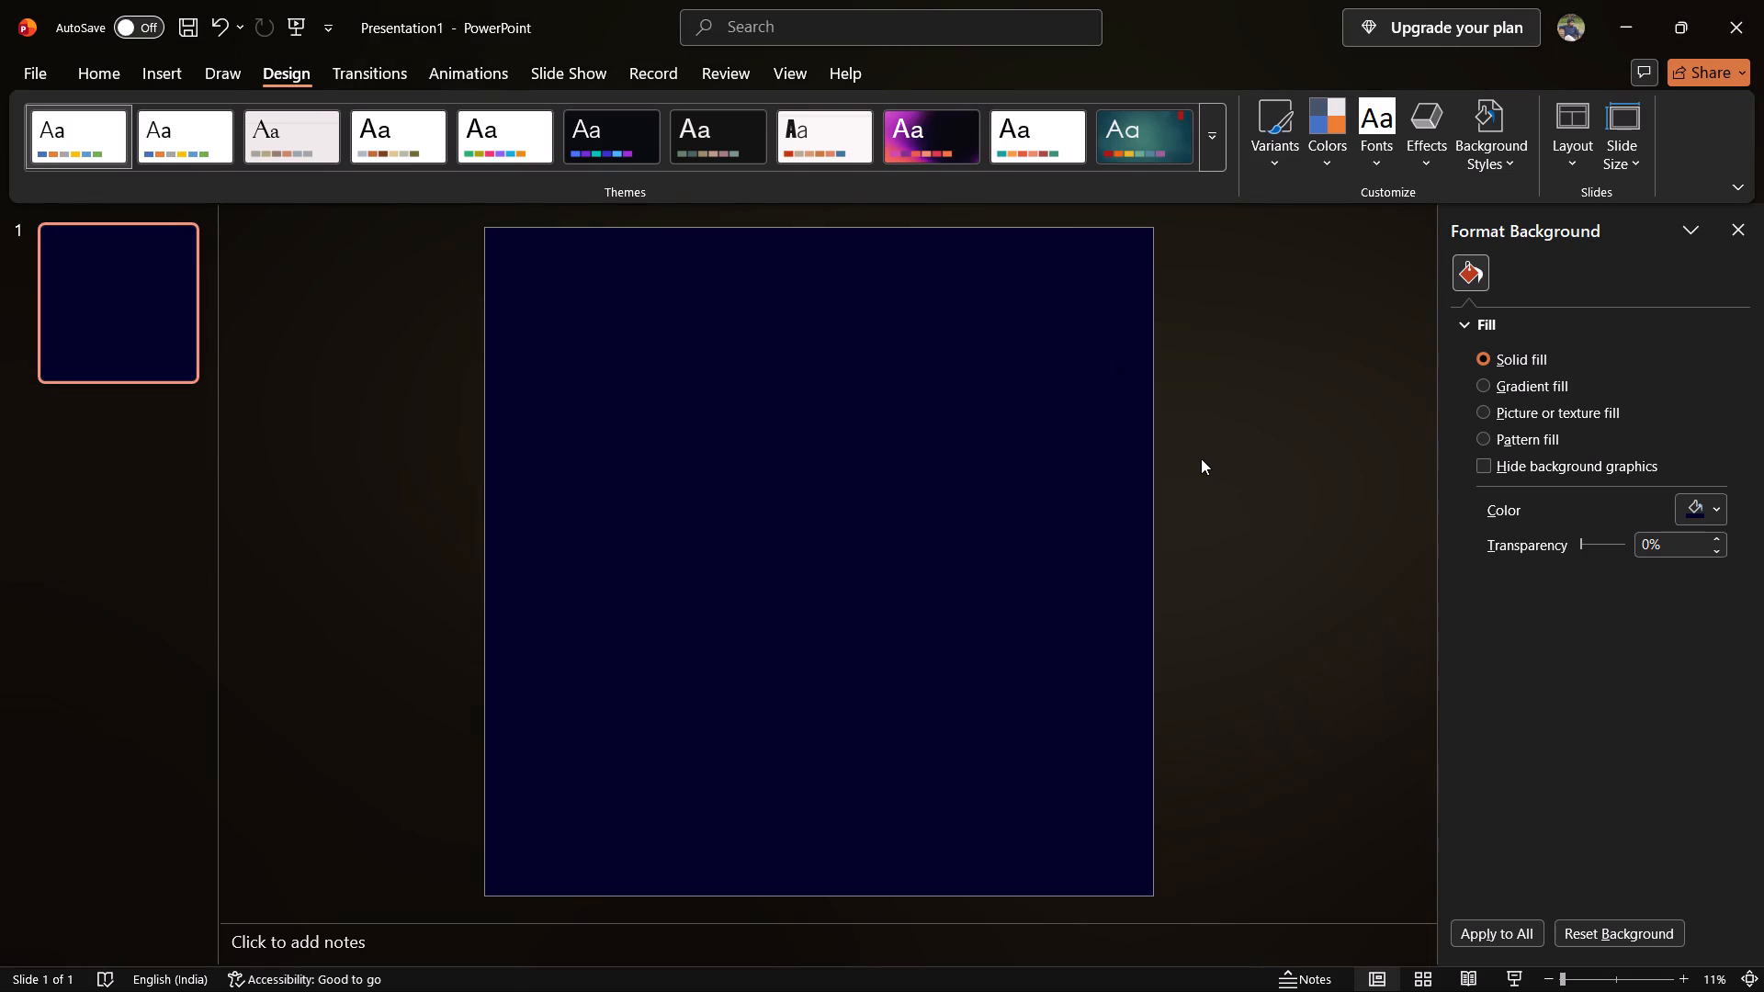
pyautogui.click(1201, 458)
# Darken the slide background's custom colour slightly to hex #030026.
pyautogui.click(1696, 516)
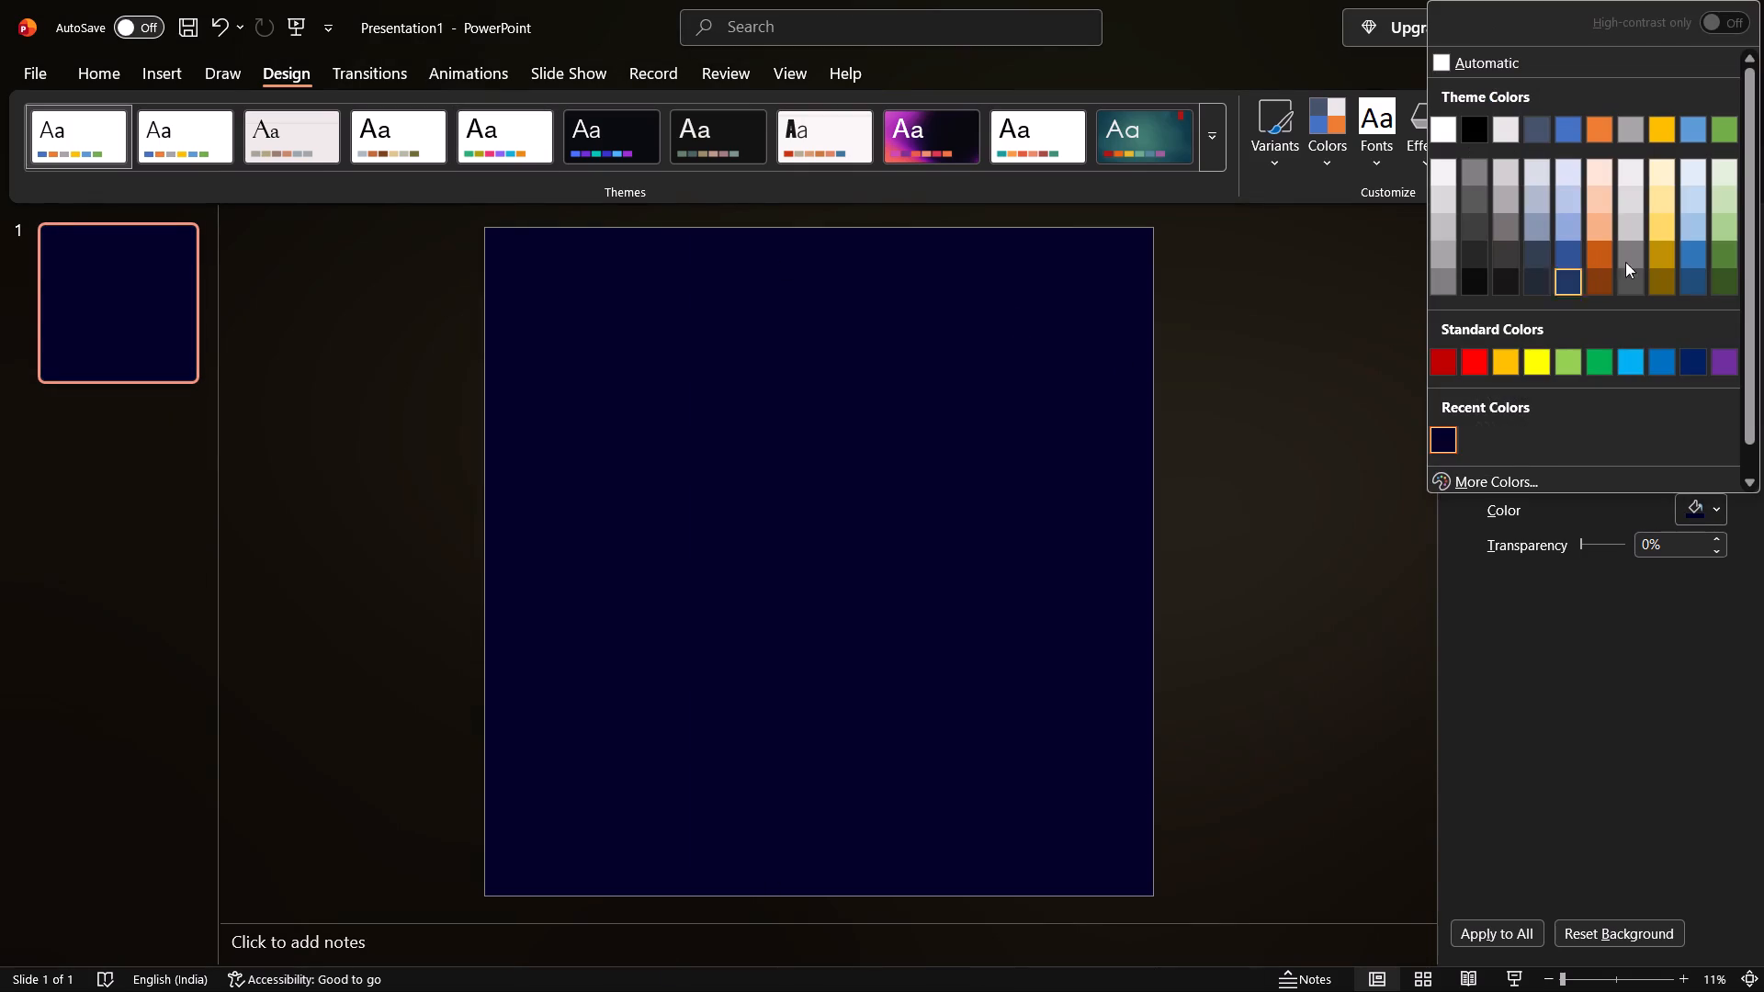
pyautogui.click(1497, 481)
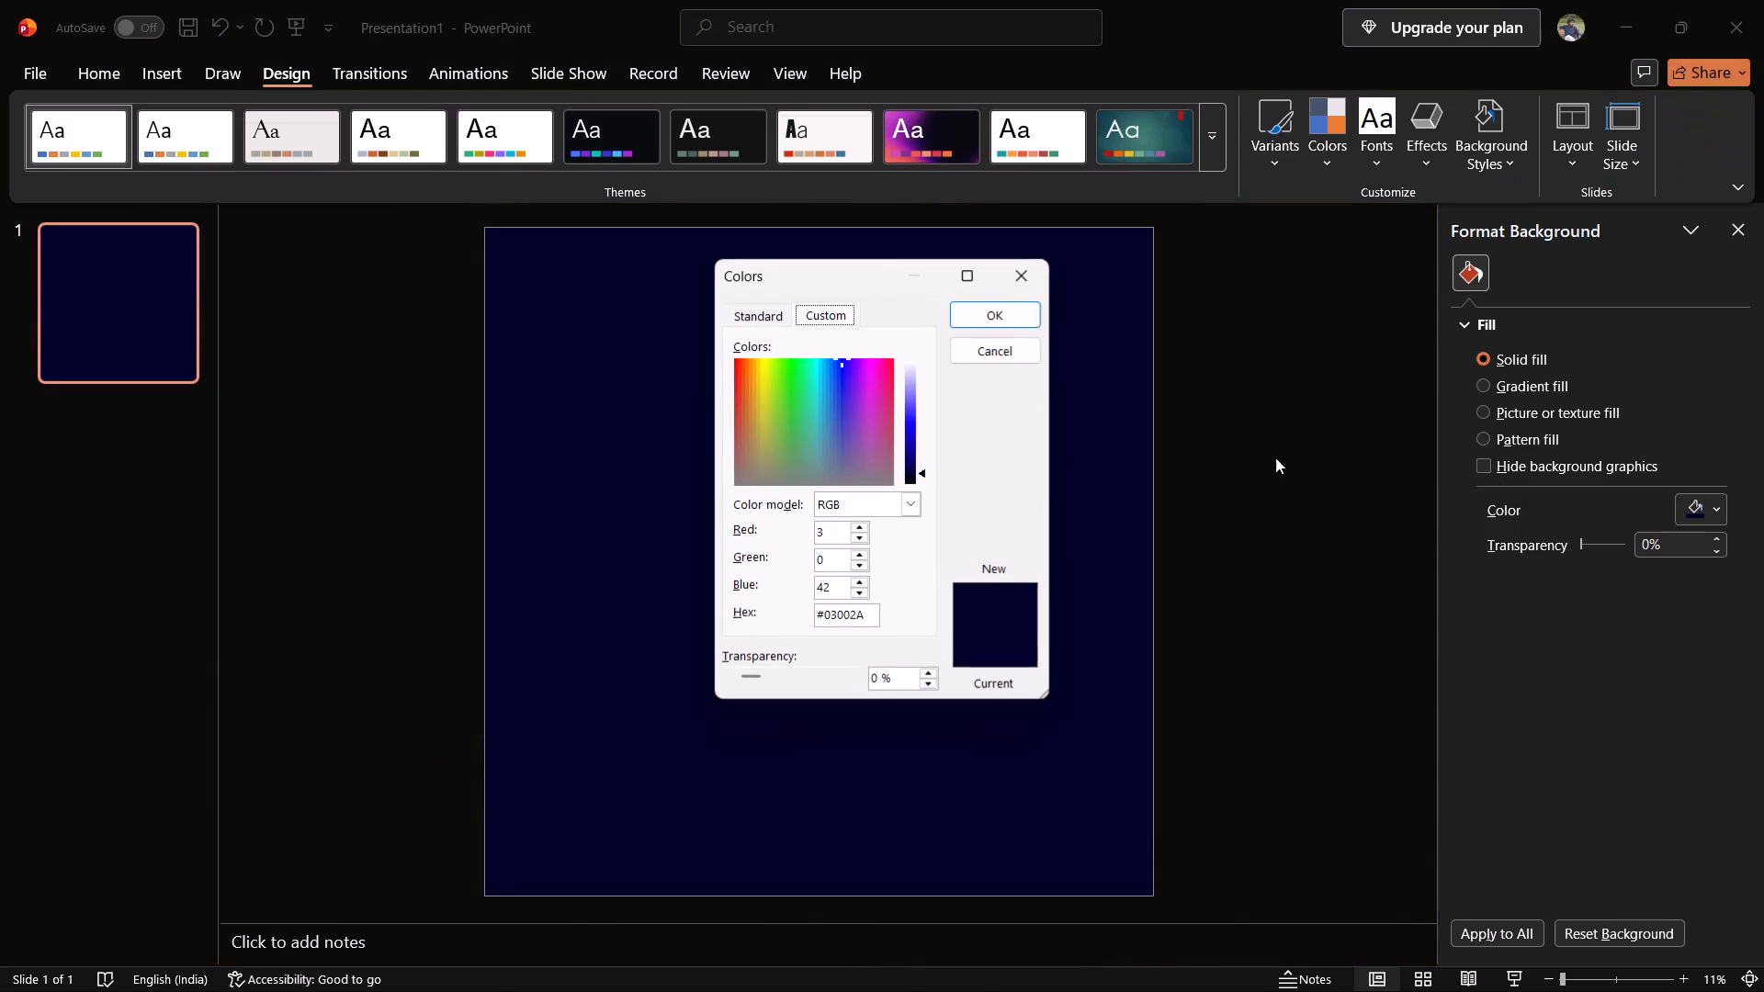
pyautogui.click(923, 476)
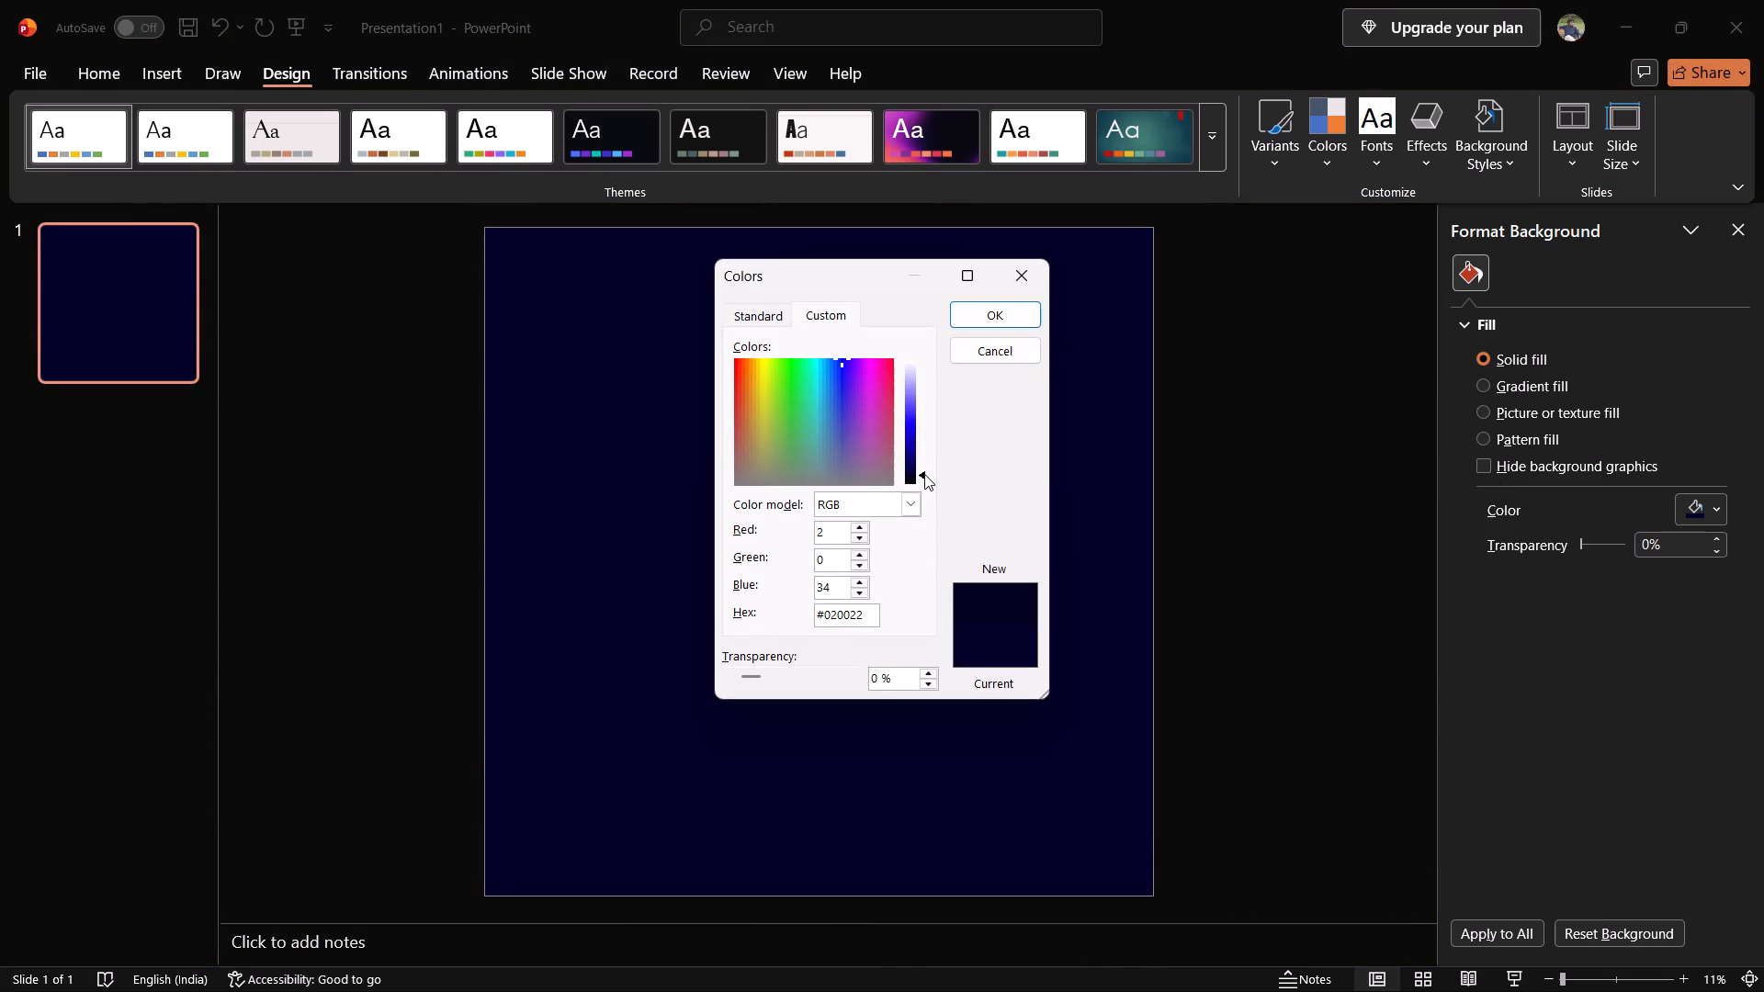
pyautogui.click(1026, 310)
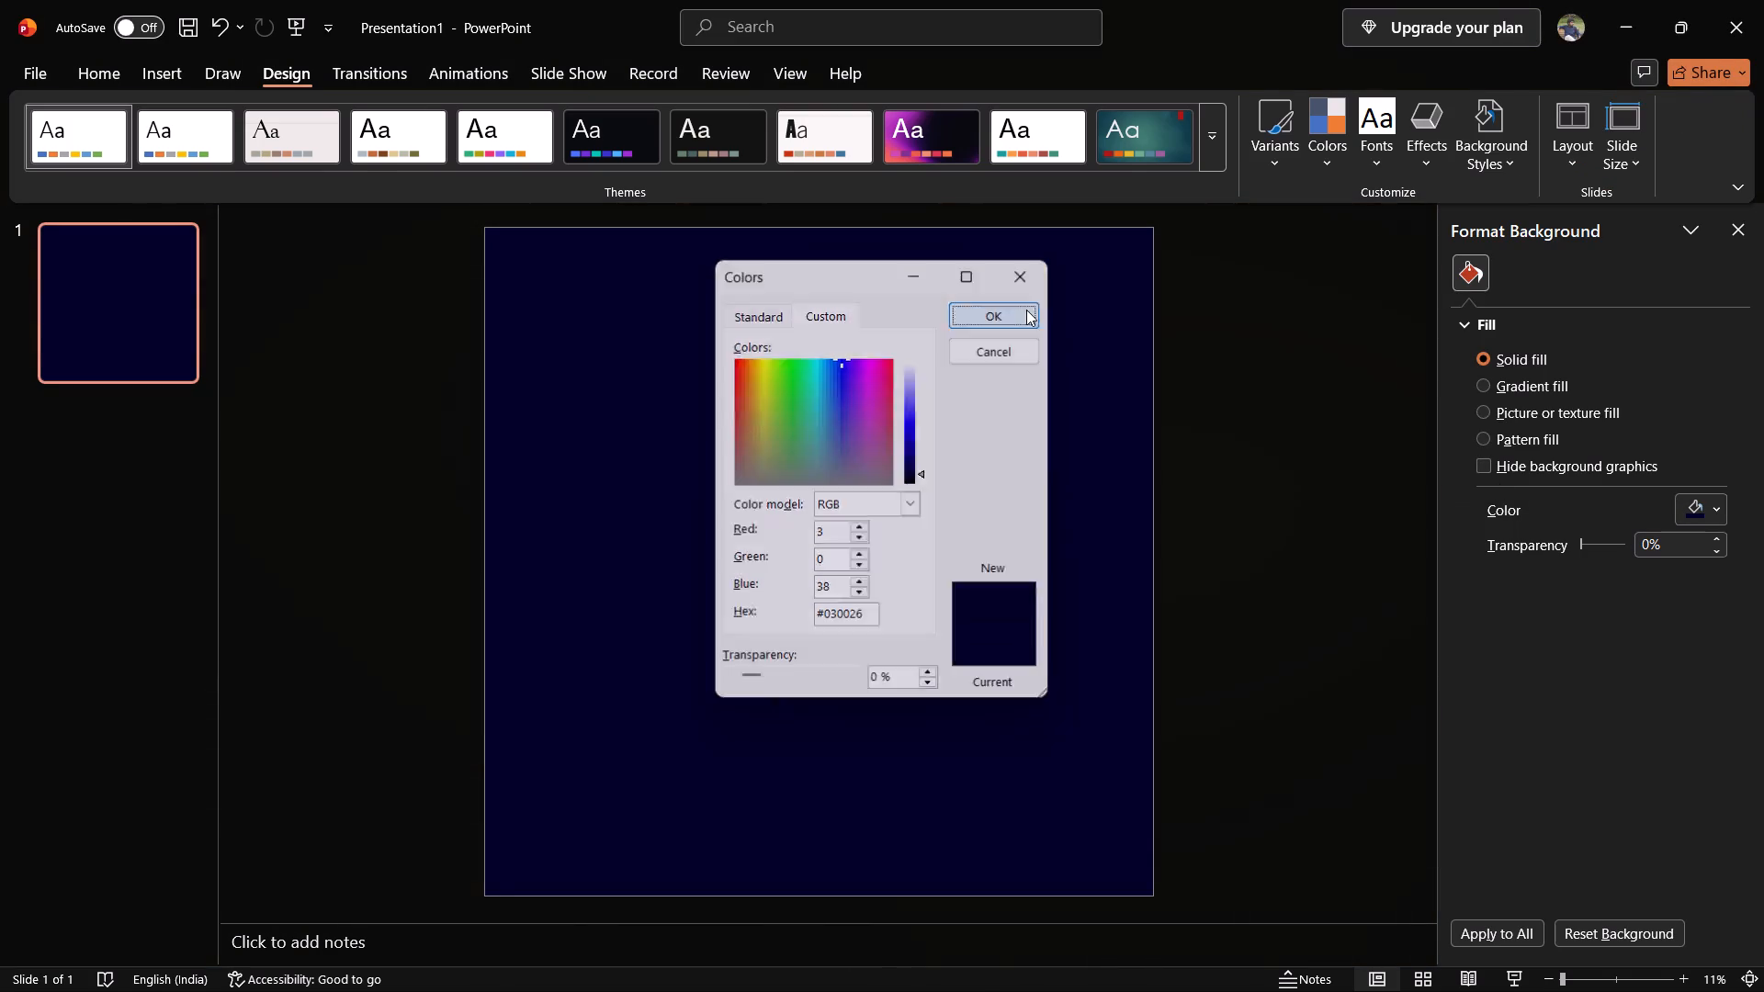
pyautogui.click(1212, 435)
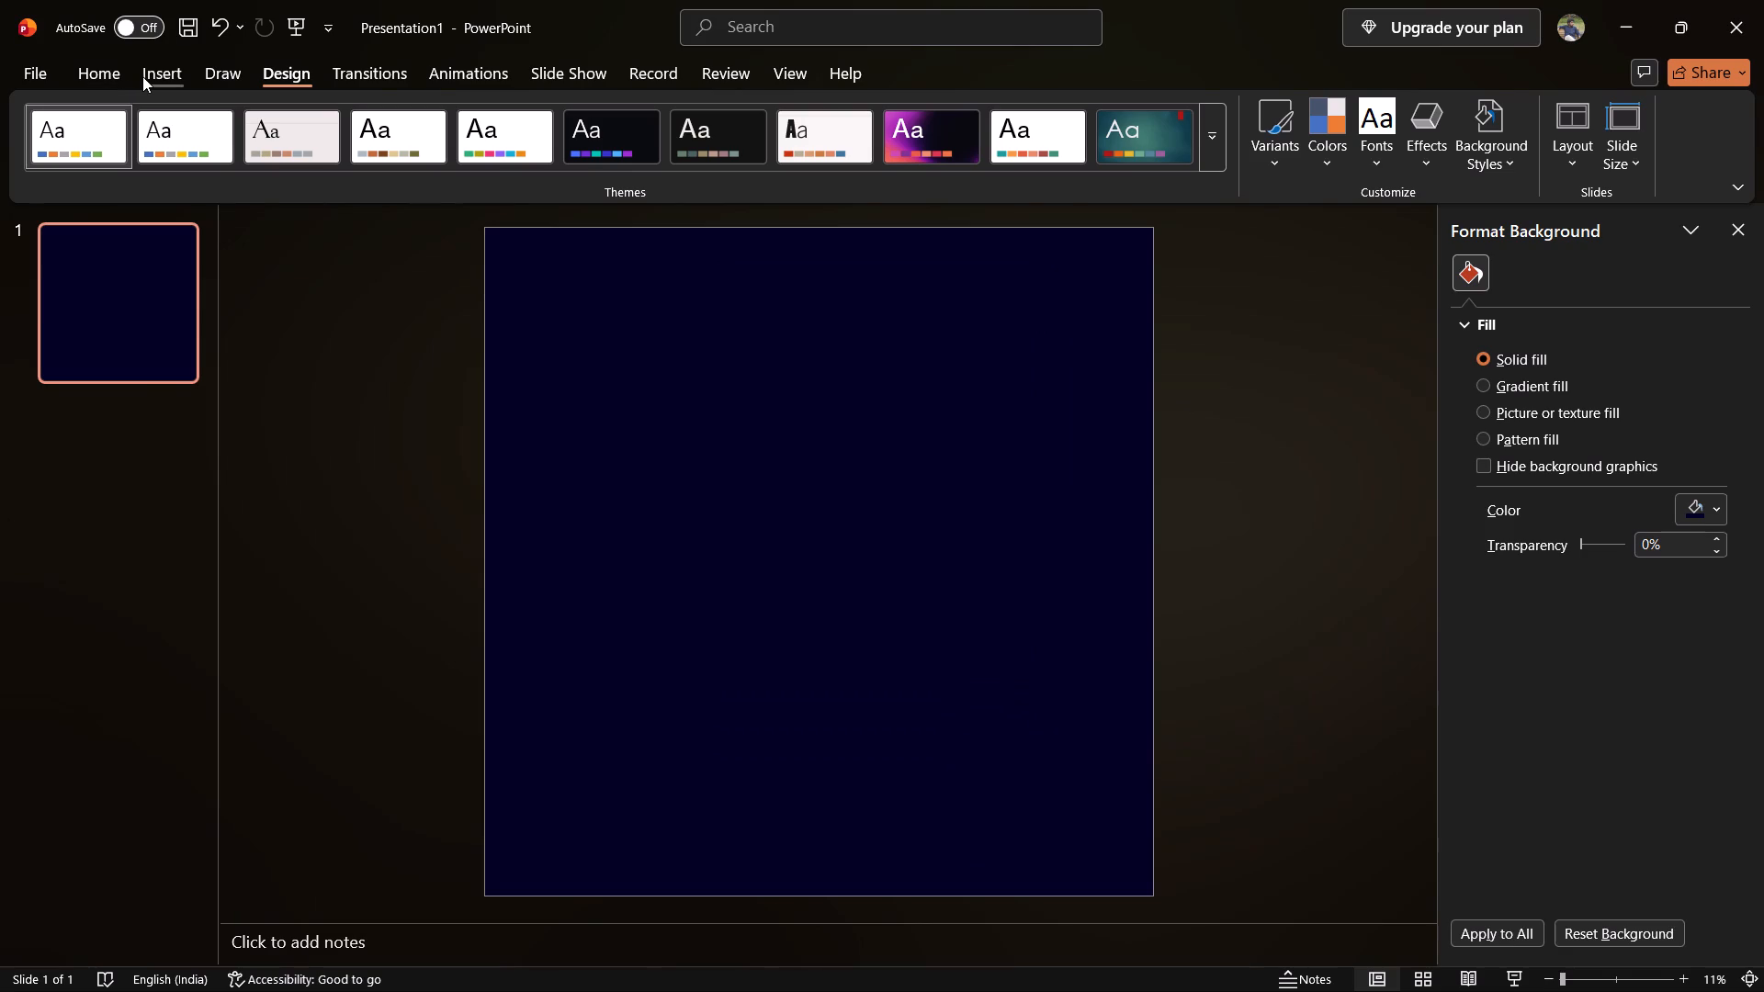
# Copy the "nexsai new" logo image from the Logos folder in File Explorer and paste it onto the PowerPoint slide.
pyautogui.click(142, 76)
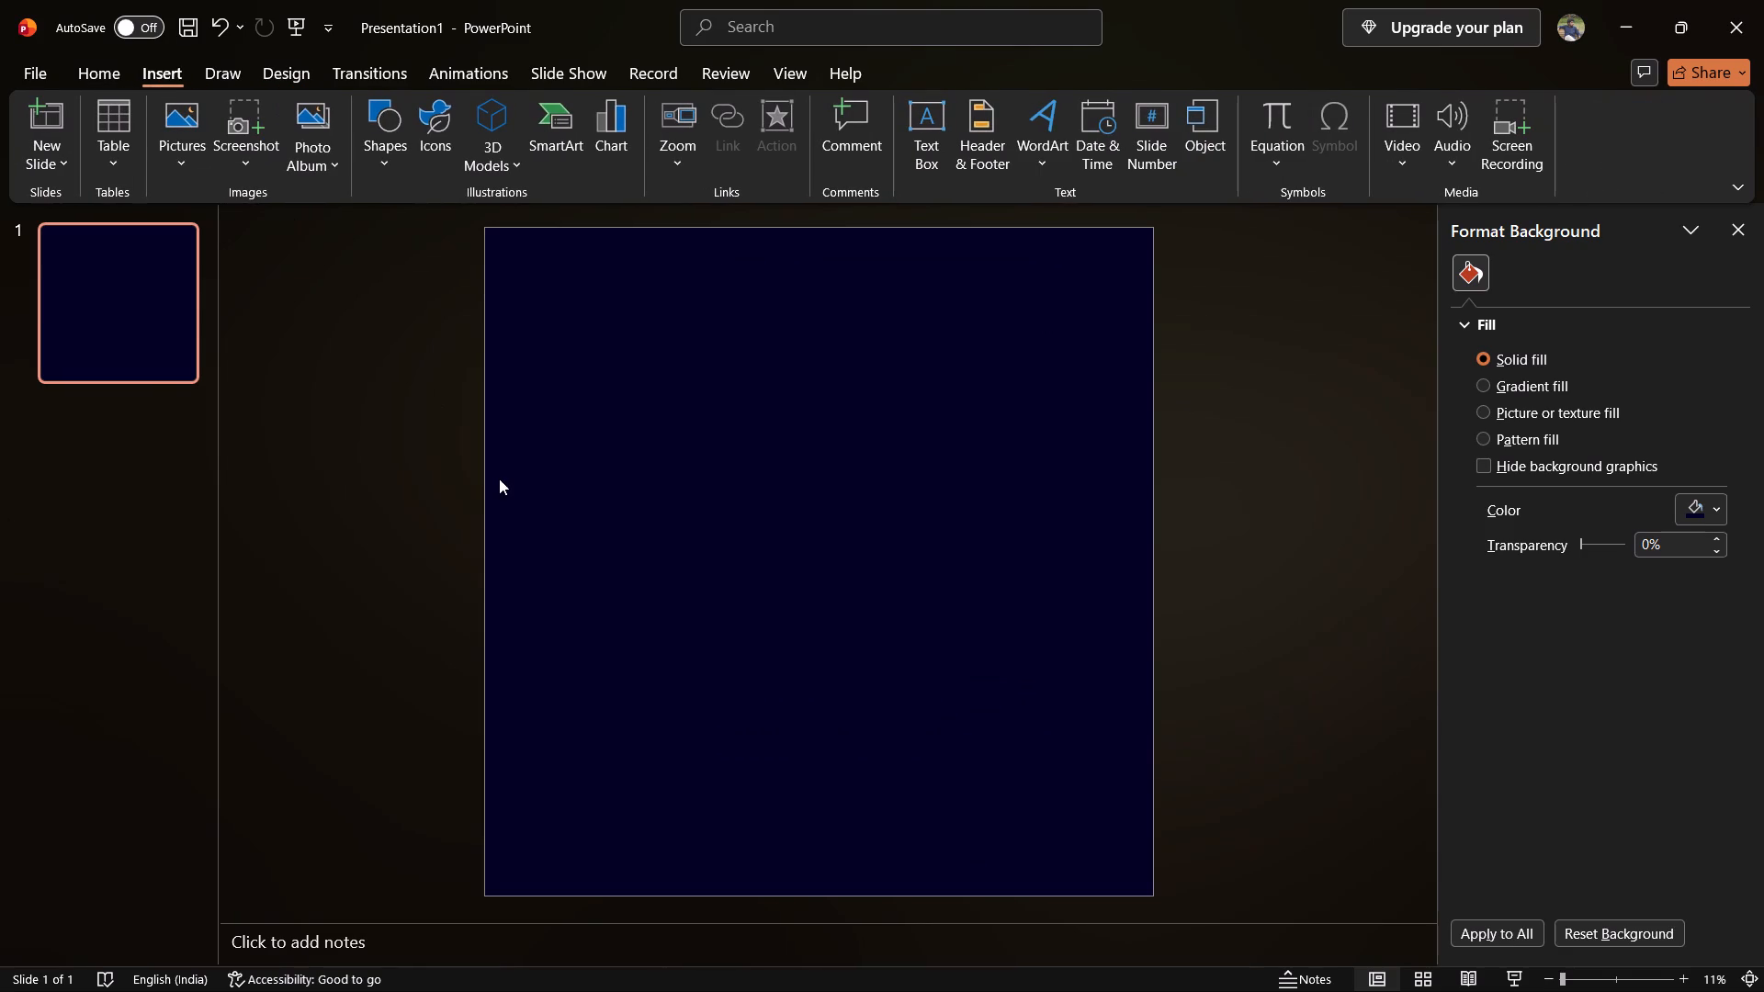
pyautogui.click(860, 955)
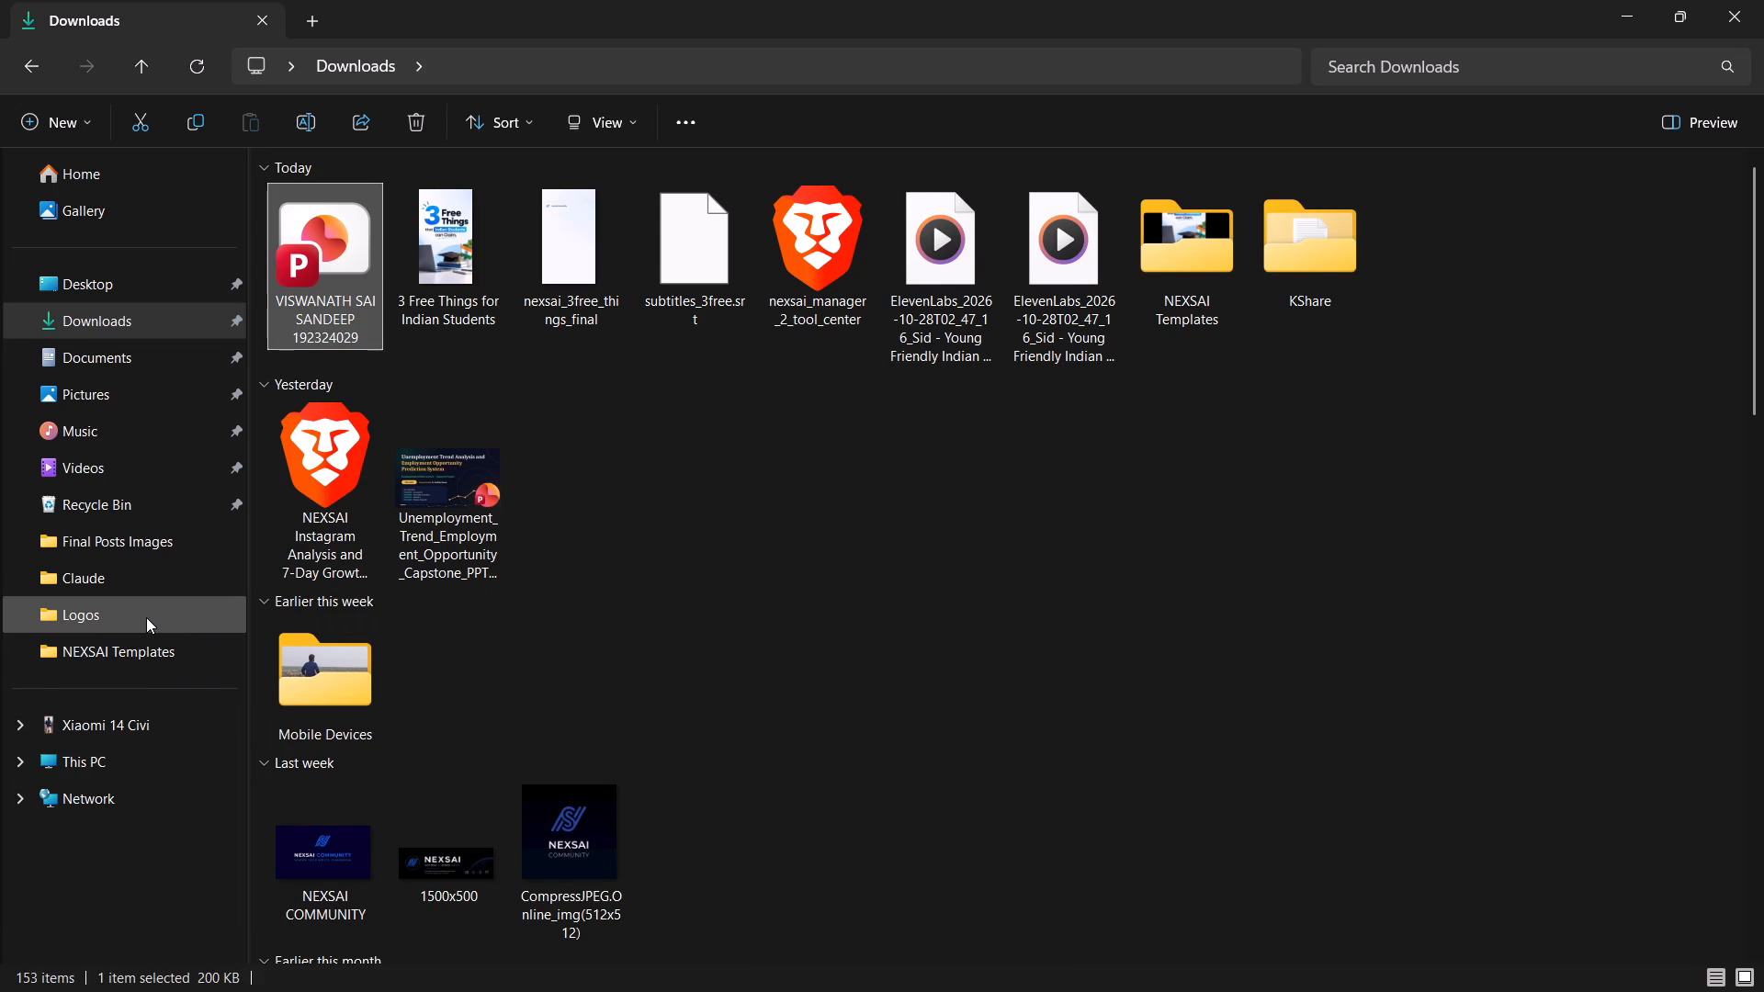
pyautogui.click(146, 617)
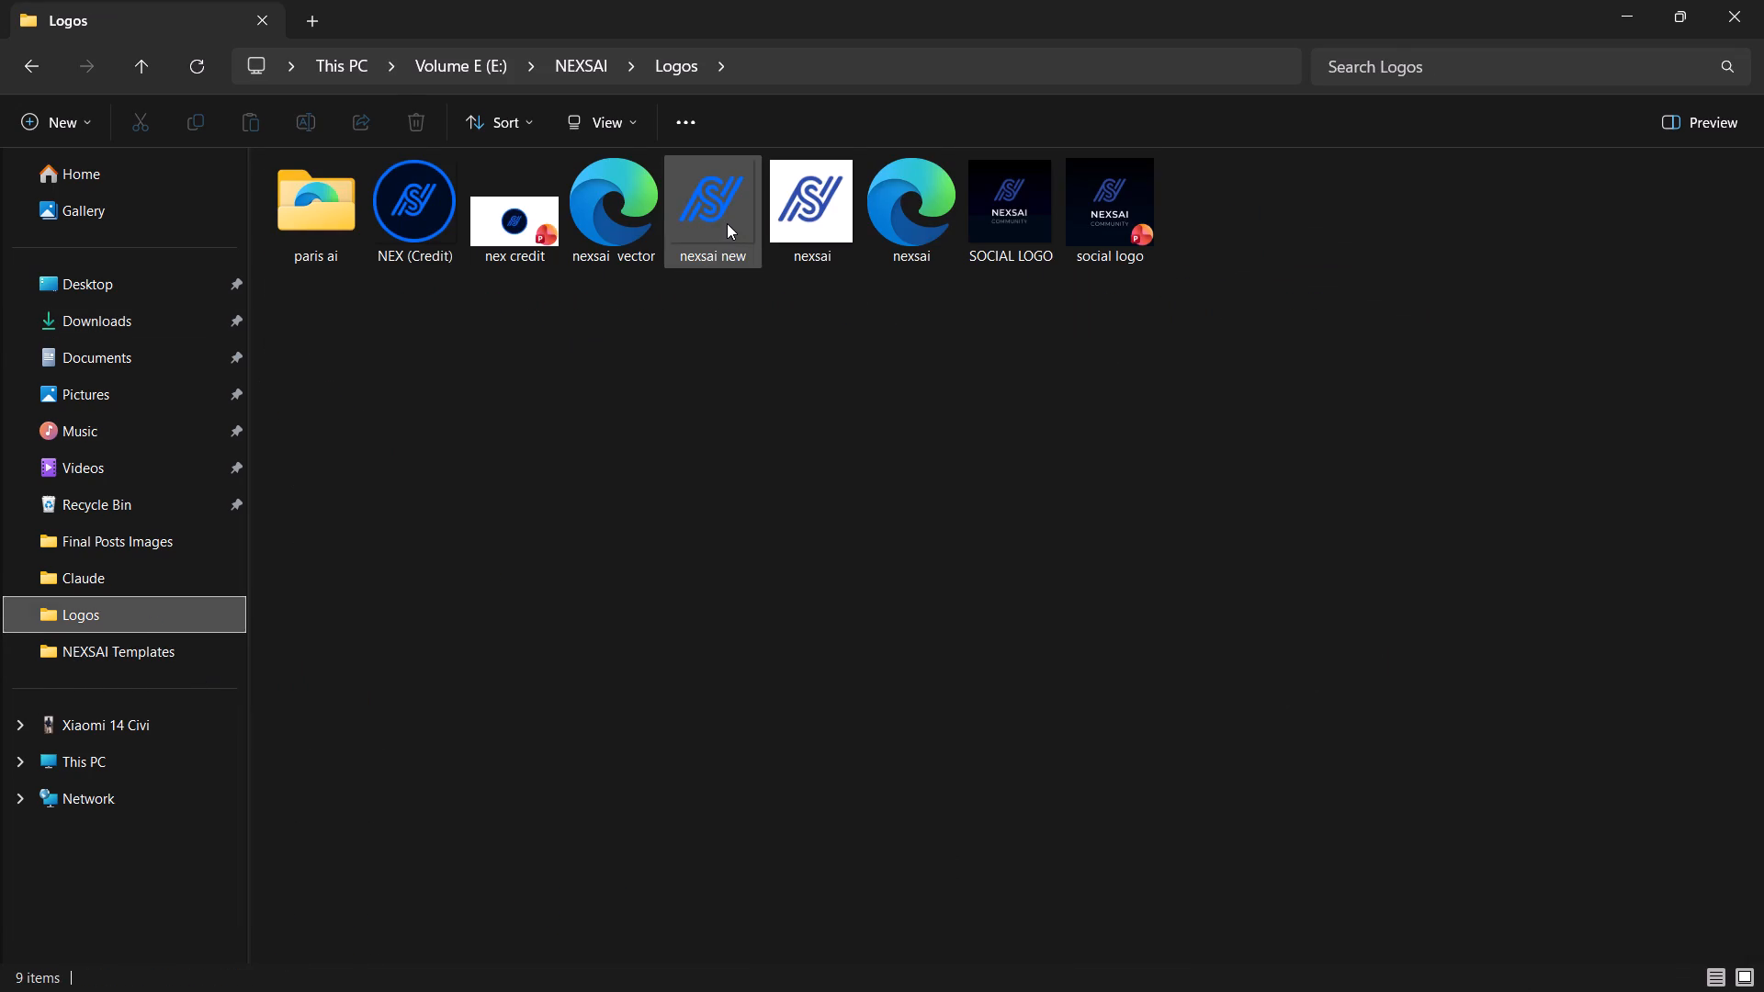
pyautogui.click(727, 223)
pyautogui.hotkey('ctrl', 'c')
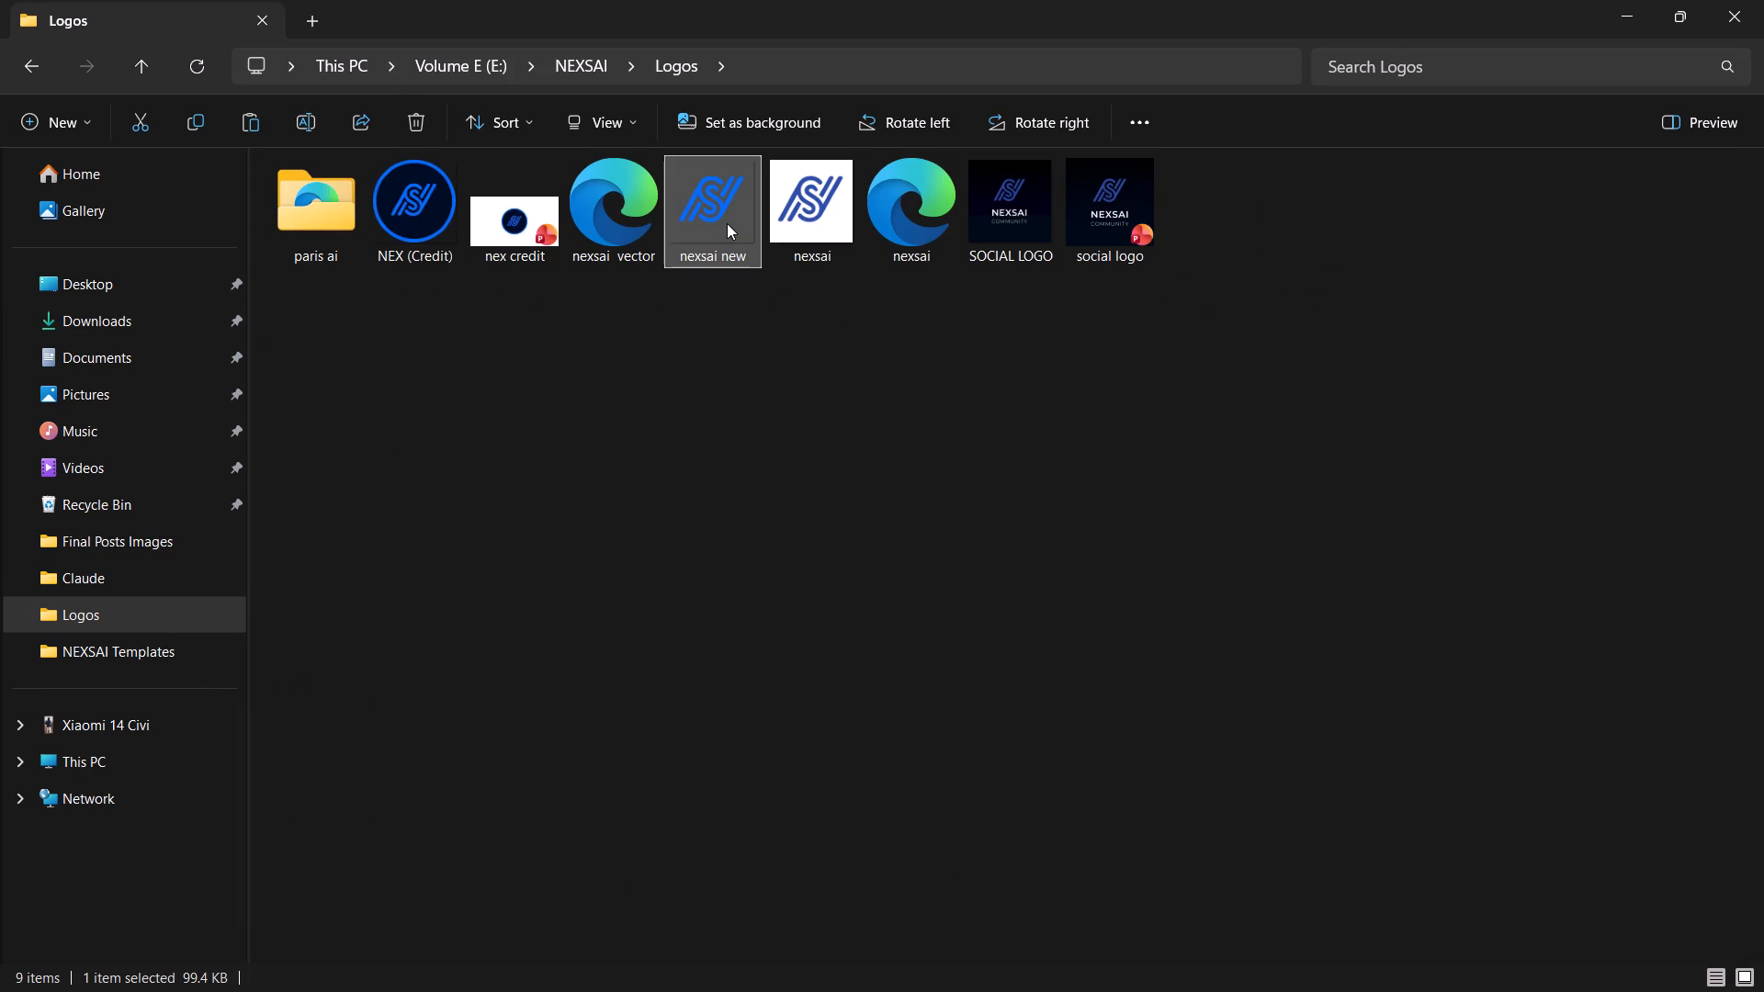
pyautogui.hotkey('alt', 'Tab')
pyautogui.hotkey('ctrl', 'v')
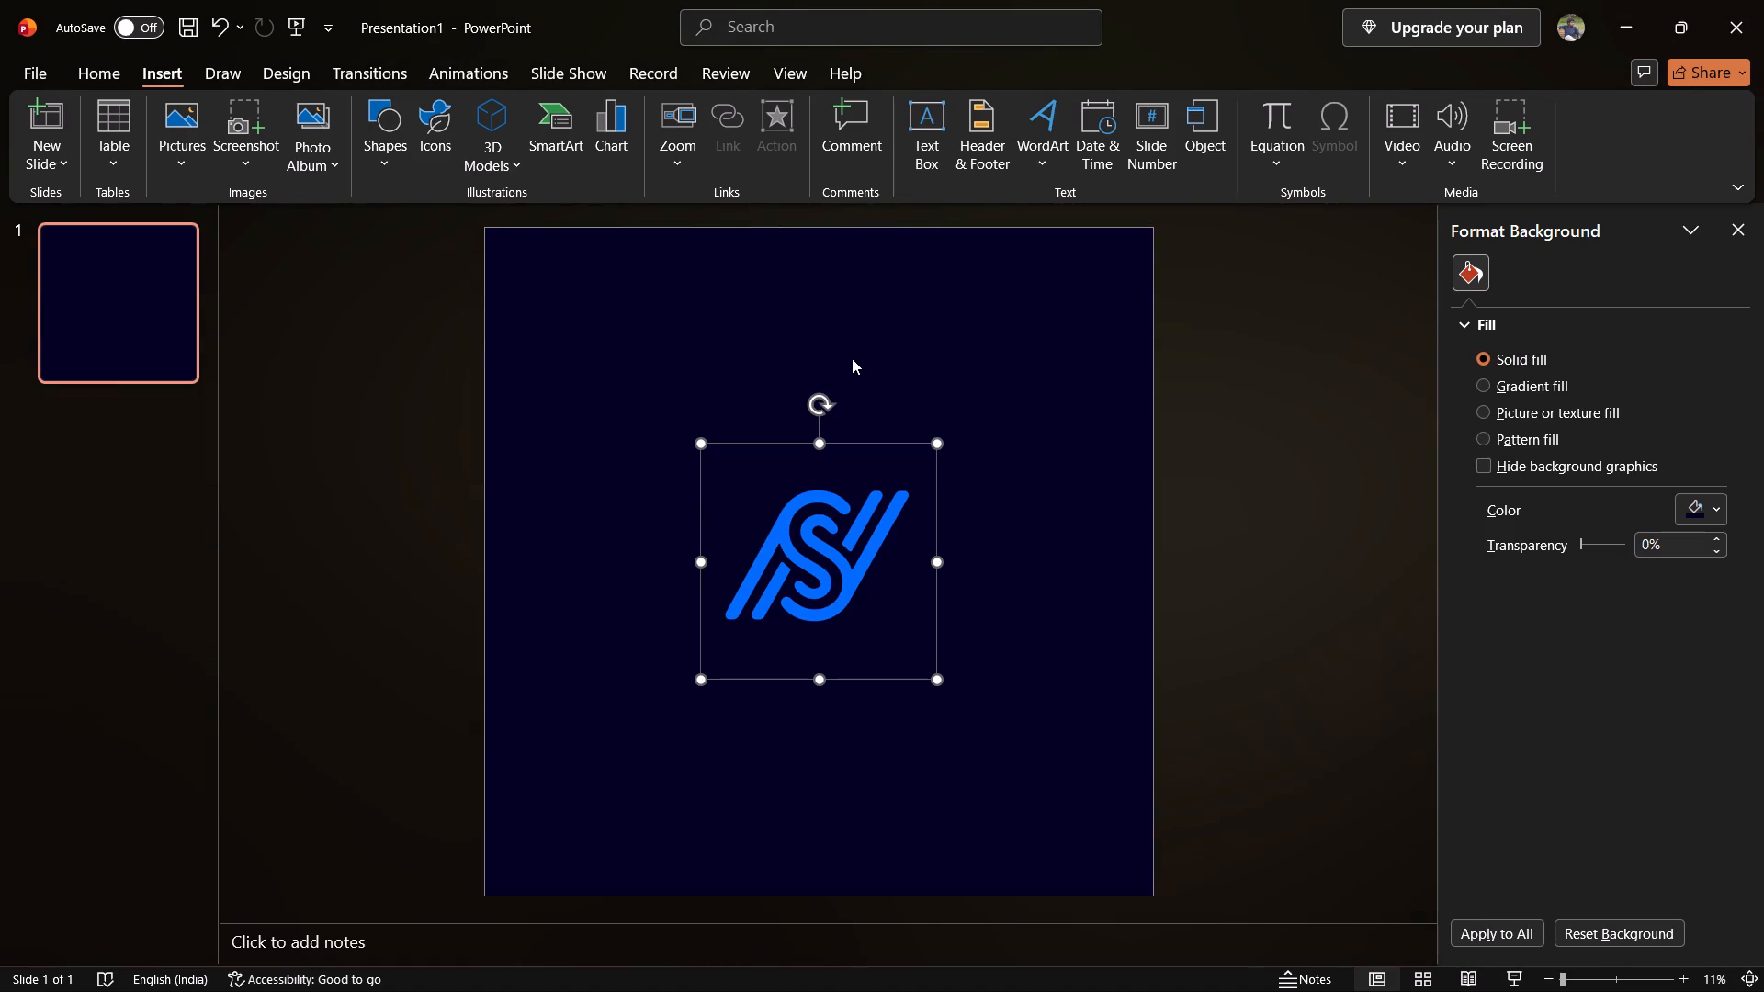
# Shrink the logo to about 15.75 cm square and place it in the slide's top-left corner.
pyautogui.moveTo(937, 686); pyautogui.dragTo(816, 573)
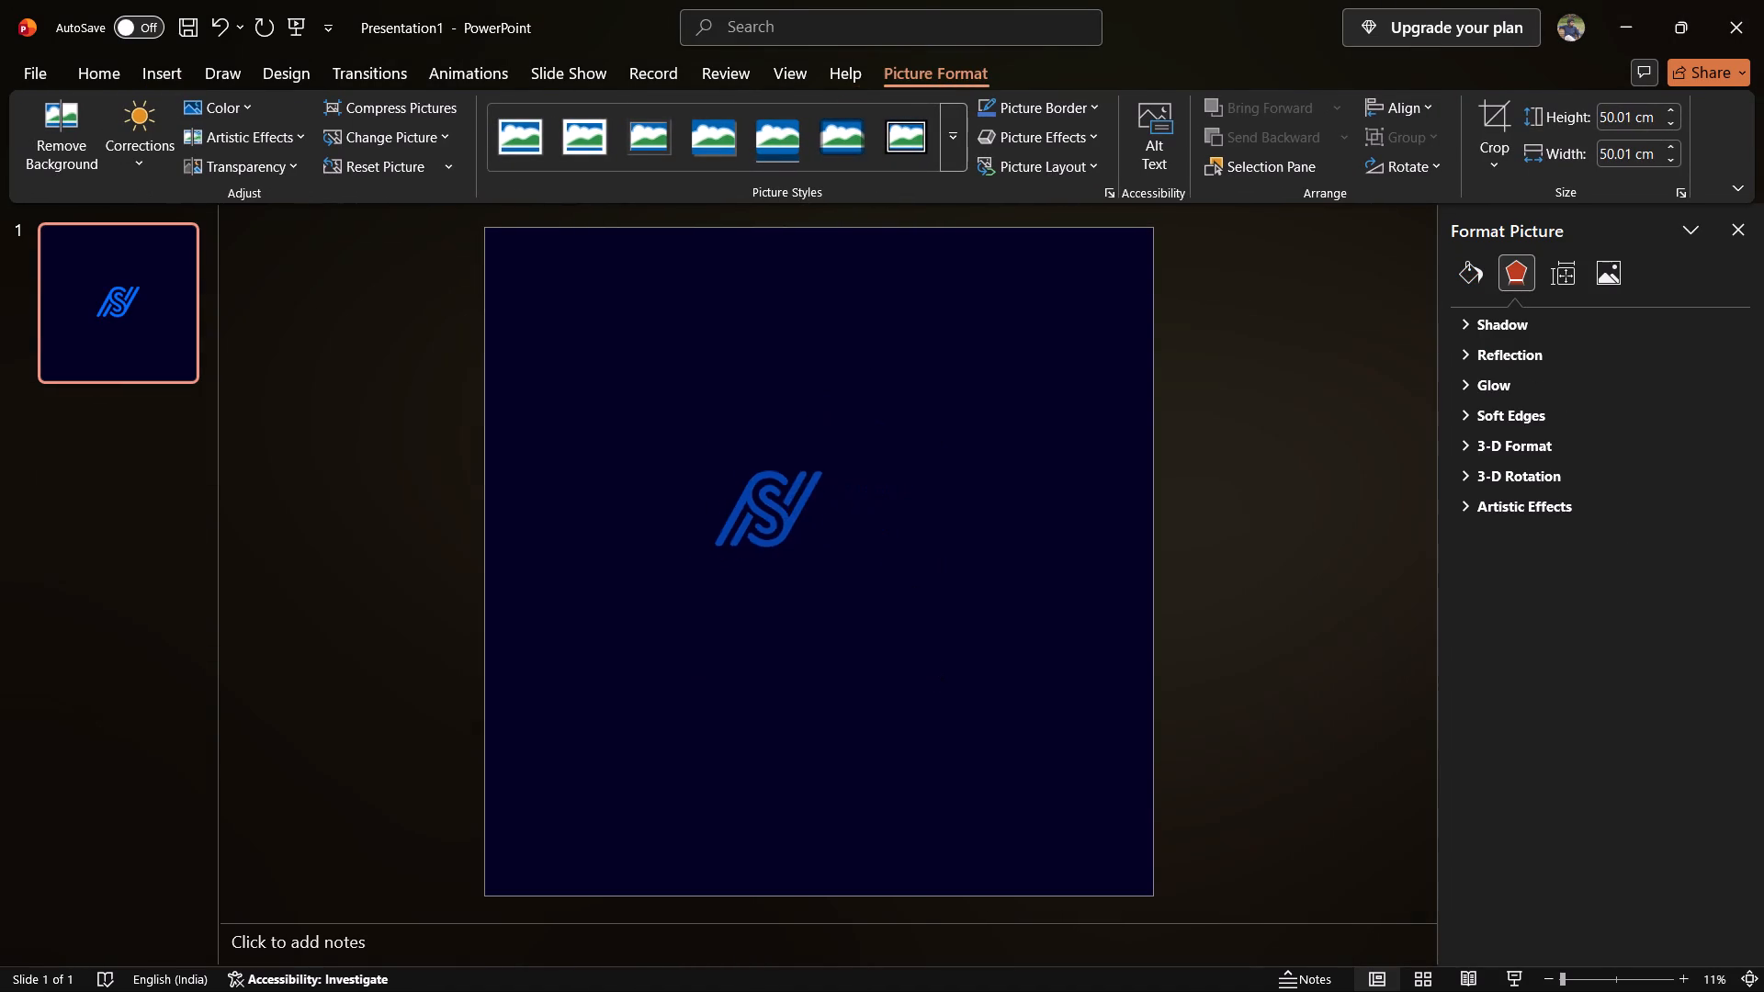
pyautogui.moveTo(816, 573); pyautogui.dragTo(774, 530)
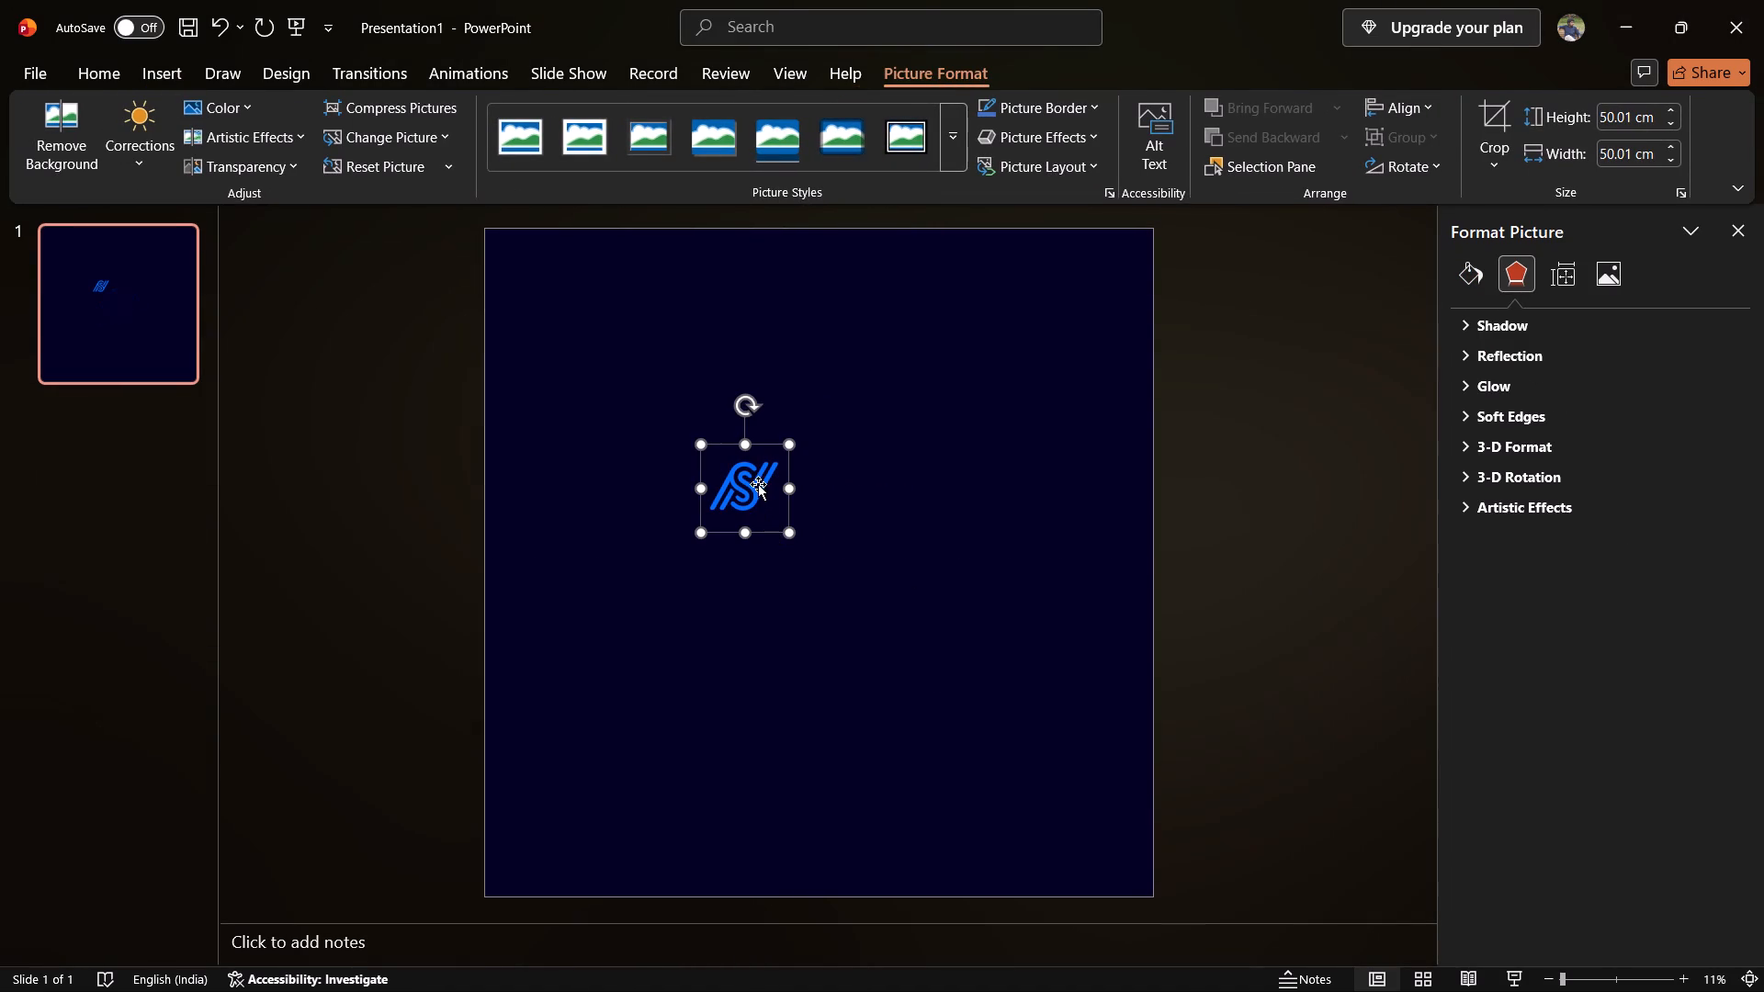
pyautogui.moveTo(758, 484); pyautogui.dragTo(658, 276)
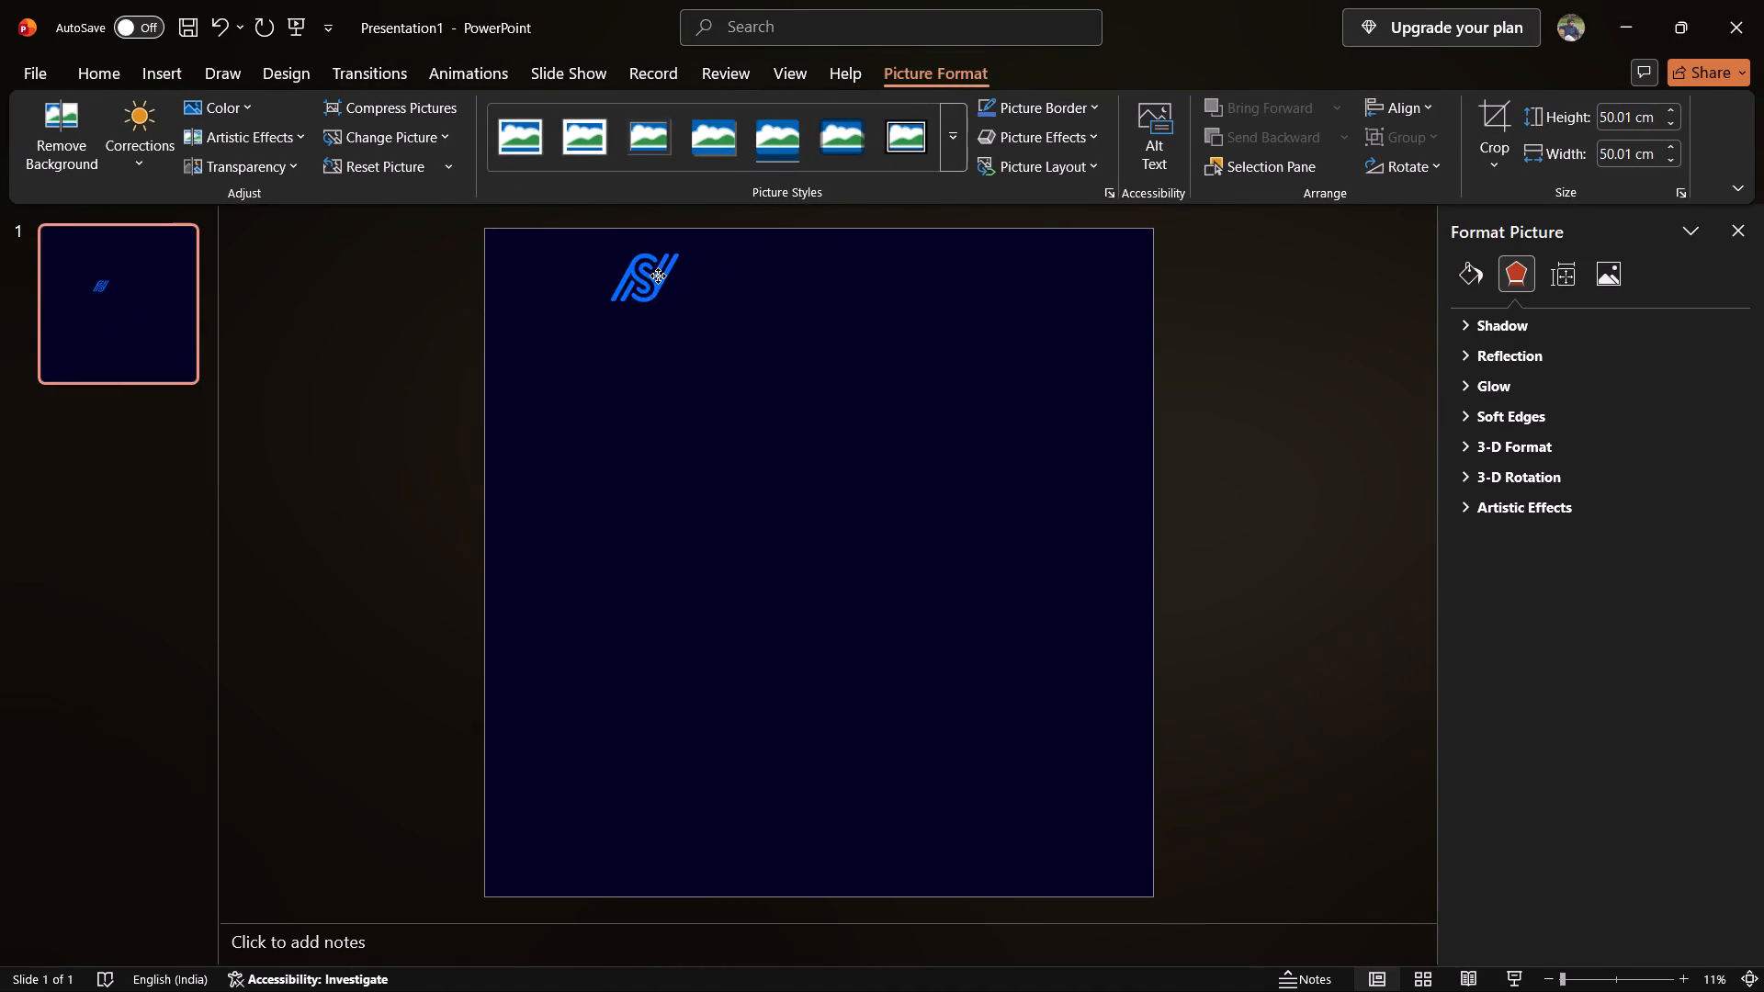
pyautogui.moveTo(658, 276); pyautogui.dragTo(578, 287)
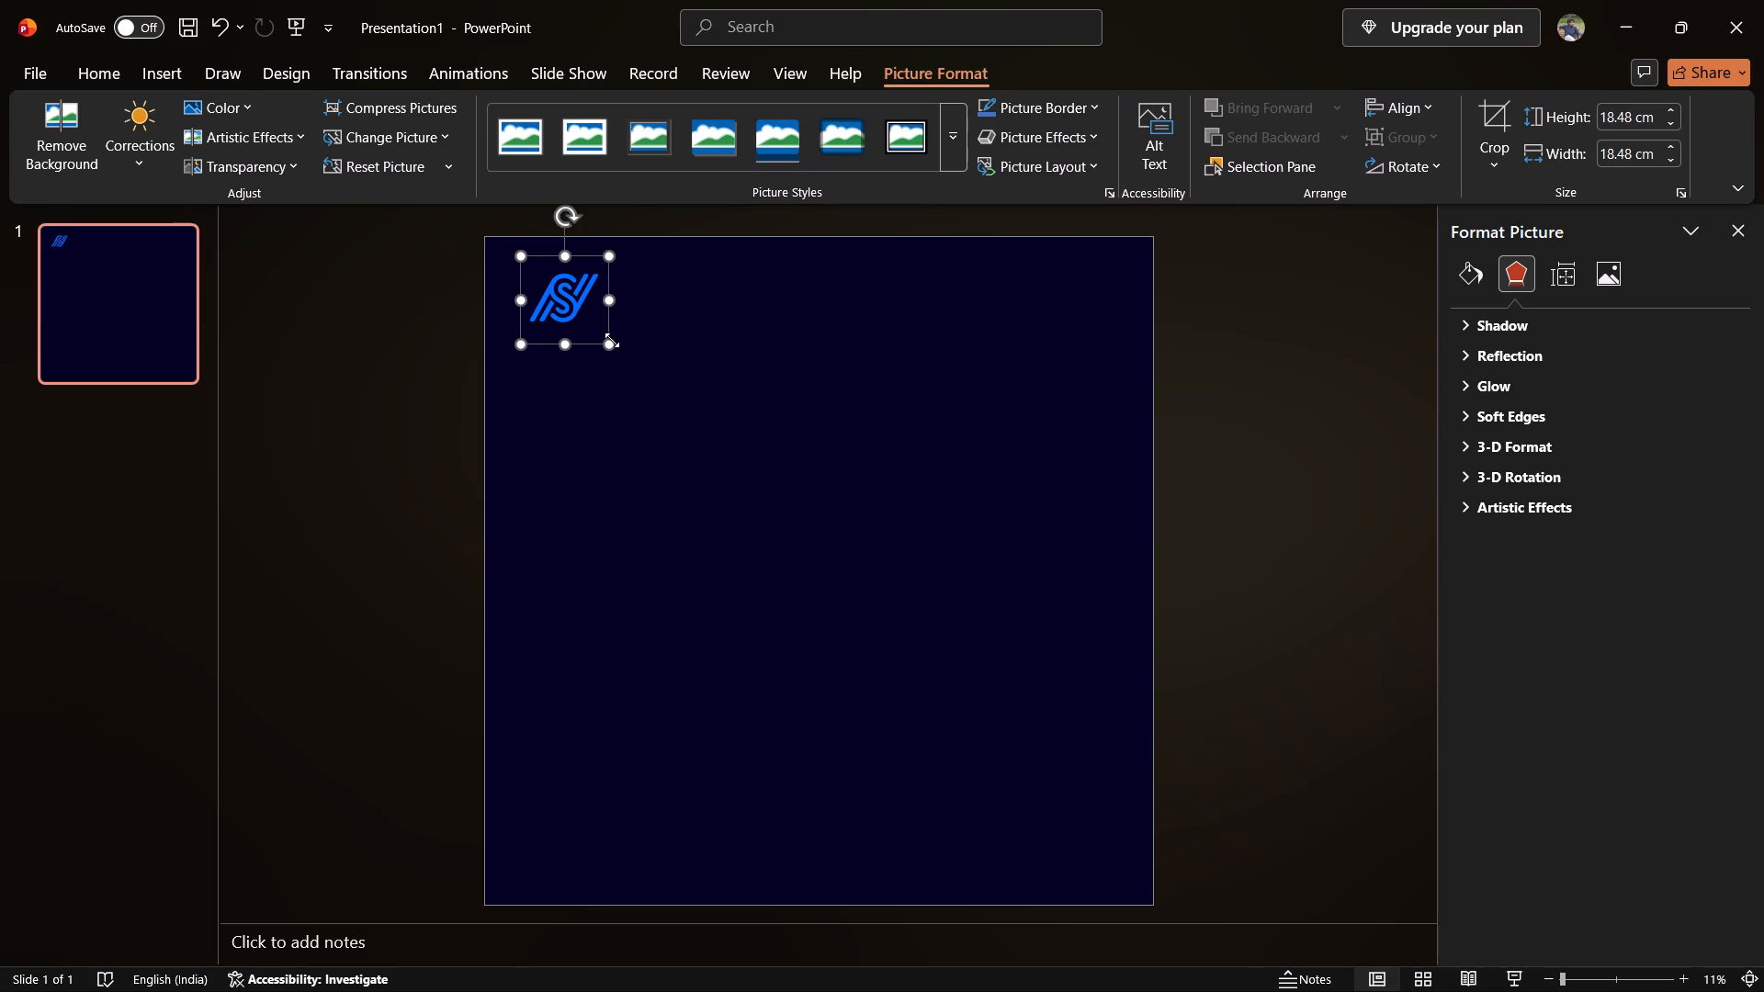
pyautogui.moveTo(610, 343); pyautogui.dragTo(587, 331)
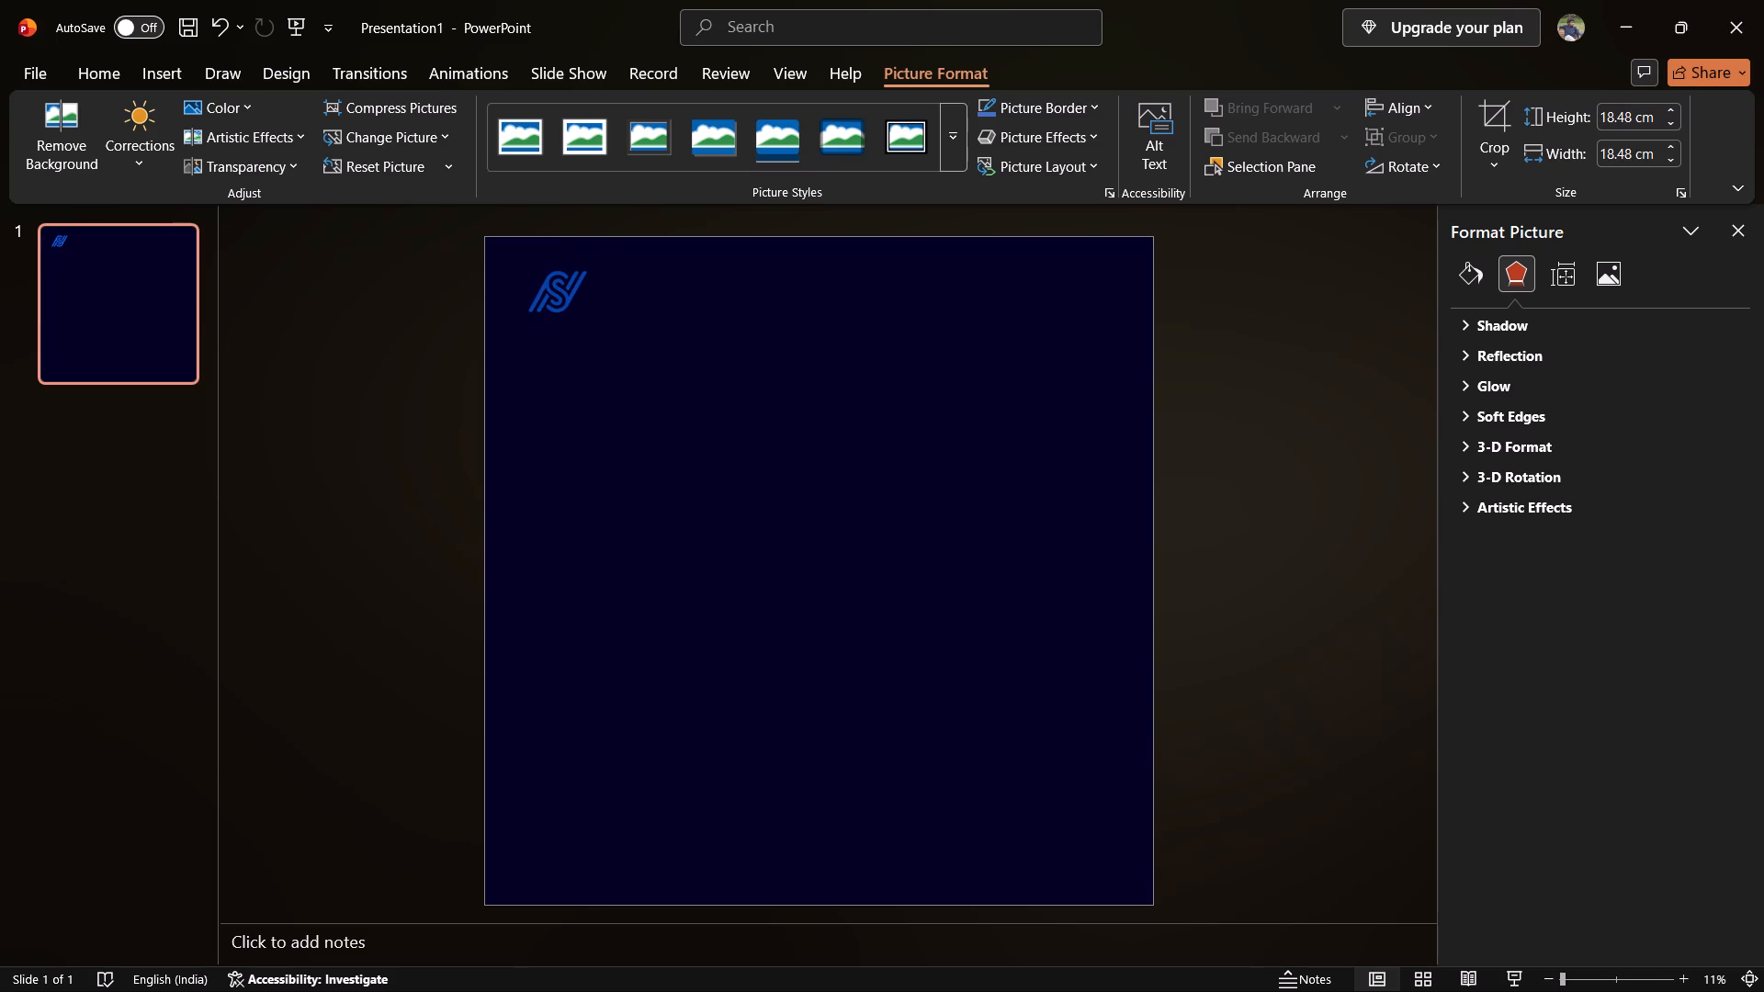
pyautogui.moveTo(587, 331); pyautogui.dragTo(588, 331)
pyautogui.moveTo(563, 292); pyautogui.dragTo(569, 305)
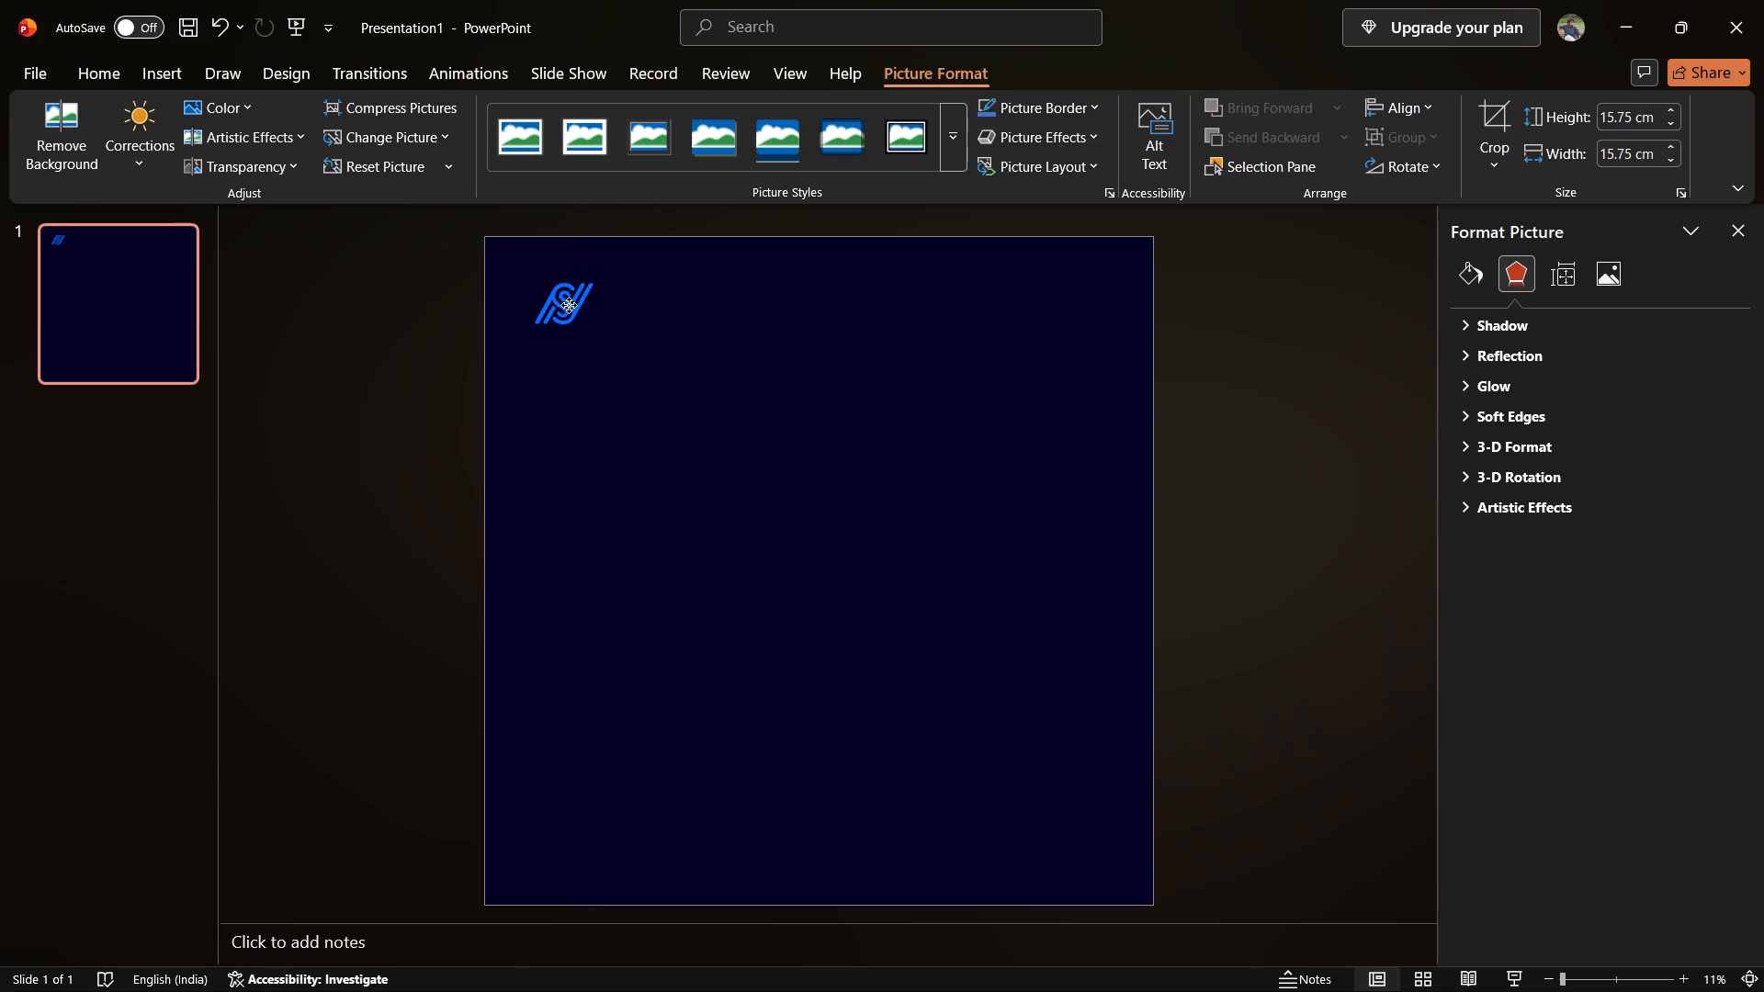
pyautogui.moveTo(569, 305); pyautogui.dragTo(525, 272)
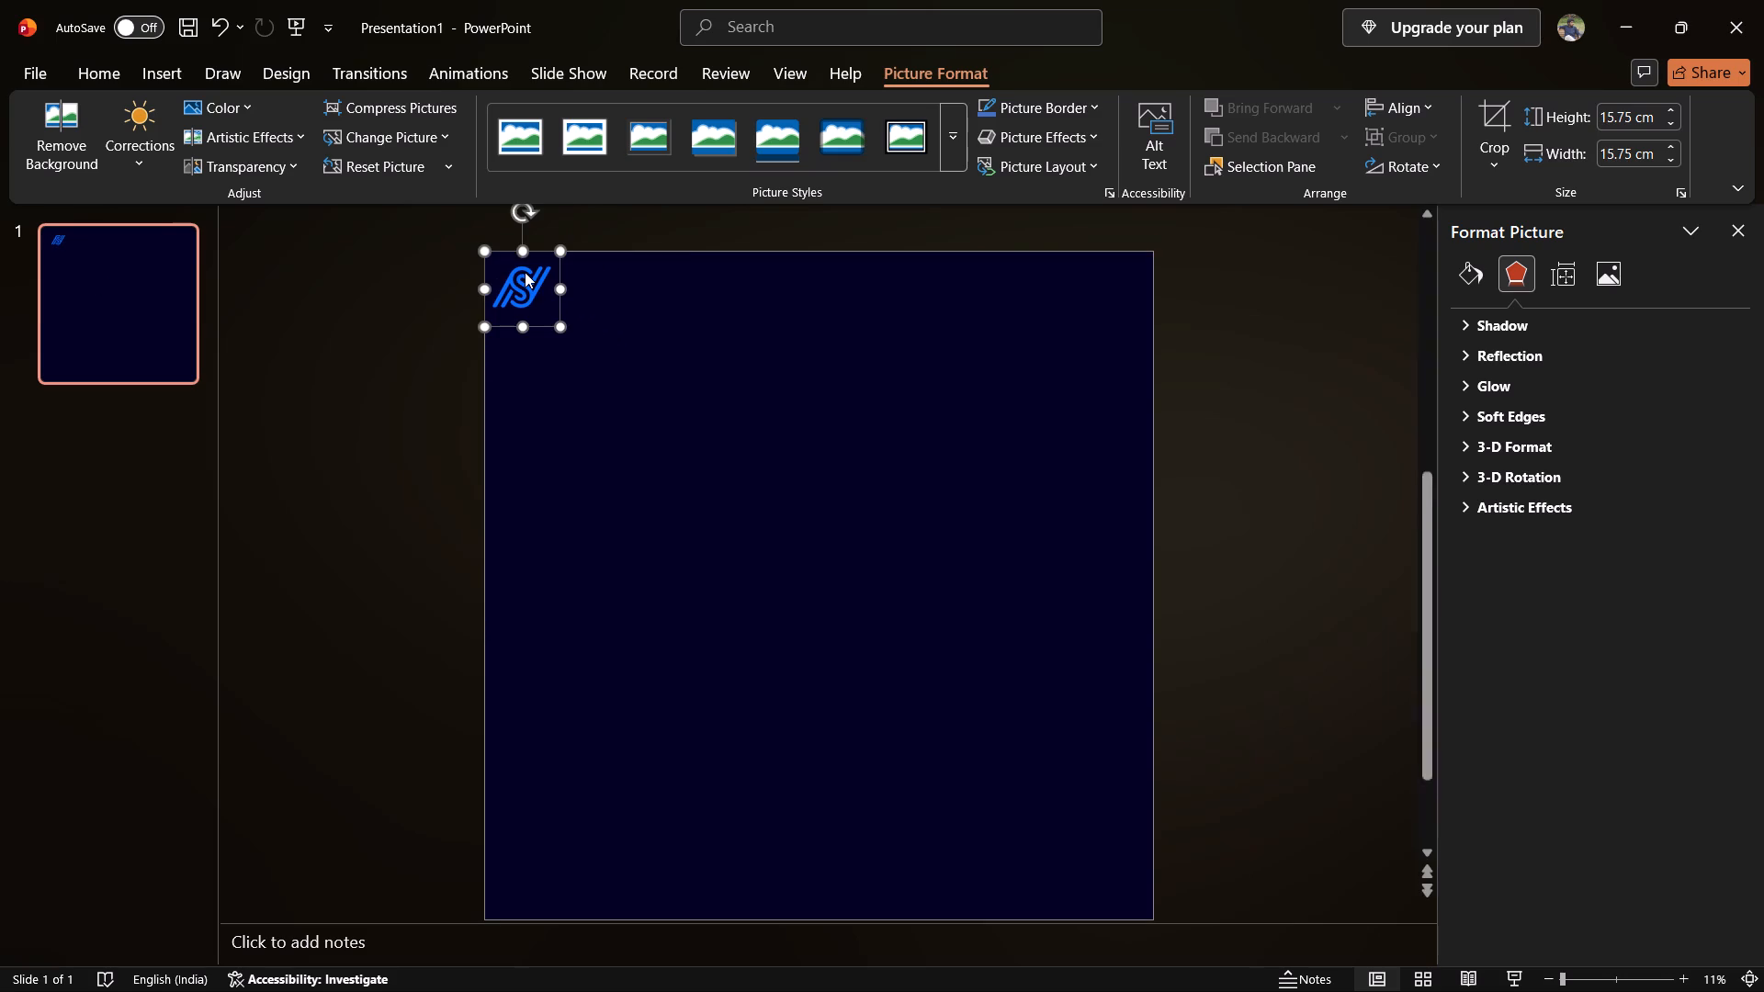
pyautogui.click(532, 279)
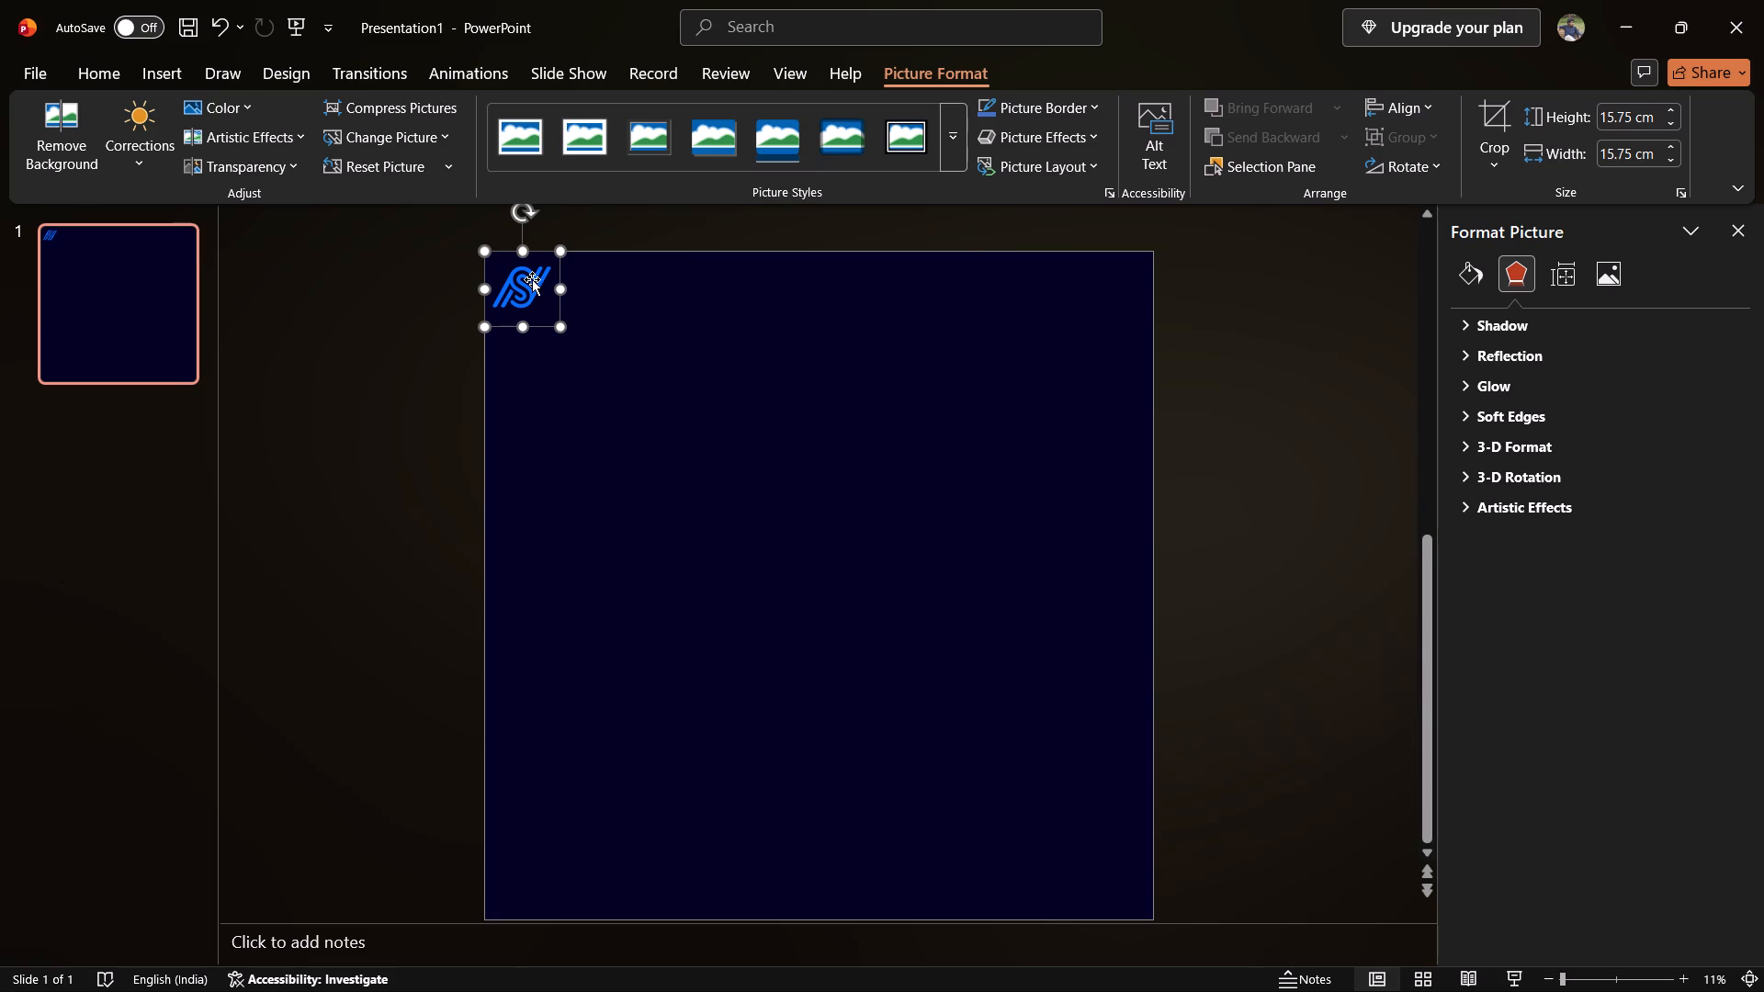
pyautogui.click(659, 311)
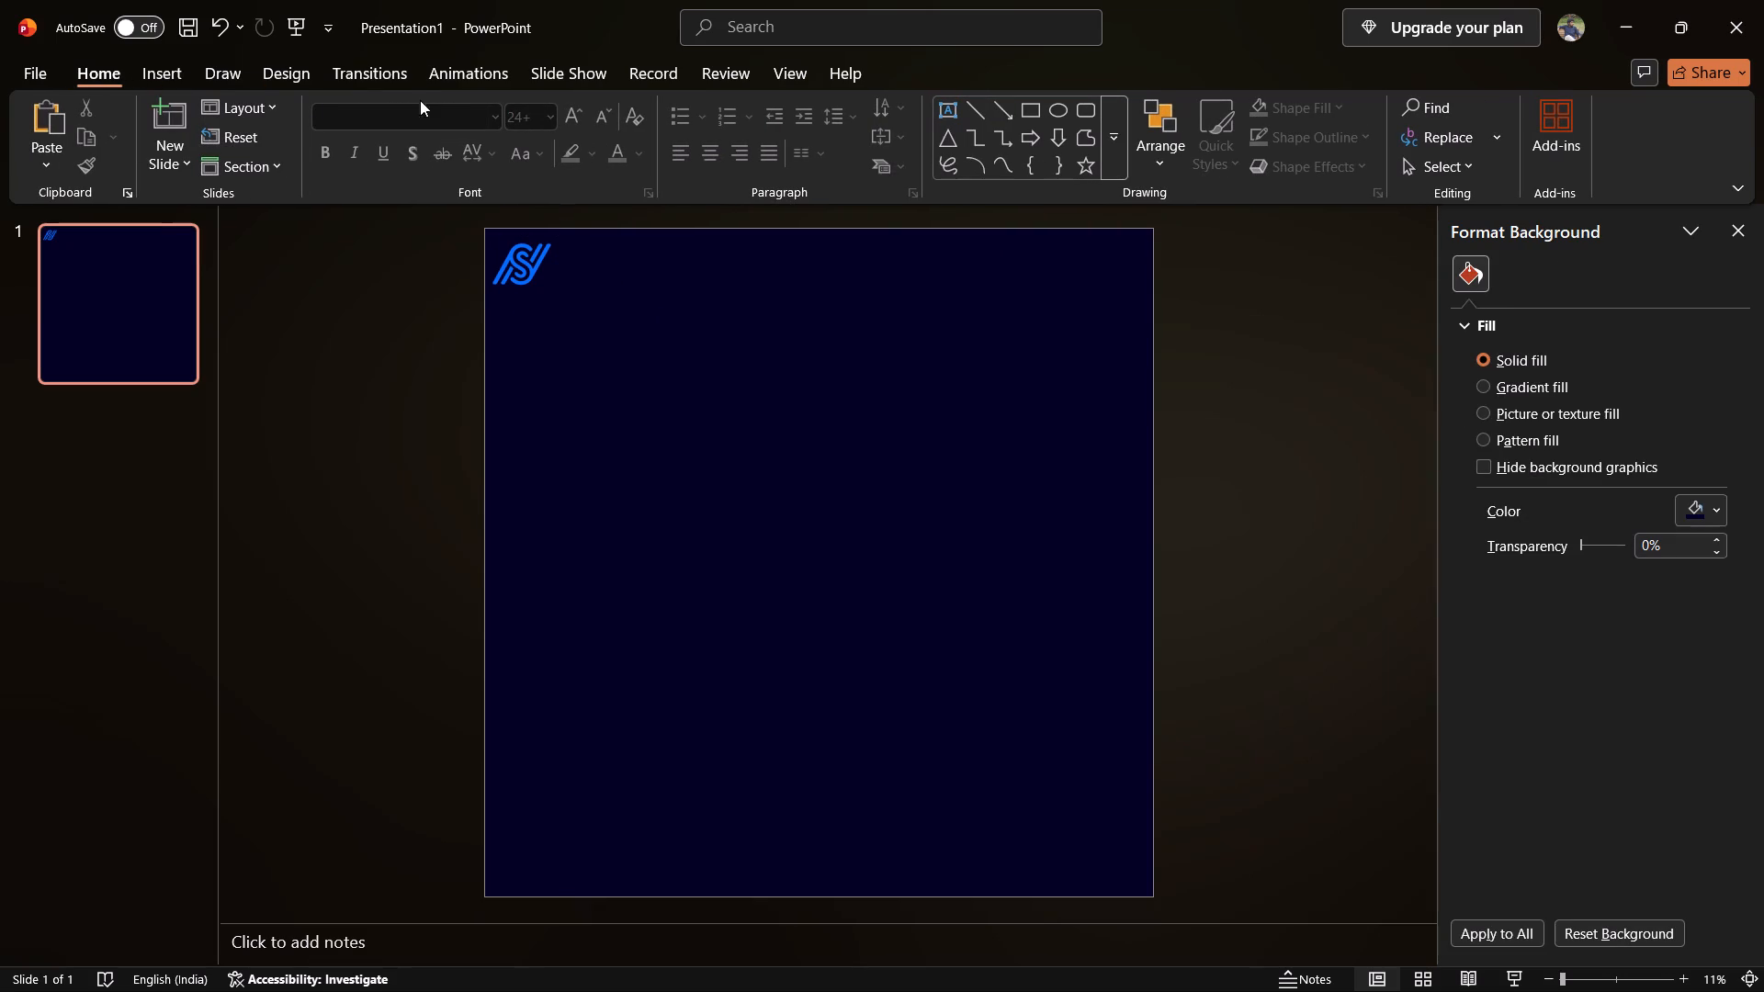
# Copy the "NEXSAI Community" heading text box from the recent presentation "NEXSAI Learn Template - Copy", and close that file.
pyautogui.click(52, 73)
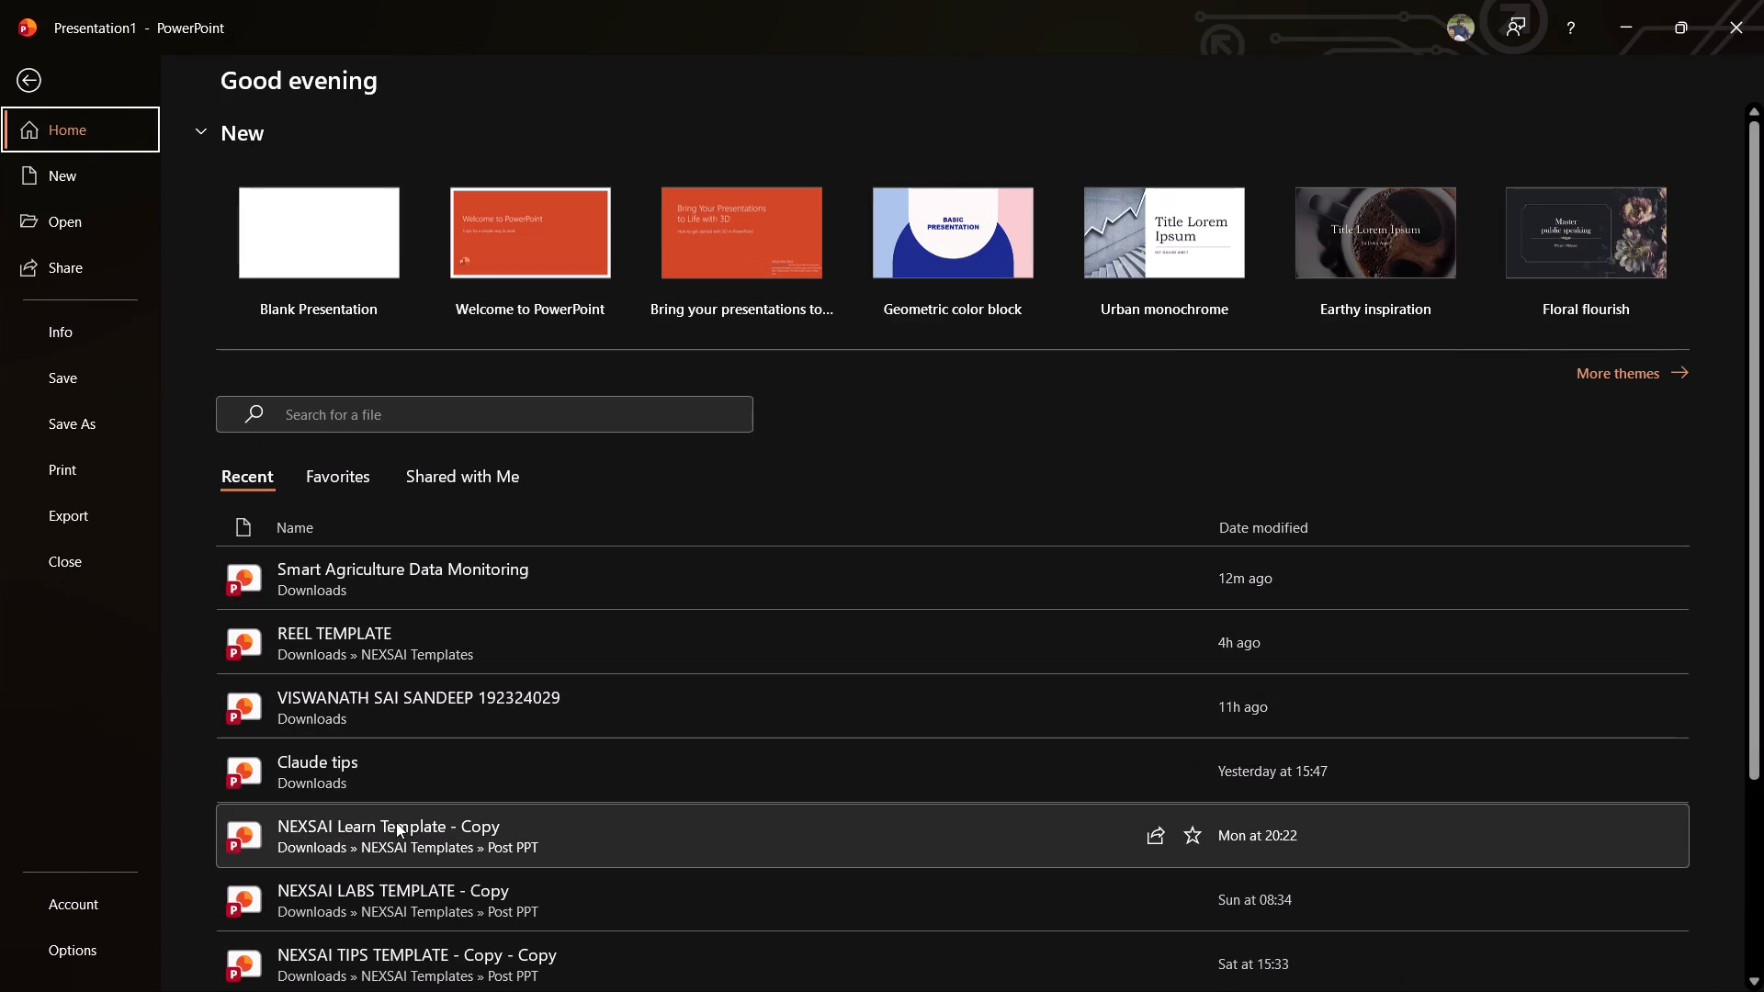
pyautogui.click(396, 822)
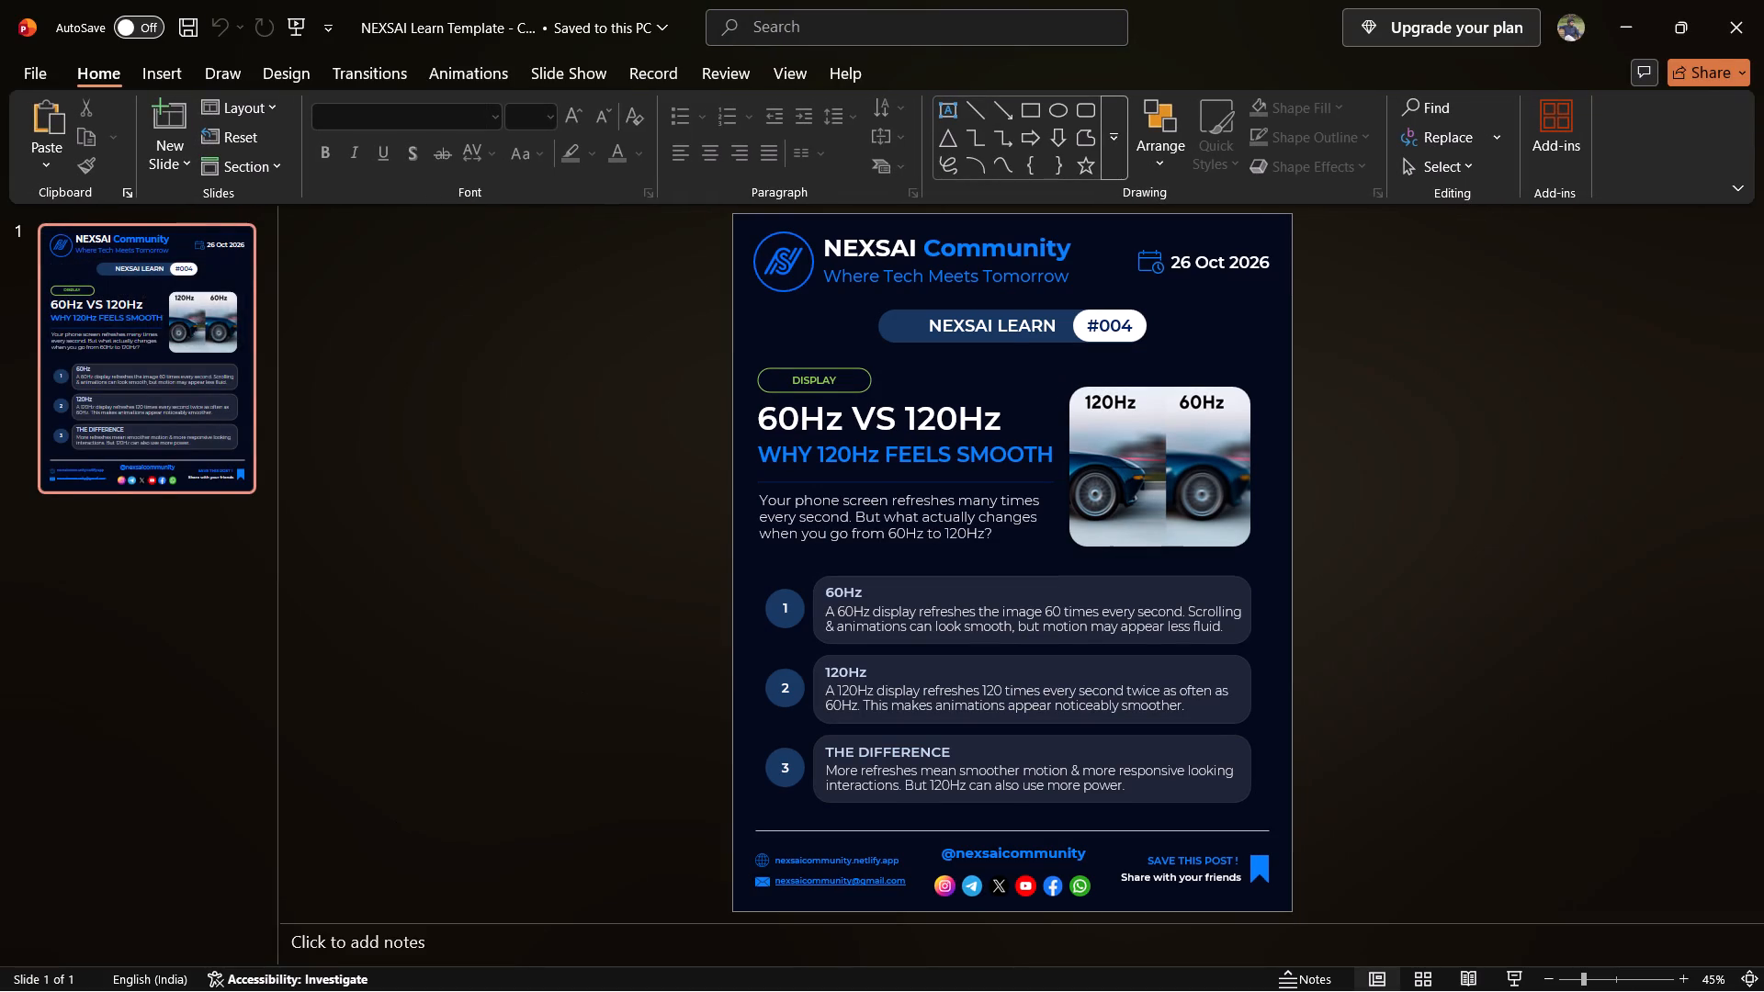
pyautogui.click(996, 242)
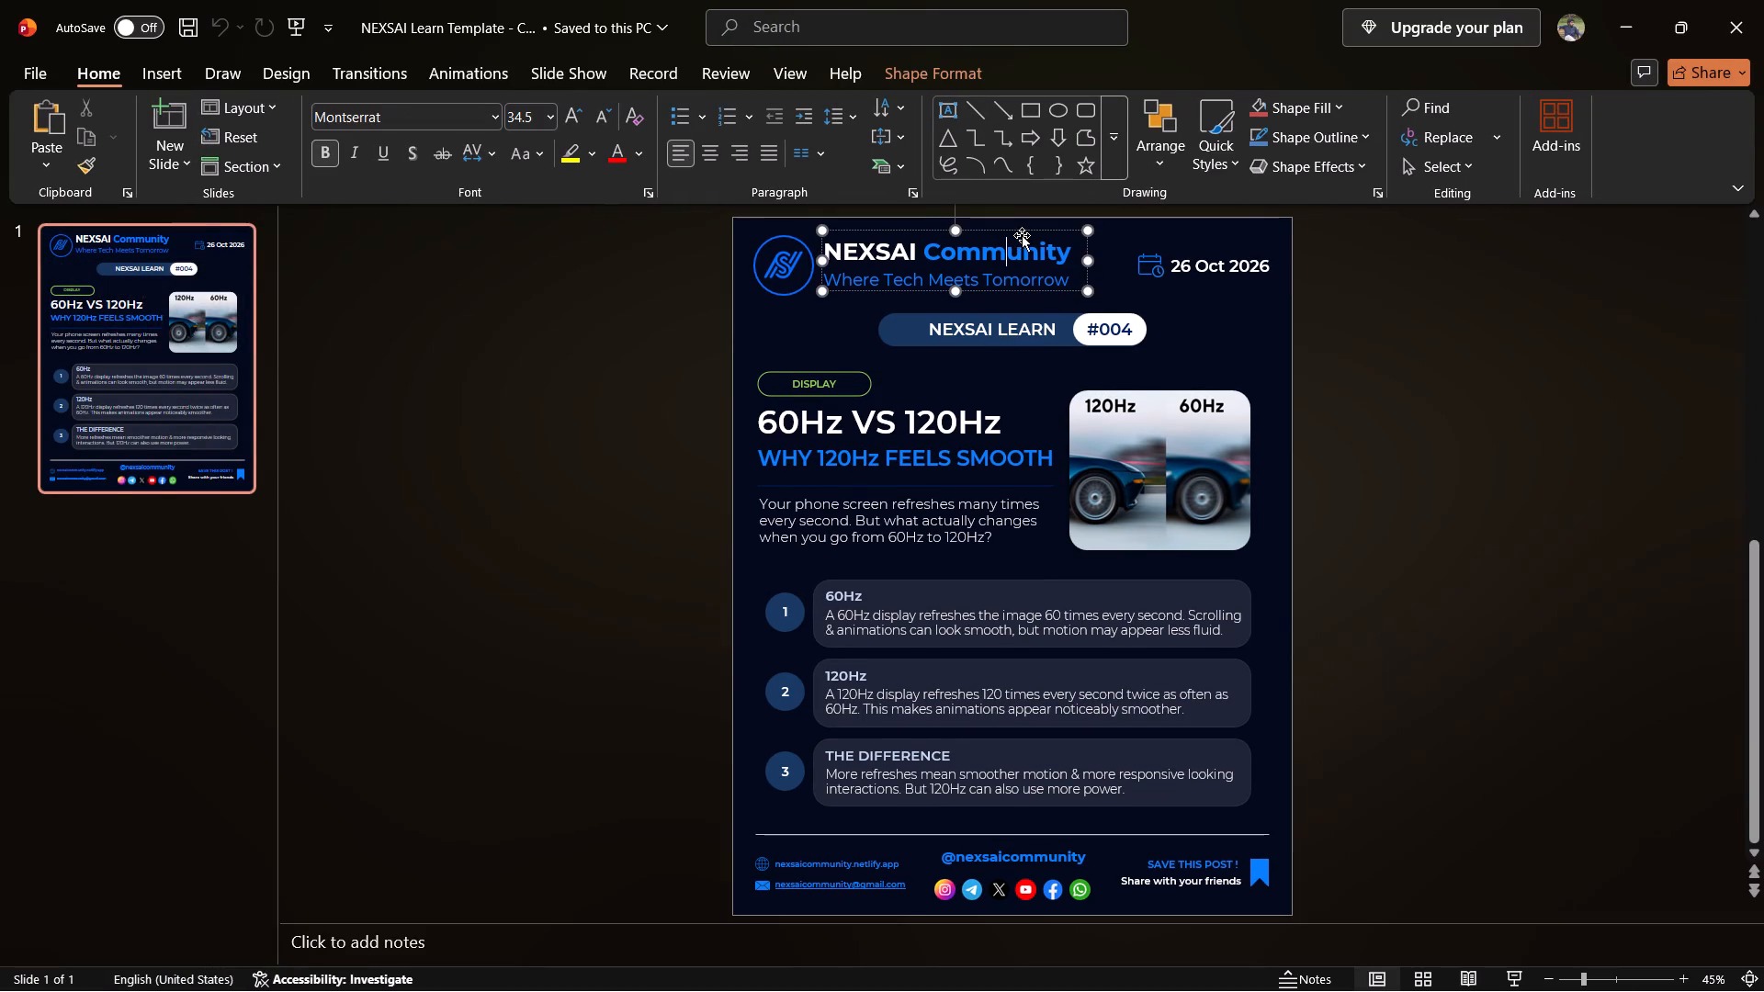
pyautogui.click(1022, 230)
pyautogui.hotkey('ctrl', 'c')
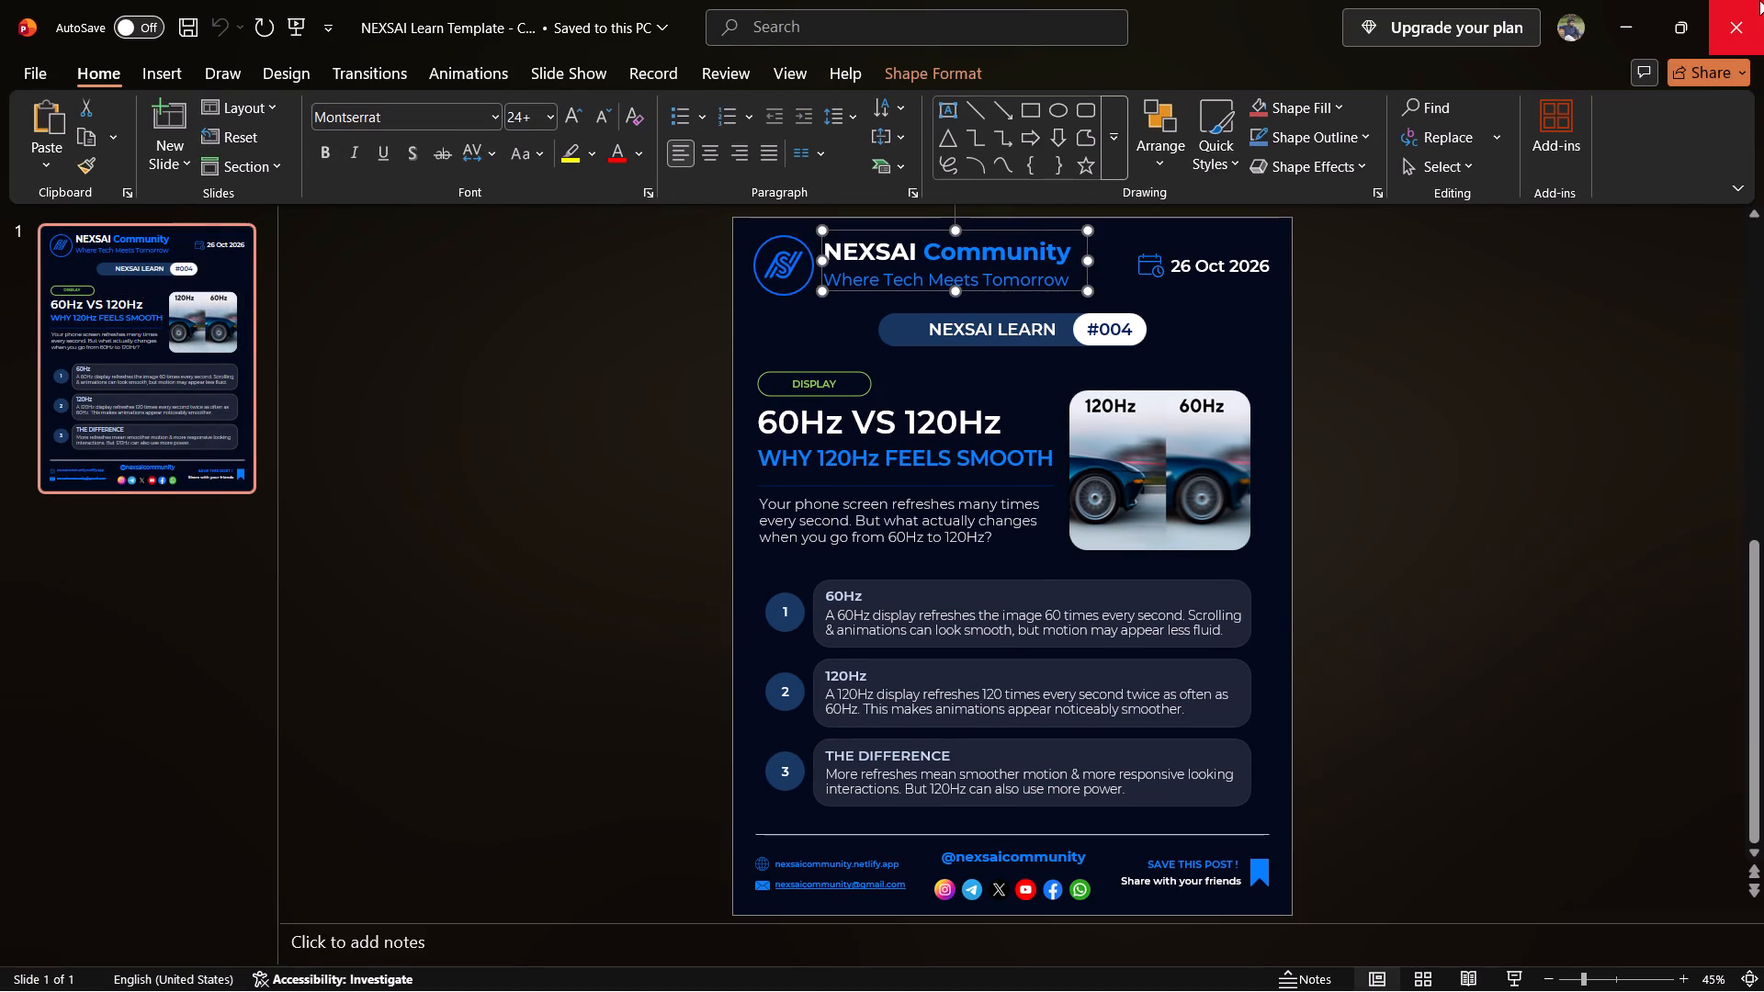
pyautogui.click(1759, 0)
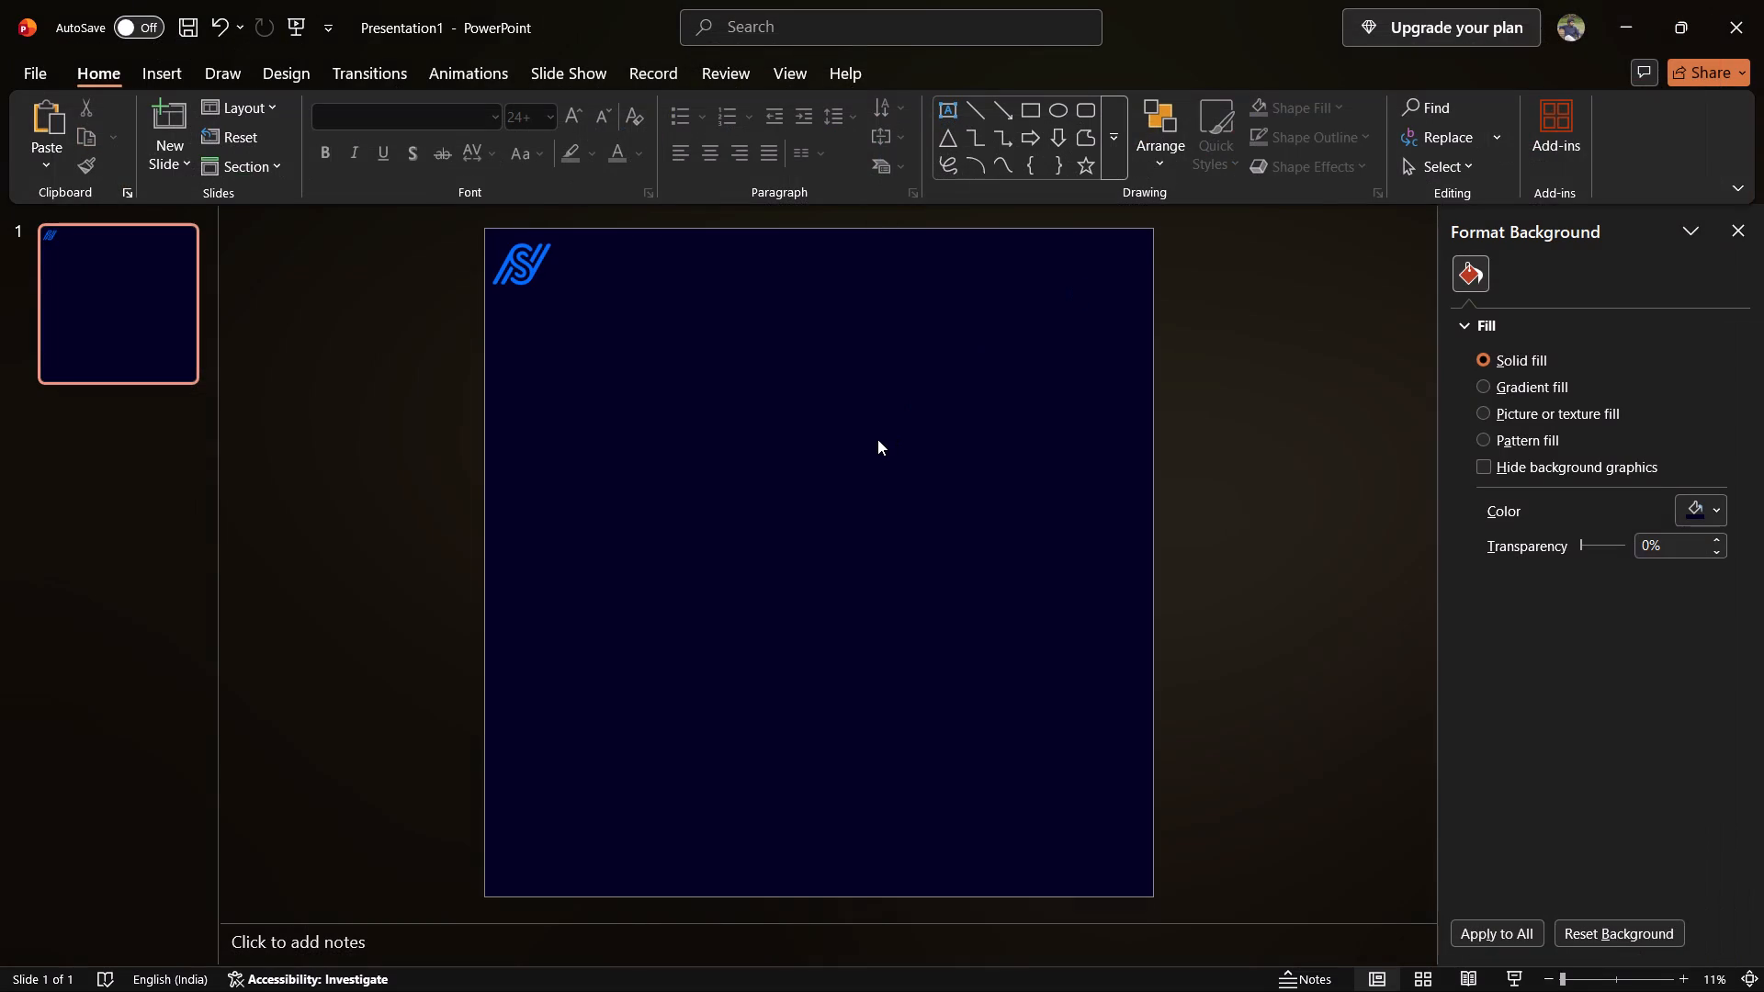
# Paste the heading text box onto the slide and move it clear of the logo, below and to its right.
pyautogui.hotkey('ctrl', 'v')
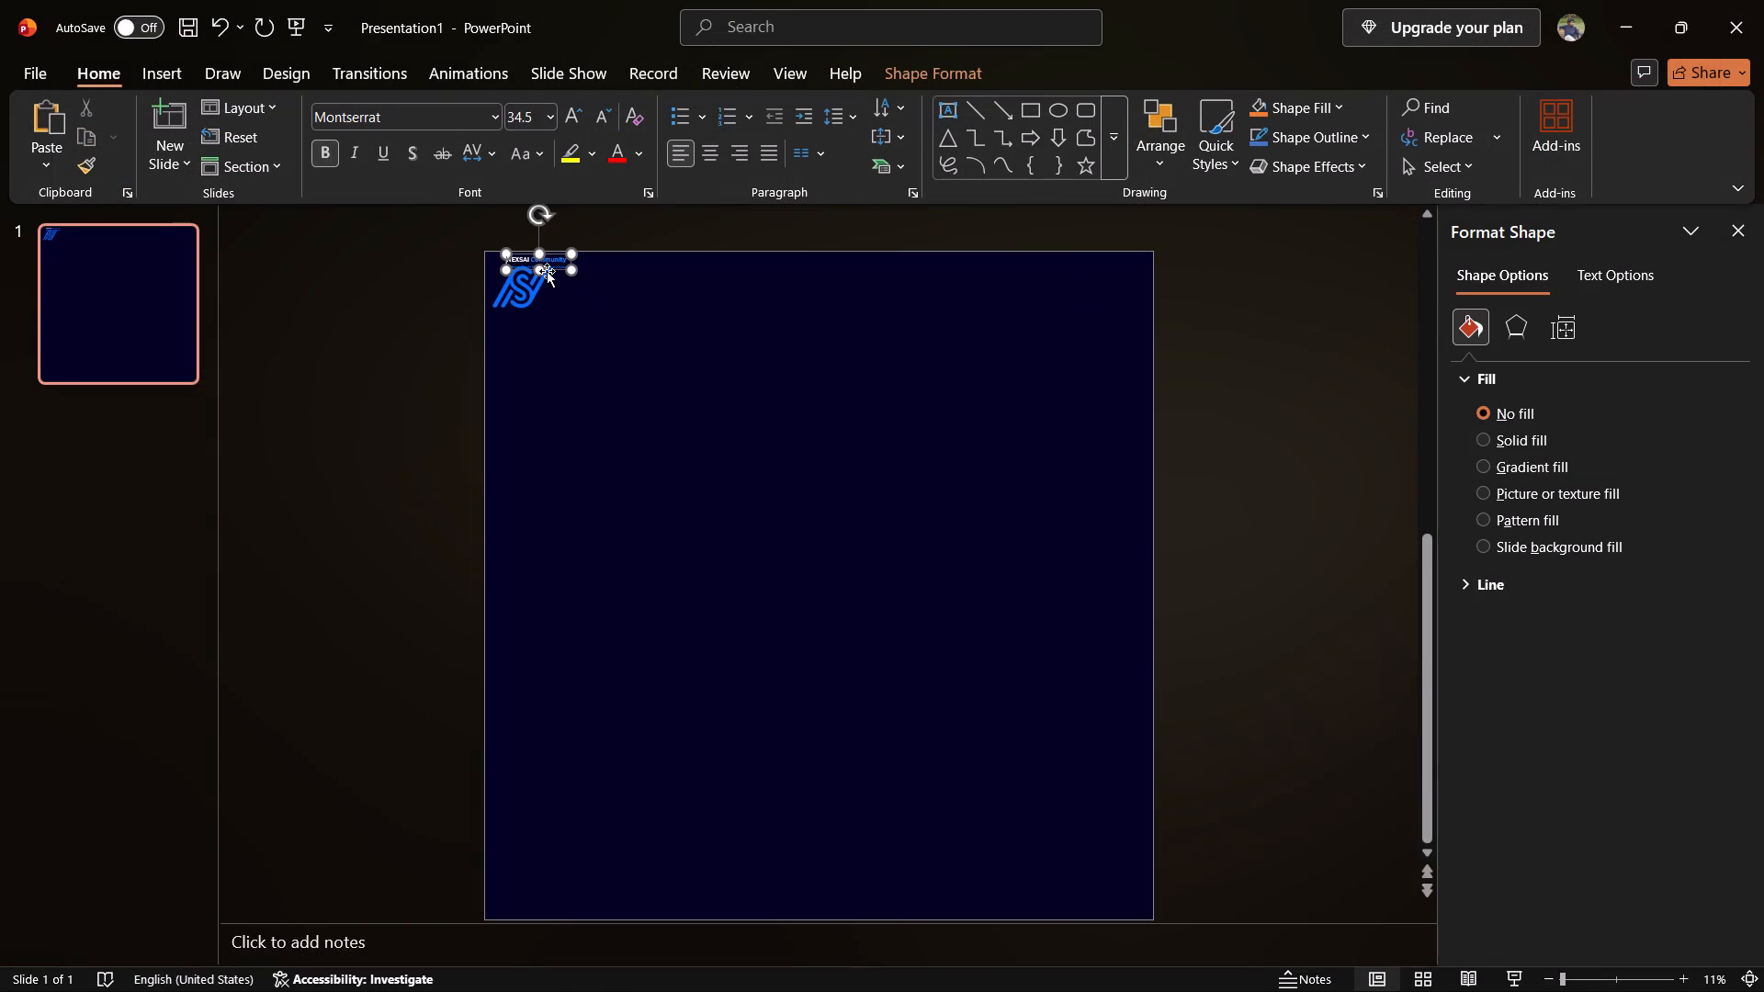
pyautogui.moveTo(546, 271); pyautogui.dragTo(707, 385)
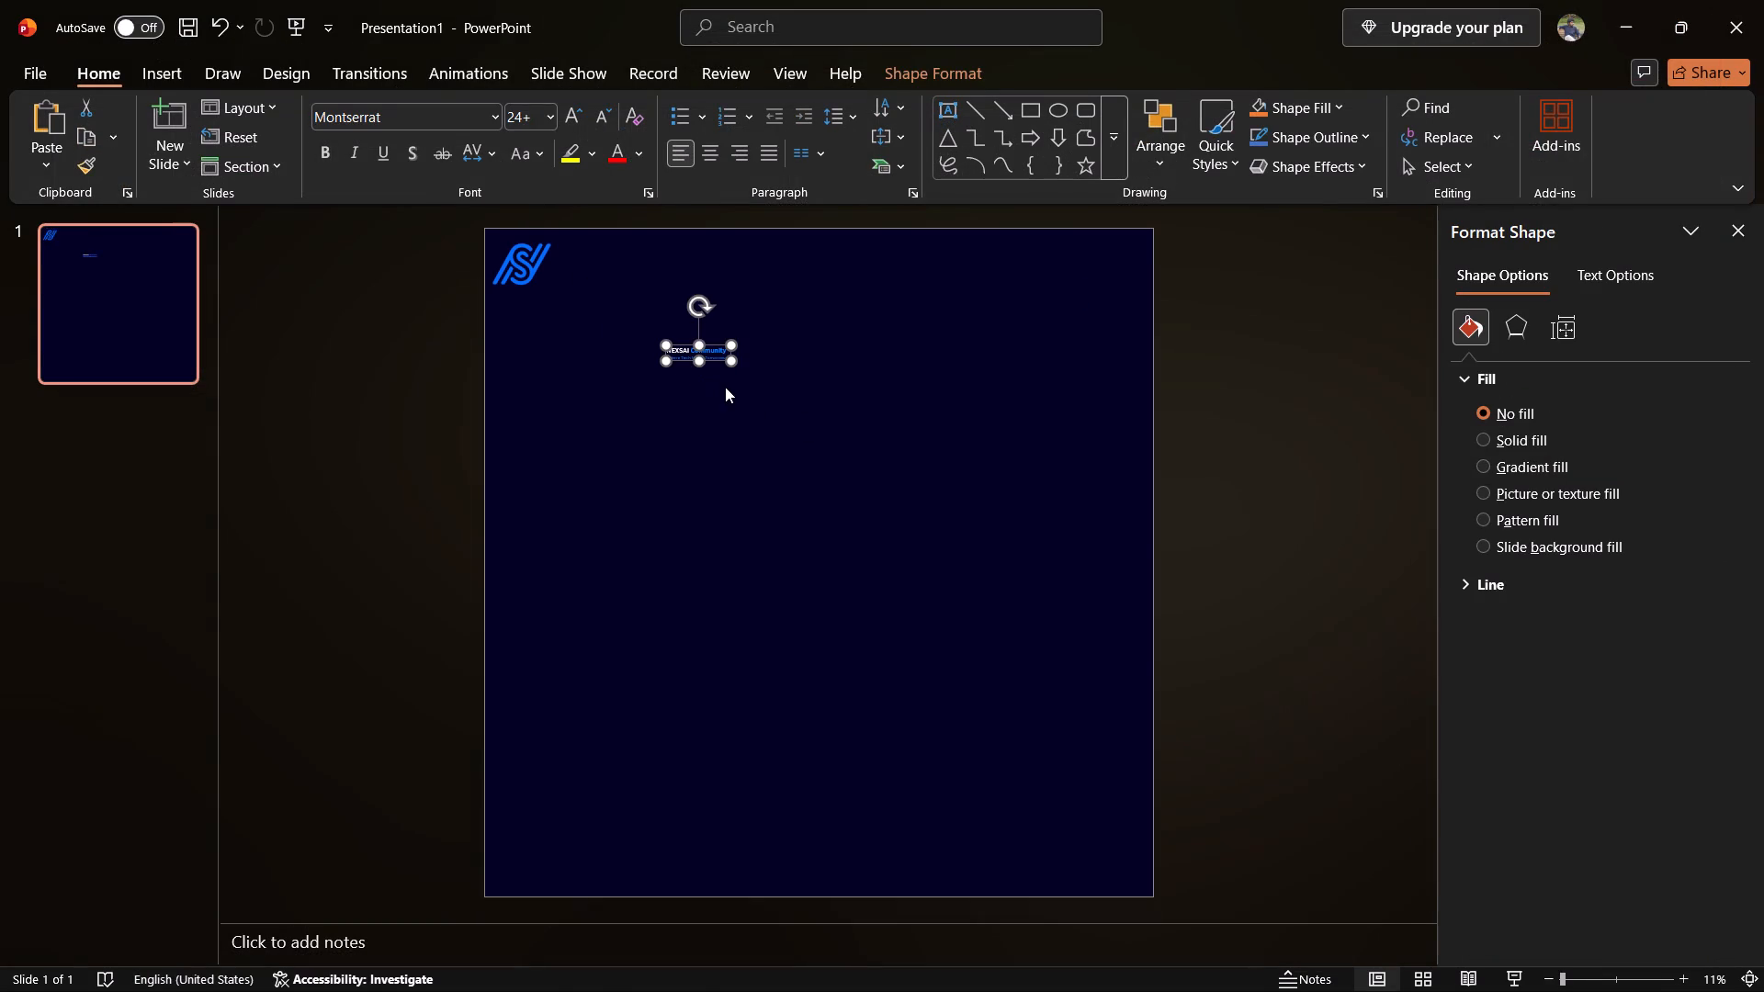
# Delete the "Where Tech Meets Tomorrow" tagline line from the NEXSAI Community heading text box.
pyautogui.keyDown('ctrl'); pyautogui.scroll(5, 725, 387); pyautogui.keyUp('ctrl')
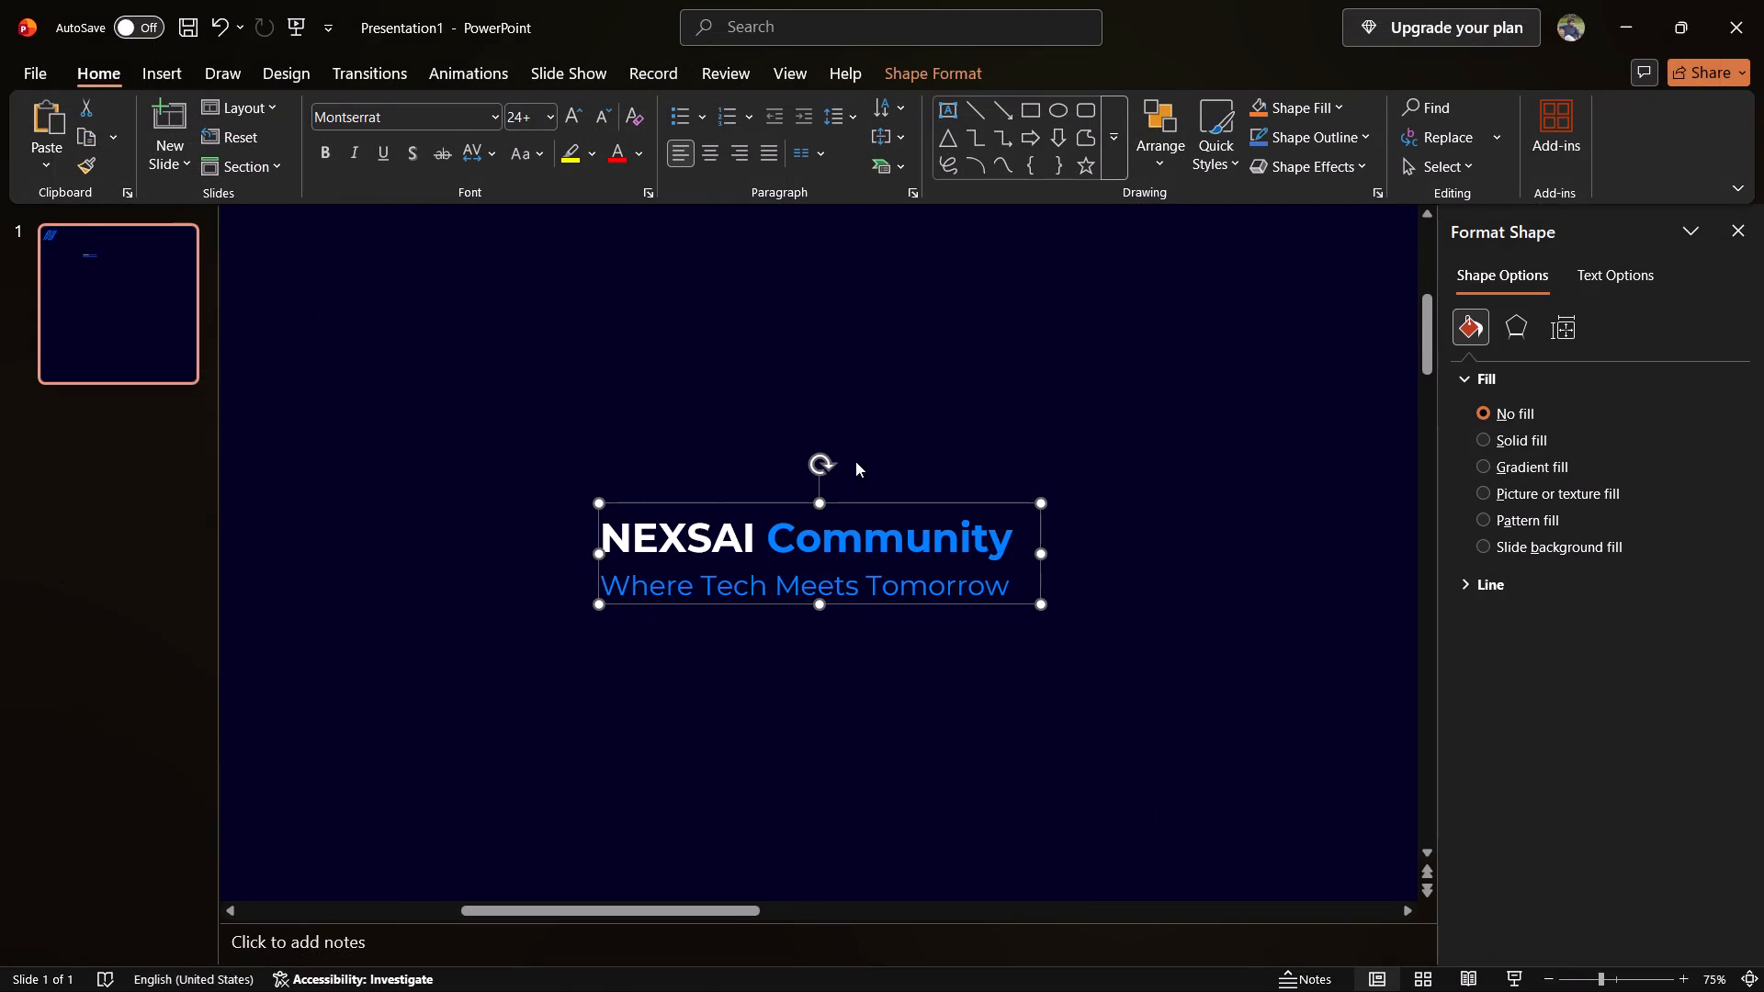
pyautogui.click(557, 115)
pyautogui.moveTo(1006, 577); pyautogui.dragTo(1016, 550)
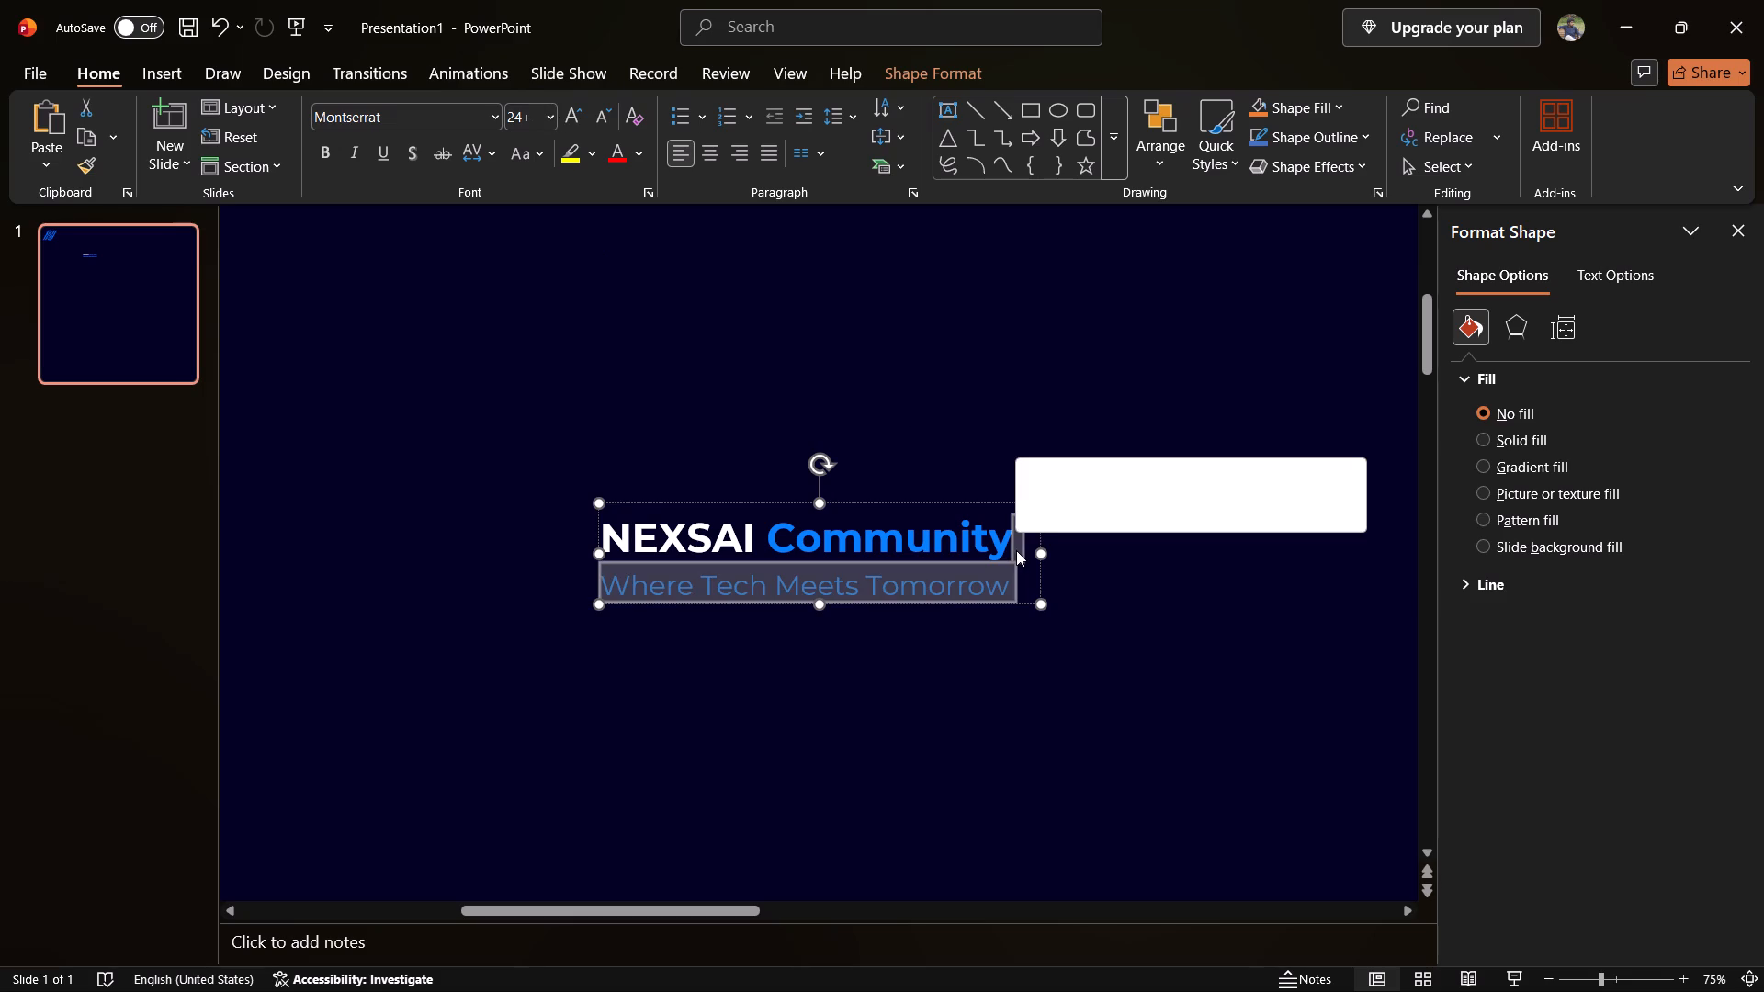
pyautogui.press('BackSpace')
pyautogui.click(978, 507)
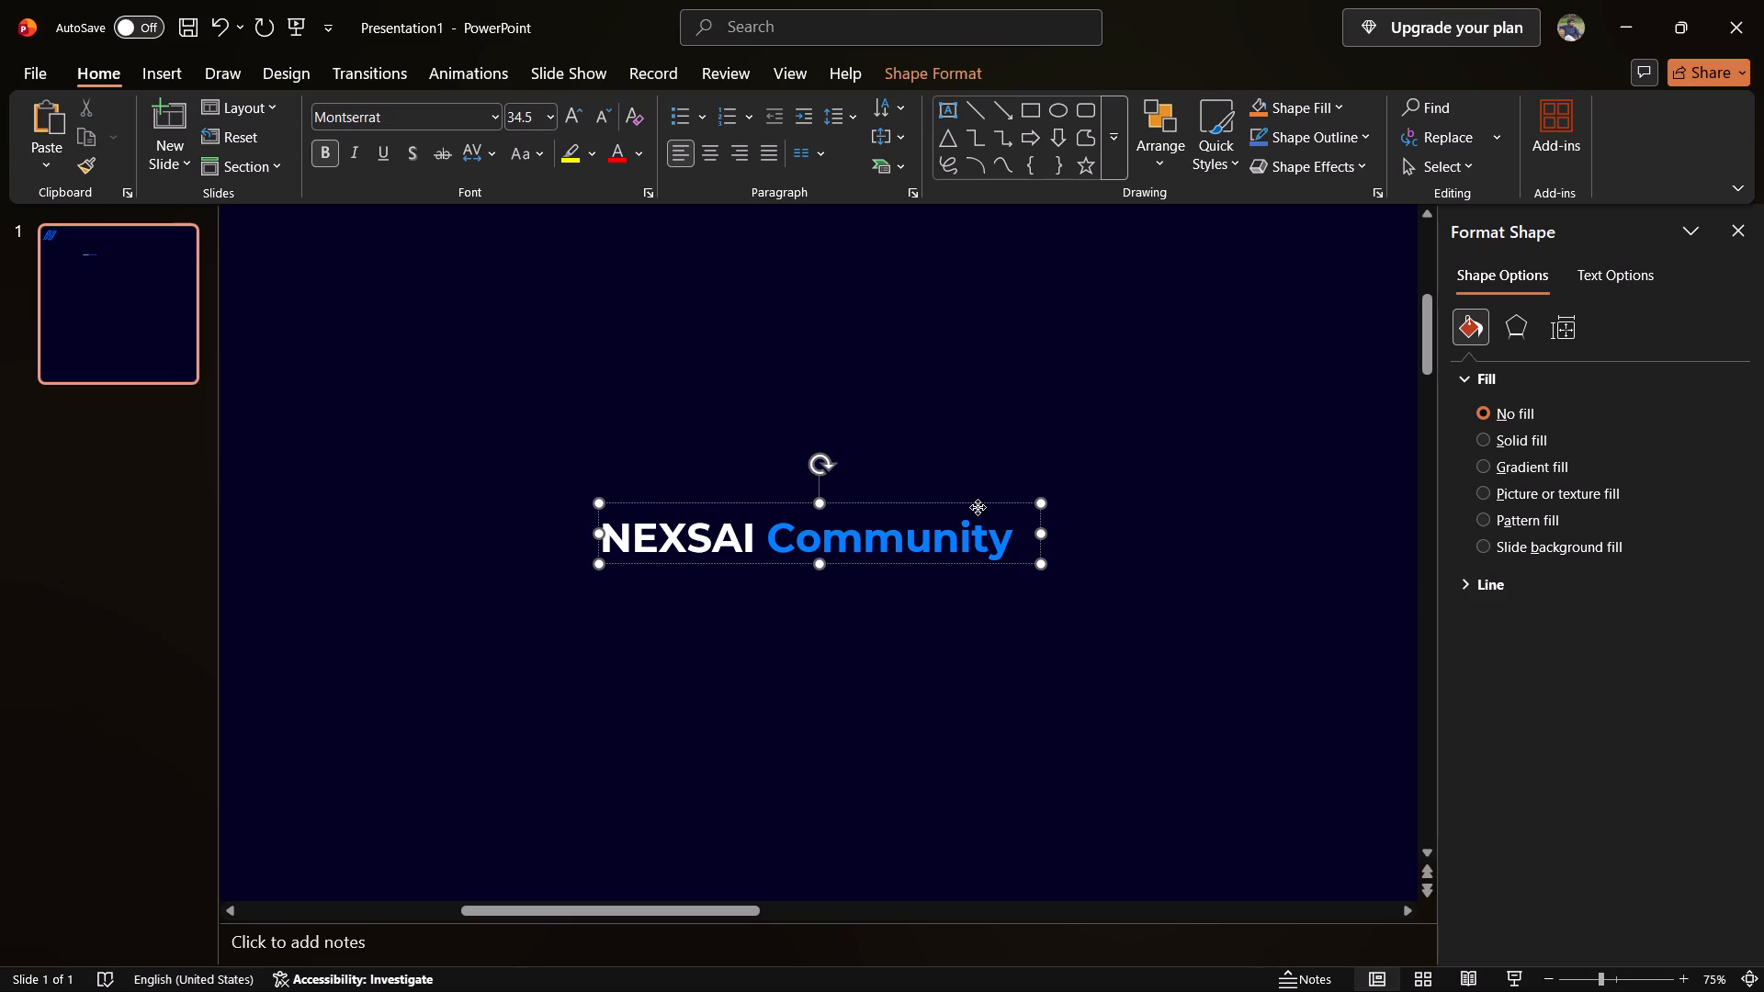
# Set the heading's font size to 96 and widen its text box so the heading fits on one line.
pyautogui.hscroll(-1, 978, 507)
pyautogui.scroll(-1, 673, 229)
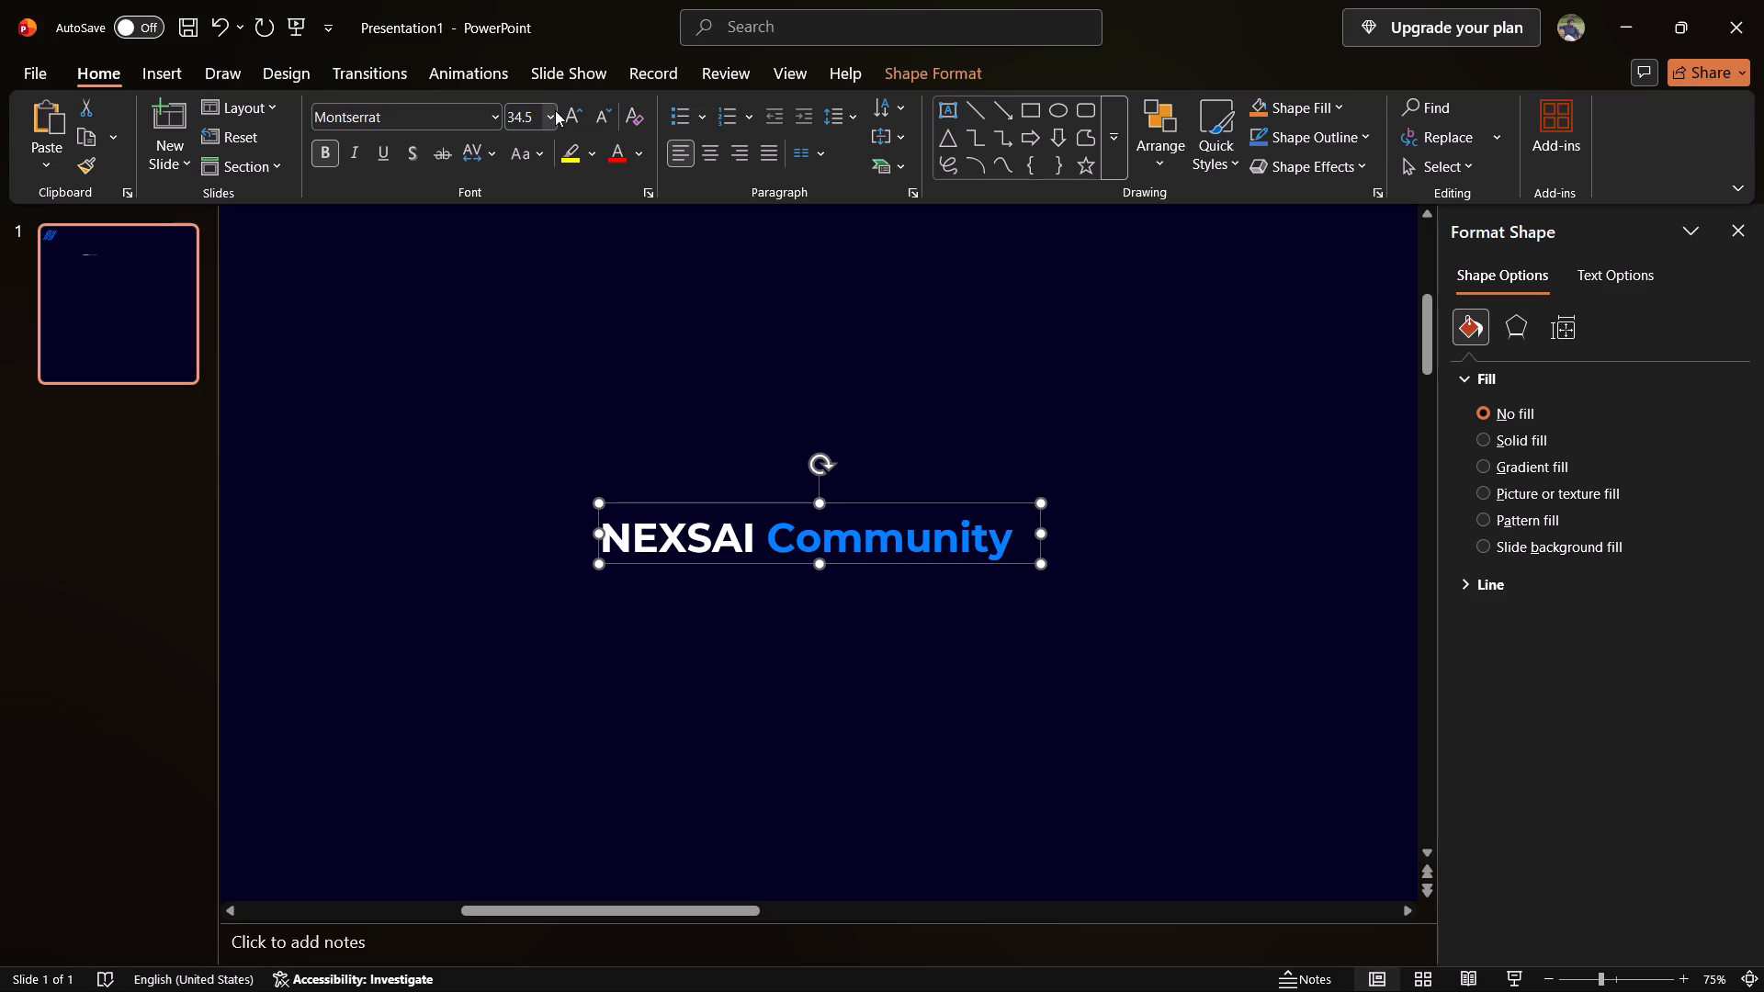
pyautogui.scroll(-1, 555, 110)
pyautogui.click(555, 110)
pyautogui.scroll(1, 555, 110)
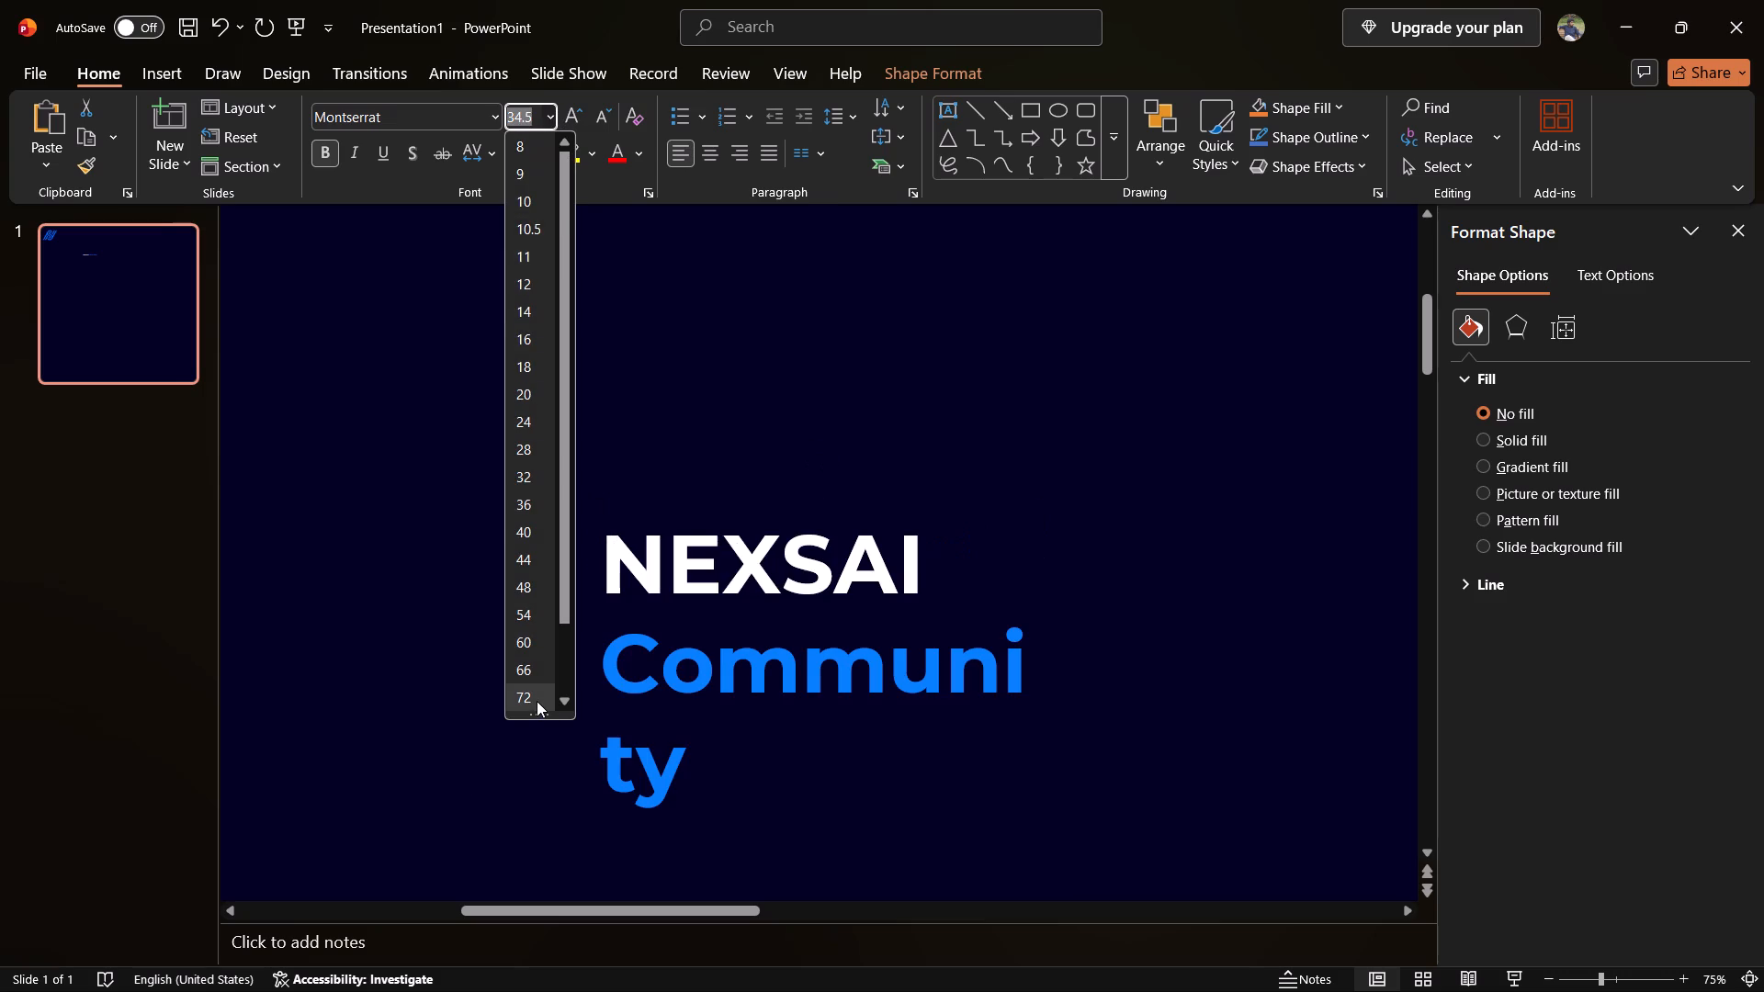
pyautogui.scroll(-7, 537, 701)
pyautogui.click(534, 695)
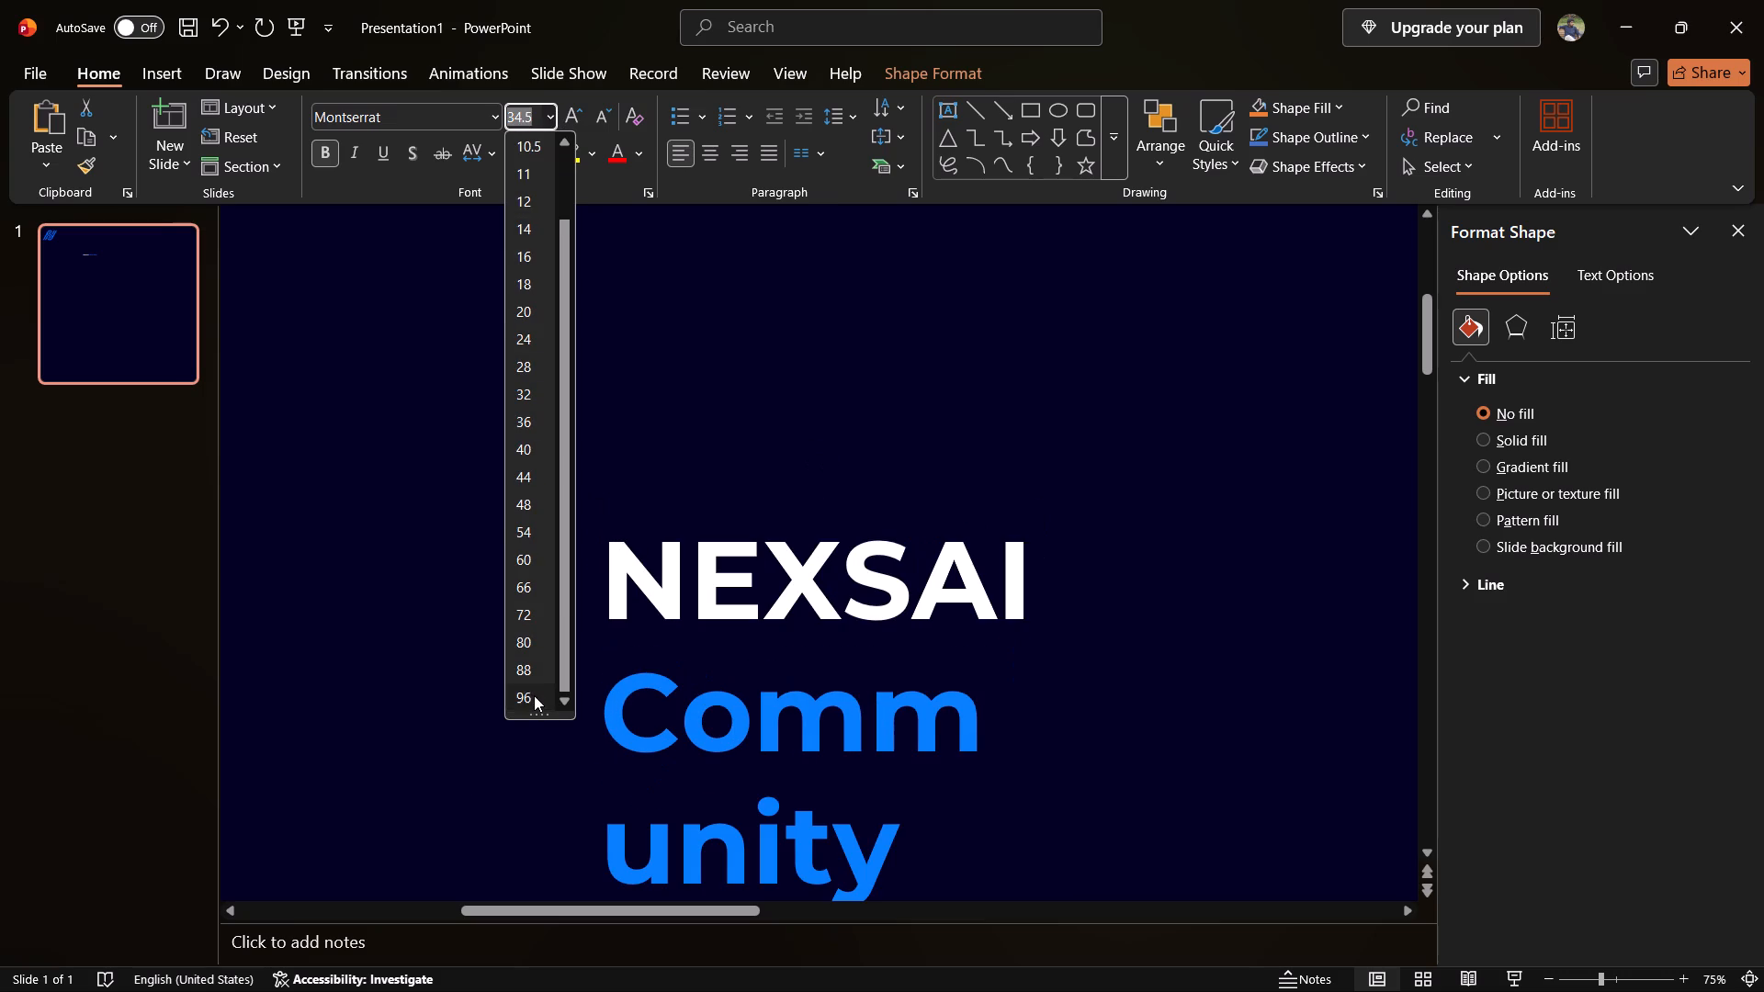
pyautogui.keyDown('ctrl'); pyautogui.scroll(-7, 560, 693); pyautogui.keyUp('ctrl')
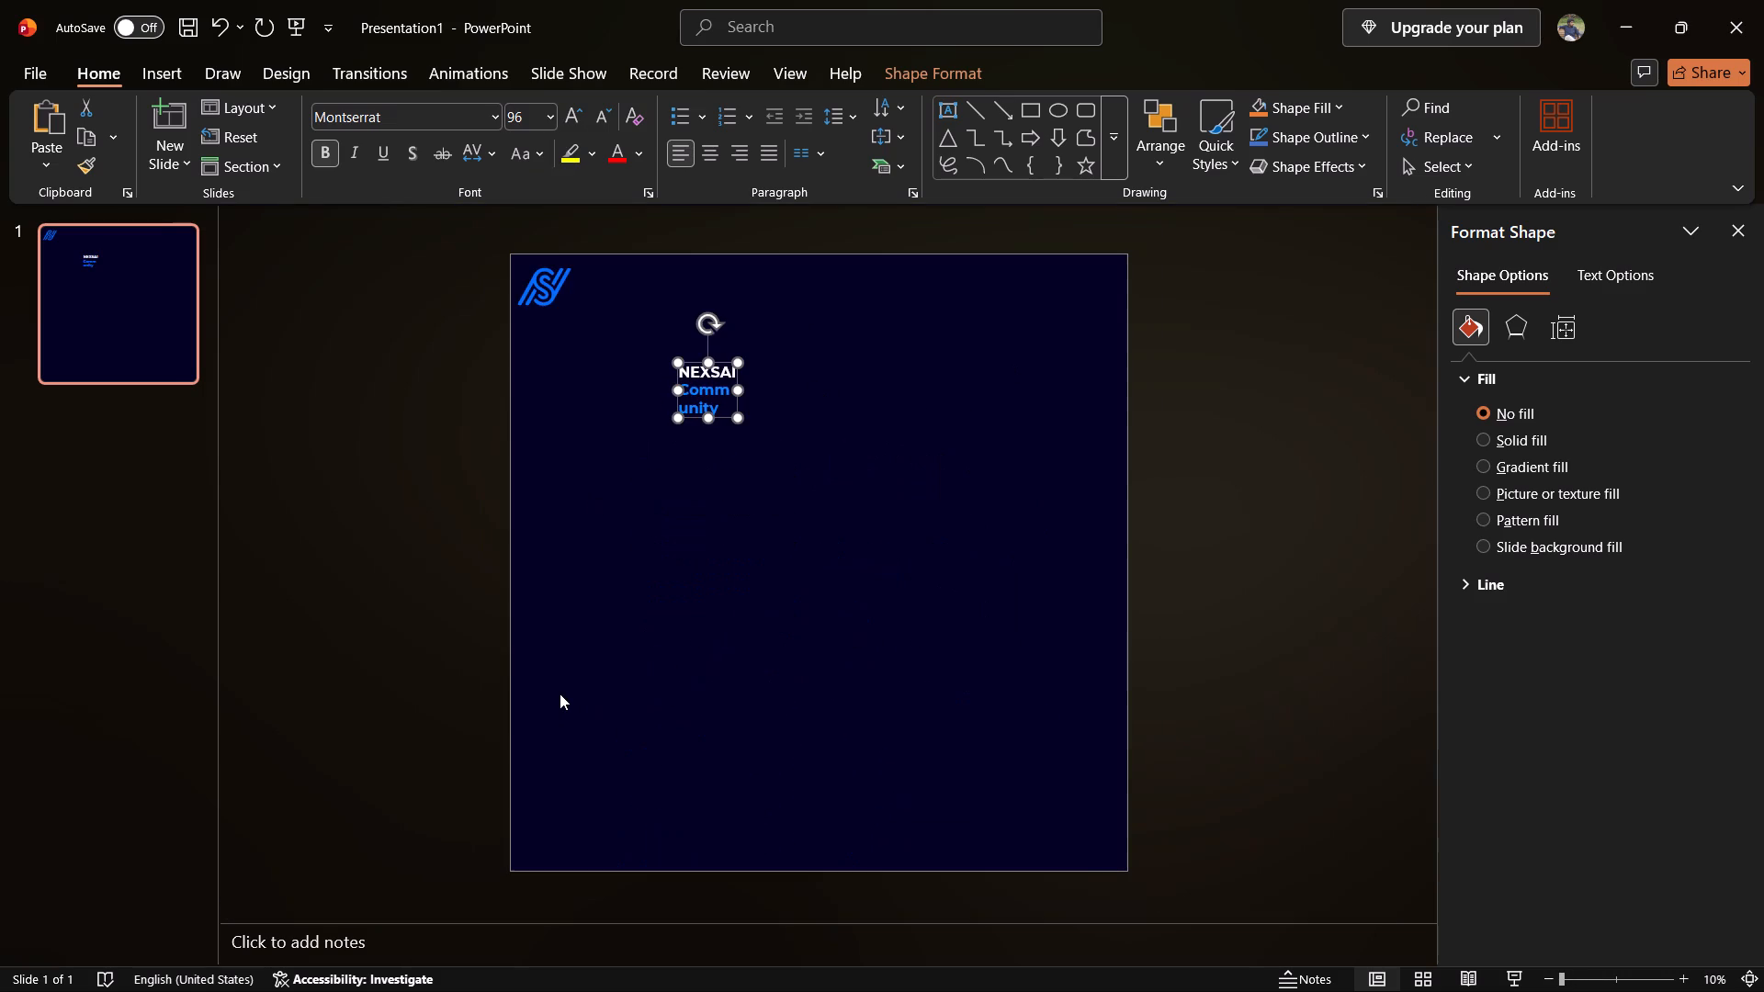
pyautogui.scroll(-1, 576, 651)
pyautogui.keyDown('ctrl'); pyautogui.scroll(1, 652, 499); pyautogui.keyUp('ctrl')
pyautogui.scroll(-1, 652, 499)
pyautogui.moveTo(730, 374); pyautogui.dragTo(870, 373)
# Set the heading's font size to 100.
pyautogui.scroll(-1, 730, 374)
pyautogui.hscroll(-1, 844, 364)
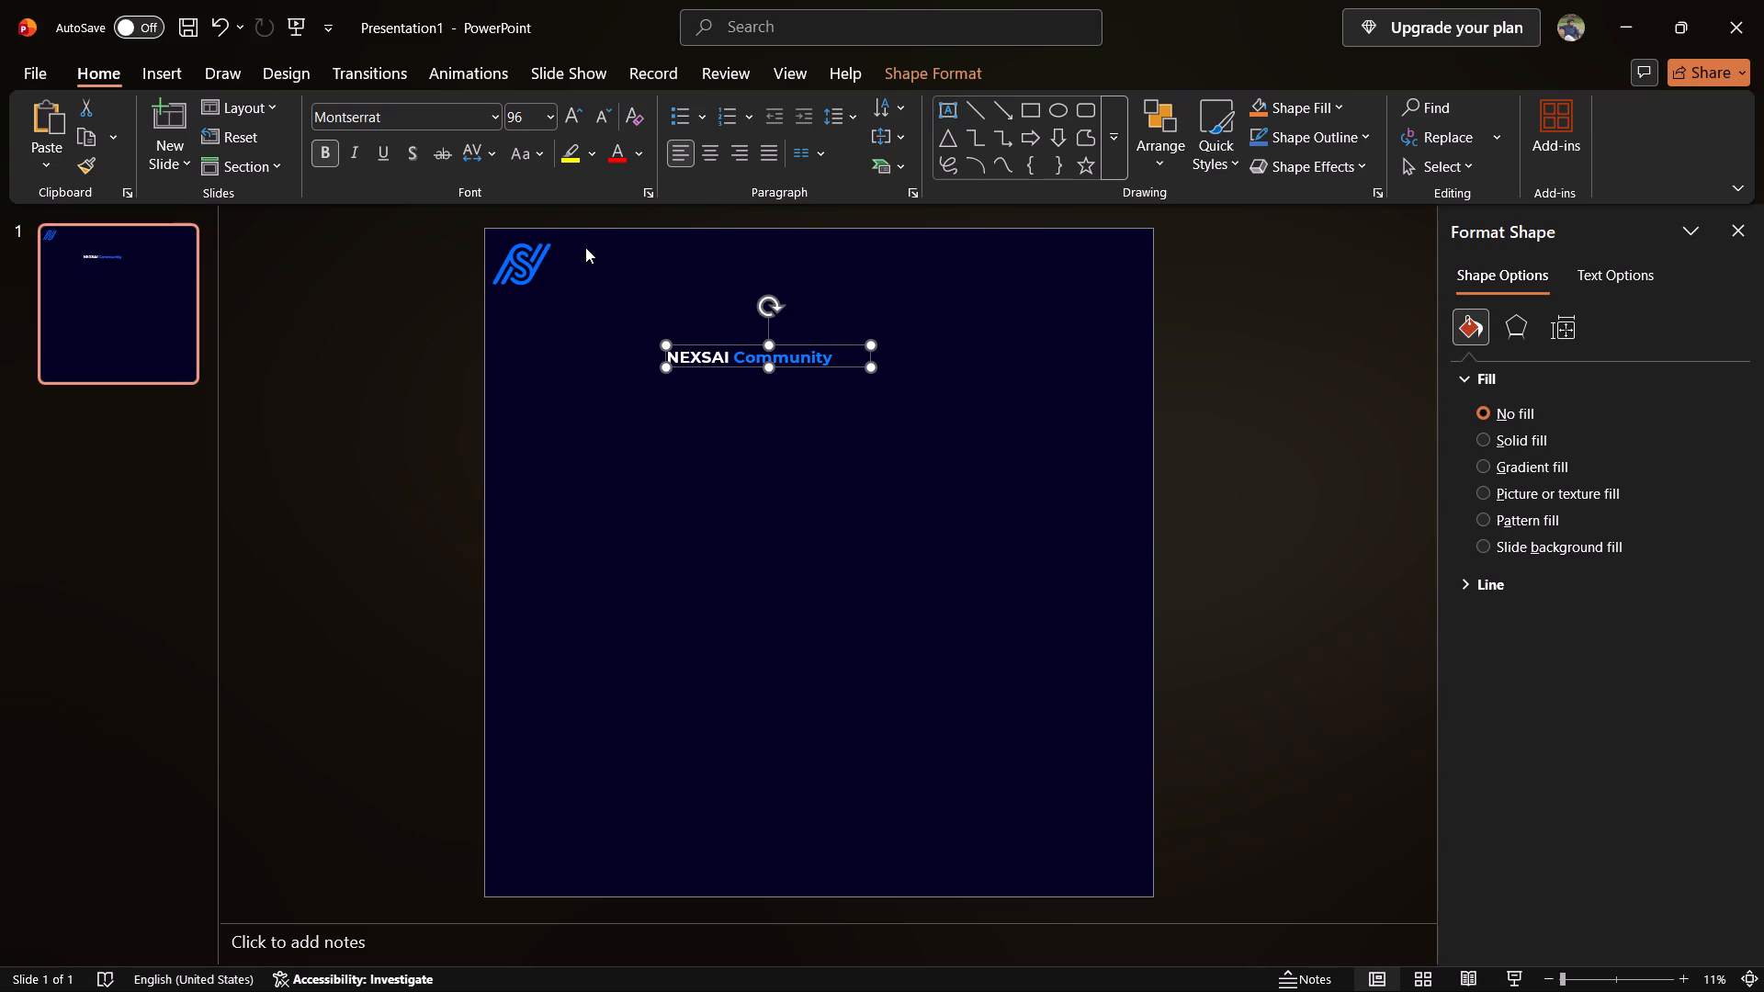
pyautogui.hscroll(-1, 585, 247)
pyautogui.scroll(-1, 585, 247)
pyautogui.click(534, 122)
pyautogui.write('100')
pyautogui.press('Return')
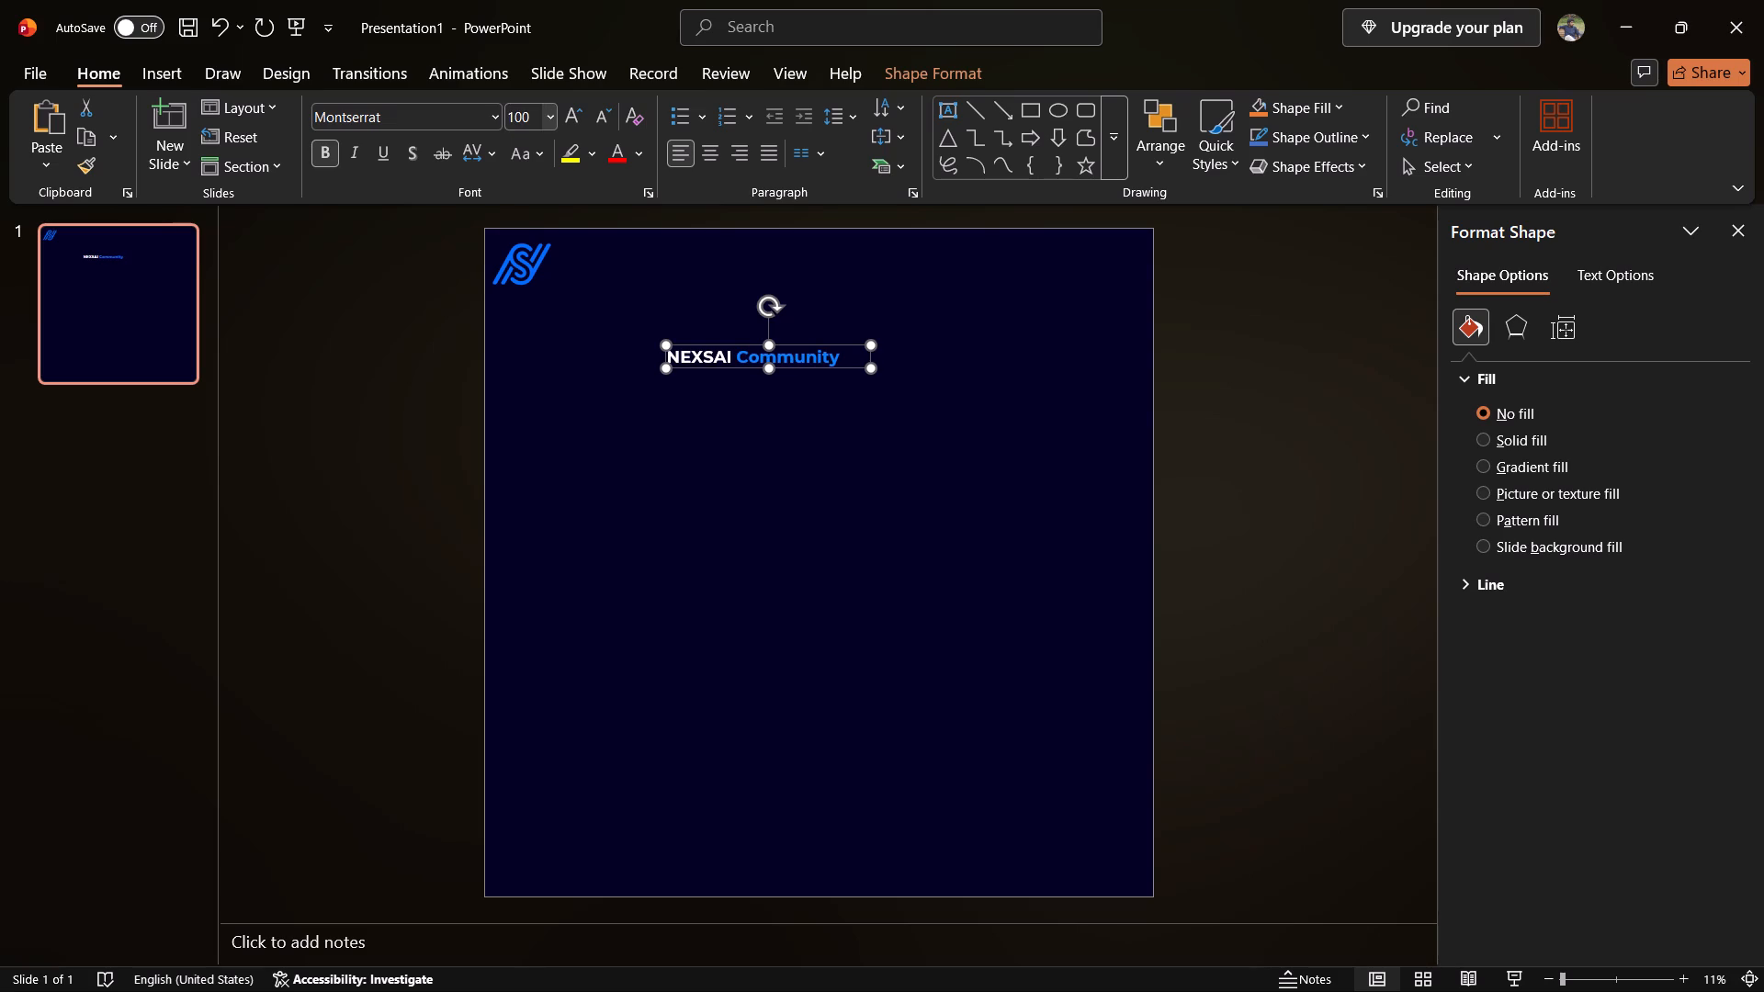
# Set the heading's font size to 200 and widen its text box until "NEXSAI Community" fits on one line.
pyautogui.click(535, 118)
pyautogui.write('200')
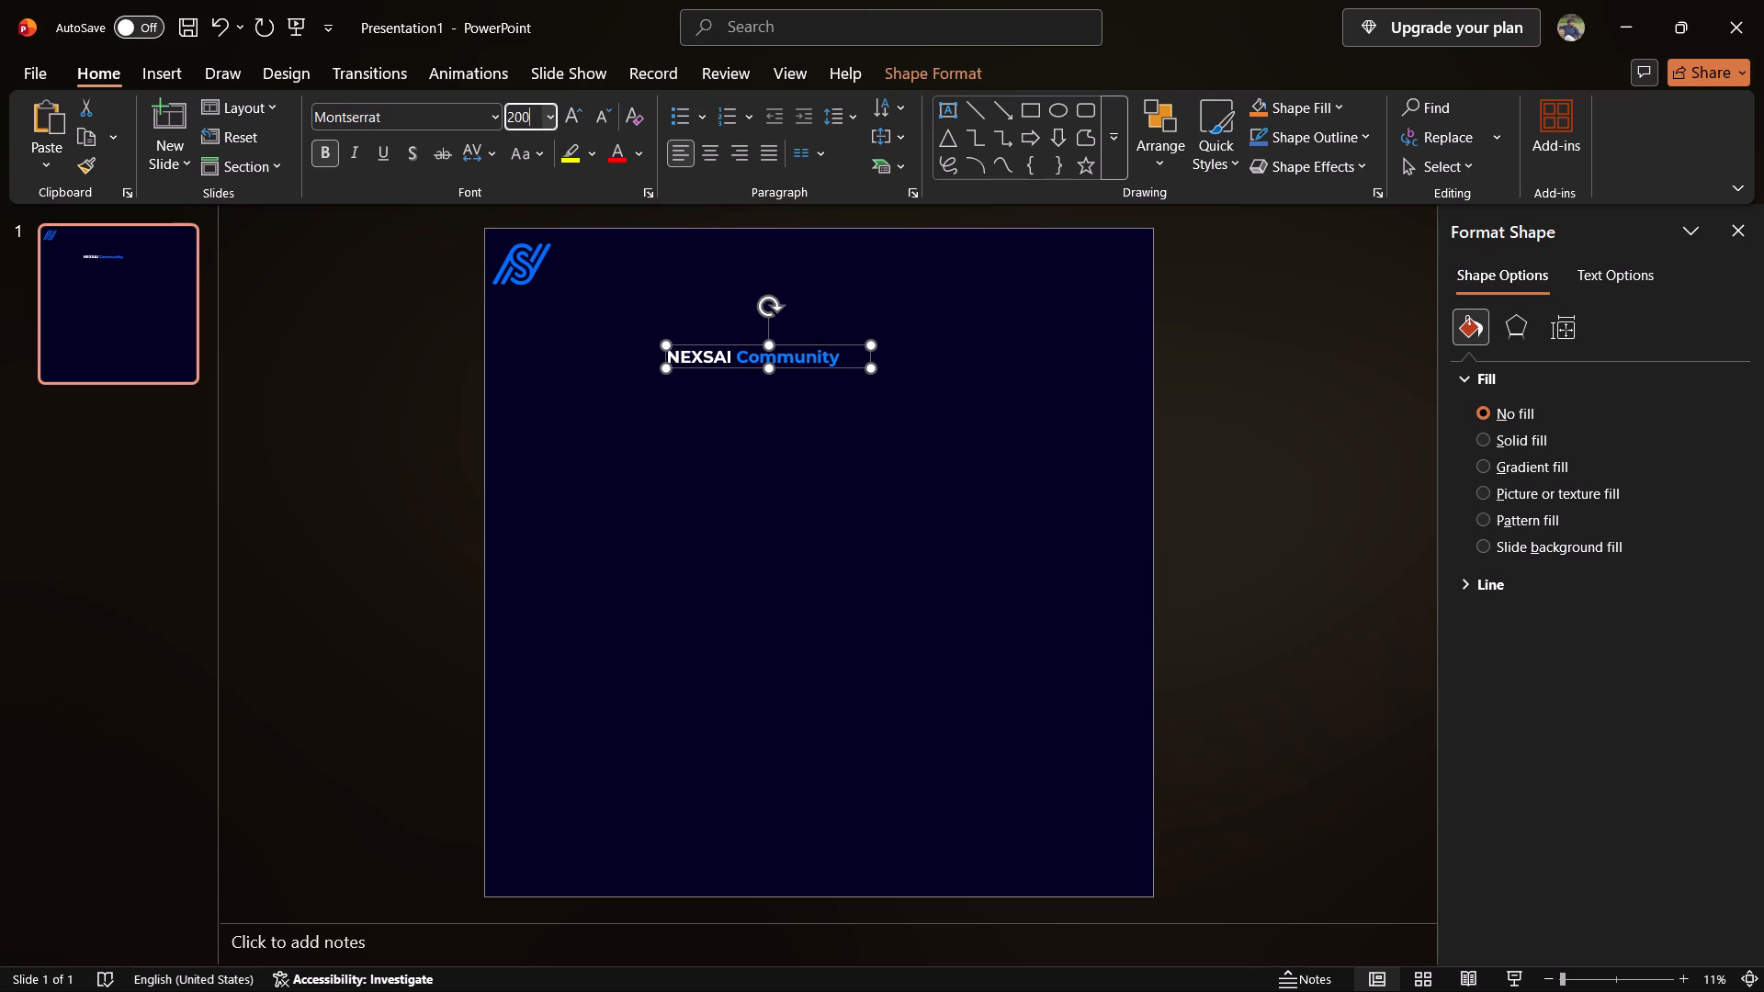
pyautogui.press('Return')
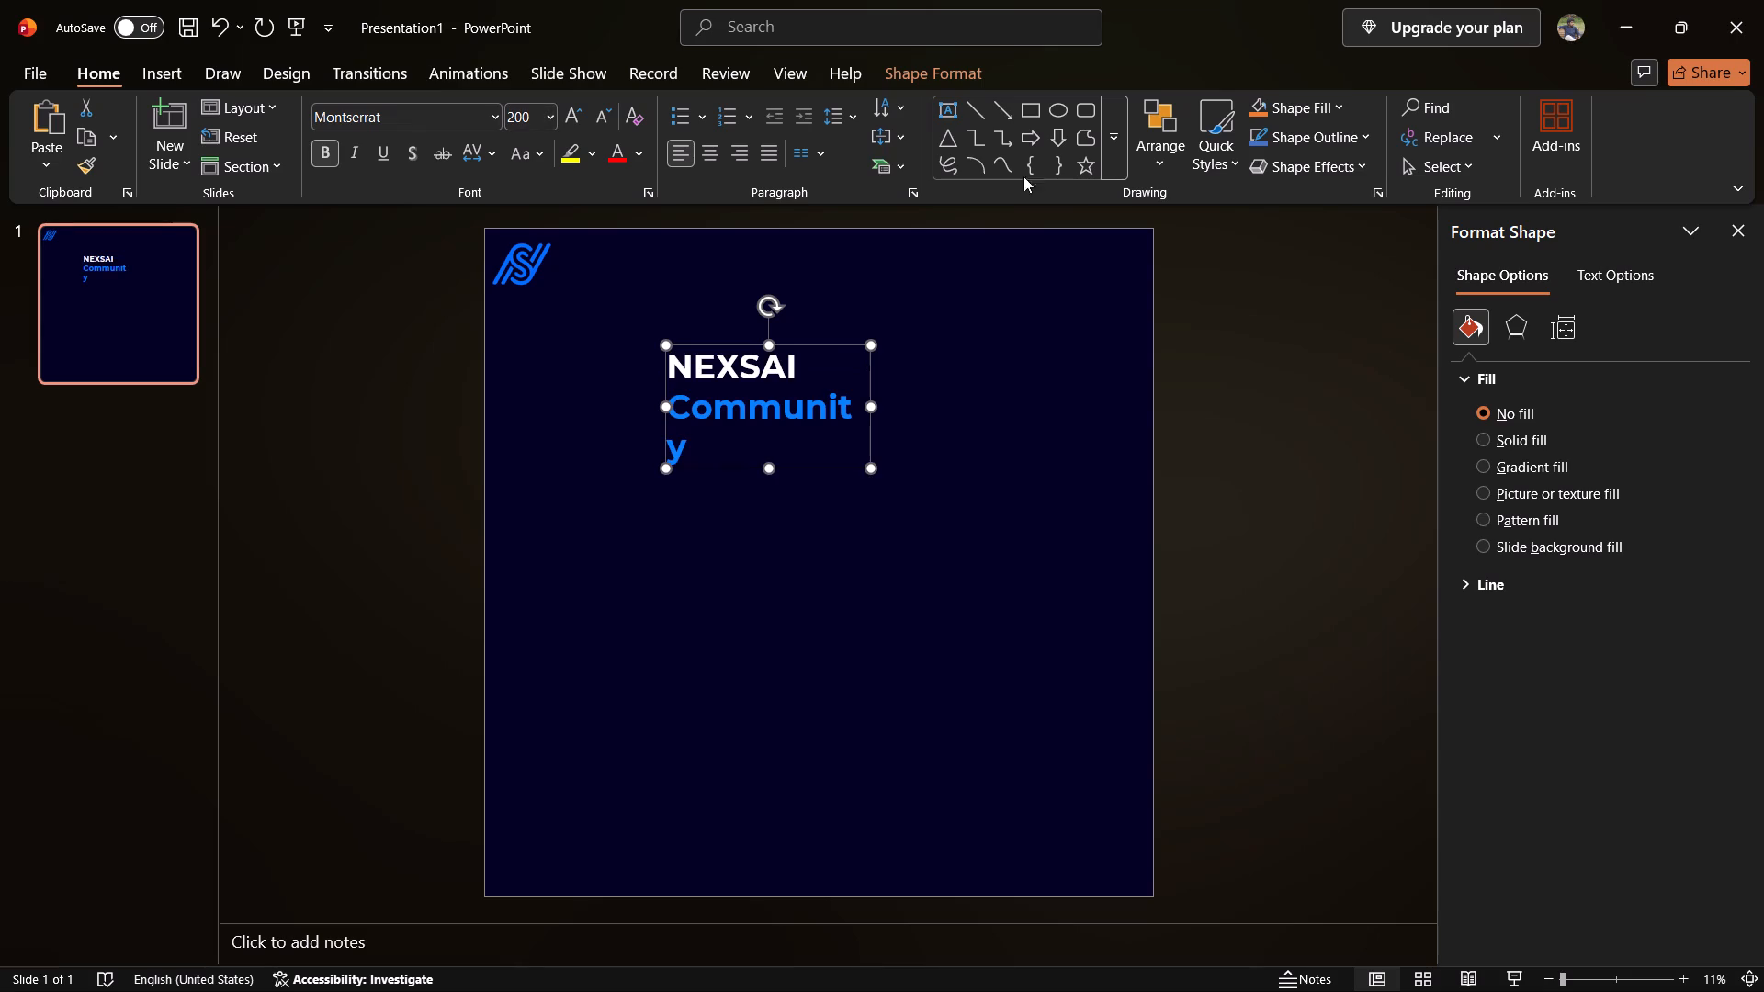
pyautogui.moveTo(874, 400); pyautogui.dragTo(933, 405)
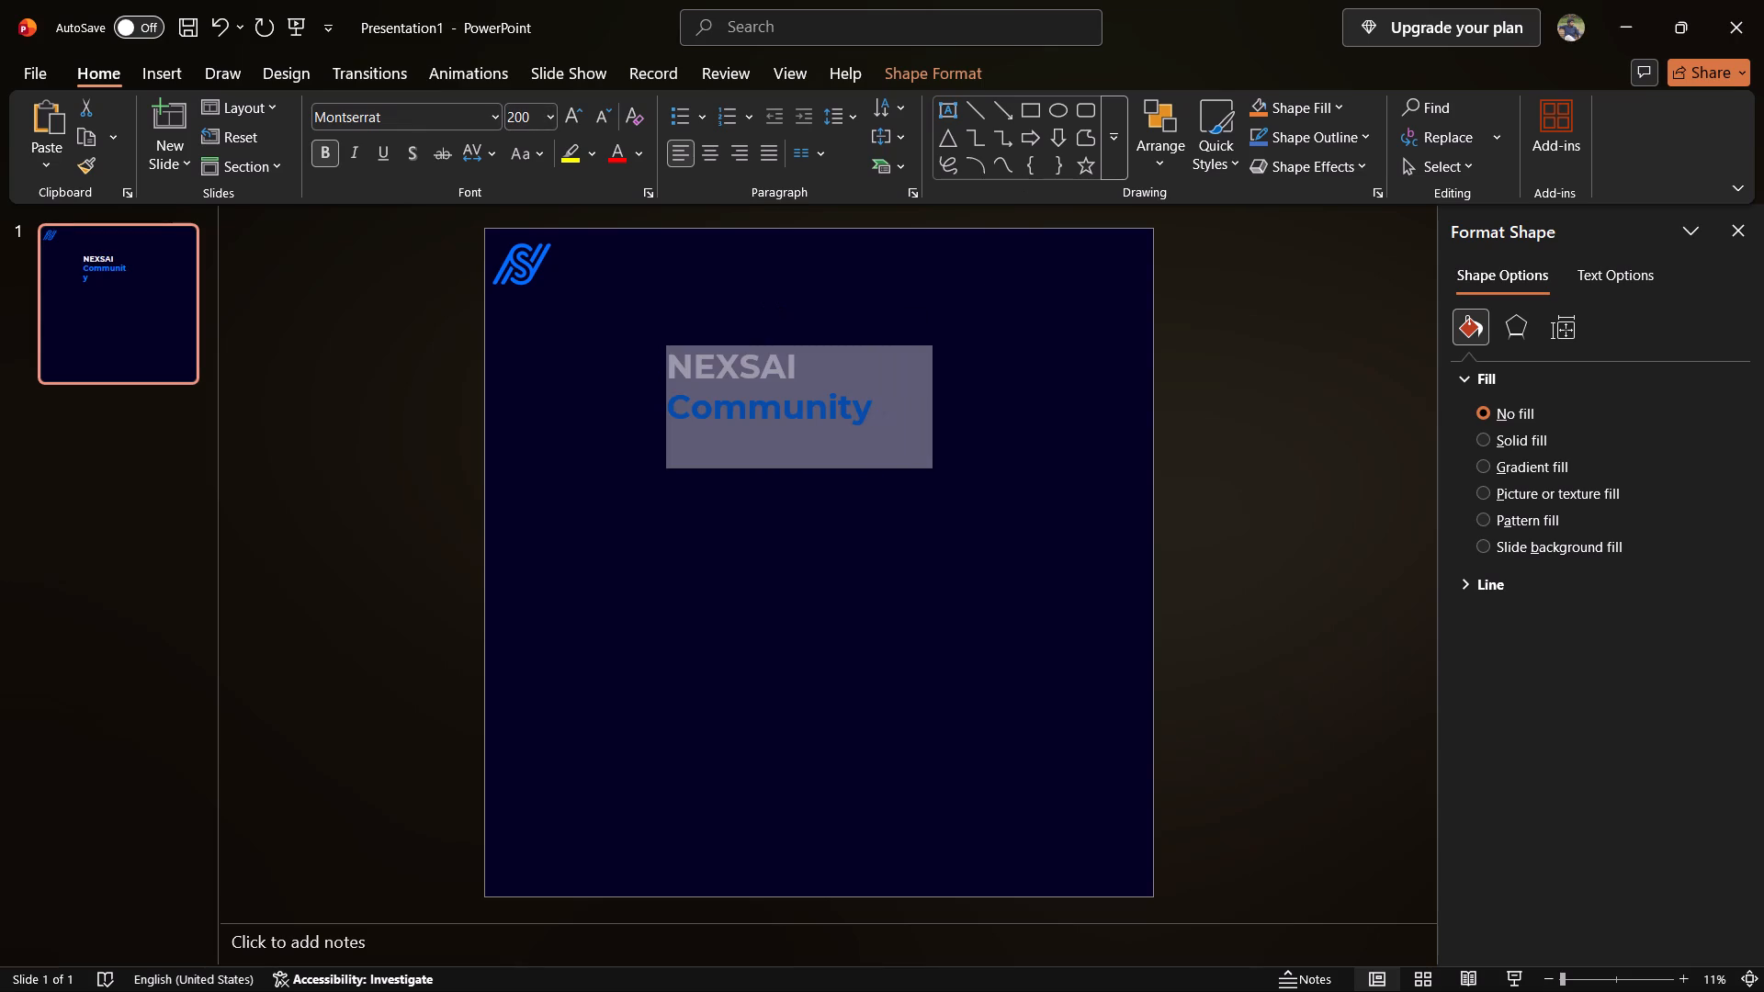
pyautogui.moveTo(933, 405); pyautogui.dragTo(1046, 409)
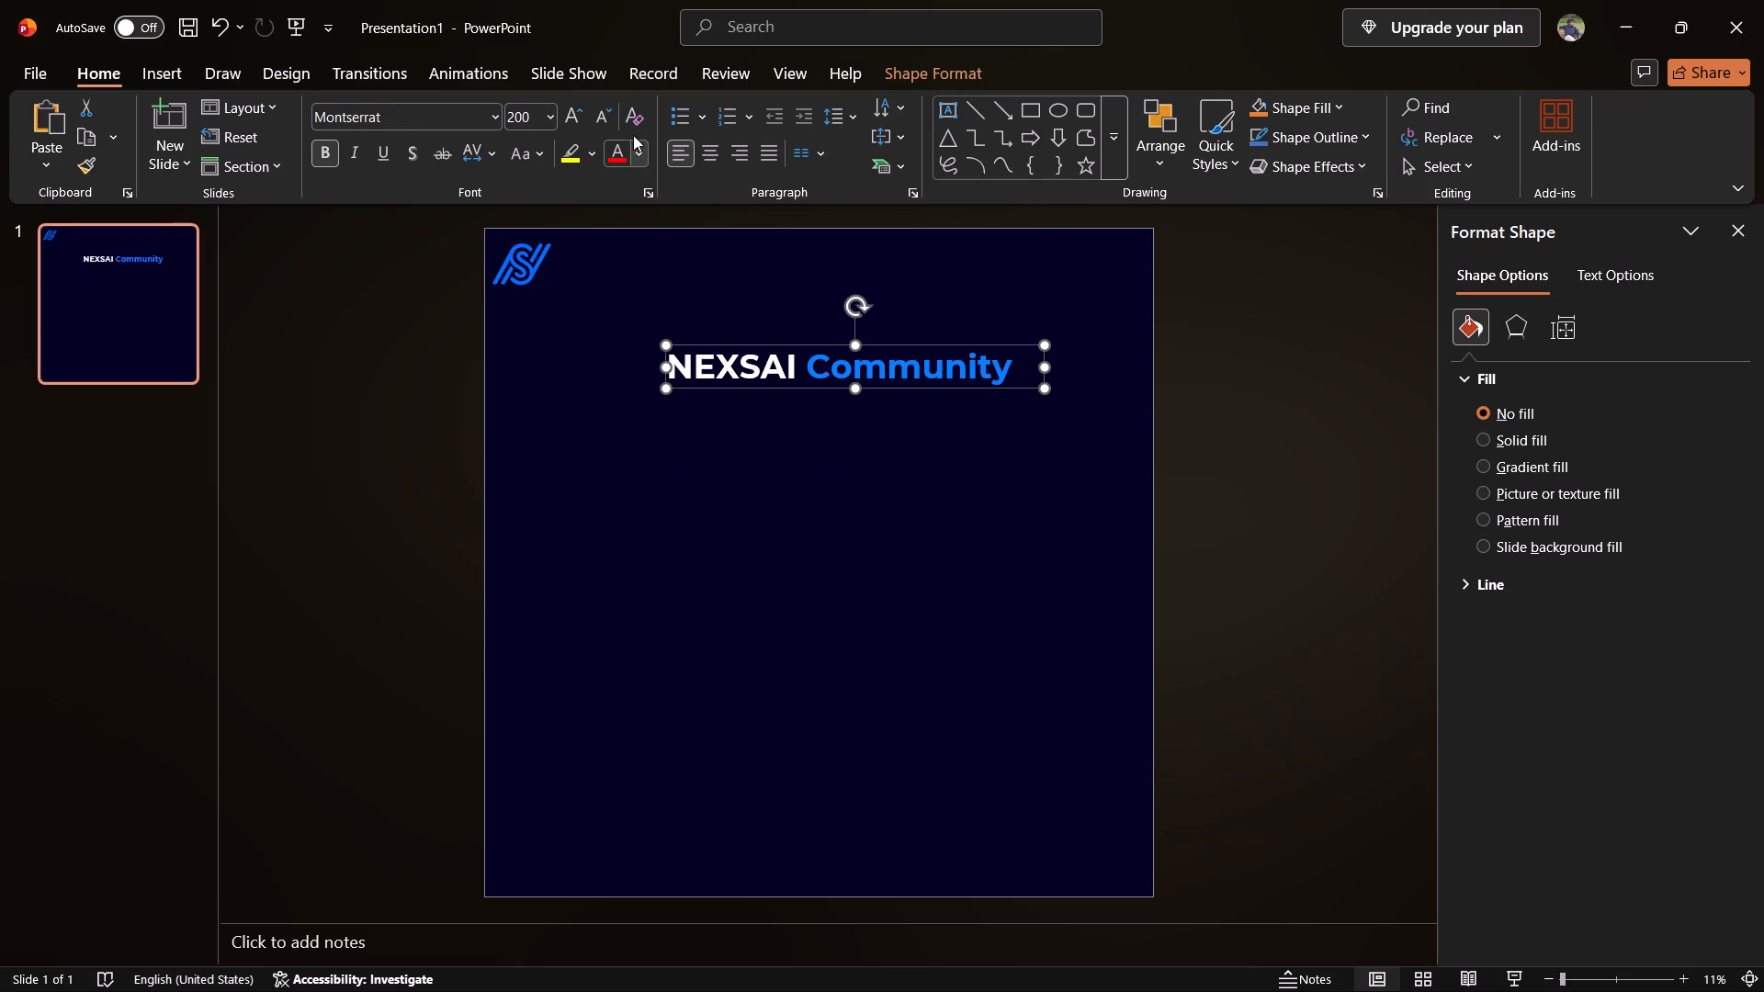
# Centre the heading text within its box and move it up to the top of the slide beside the logo.
pyautogui.click(722, 156)
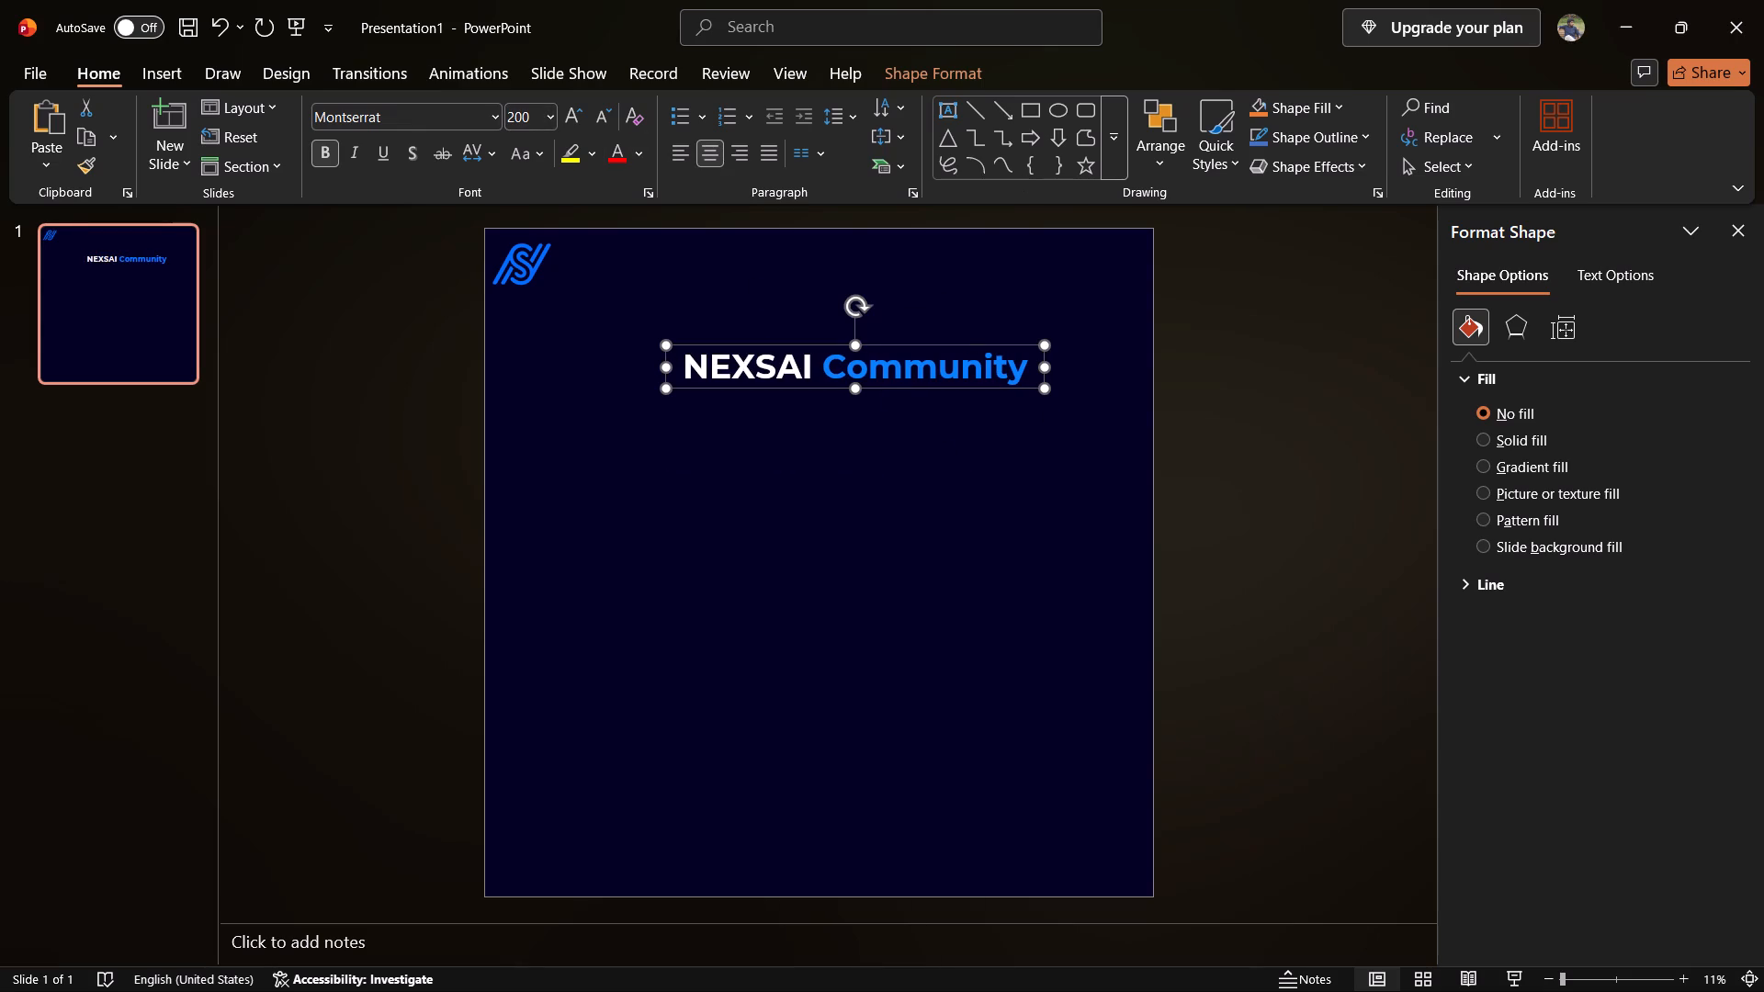
pyautogui.moveTo(896, 347); pyautogui.dragTo(874, 268)
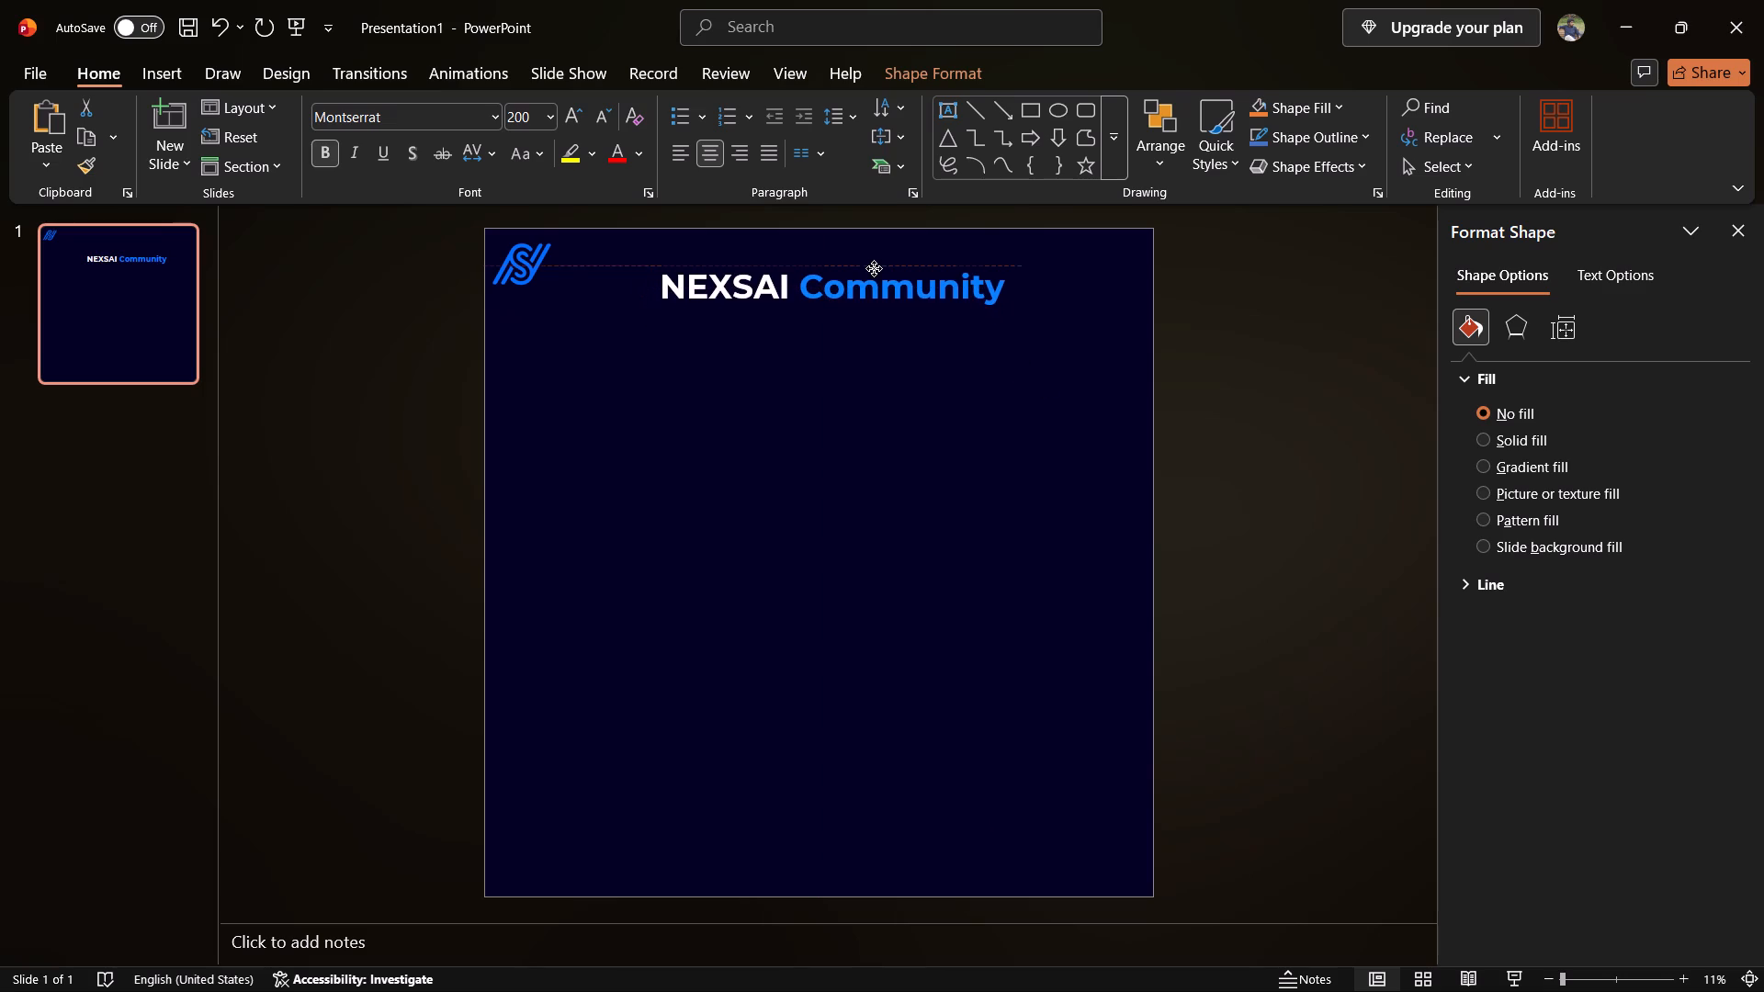
pyautogui.moveTo(874, 268); pyautogui.dragTo(873, 259)
# Move the logo inward from the slide corner, and align the heading level with it and centred horizontally on the slide.
pyautogui.moveTo(524, 261); pyautogui.dragTo(584, 304)
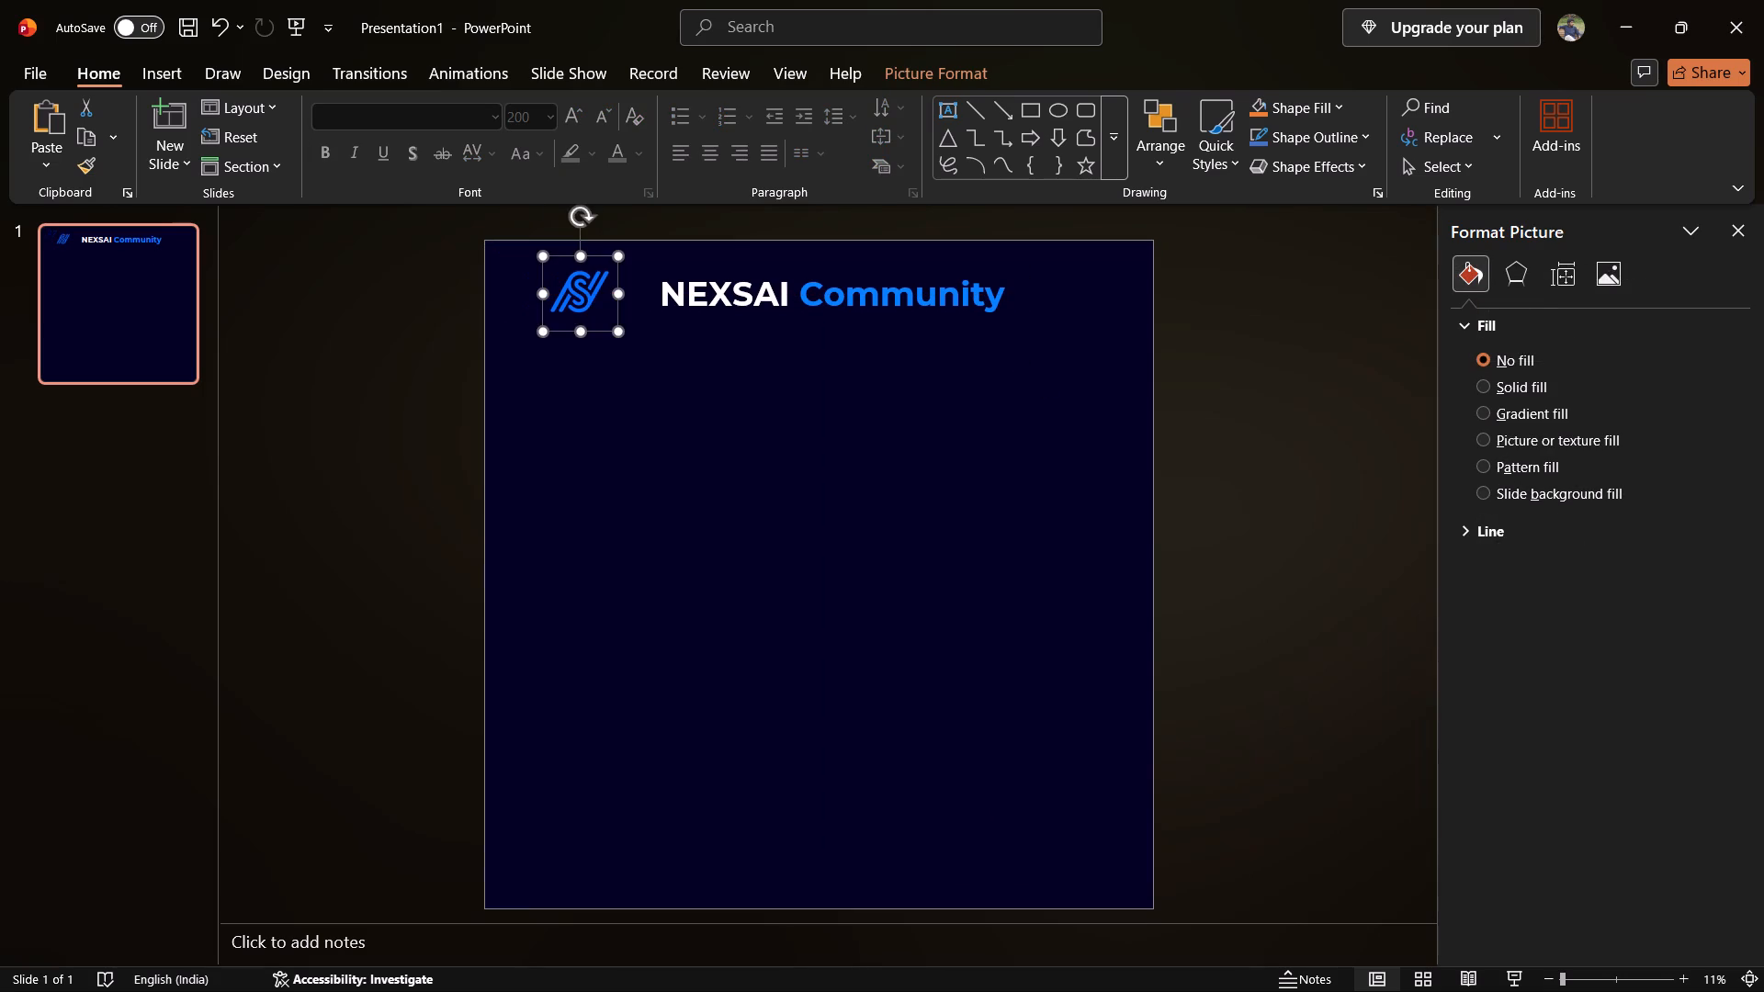
pyautogui.click(792, 299)
pyautogui.moveTo(876, 257); pyautogui.dragTo(872, 248)
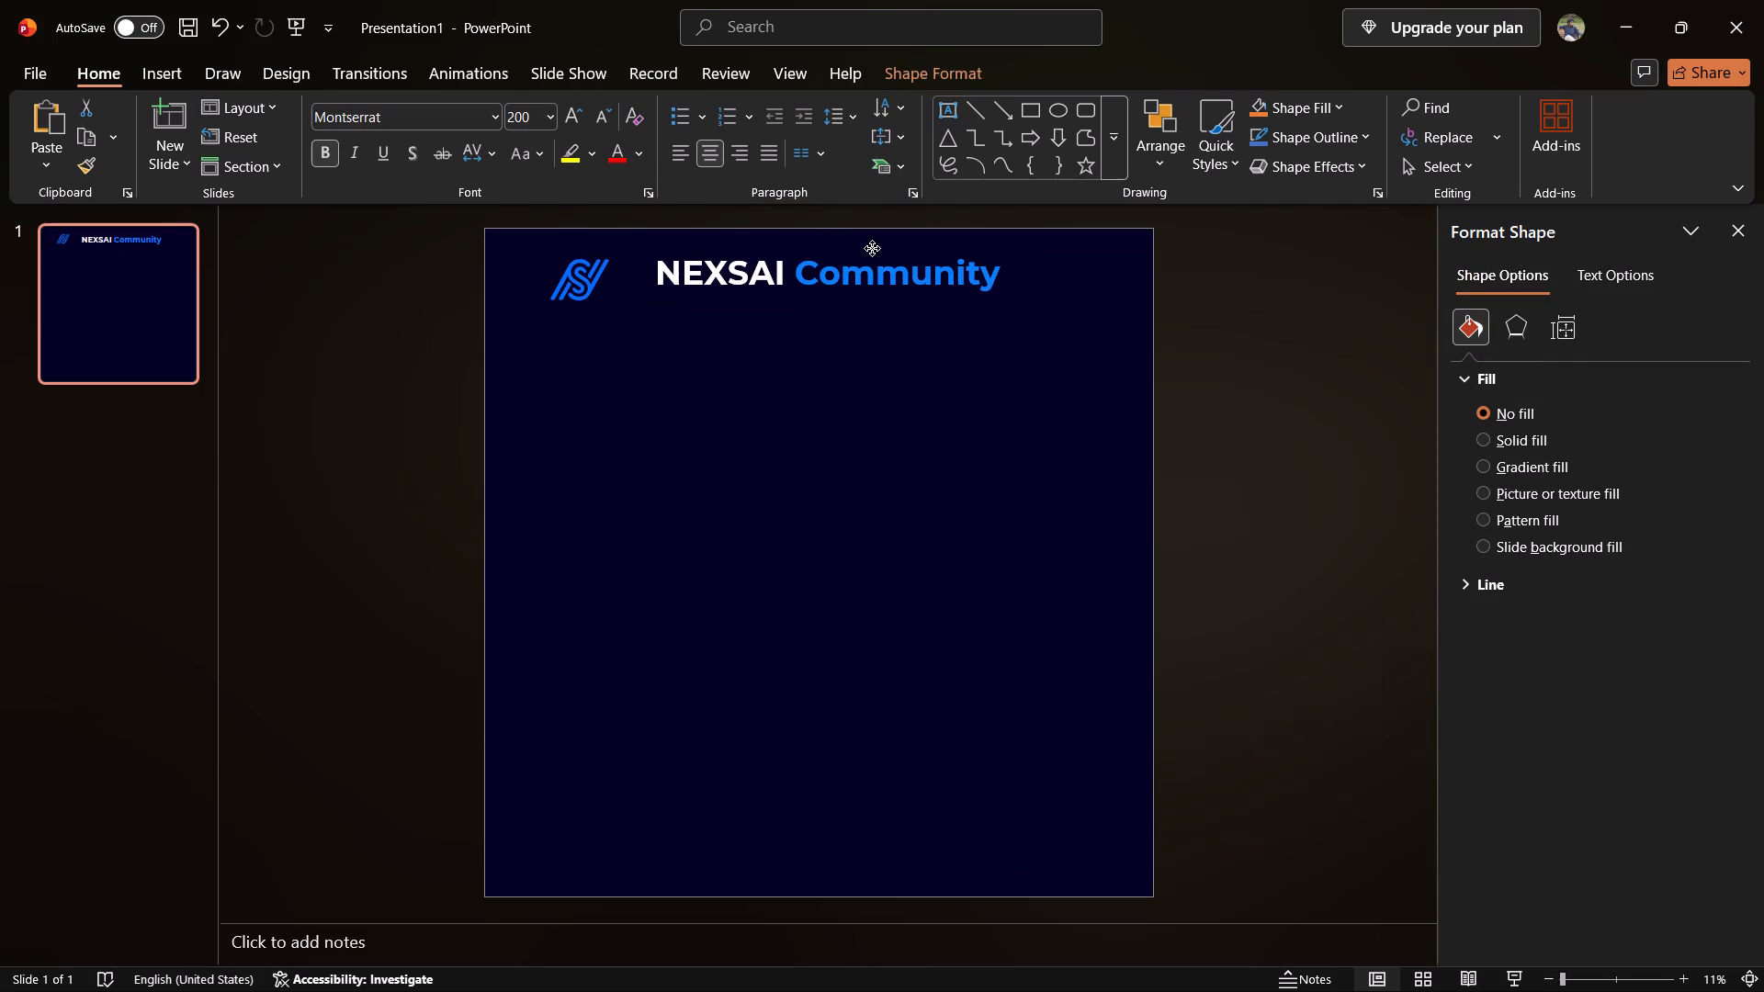
pyautogui.moveTo(872, 248); pyautogui.dragTo(870, 253)
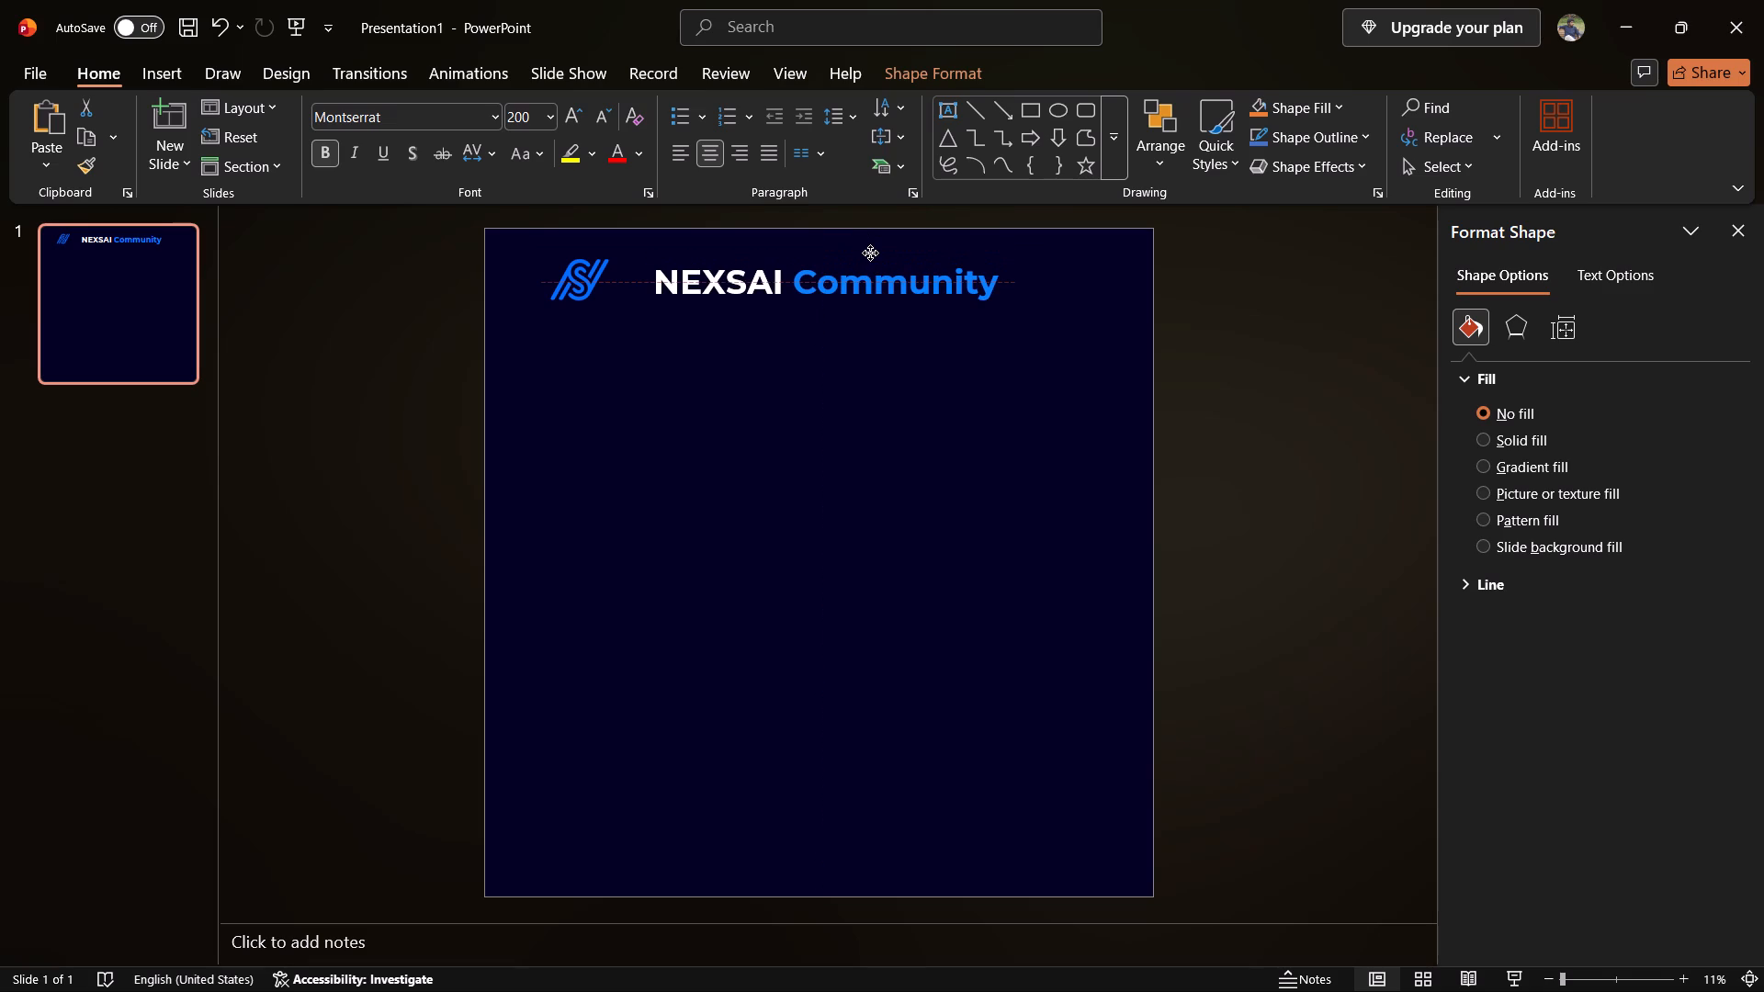
pyautogui.moveTo(870, 253); pyautogui.dragTo(866, 253)
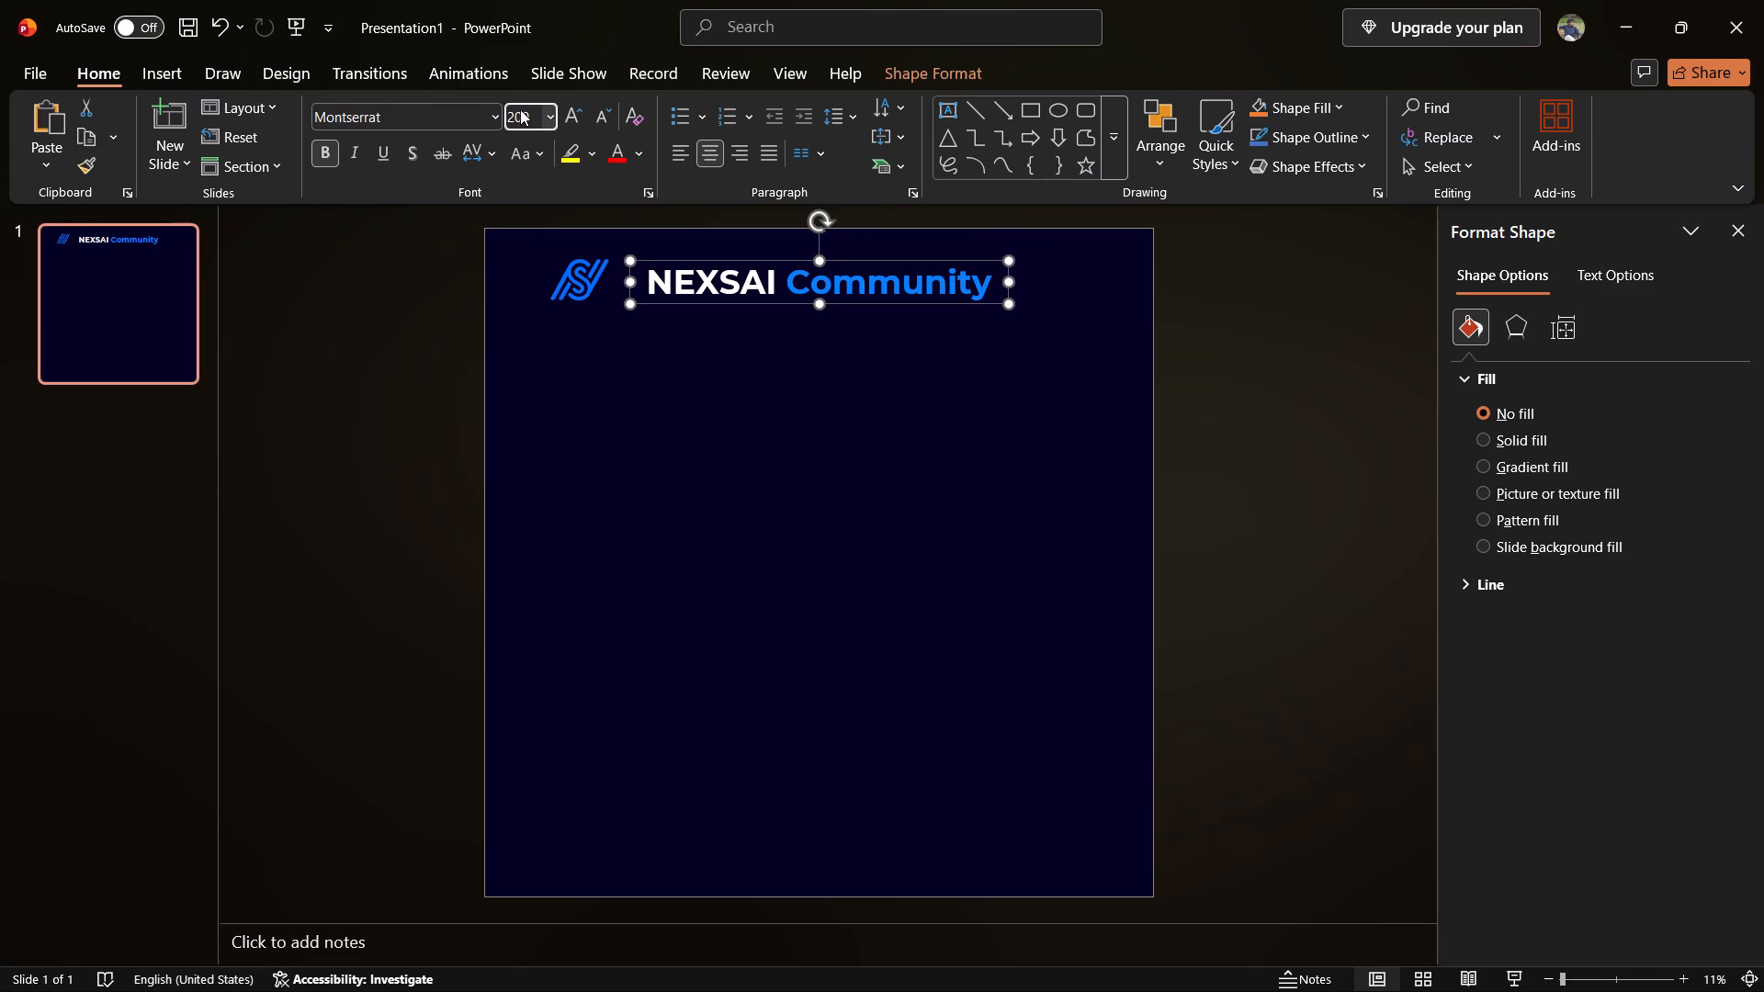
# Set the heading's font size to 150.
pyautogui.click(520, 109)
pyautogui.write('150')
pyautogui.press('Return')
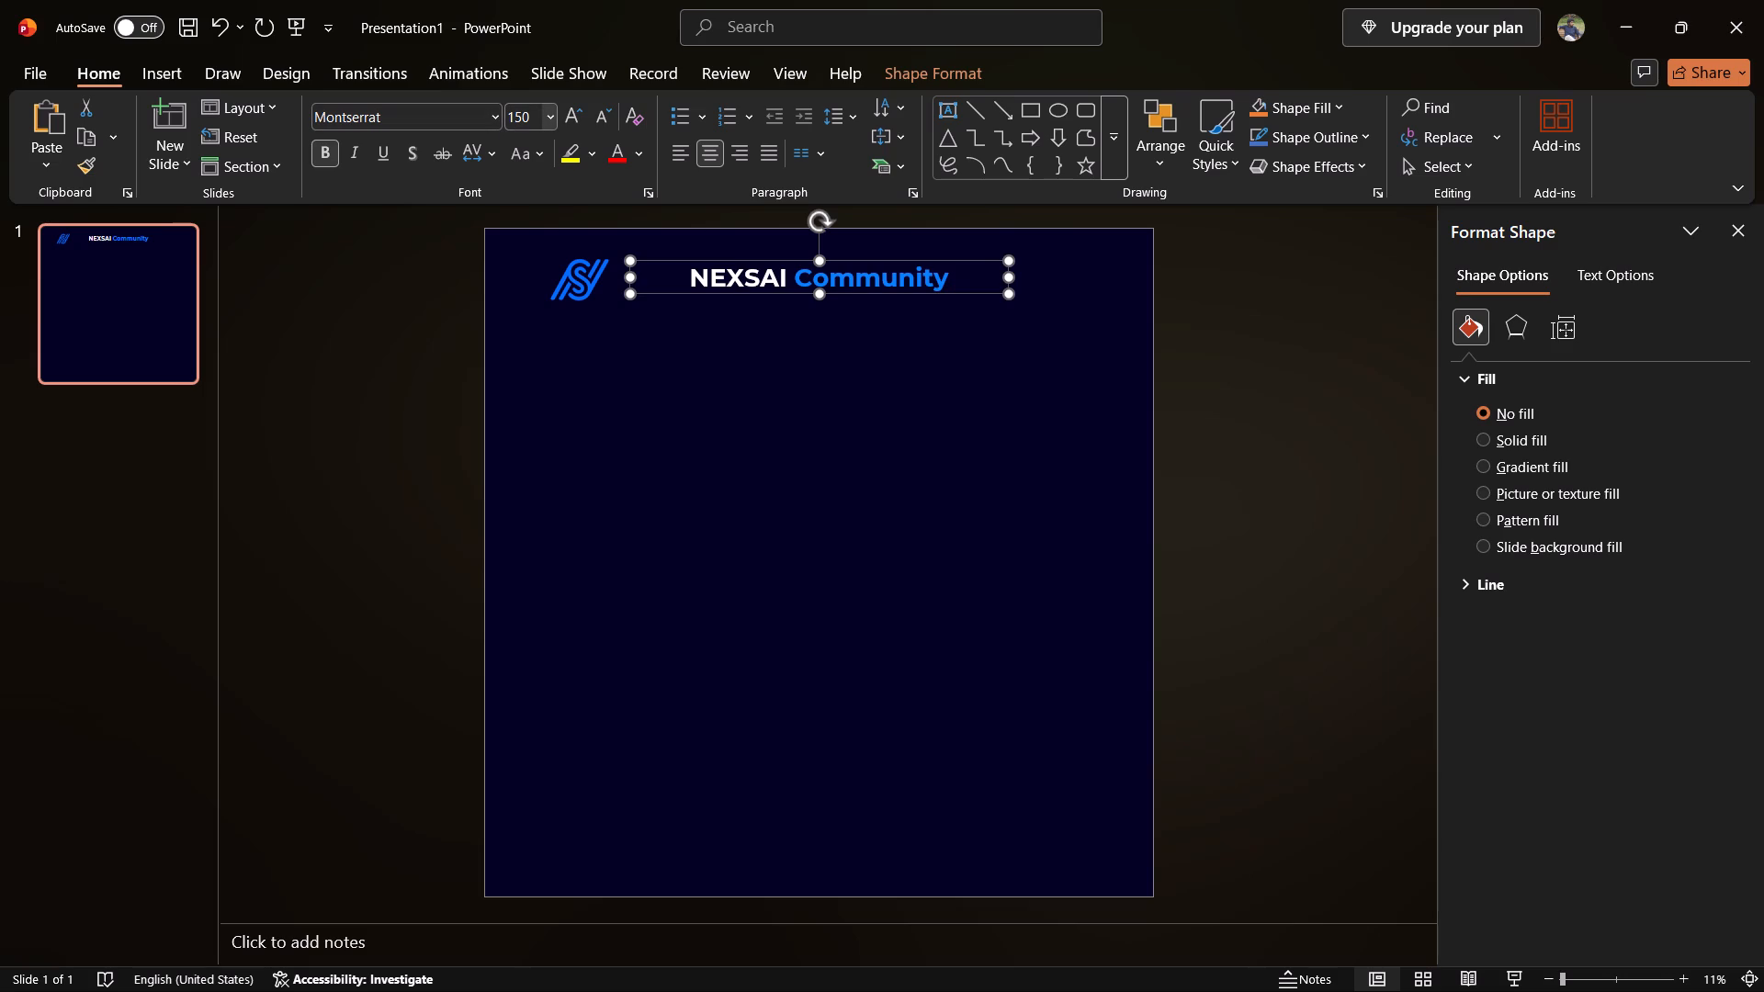
# Set the heading's font size to 170.
pyautogui.click(524, 114)
pyautogui.write('170')
pyautogui.press('Return')
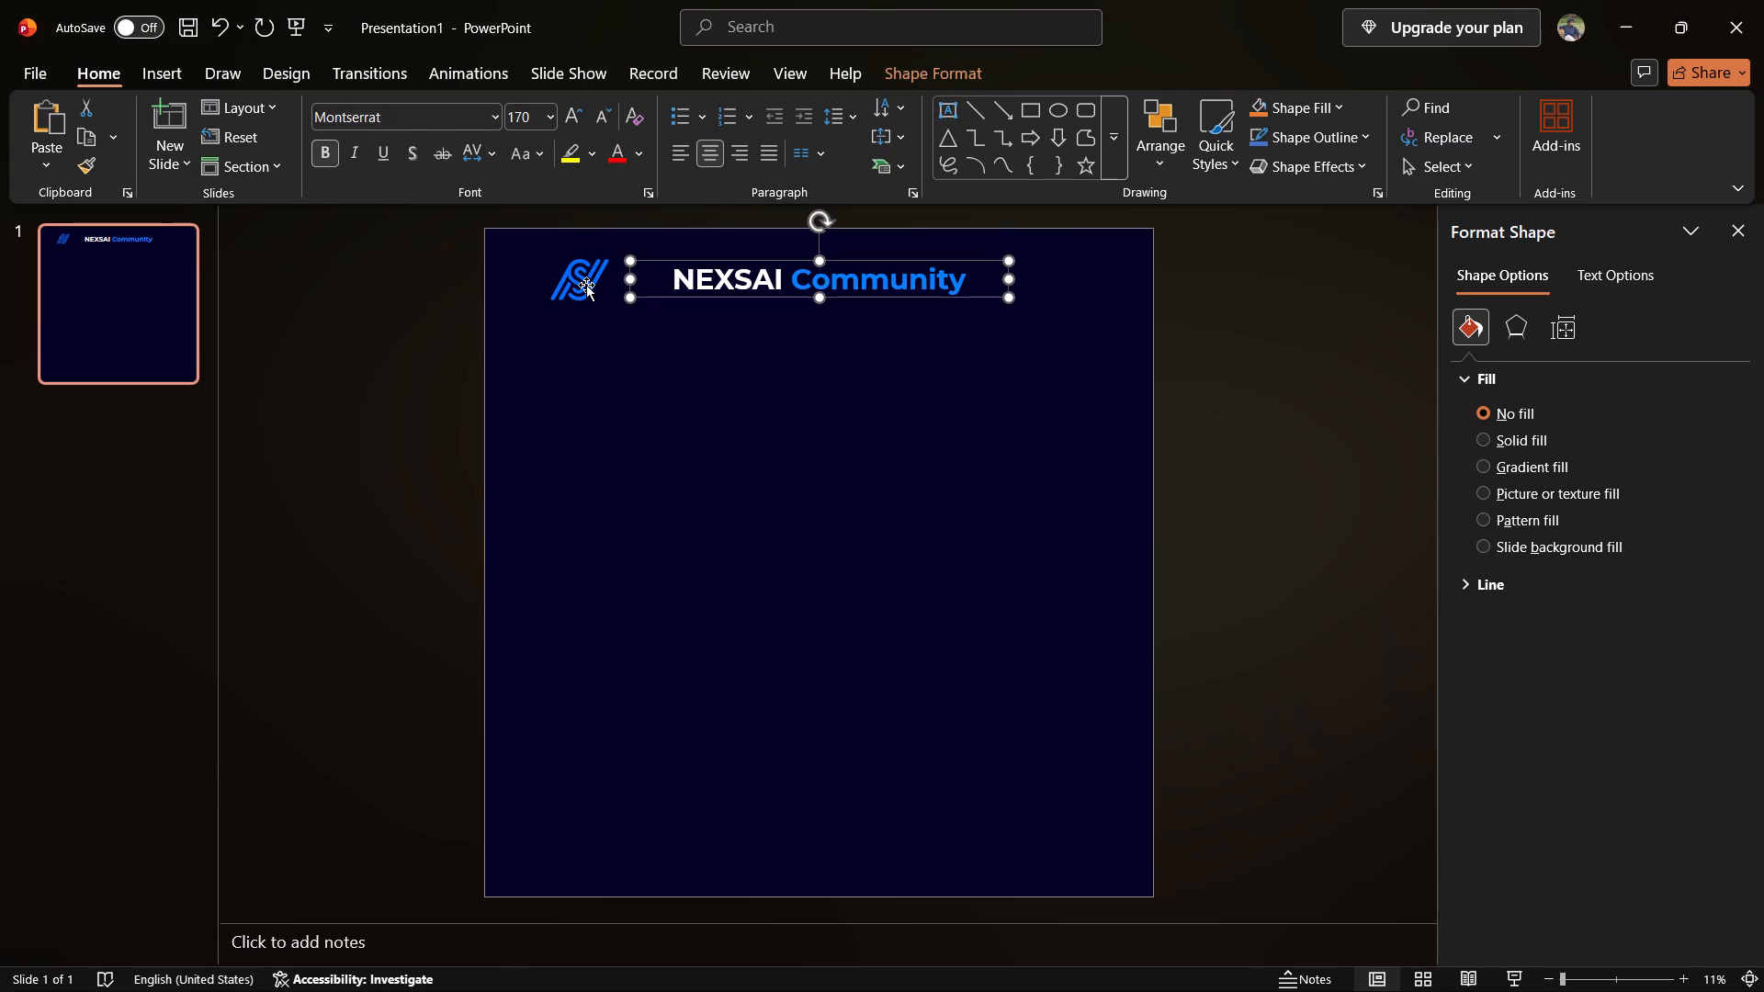
pyautogui.click(768, 443)
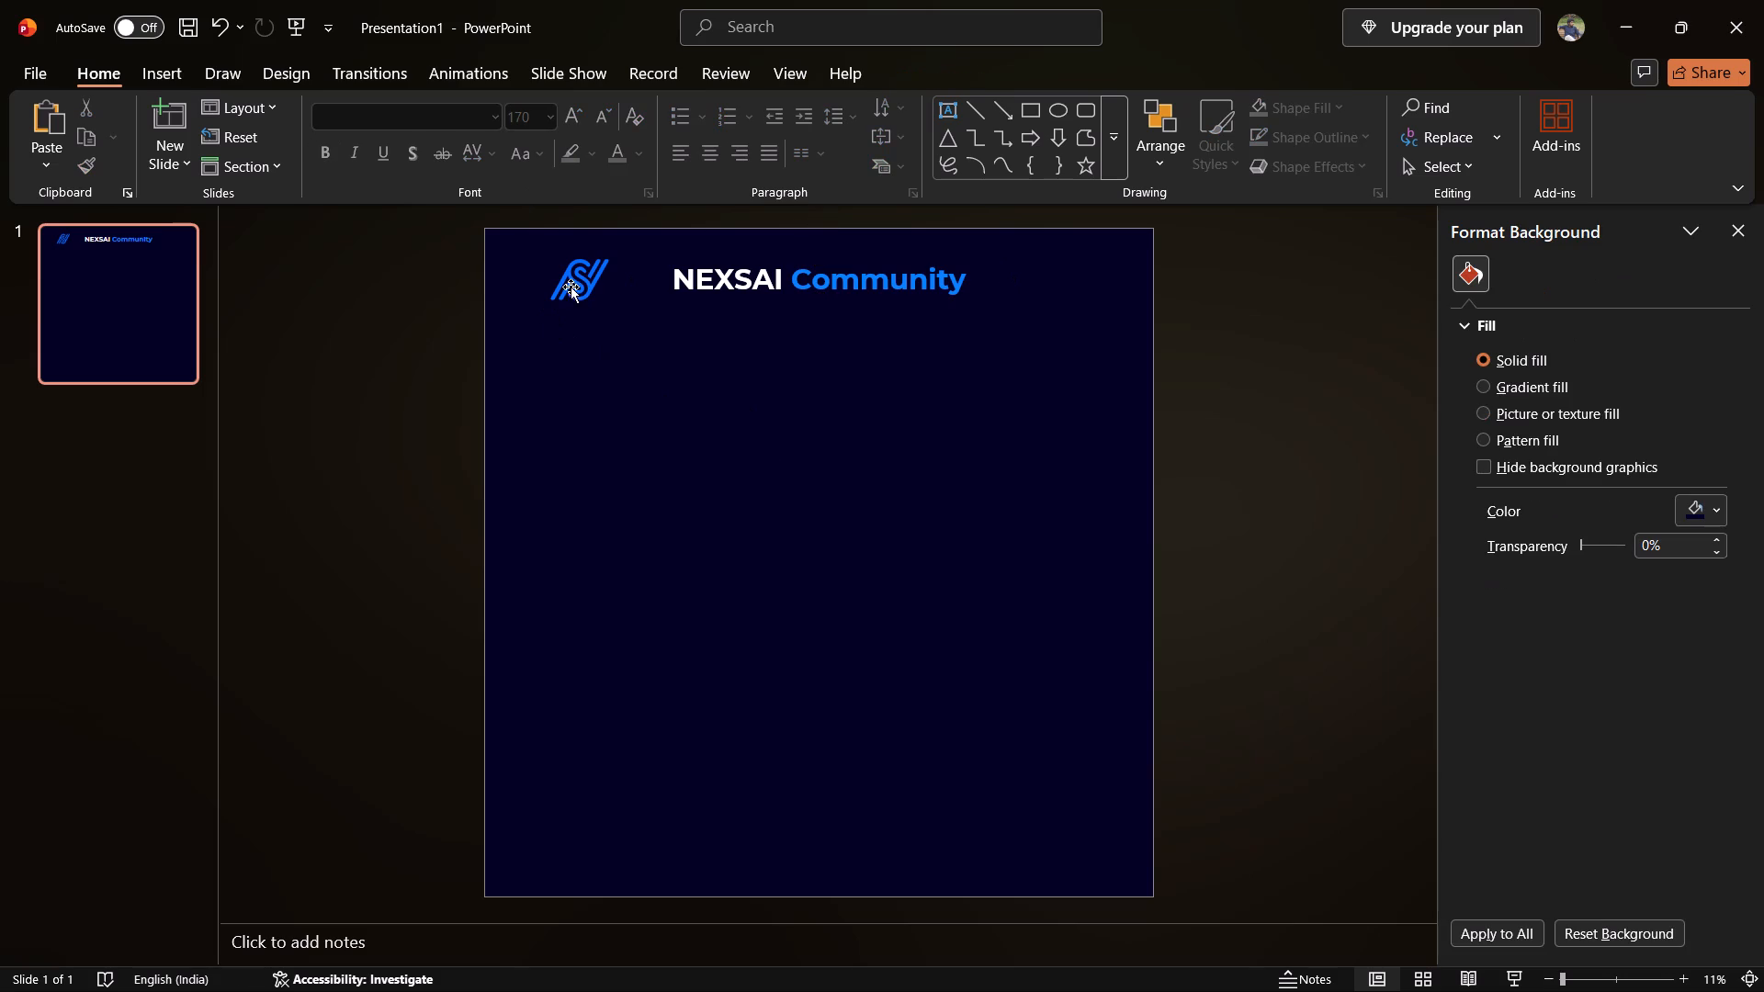
# Shrink the logo to roughly three quarters of its size and place it directly before the word NEXSAI, level with the heading.
pyautogui.click(571, 287)
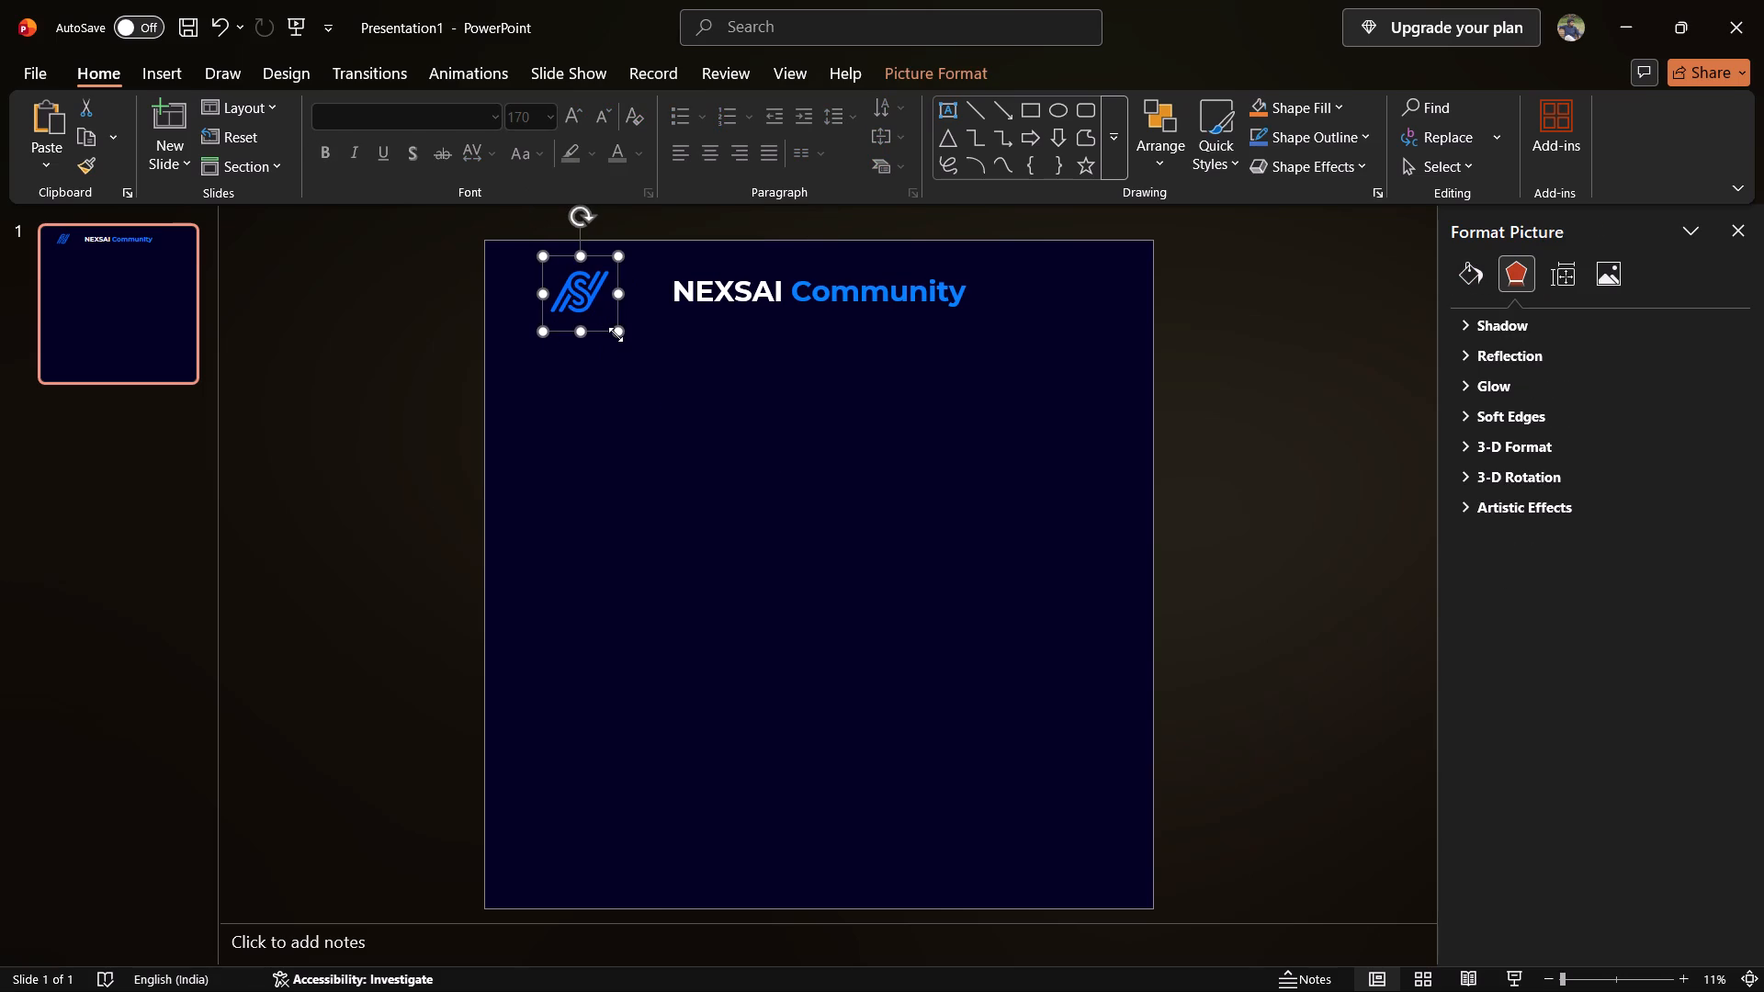
pyautogui.moveTo(616, 334); pyautogui.dragTo(597, 310)
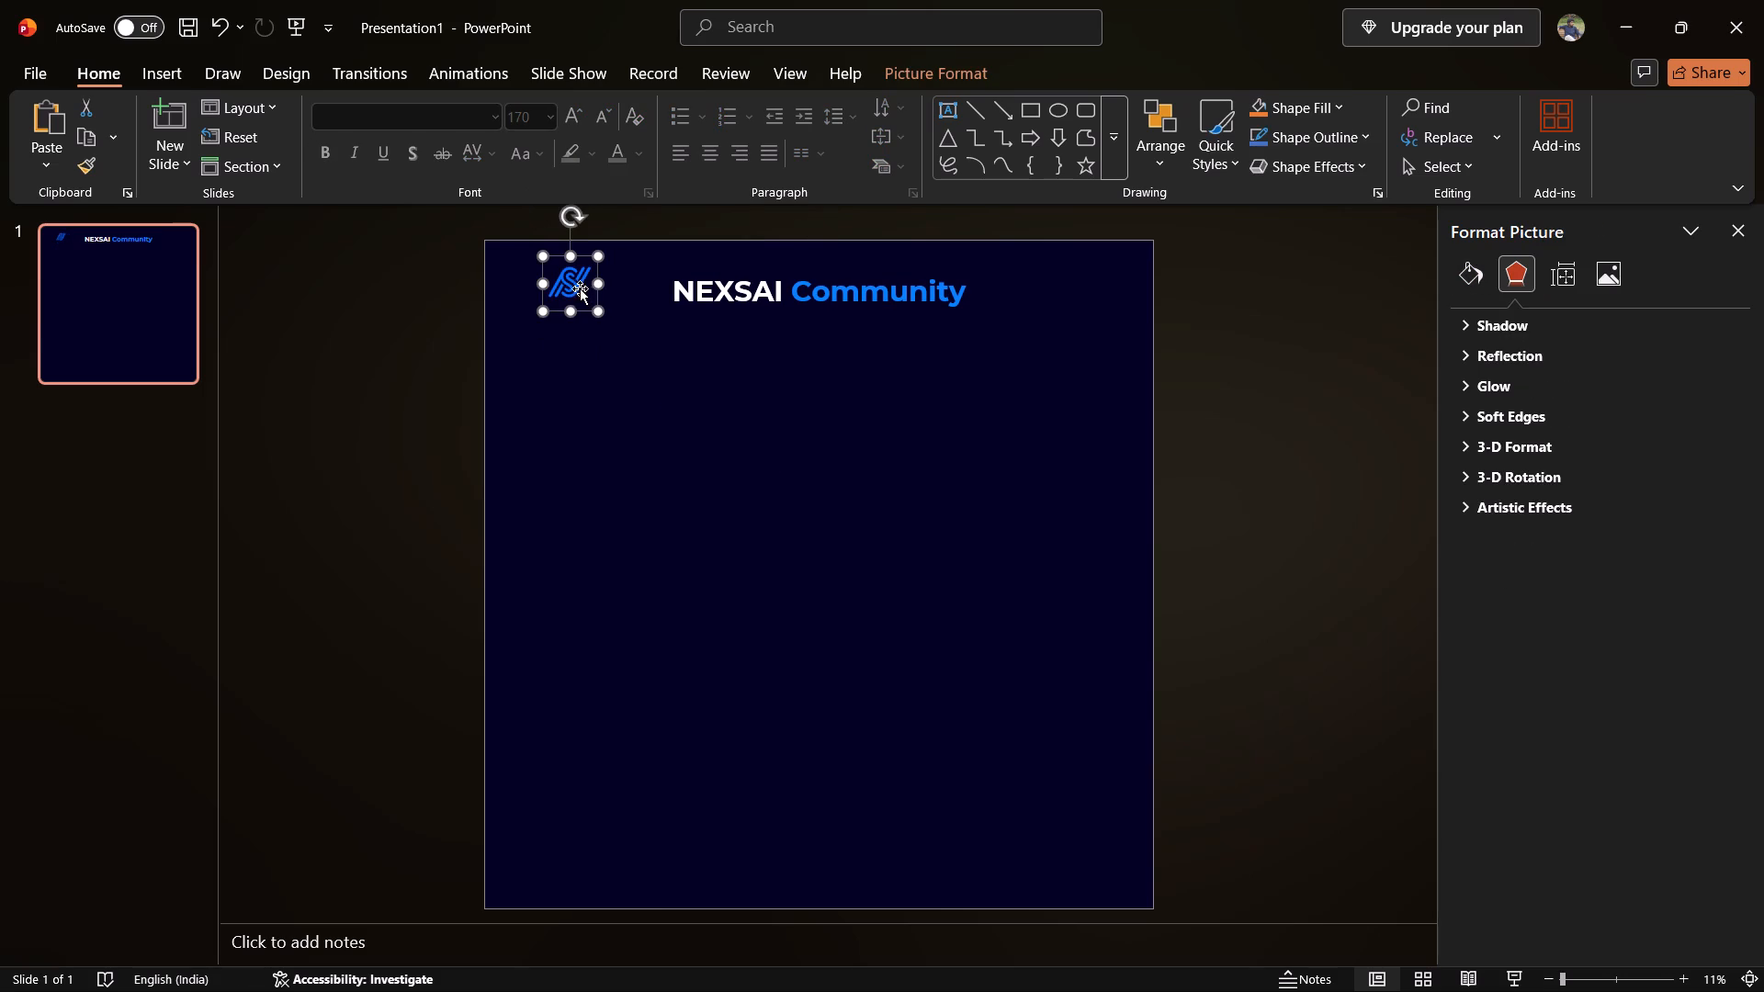
pyautogui.moveTo(575, 288); pyautogui.dragTo(645, 296)
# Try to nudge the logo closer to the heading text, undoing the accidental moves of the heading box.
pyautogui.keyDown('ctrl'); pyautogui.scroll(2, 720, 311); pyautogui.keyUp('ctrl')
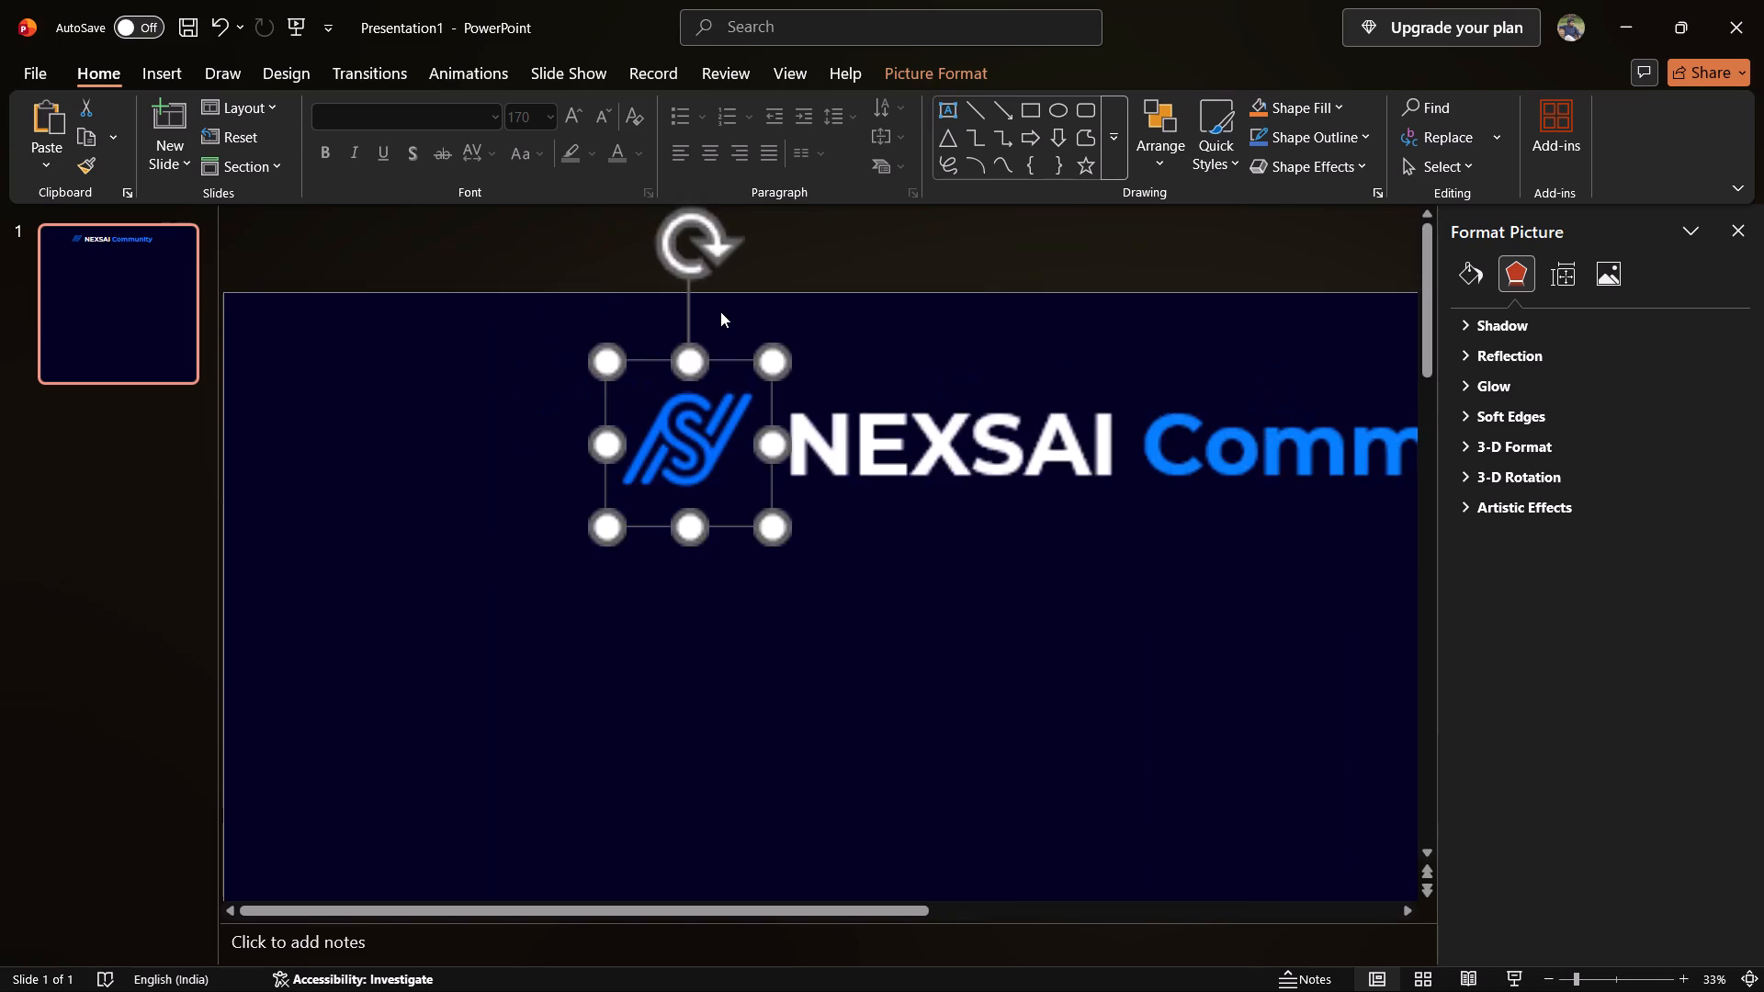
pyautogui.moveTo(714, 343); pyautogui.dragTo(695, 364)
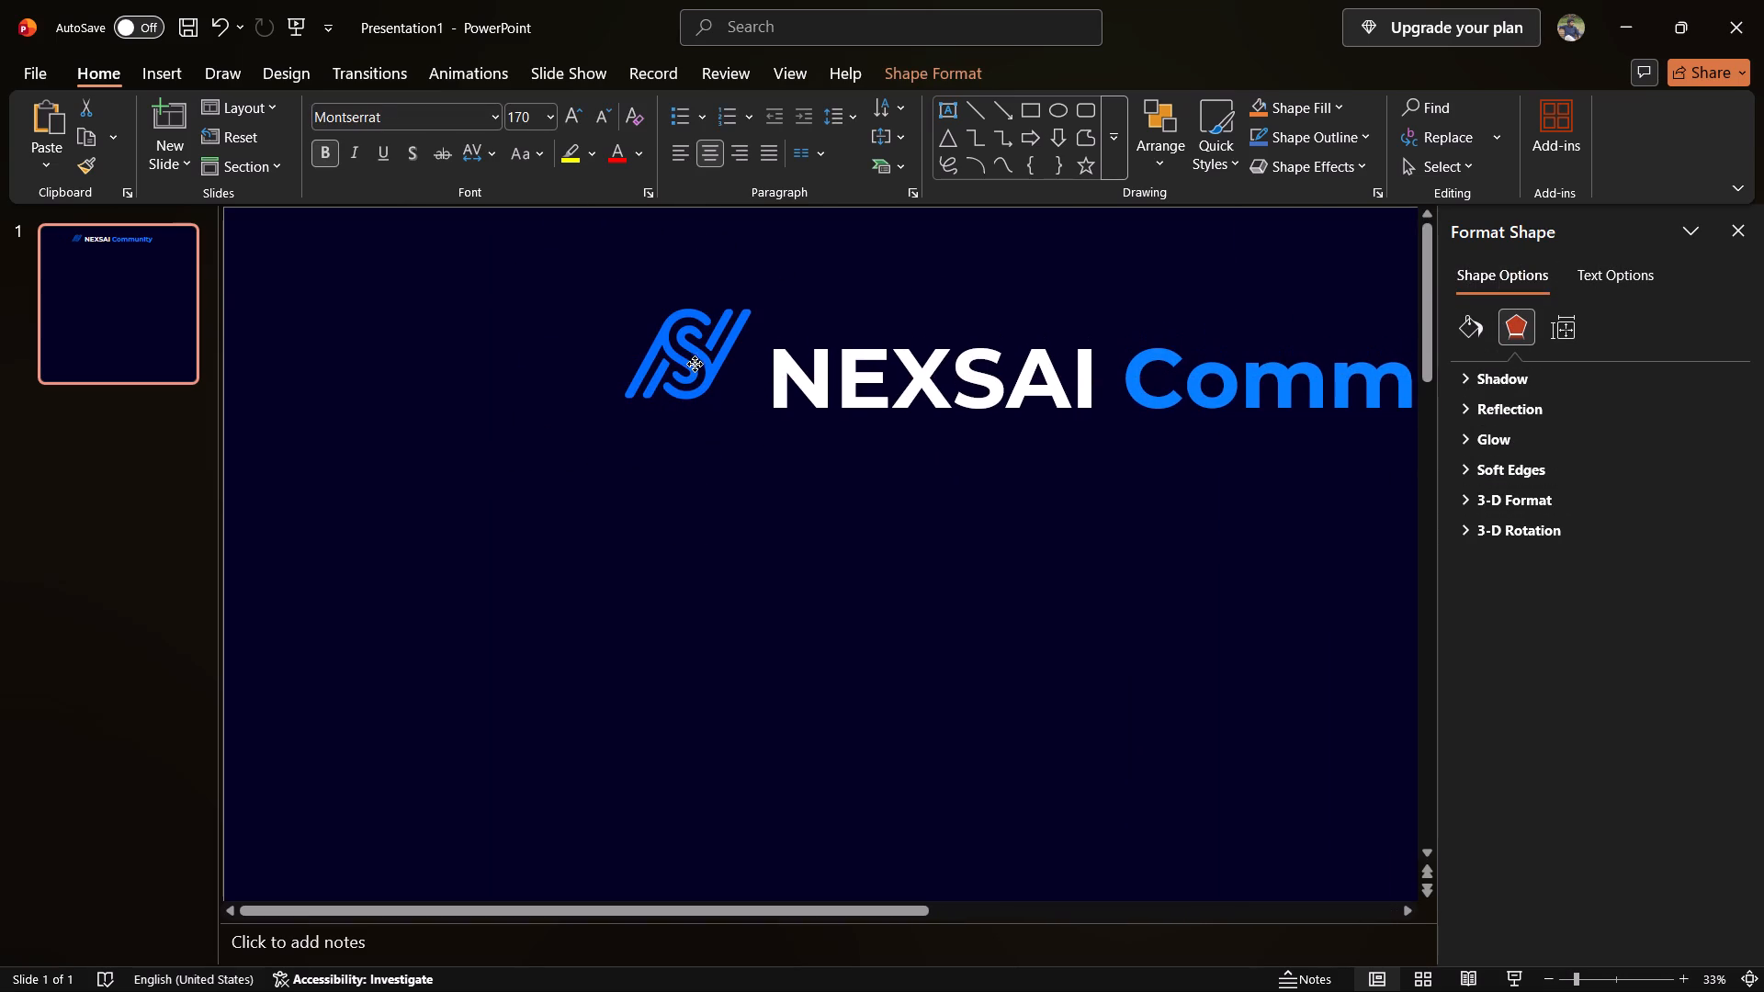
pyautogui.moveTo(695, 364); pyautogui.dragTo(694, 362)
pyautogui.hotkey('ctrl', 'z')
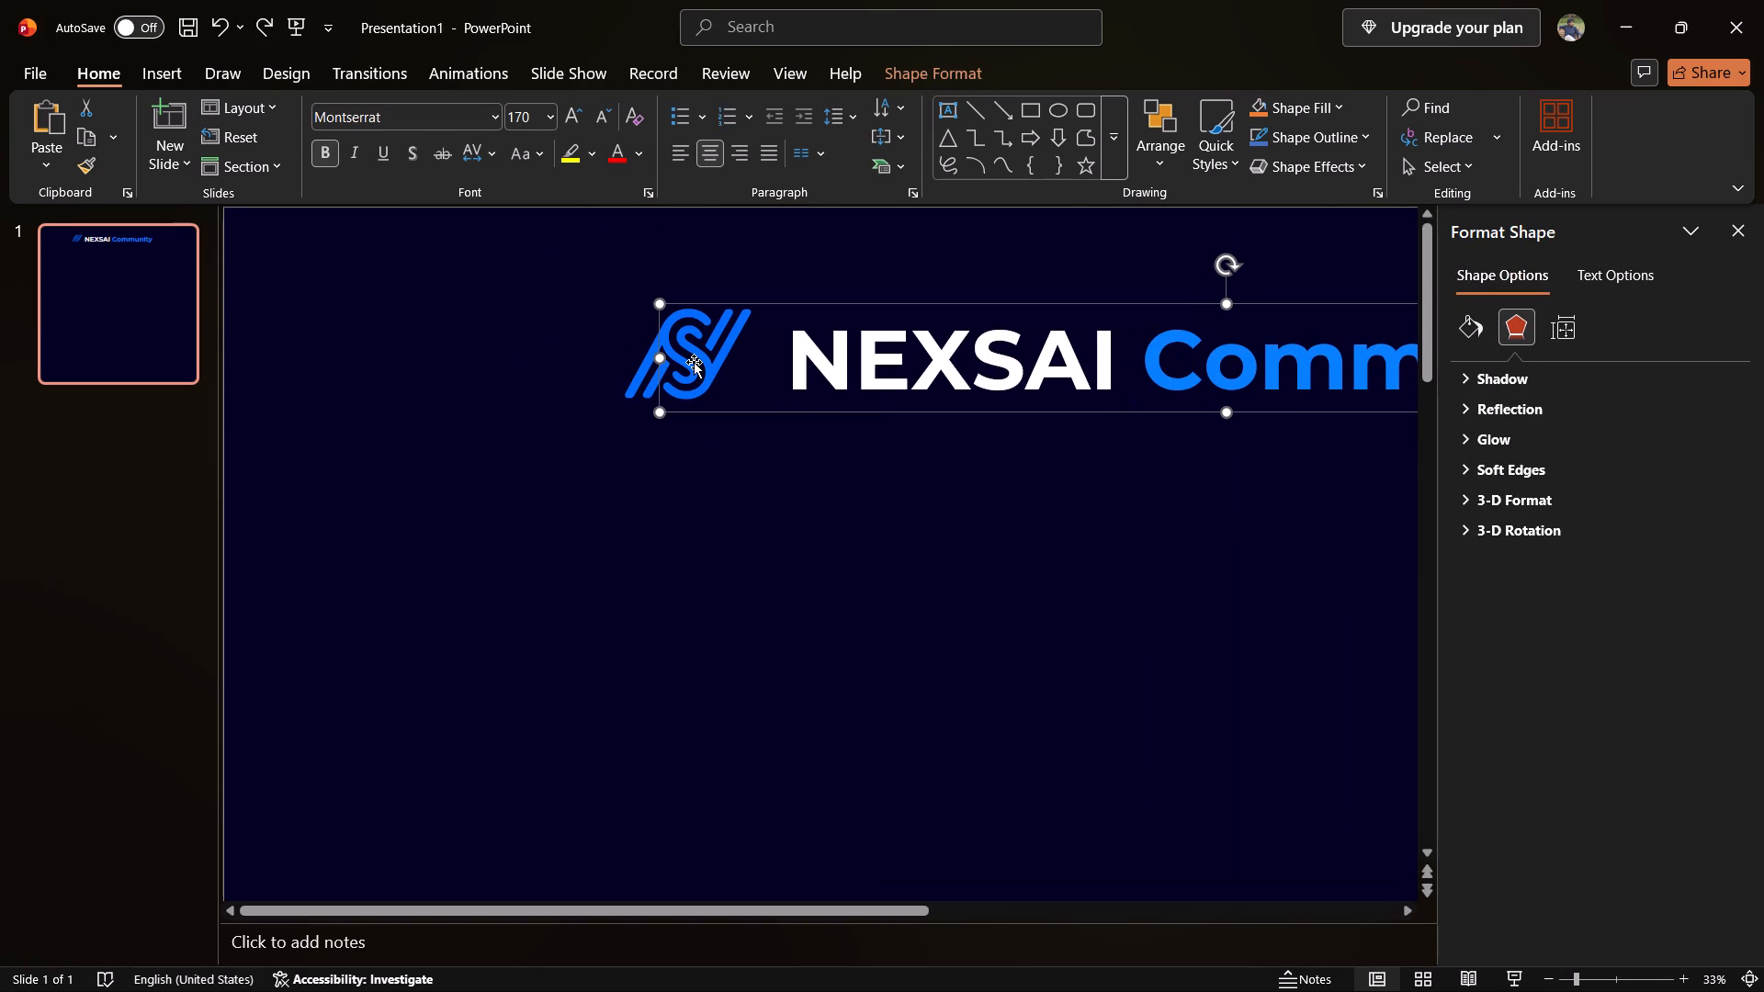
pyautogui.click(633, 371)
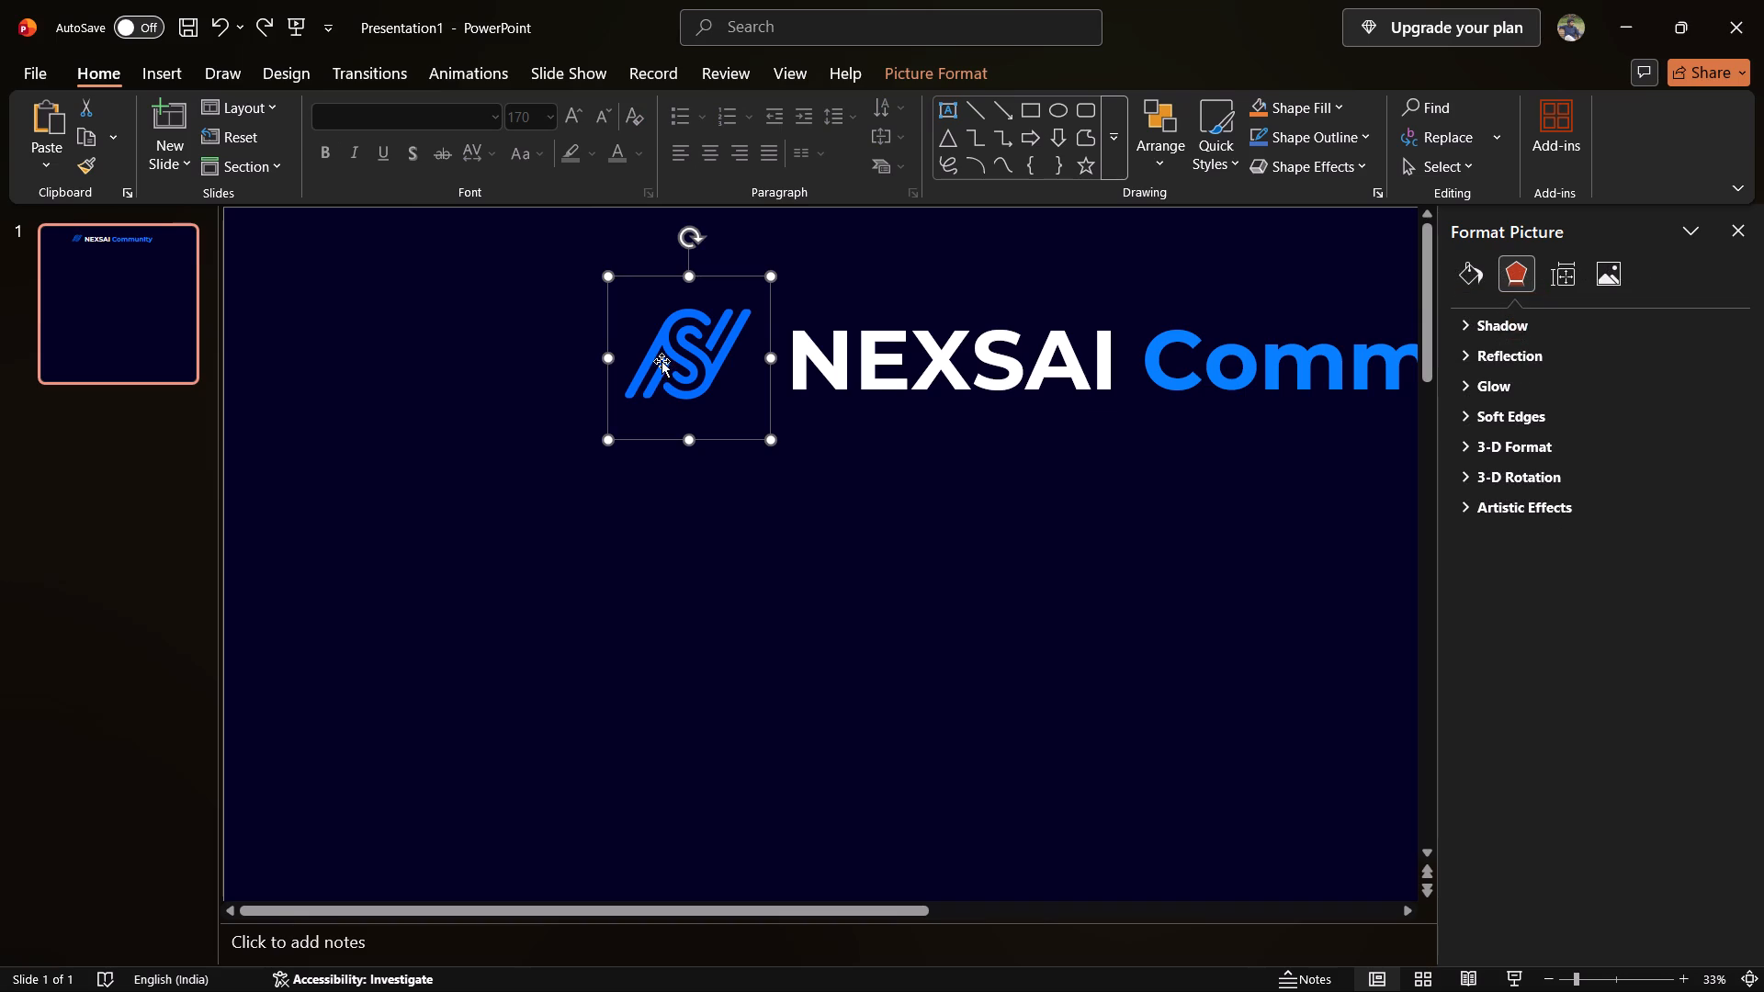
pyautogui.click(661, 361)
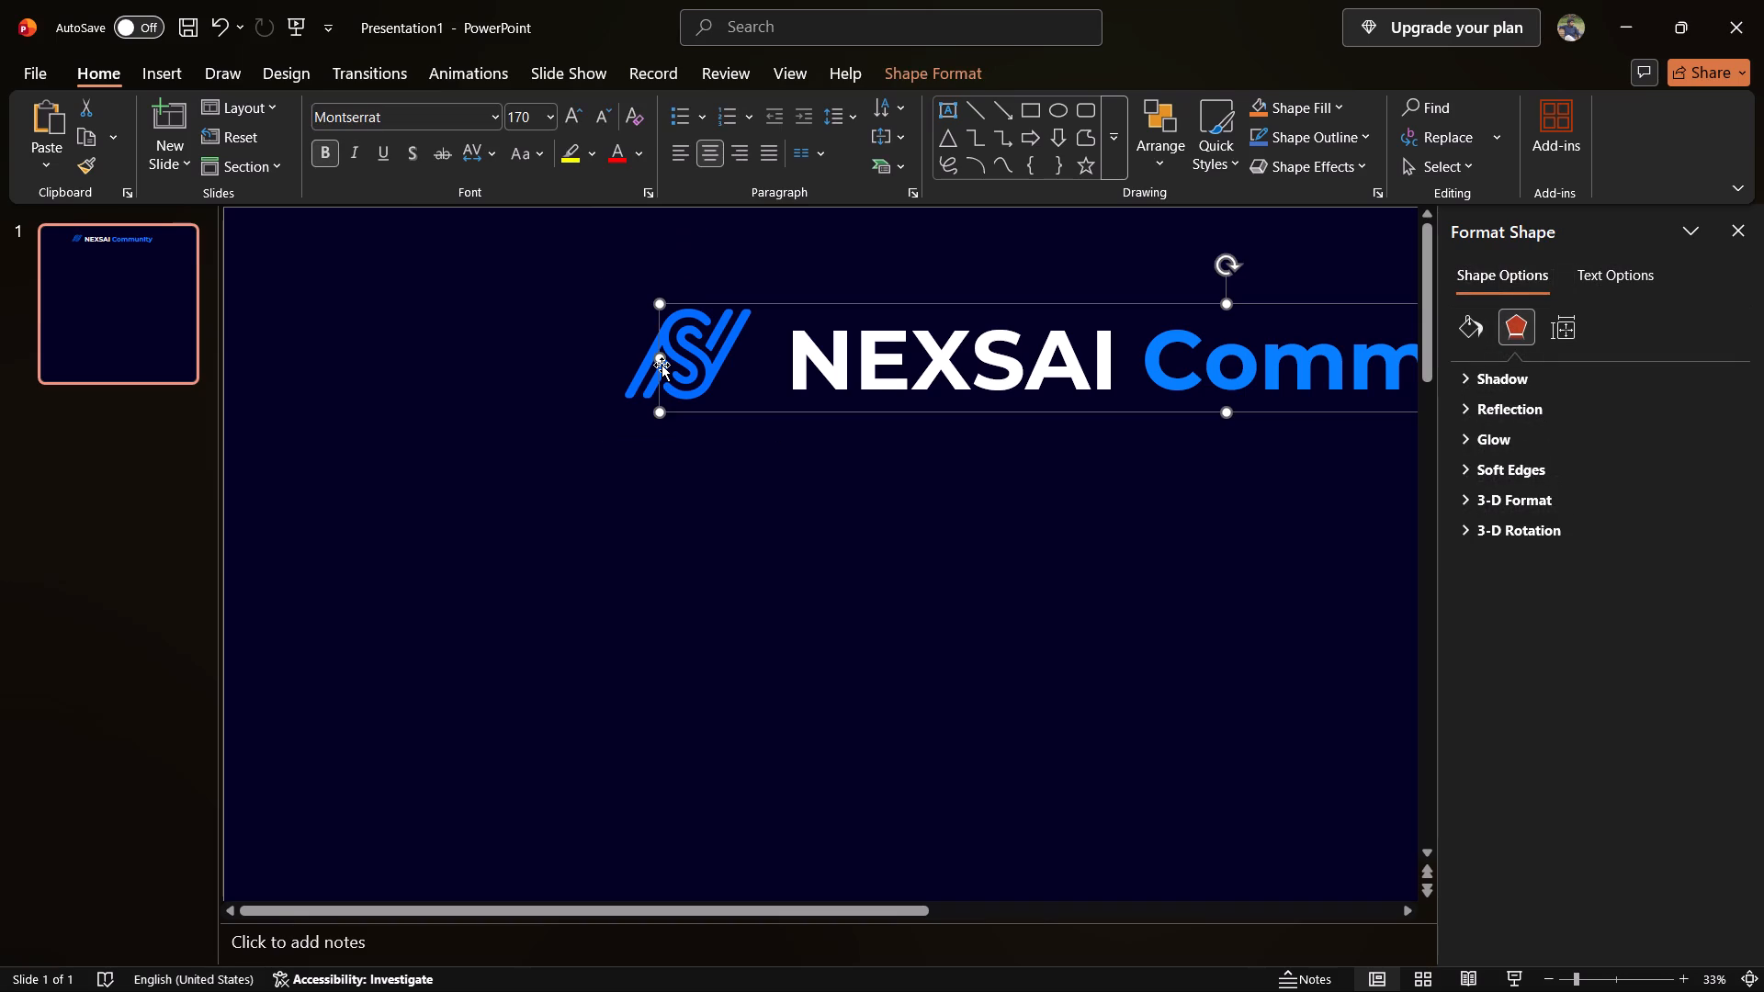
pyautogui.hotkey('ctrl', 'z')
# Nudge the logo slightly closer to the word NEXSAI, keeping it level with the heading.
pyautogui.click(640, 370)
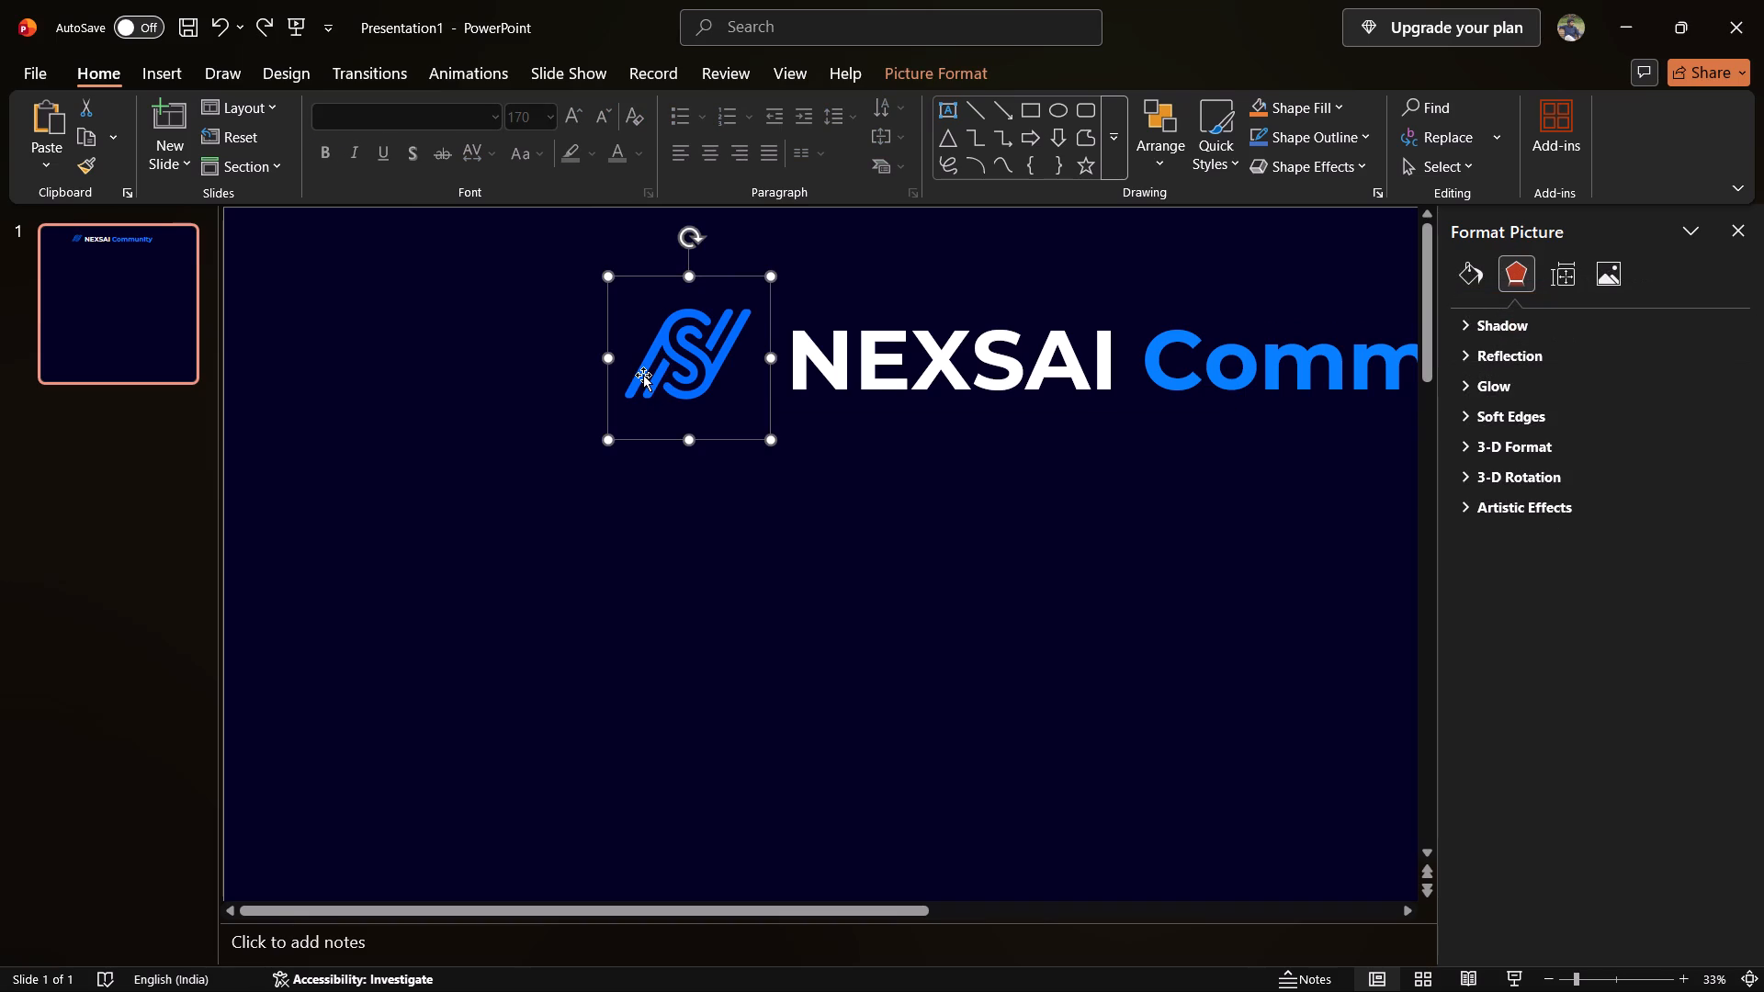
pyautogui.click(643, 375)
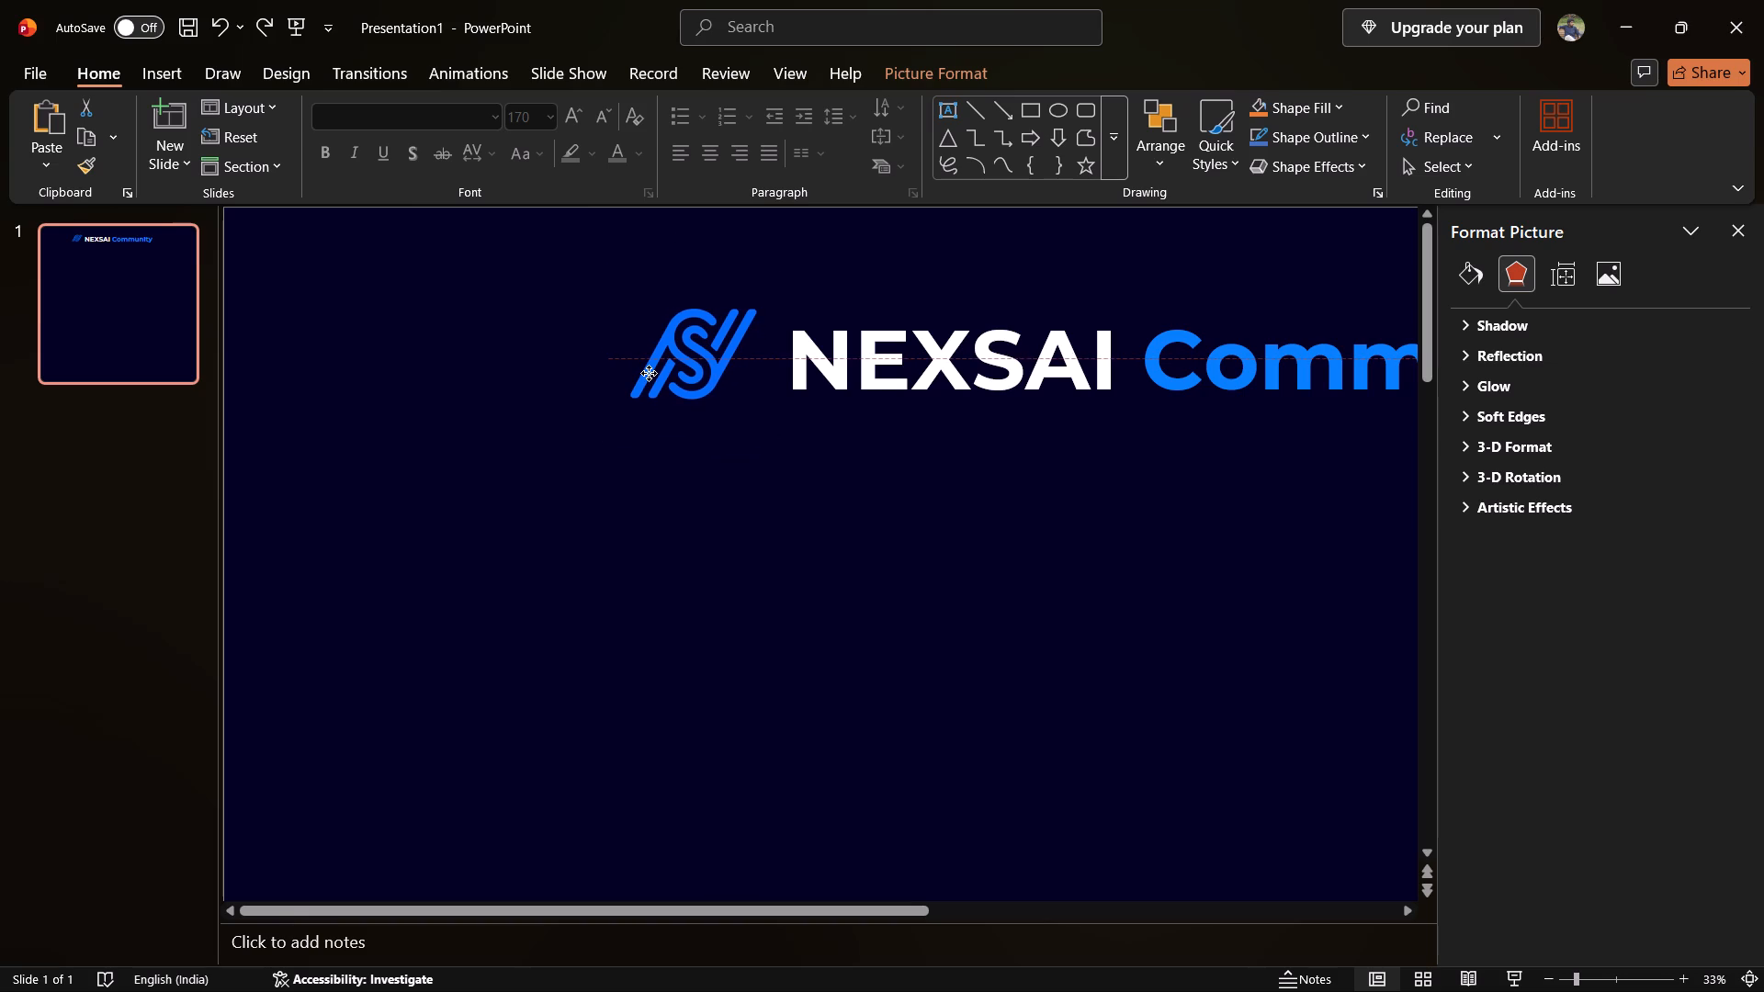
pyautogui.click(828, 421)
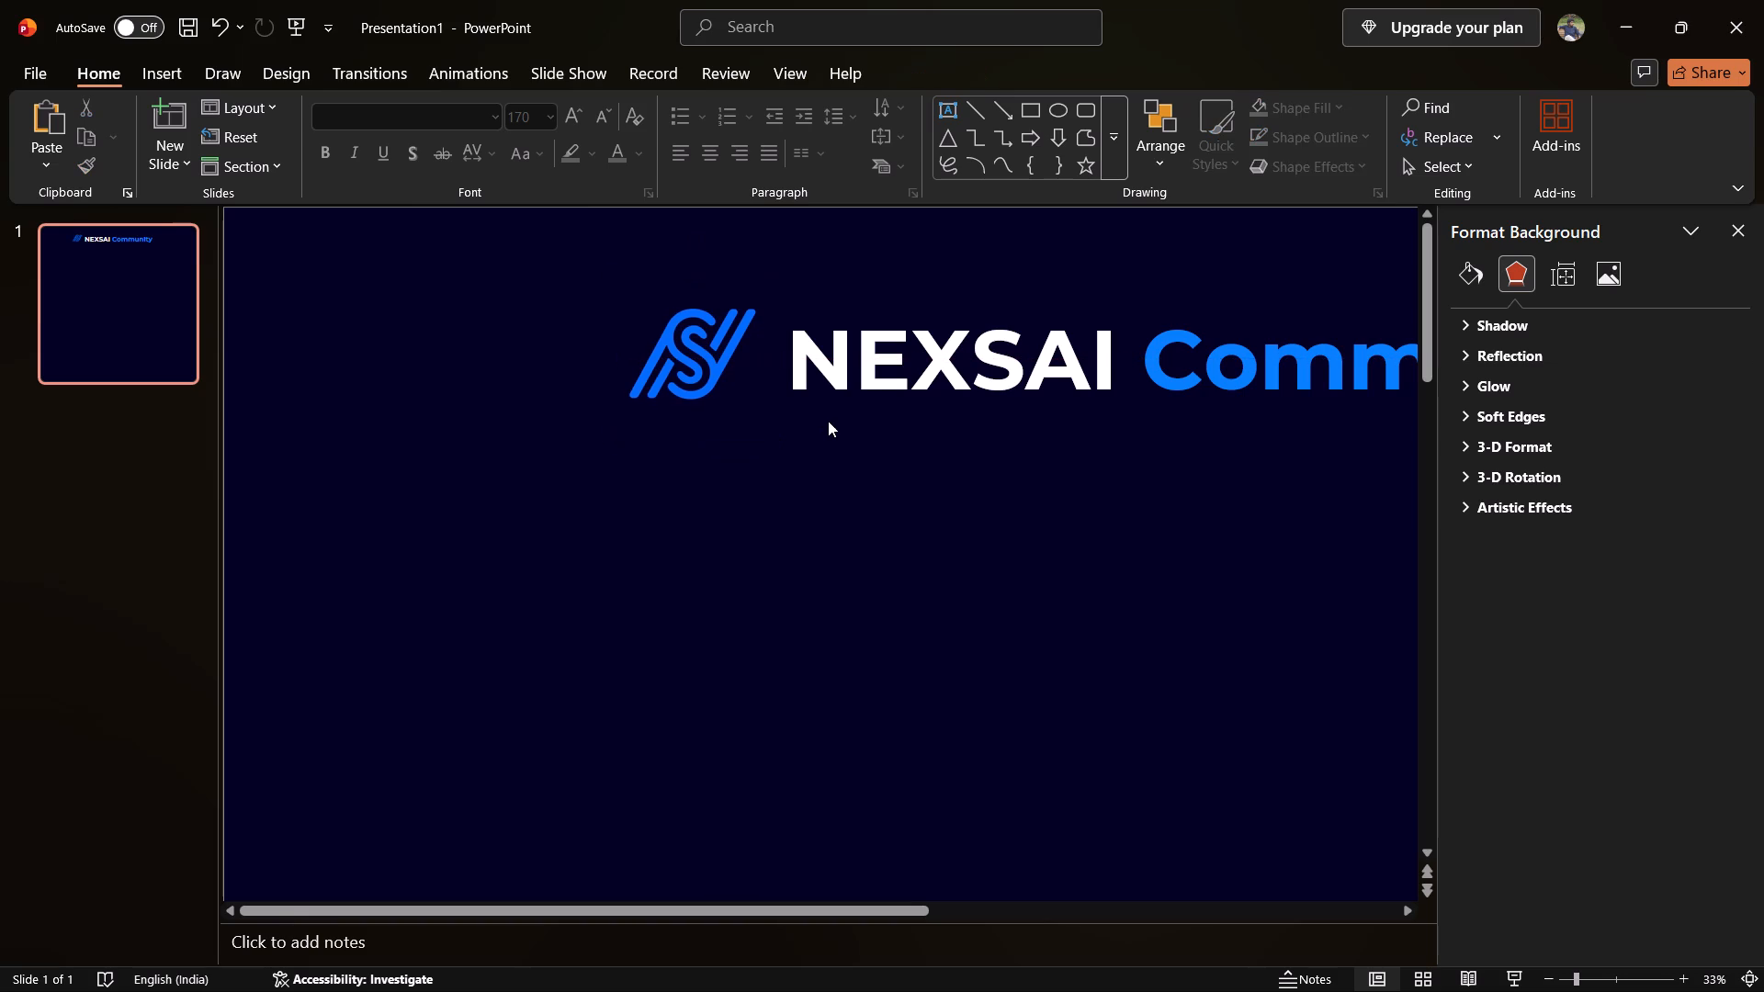
# Narrow the heading's text box to fit its text closely and reposition it beside the logo, centred on the slide.
pyautogui.click(874, 401)
pyautogui.click(887, 411)
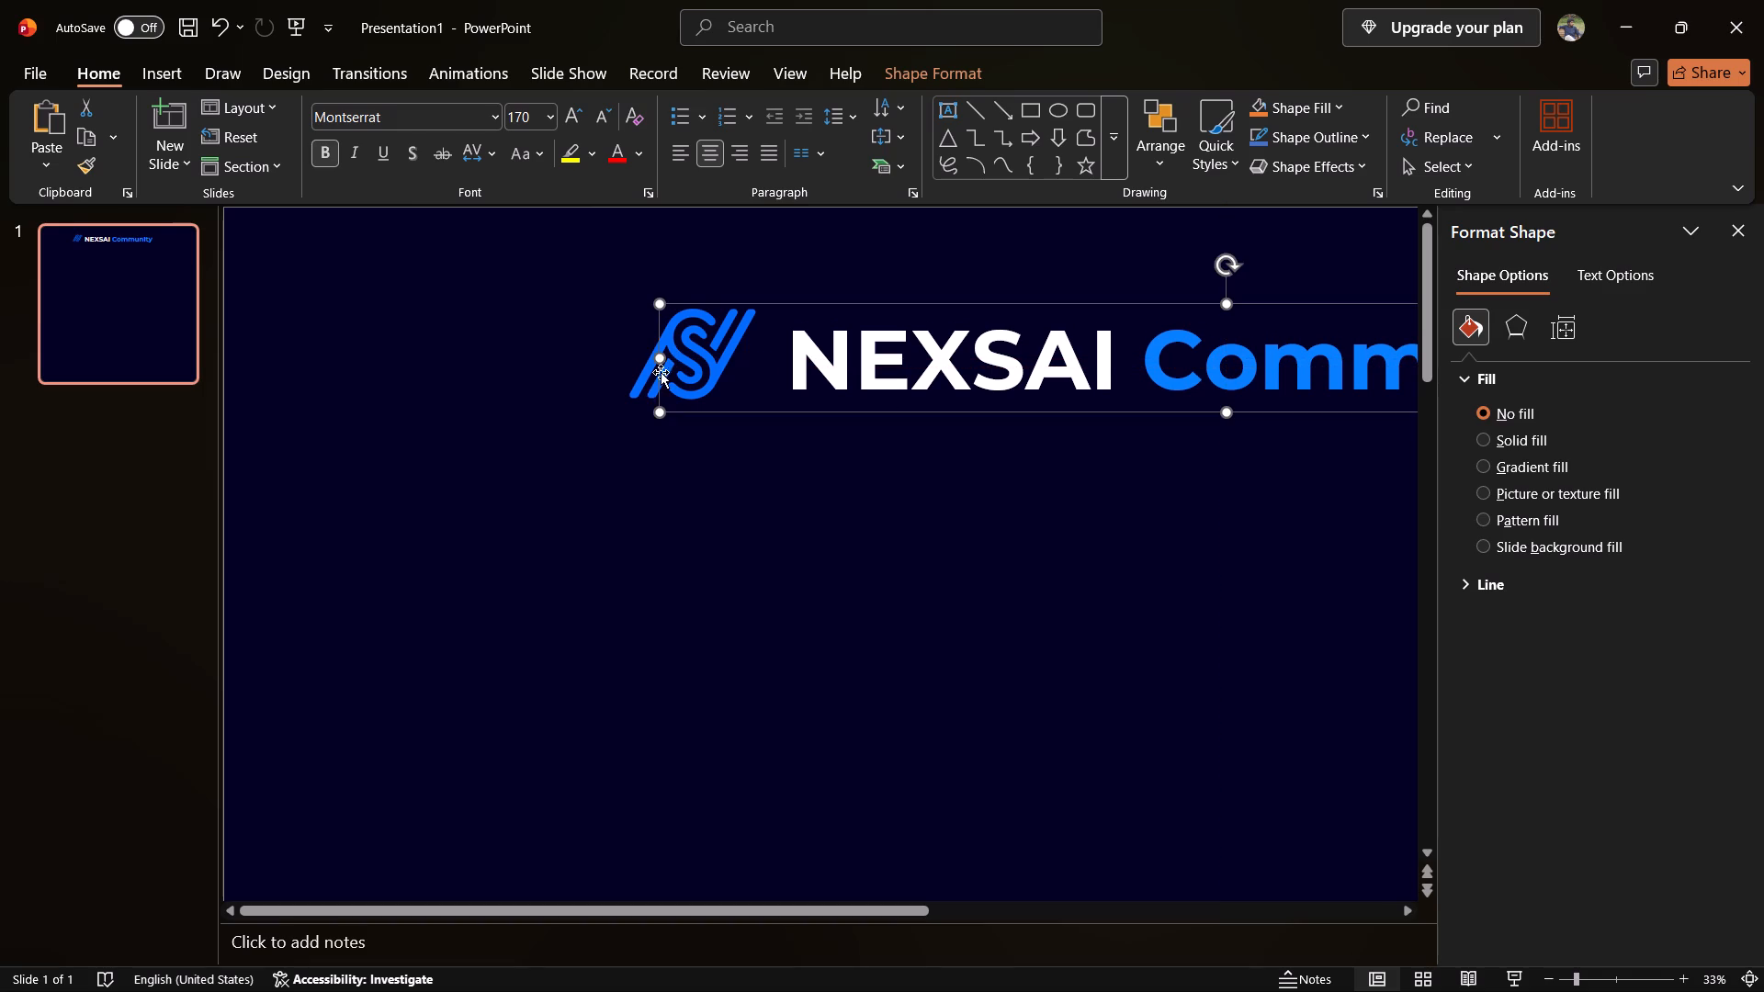
pyautogui.moveTo(660, 360); pyautogui.dragTo(799, 371)
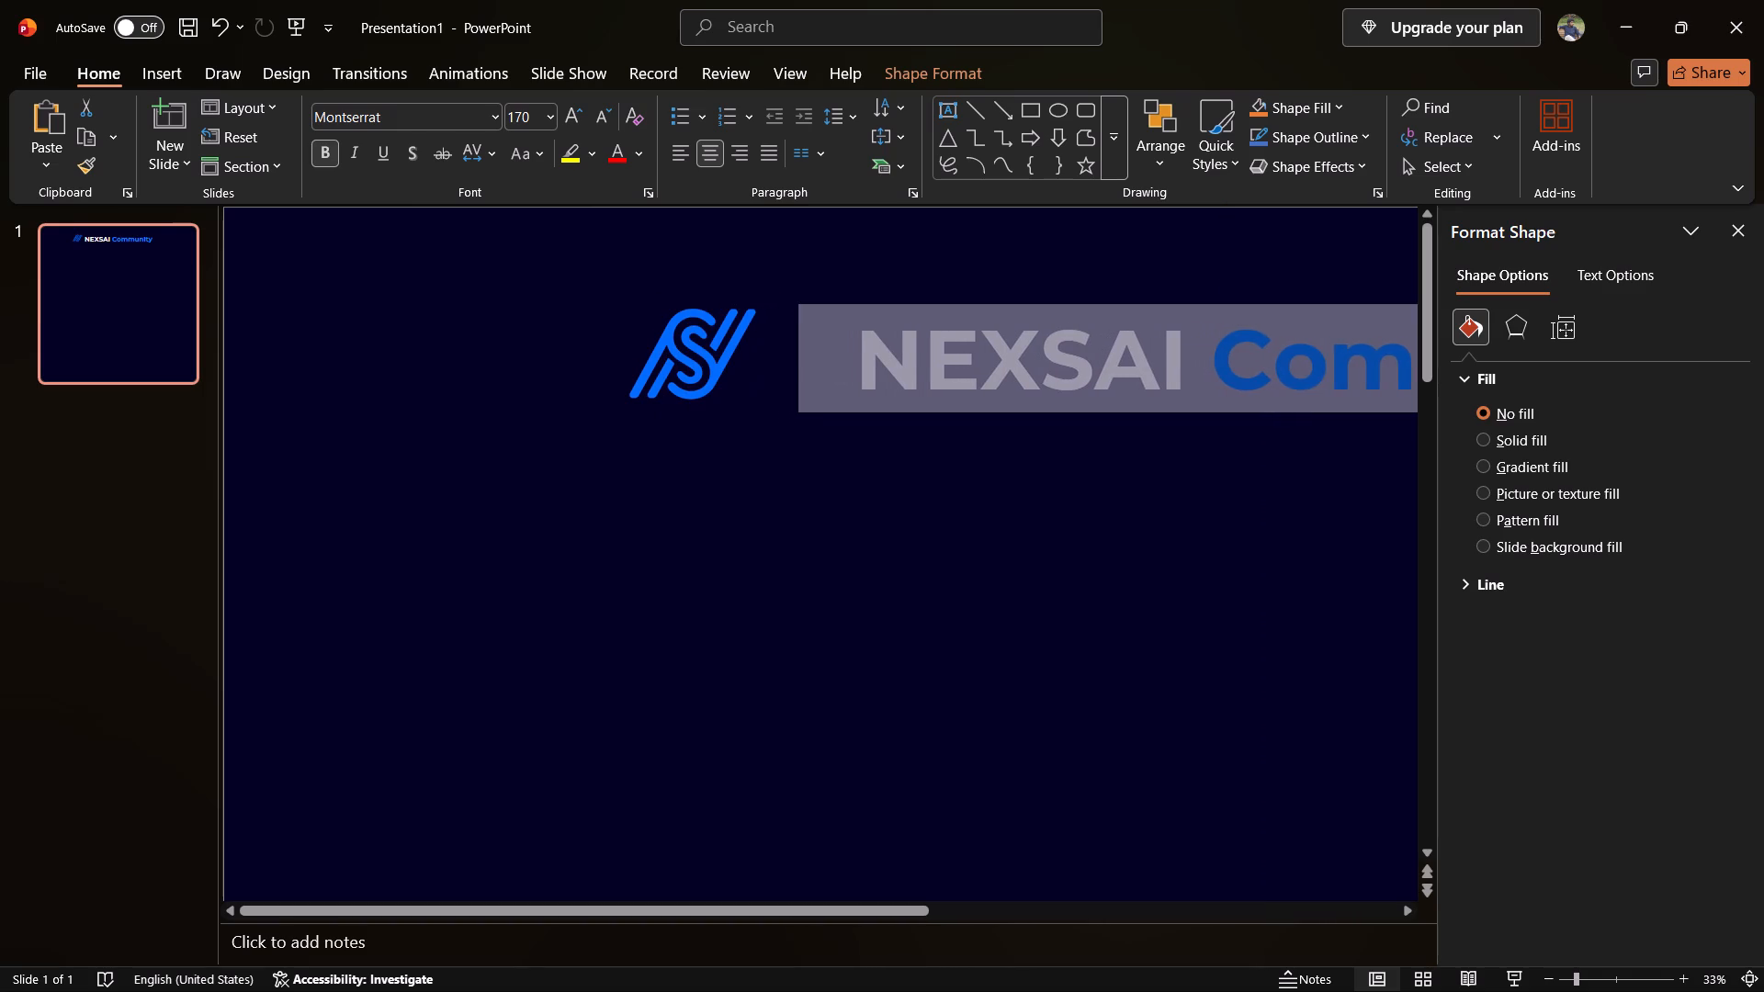
pyautogui.moveTo(799, 371); pyautogui.dragTo(876, 378)
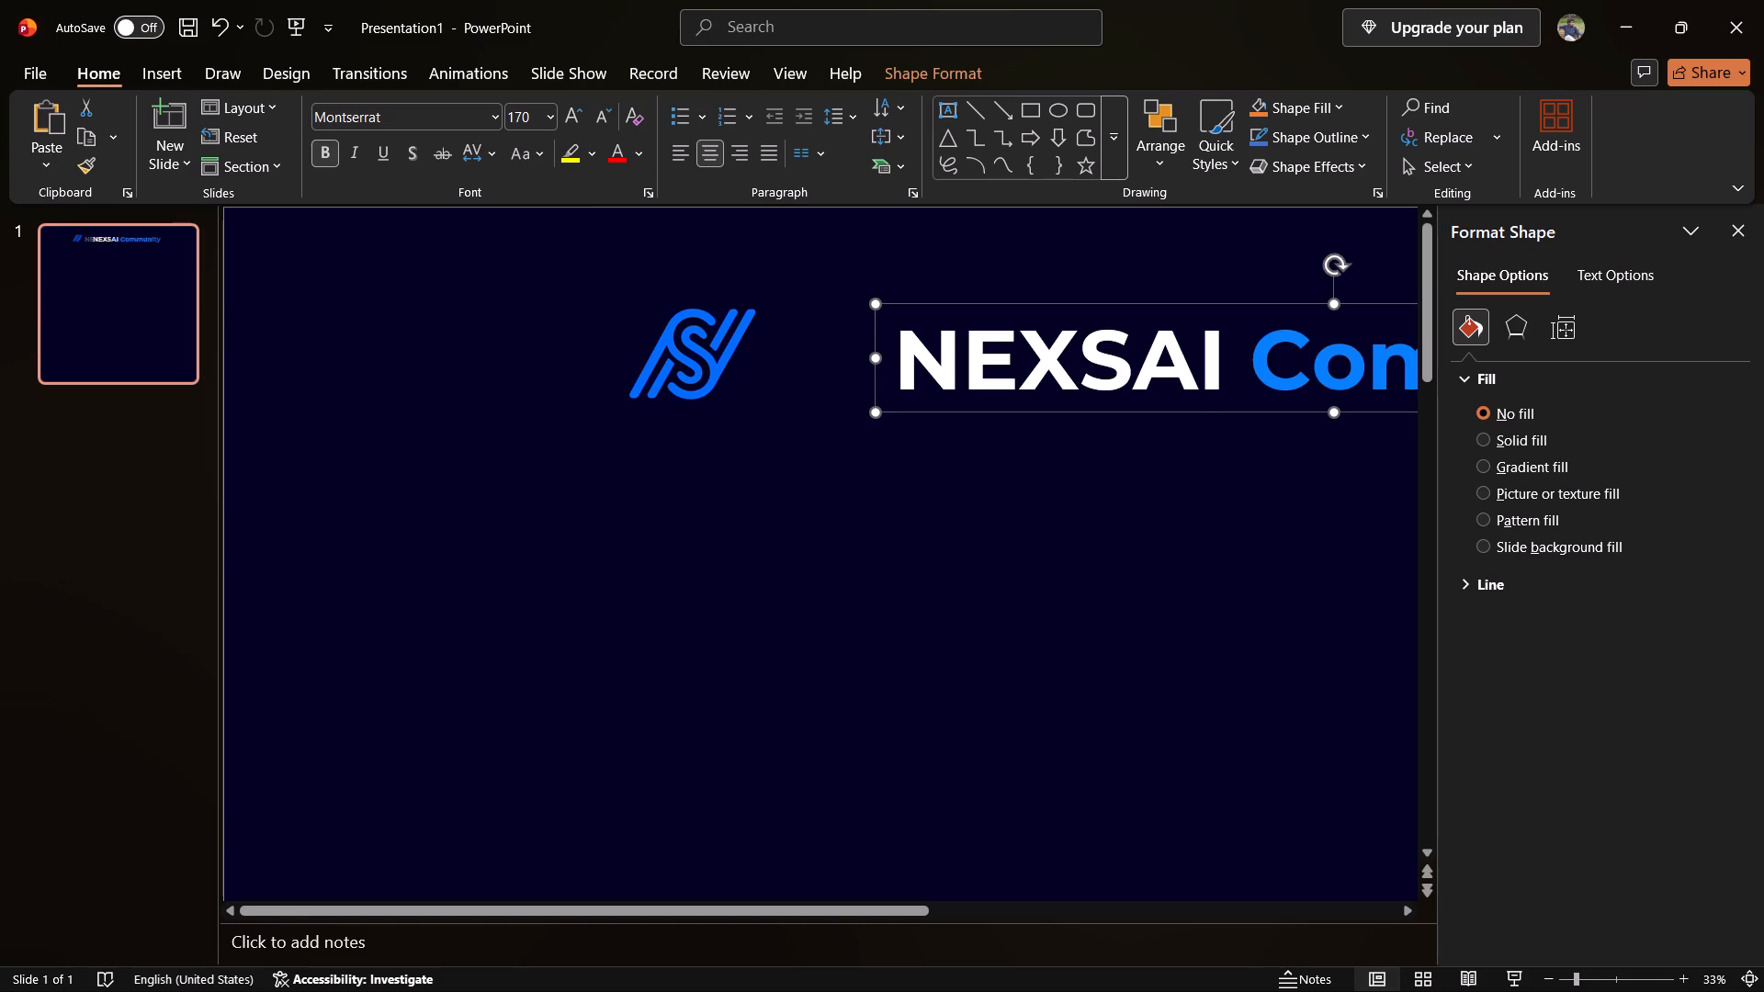
pyautogui.moveTo(1217, 412); pyautogui.dragTo(1141, 419)
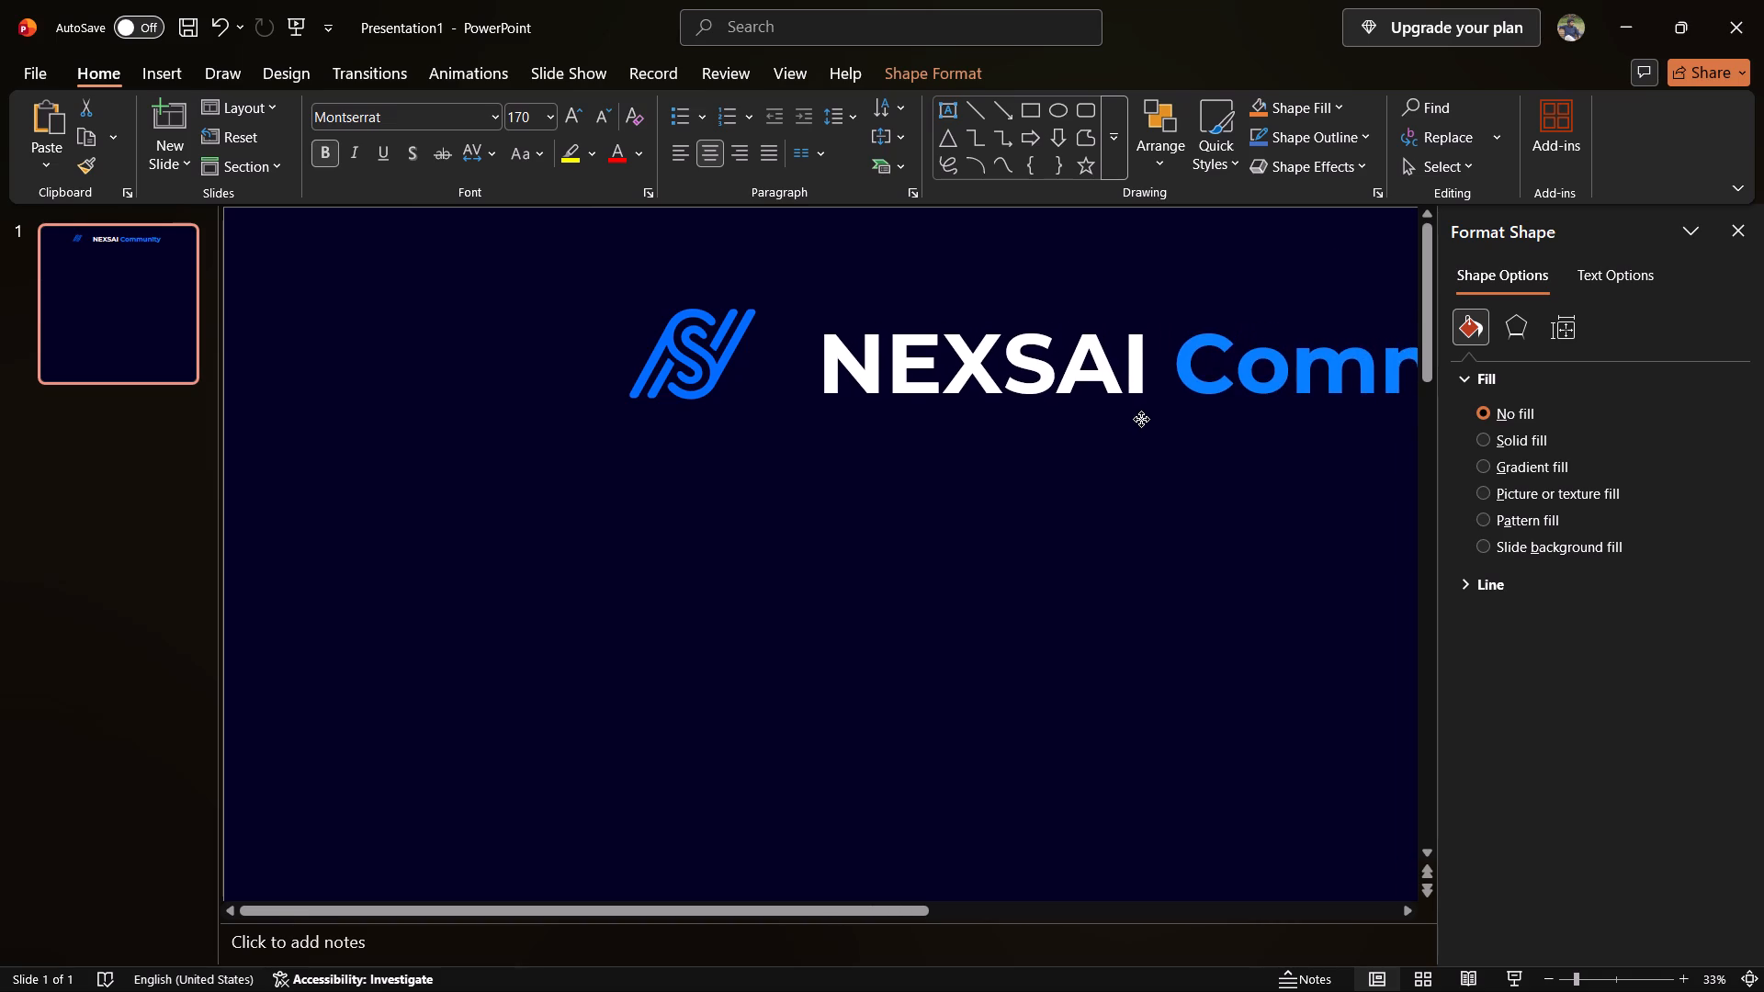
pyautogui.moveTo(1141, 419); pyautogui.dragTo(1115, 415)
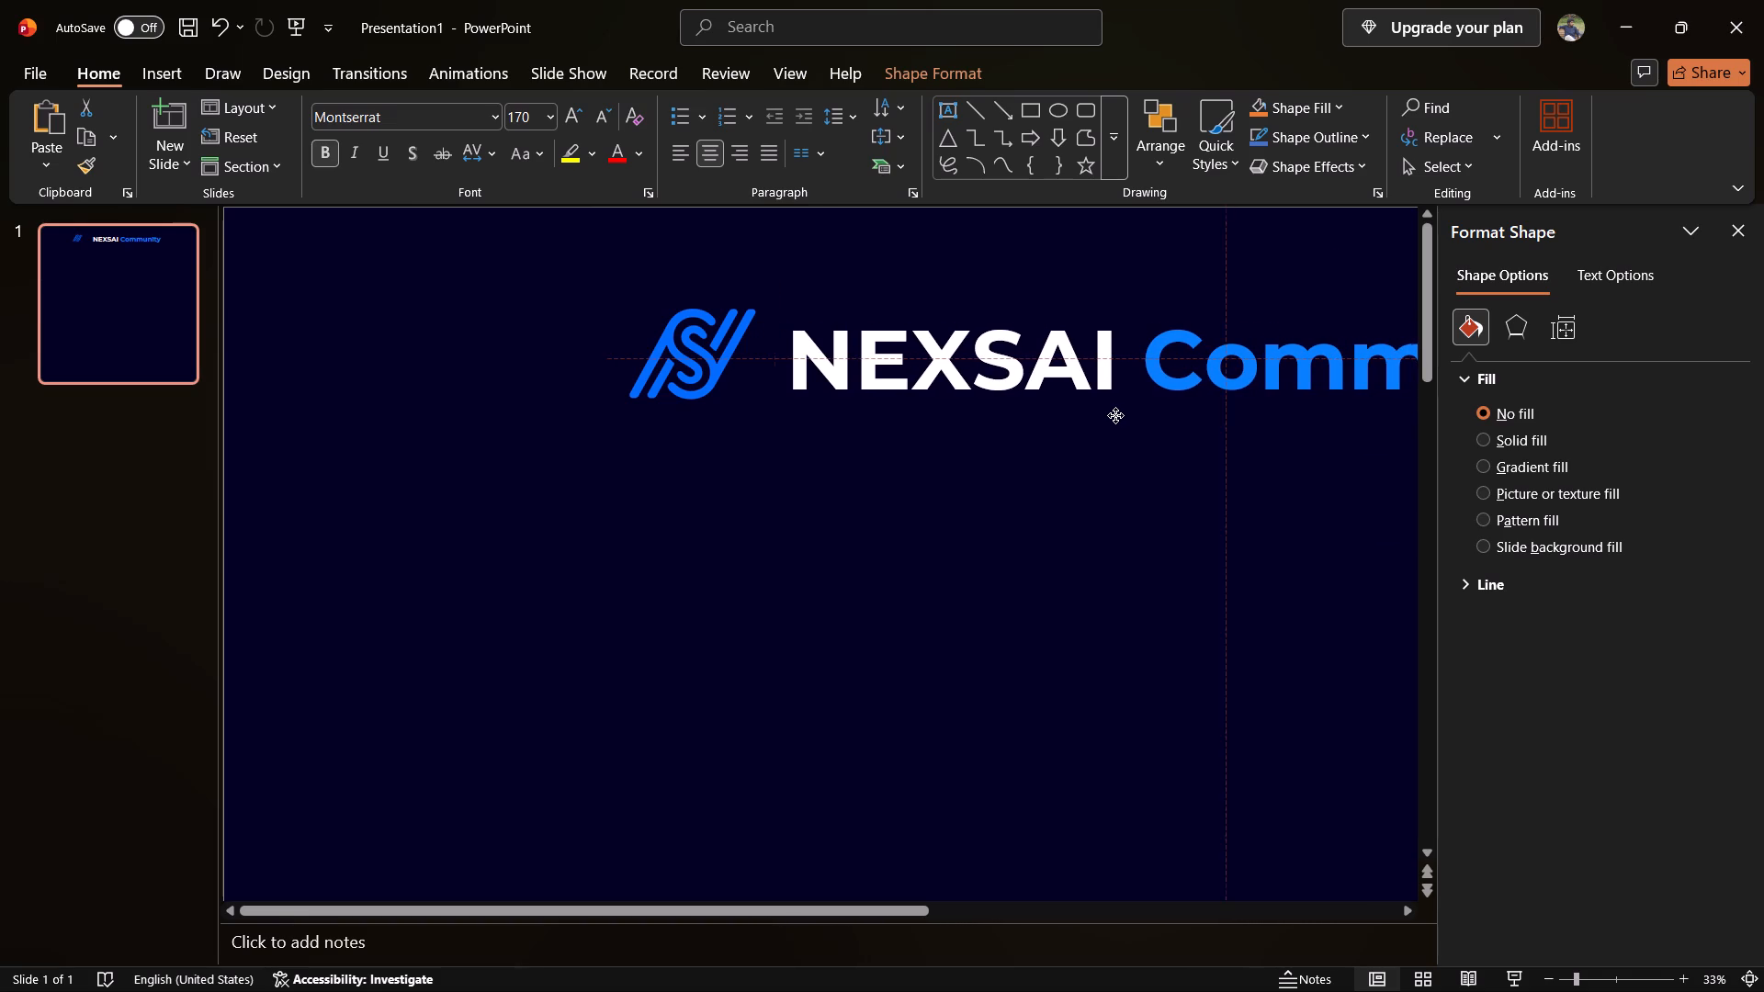
pyautogui.moveTo(1115, 415); pyautogui.dragTo(1110, 411)
pyautogui.moveTo(1110, 411); pyautogui.dragTo(1113, 411)
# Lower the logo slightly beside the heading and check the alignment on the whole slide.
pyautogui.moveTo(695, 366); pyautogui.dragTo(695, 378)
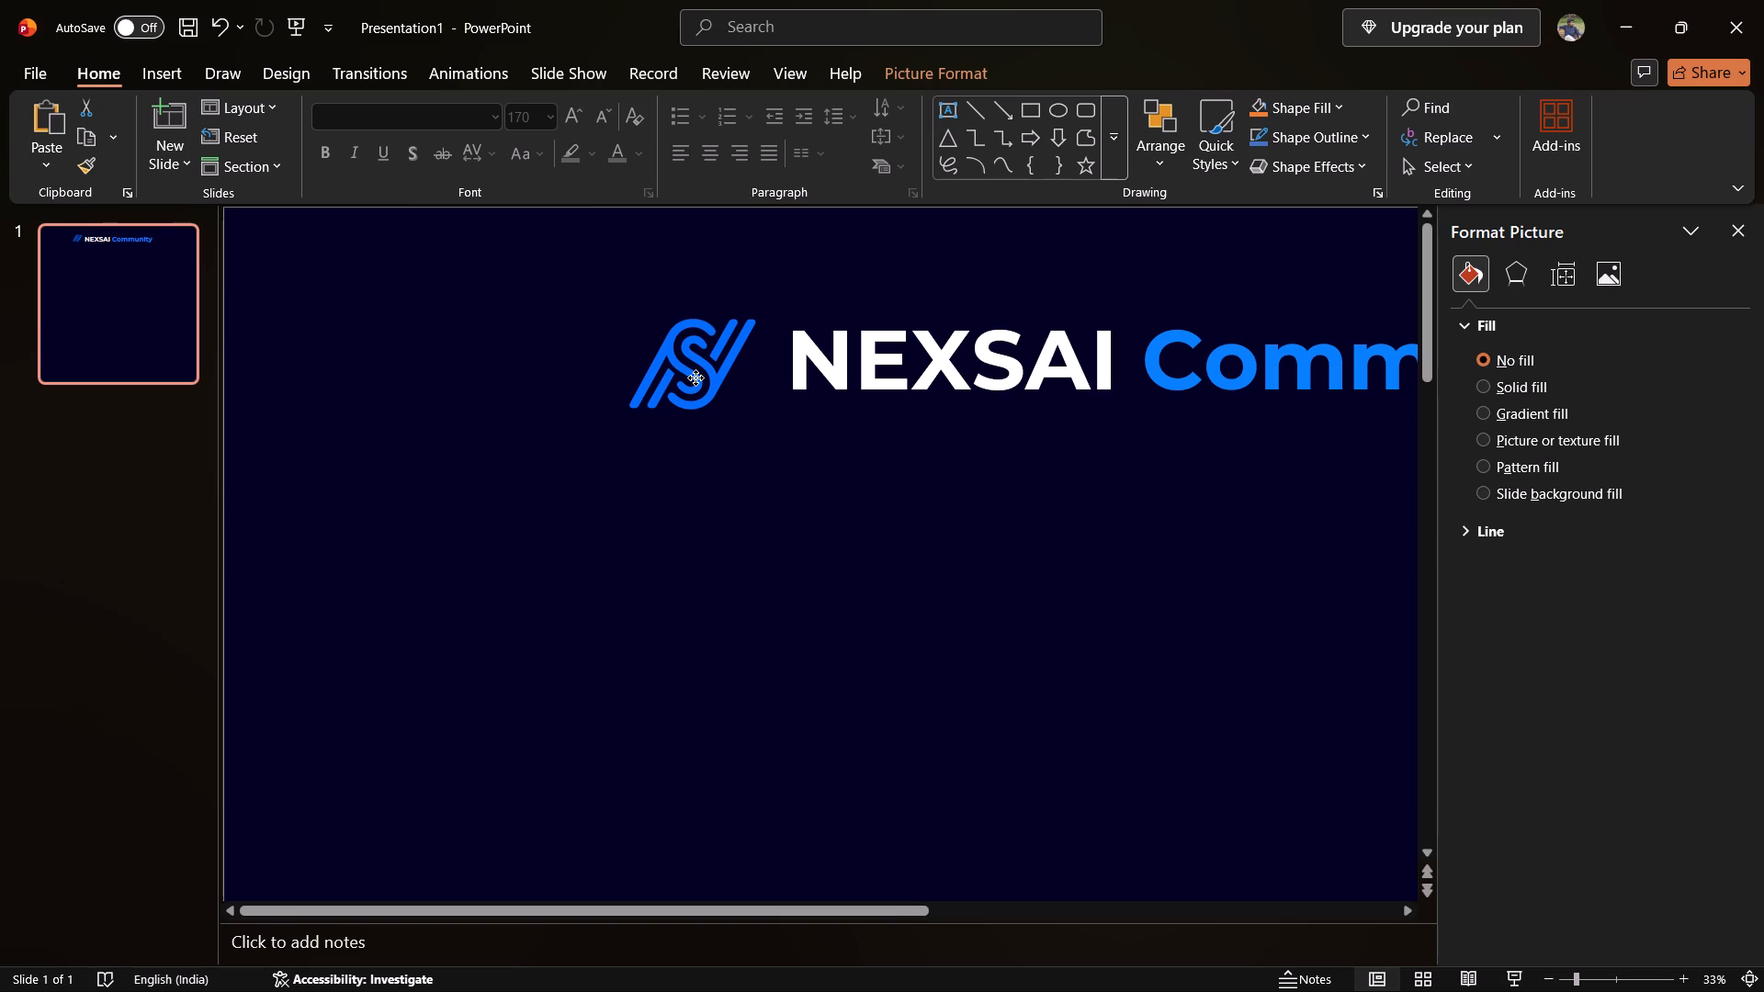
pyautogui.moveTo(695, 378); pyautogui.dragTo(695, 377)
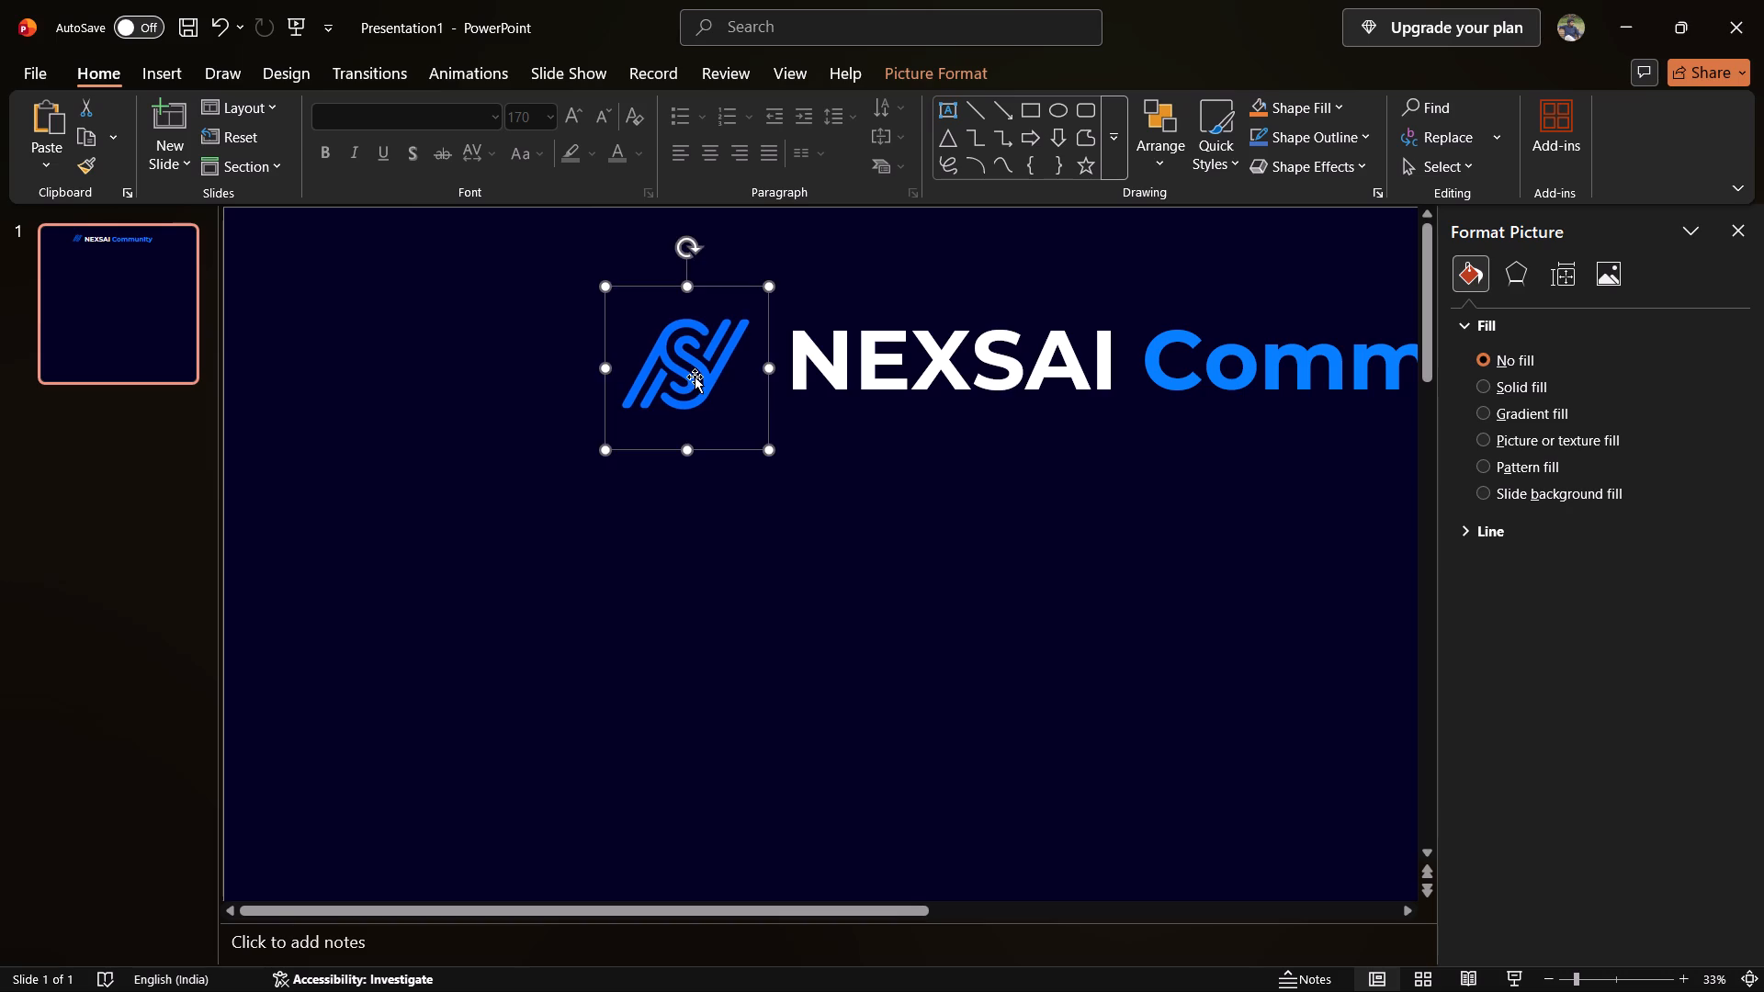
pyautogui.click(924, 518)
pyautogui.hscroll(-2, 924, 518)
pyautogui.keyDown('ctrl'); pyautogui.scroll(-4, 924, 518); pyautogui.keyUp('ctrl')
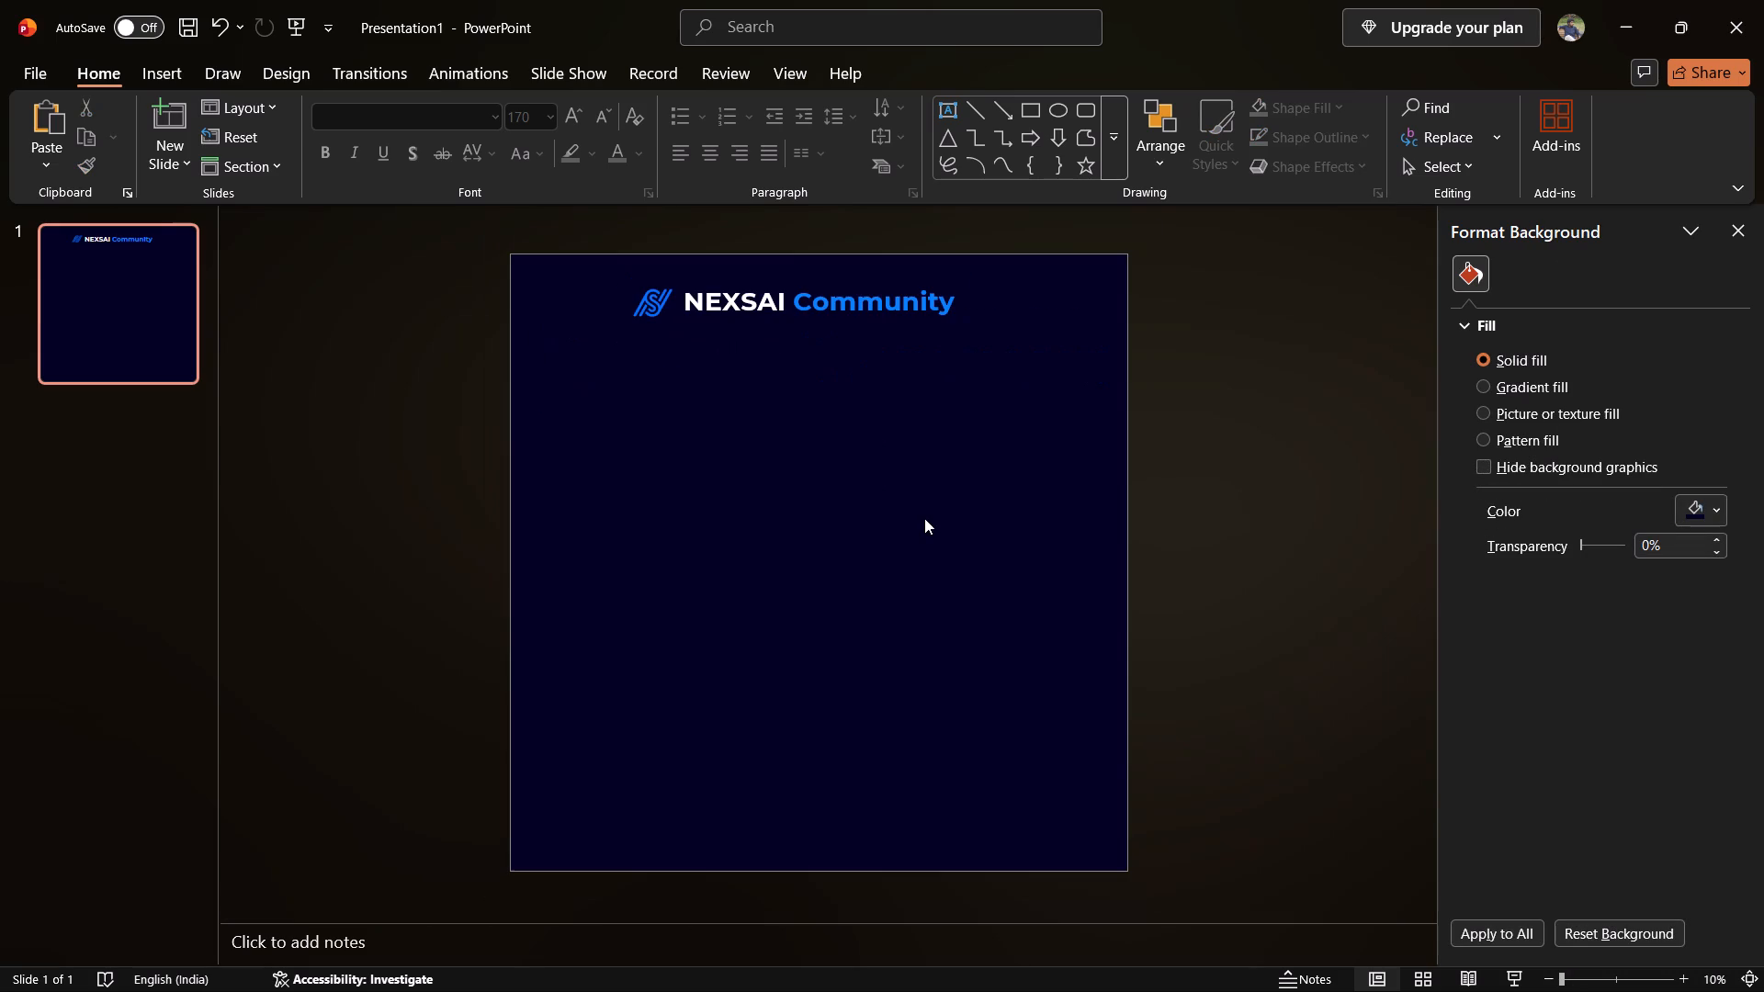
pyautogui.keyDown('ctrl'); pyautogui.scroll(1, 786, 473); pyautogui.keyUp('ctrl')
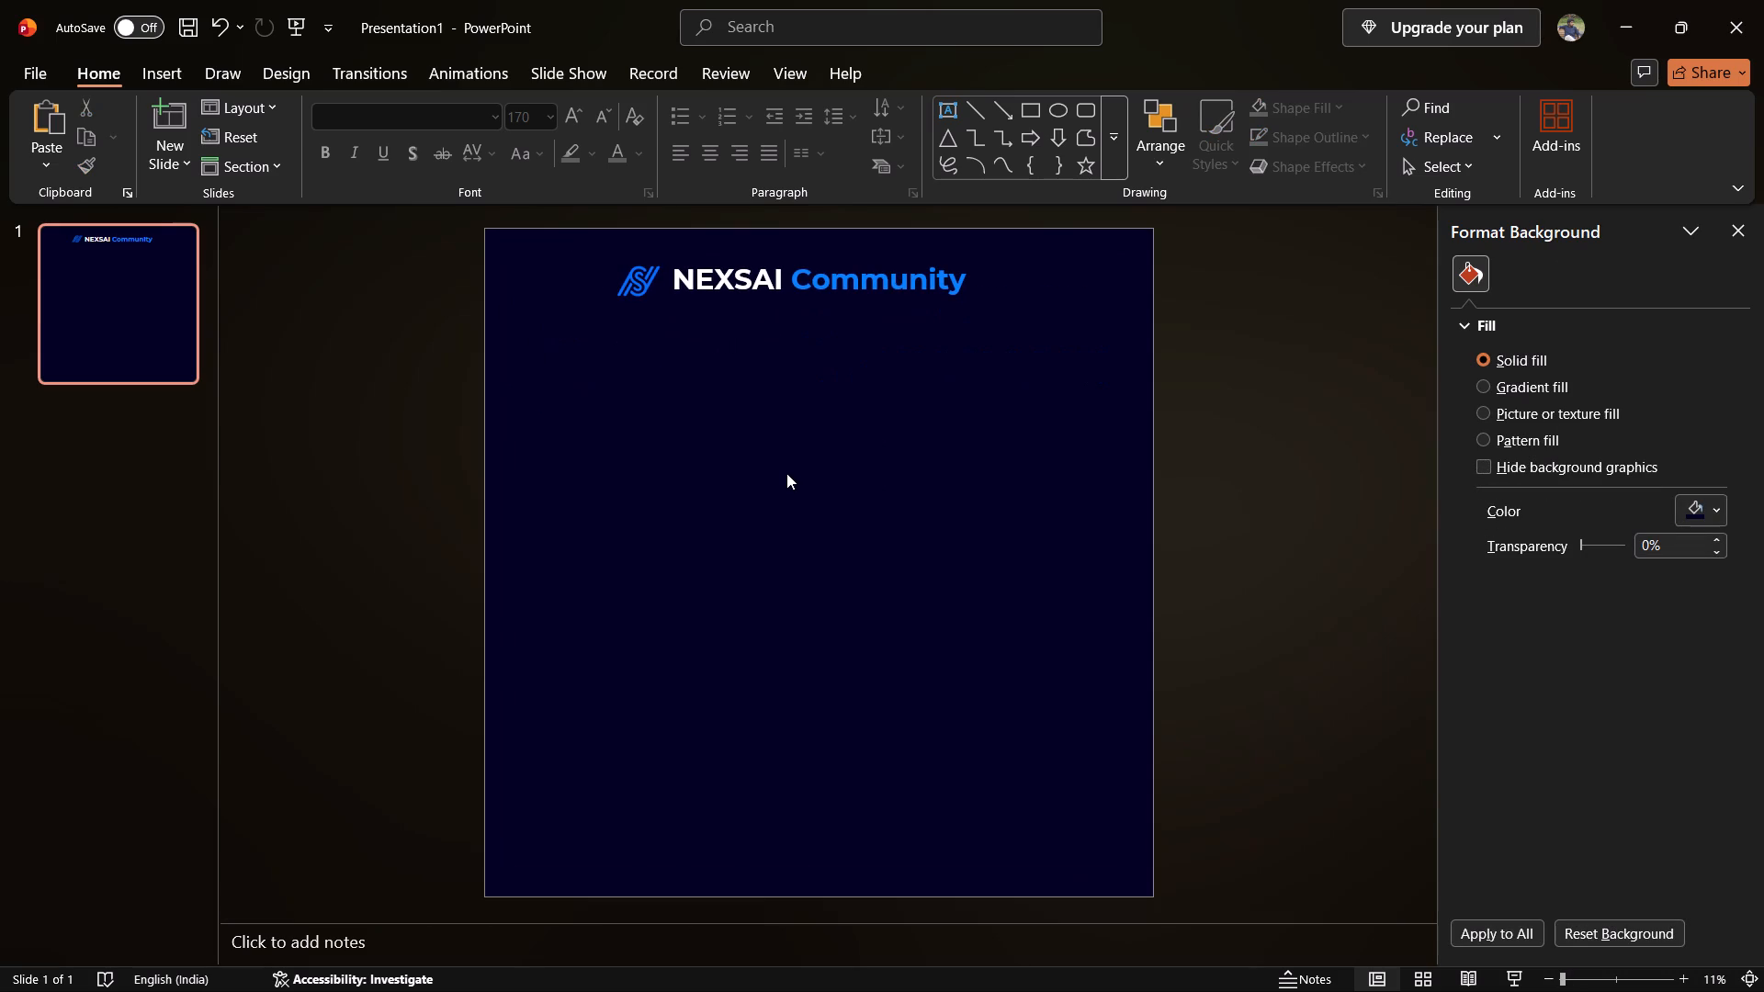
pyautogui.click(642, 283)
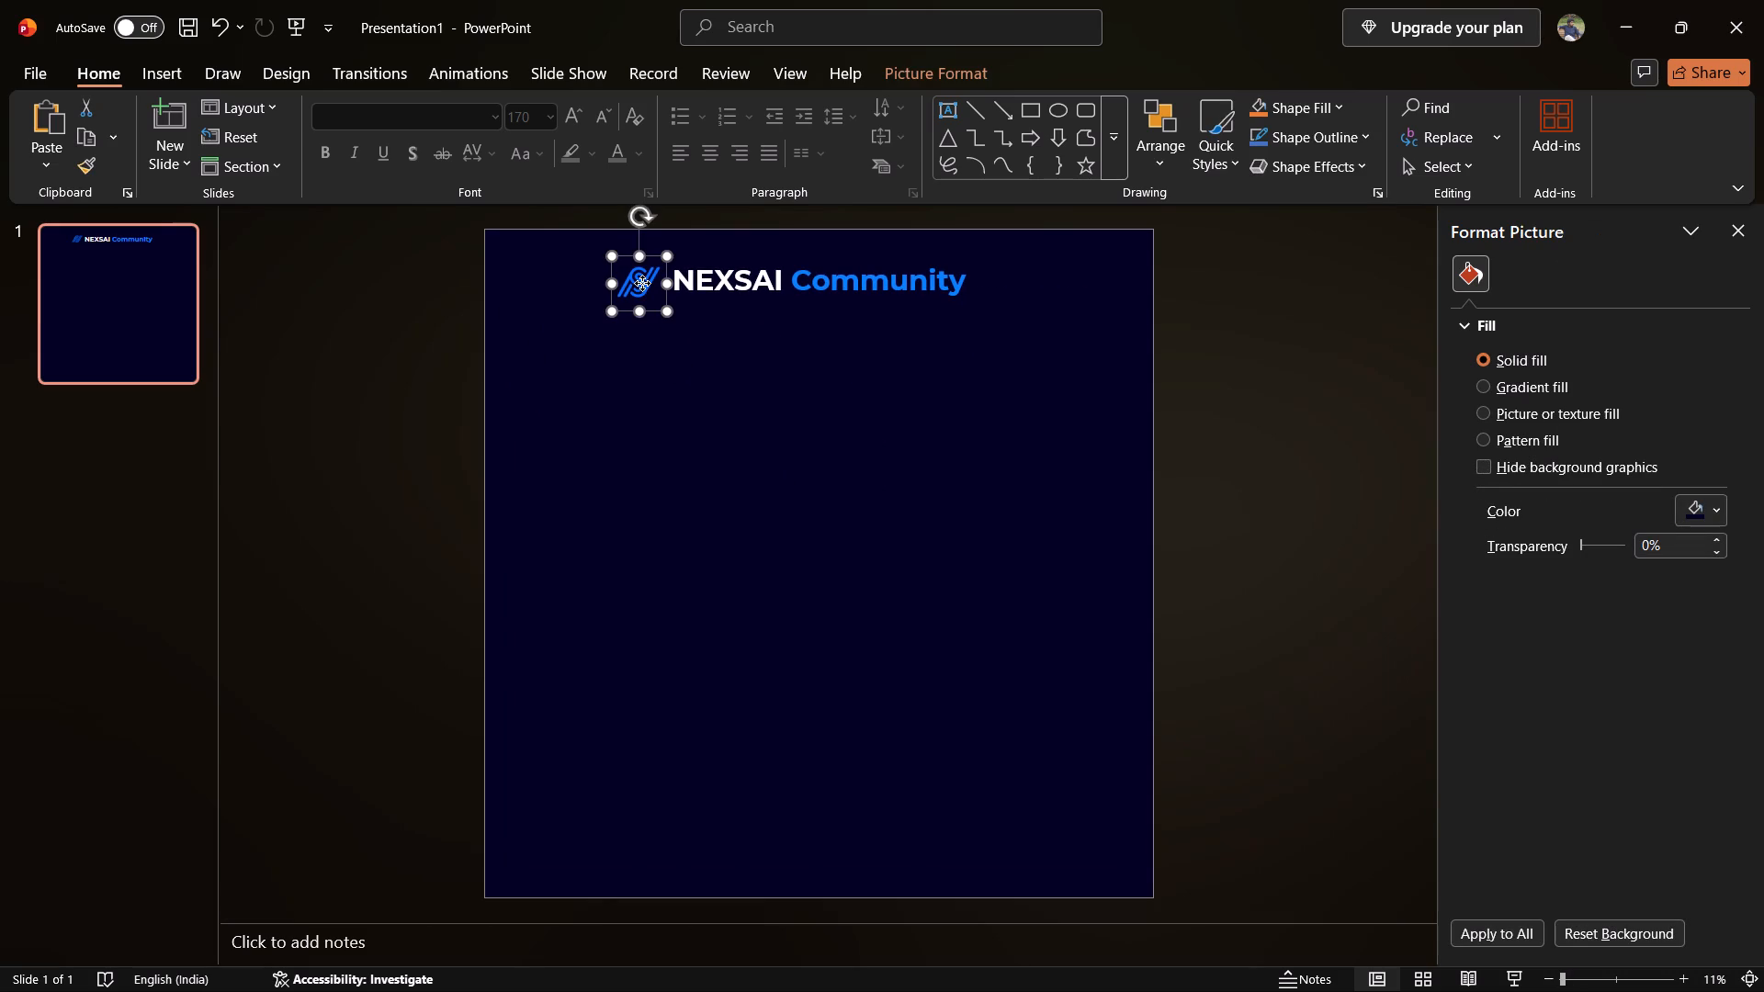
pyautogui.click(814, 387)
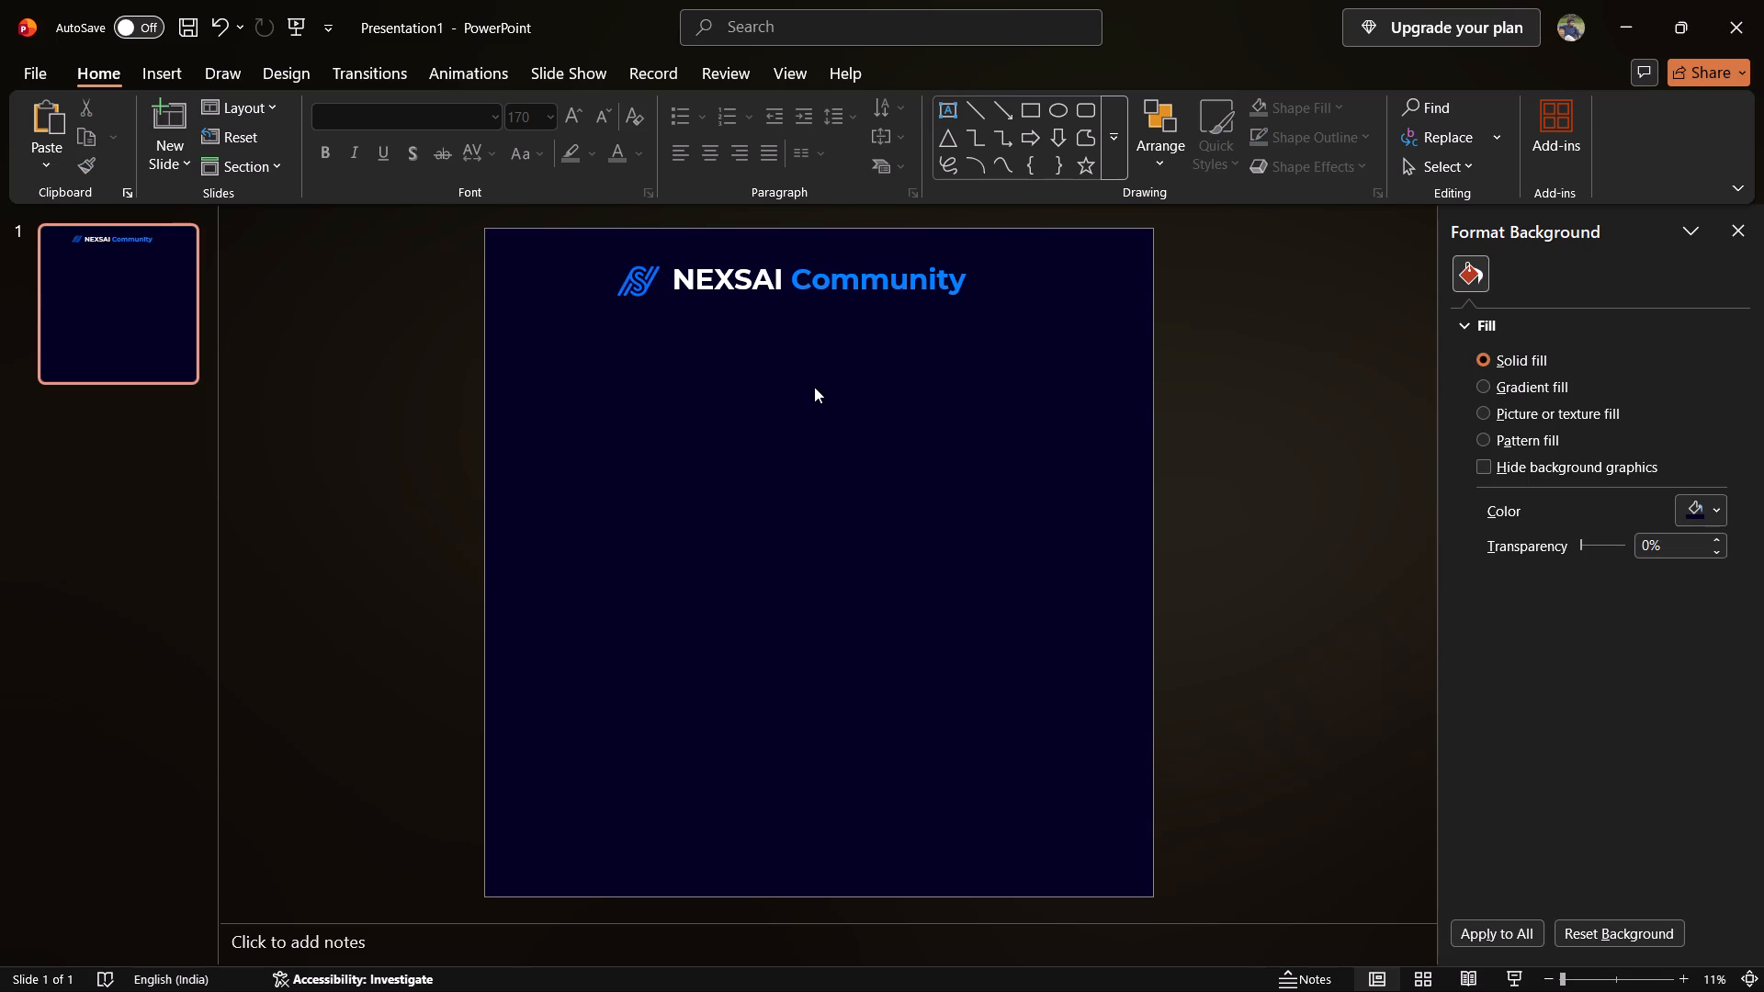
# Move the NEXSAI Community heading down to below the logo's level, keeping it horizontally centred on the slide.
pyautogui.click(839, 289)
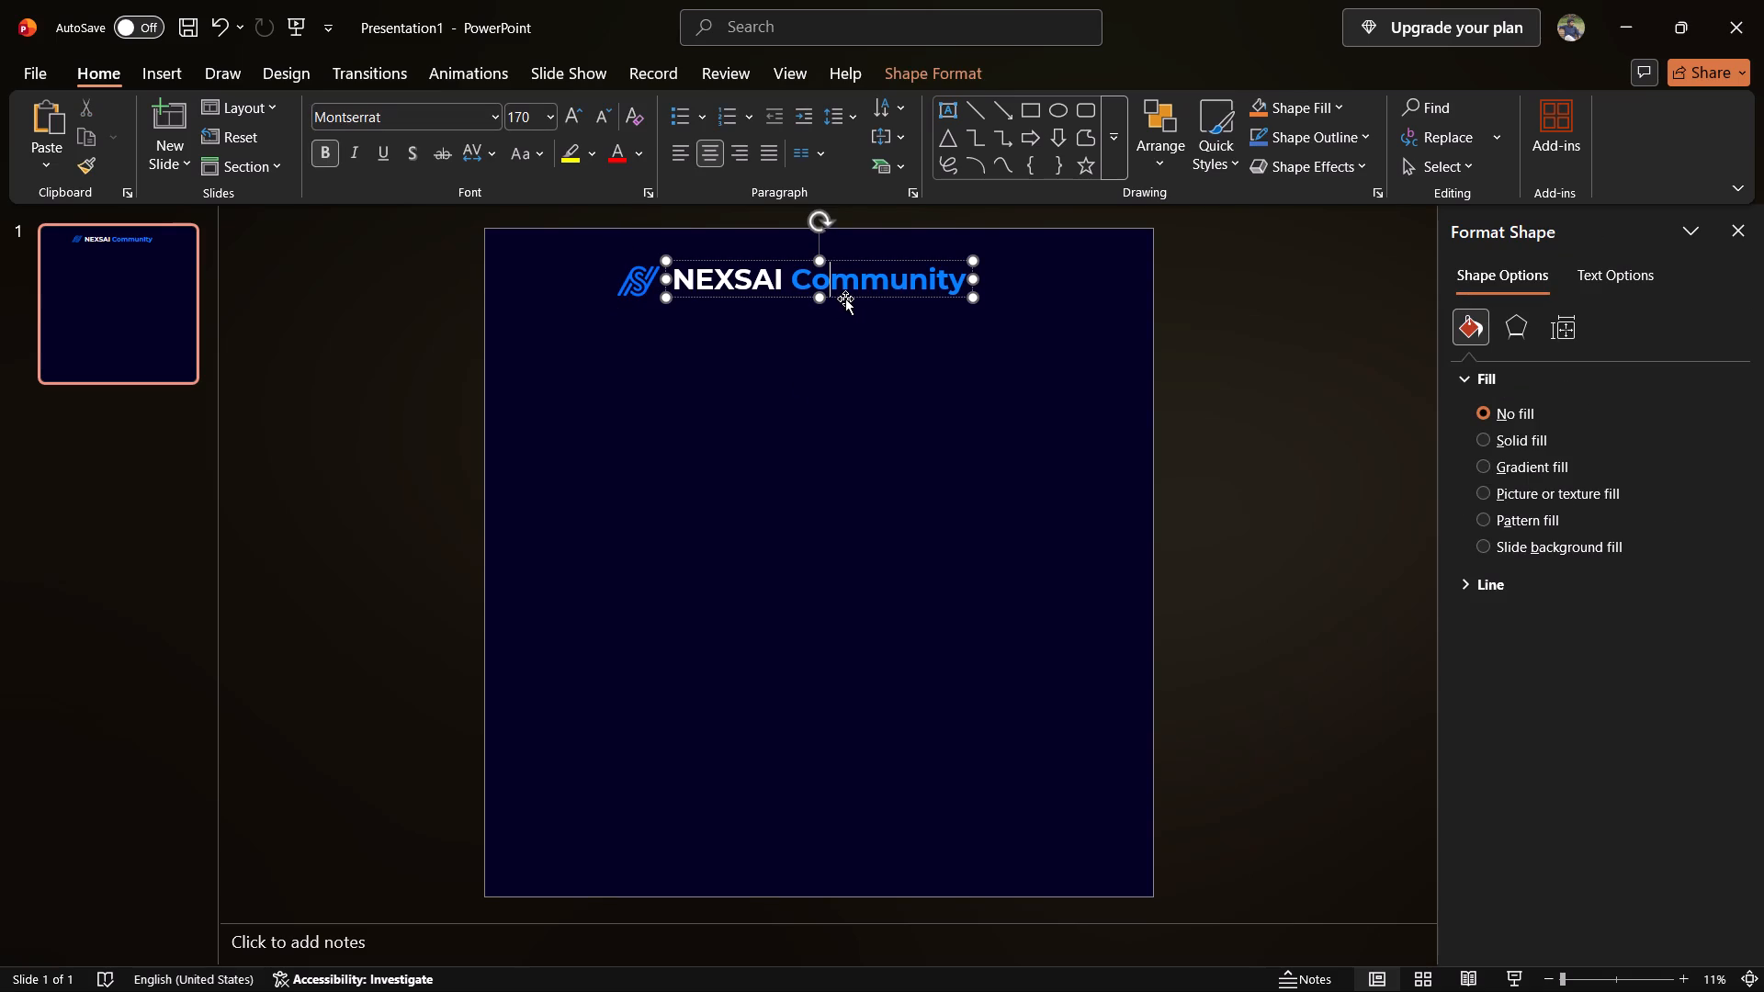
pyautogui.moveTo(845, 297); pyautogui.dragTo(845, 326)
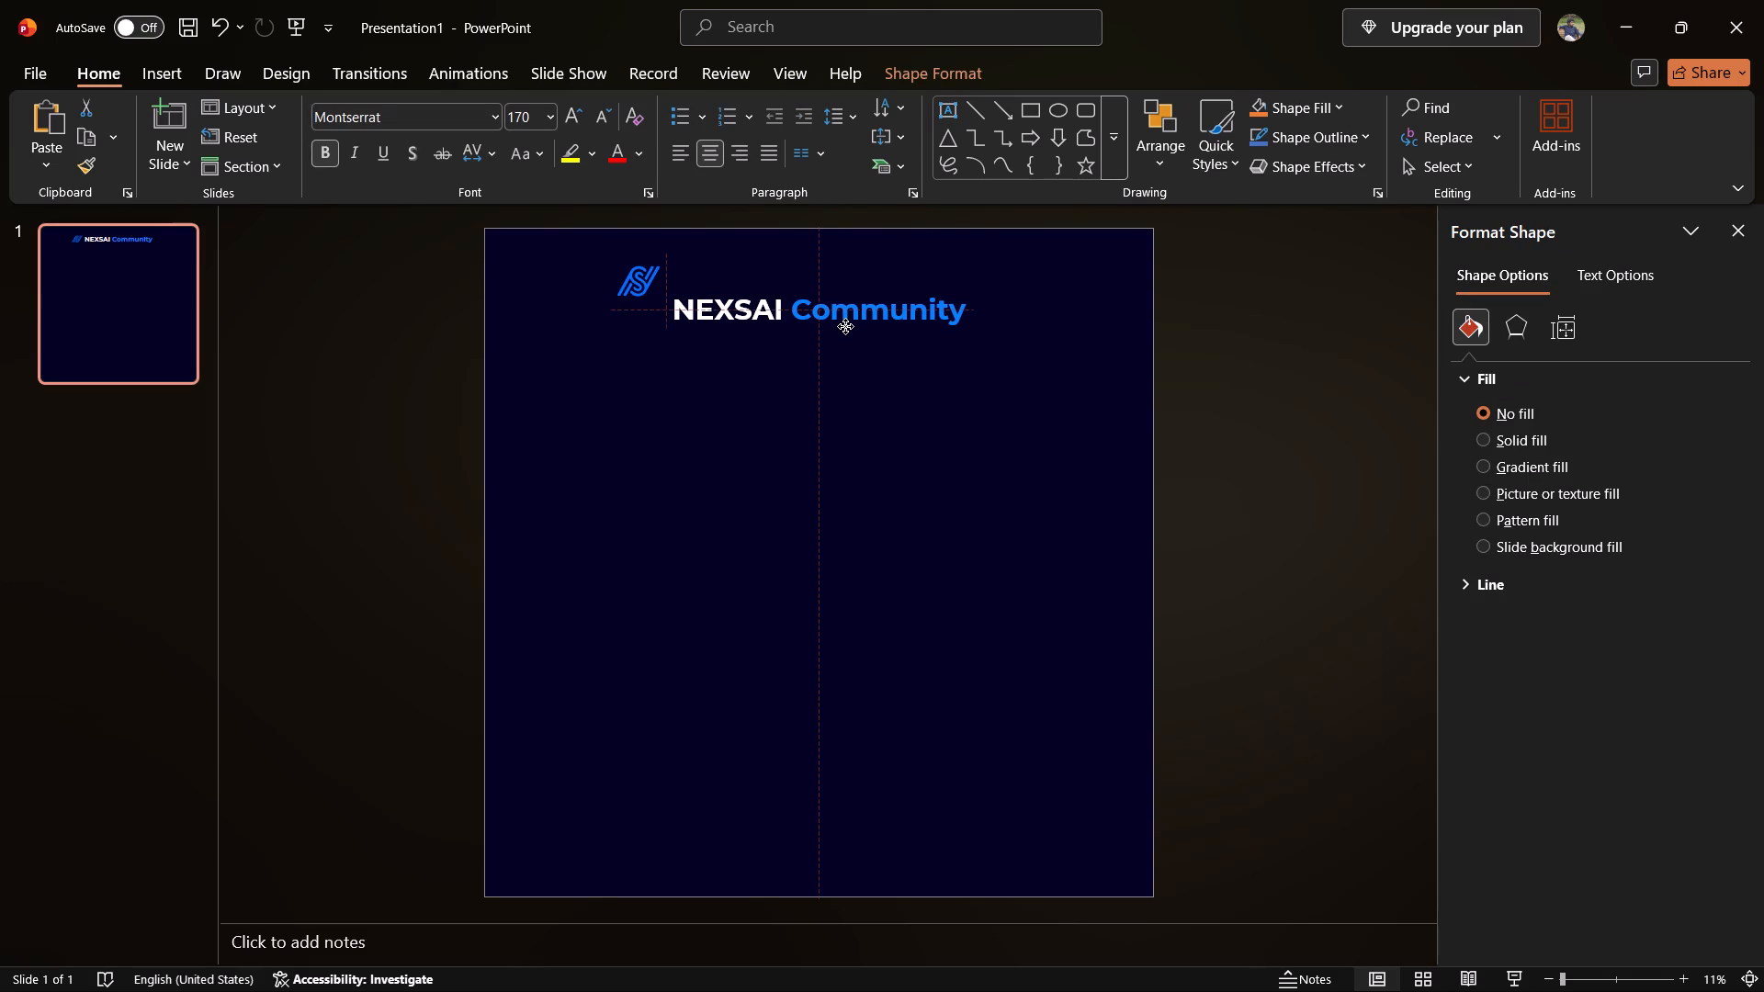
pyautogui.moveTo(845, 326); pyautogui.dragTo(849, 333)
pyautogui.moveTo(849, 333); pyautogui.dragTo(849, 335)
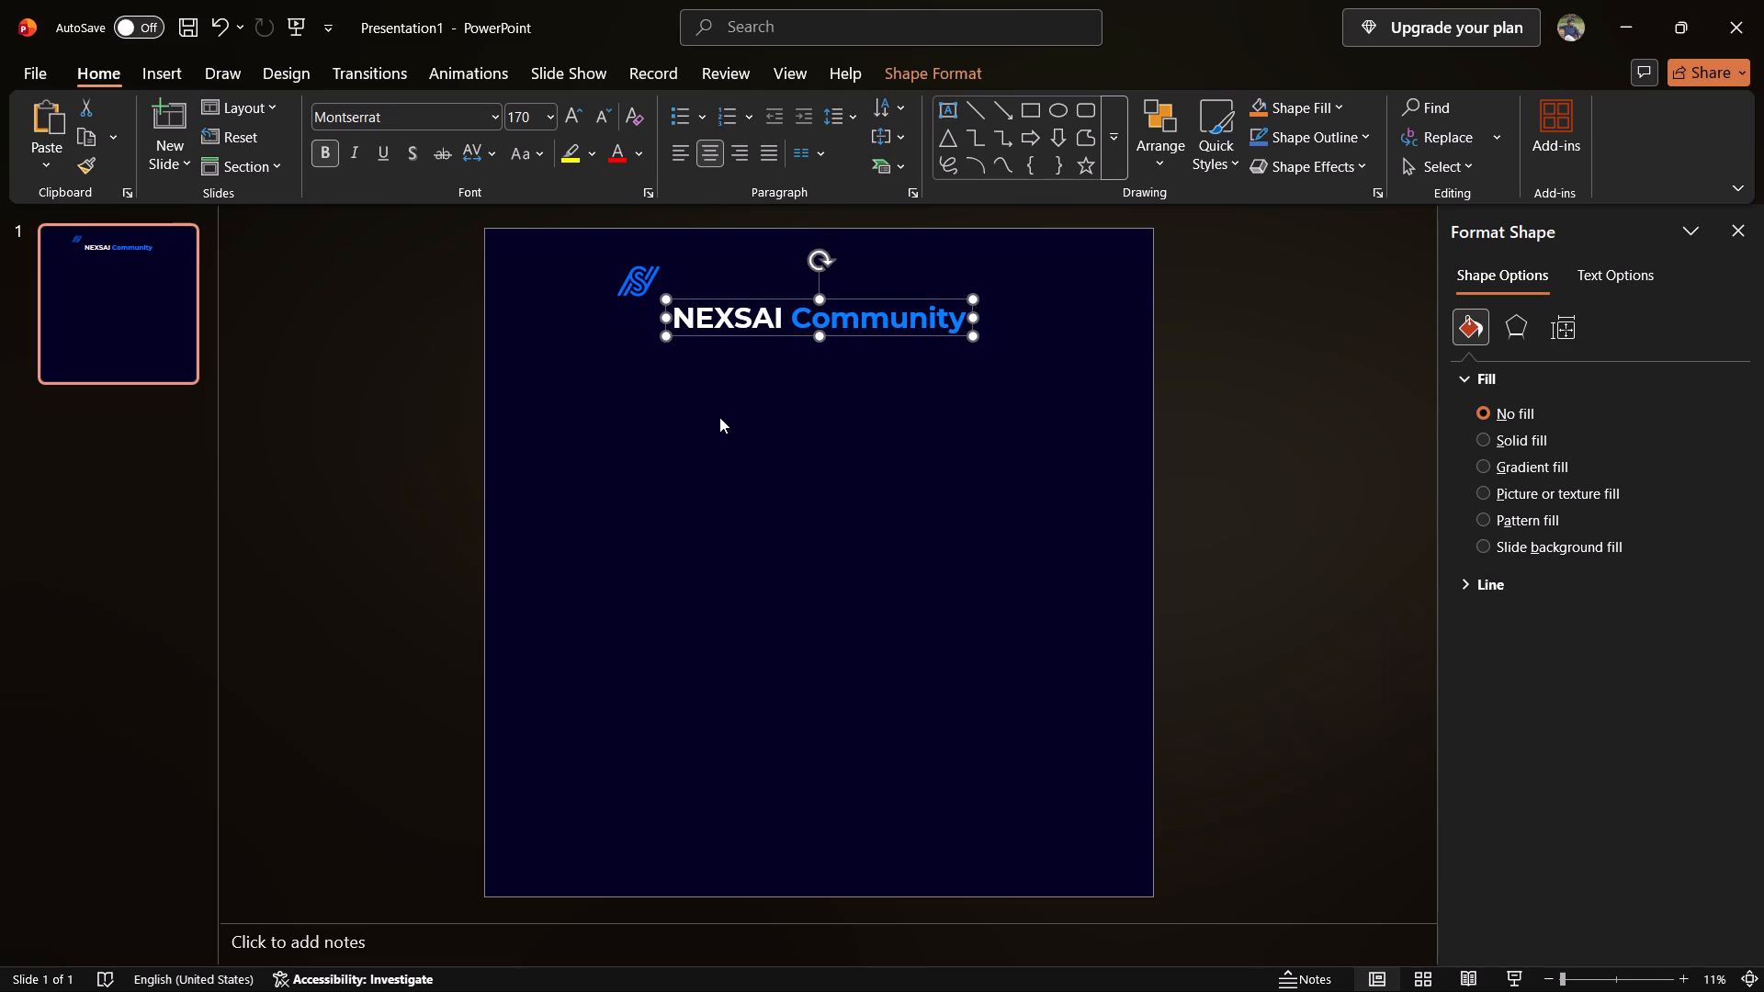
pyautogui.click(719, 417)
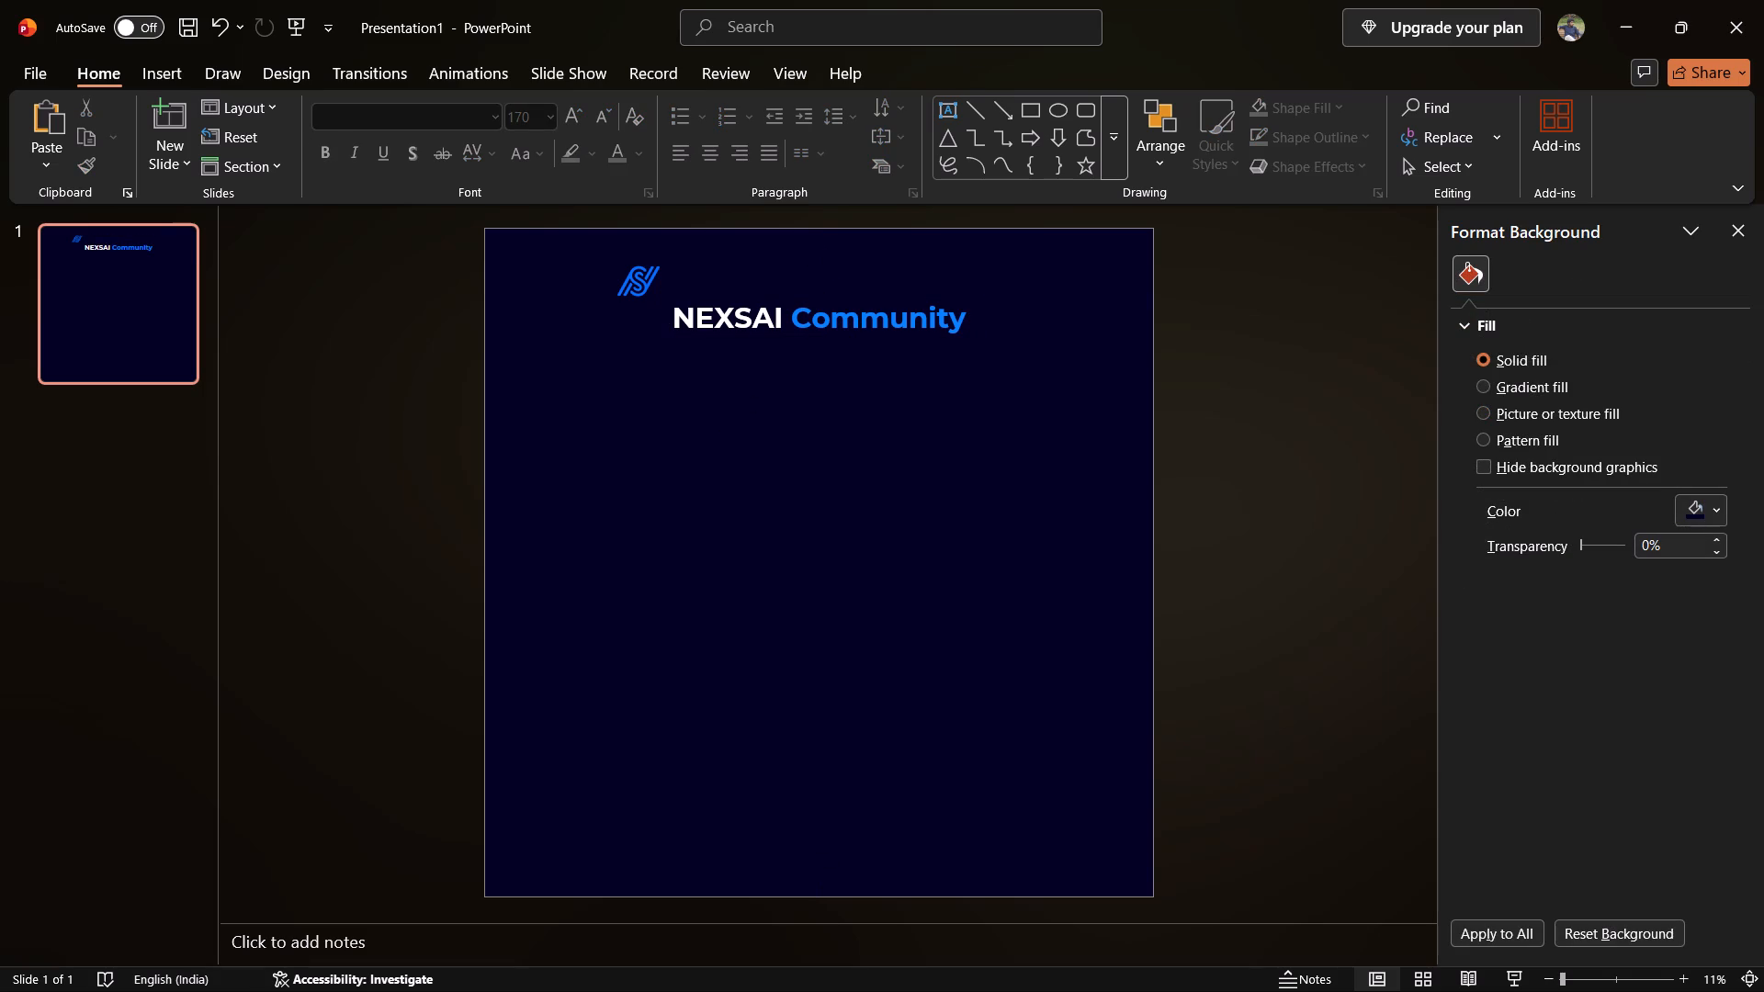
# Copy the NEX (Credit) image from the Logos folder into the slide and place it centred above the heading.
pyautogui.click(854, 957)
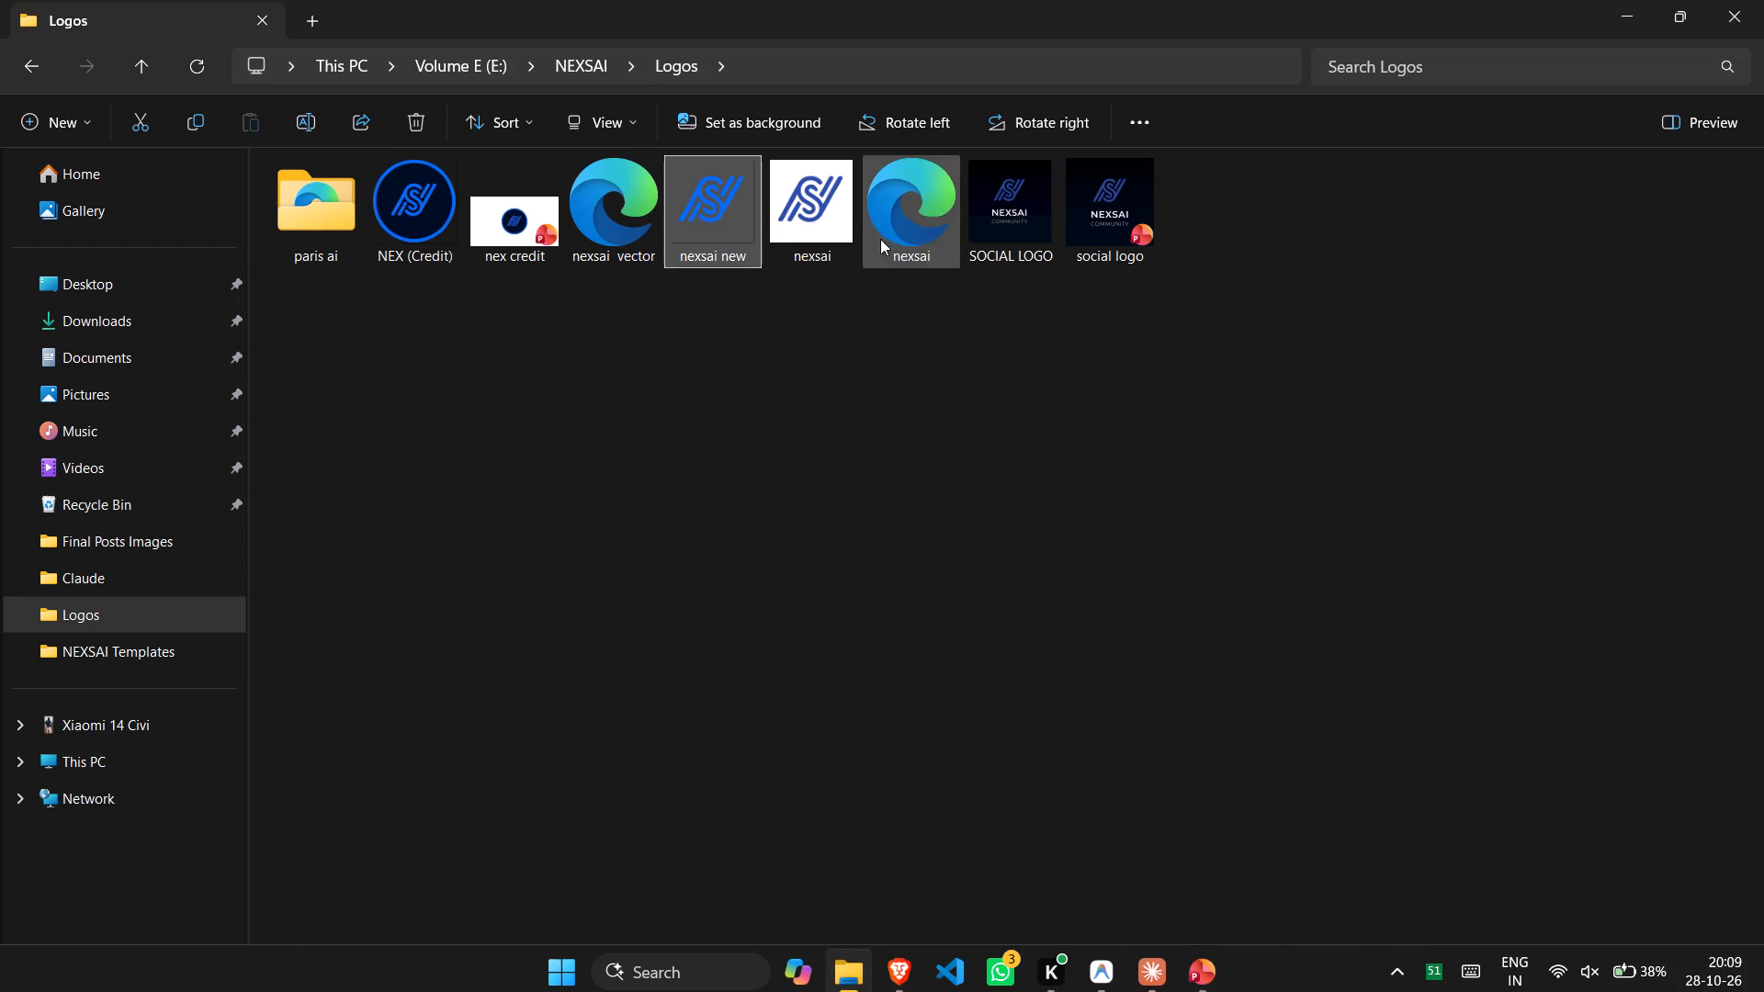
pyautogui.click(401, 206)
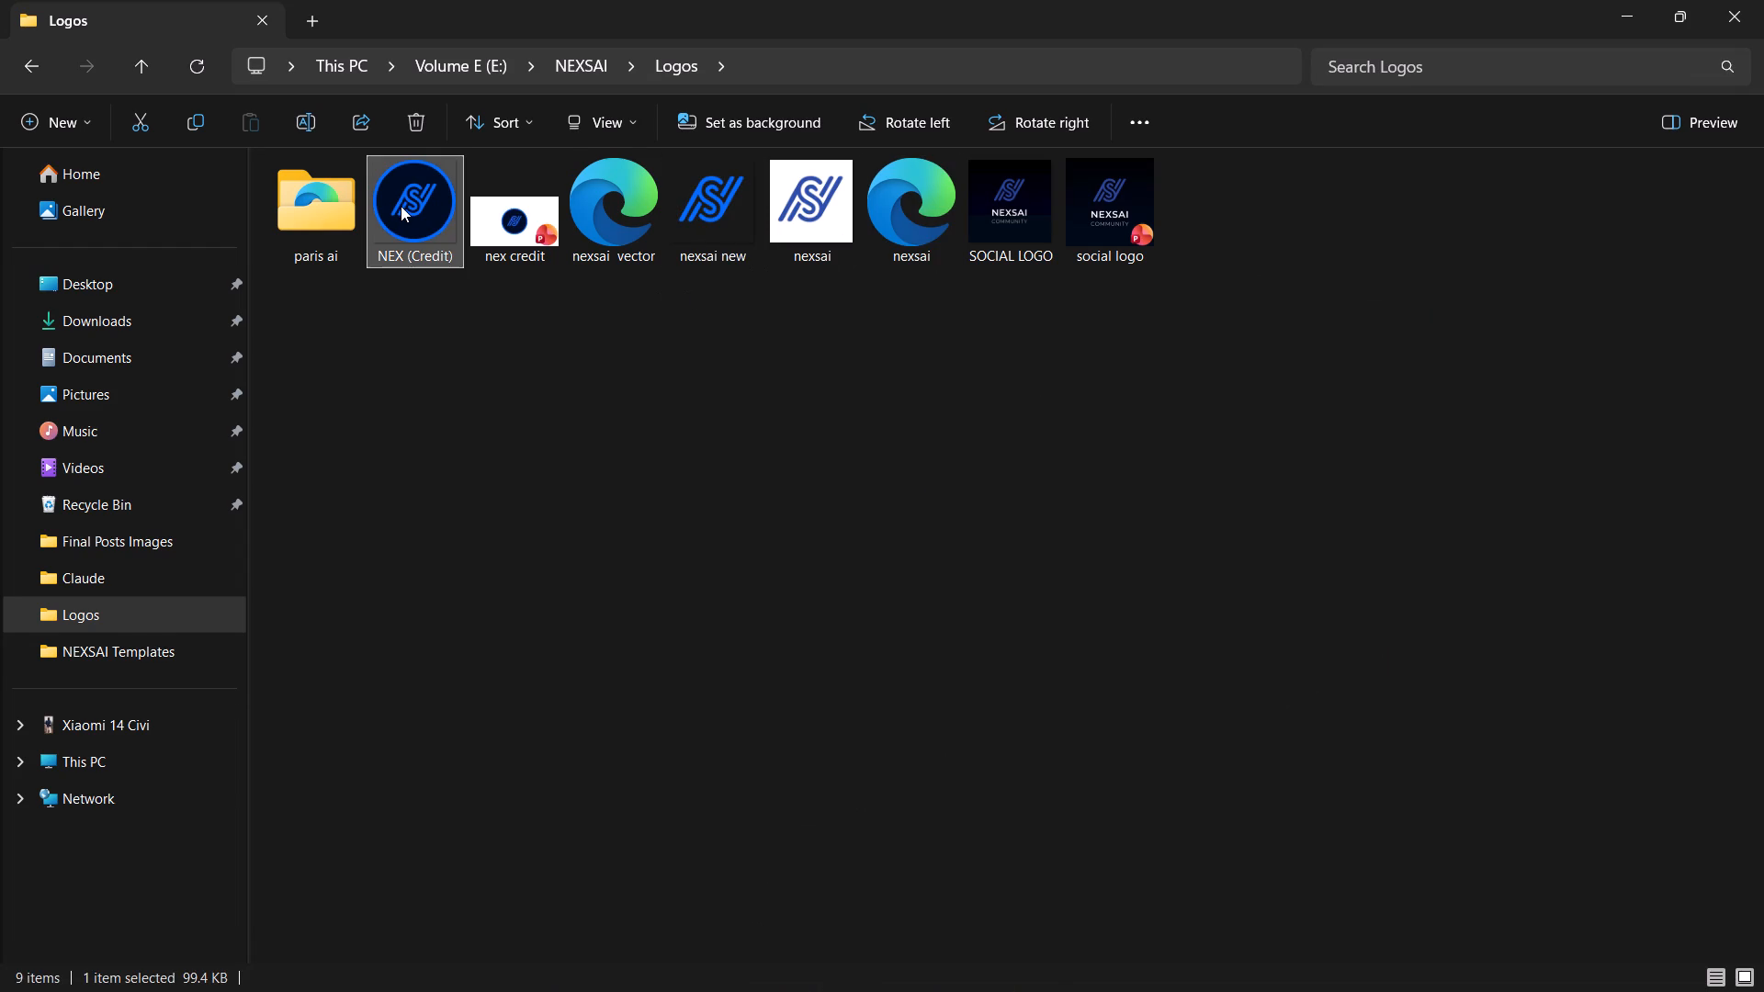
pyautogui.hotkey('ctrl', 'c')
pyautogui.click(1645, 9)
pyautogui.hotkey('ctrl', 'v')
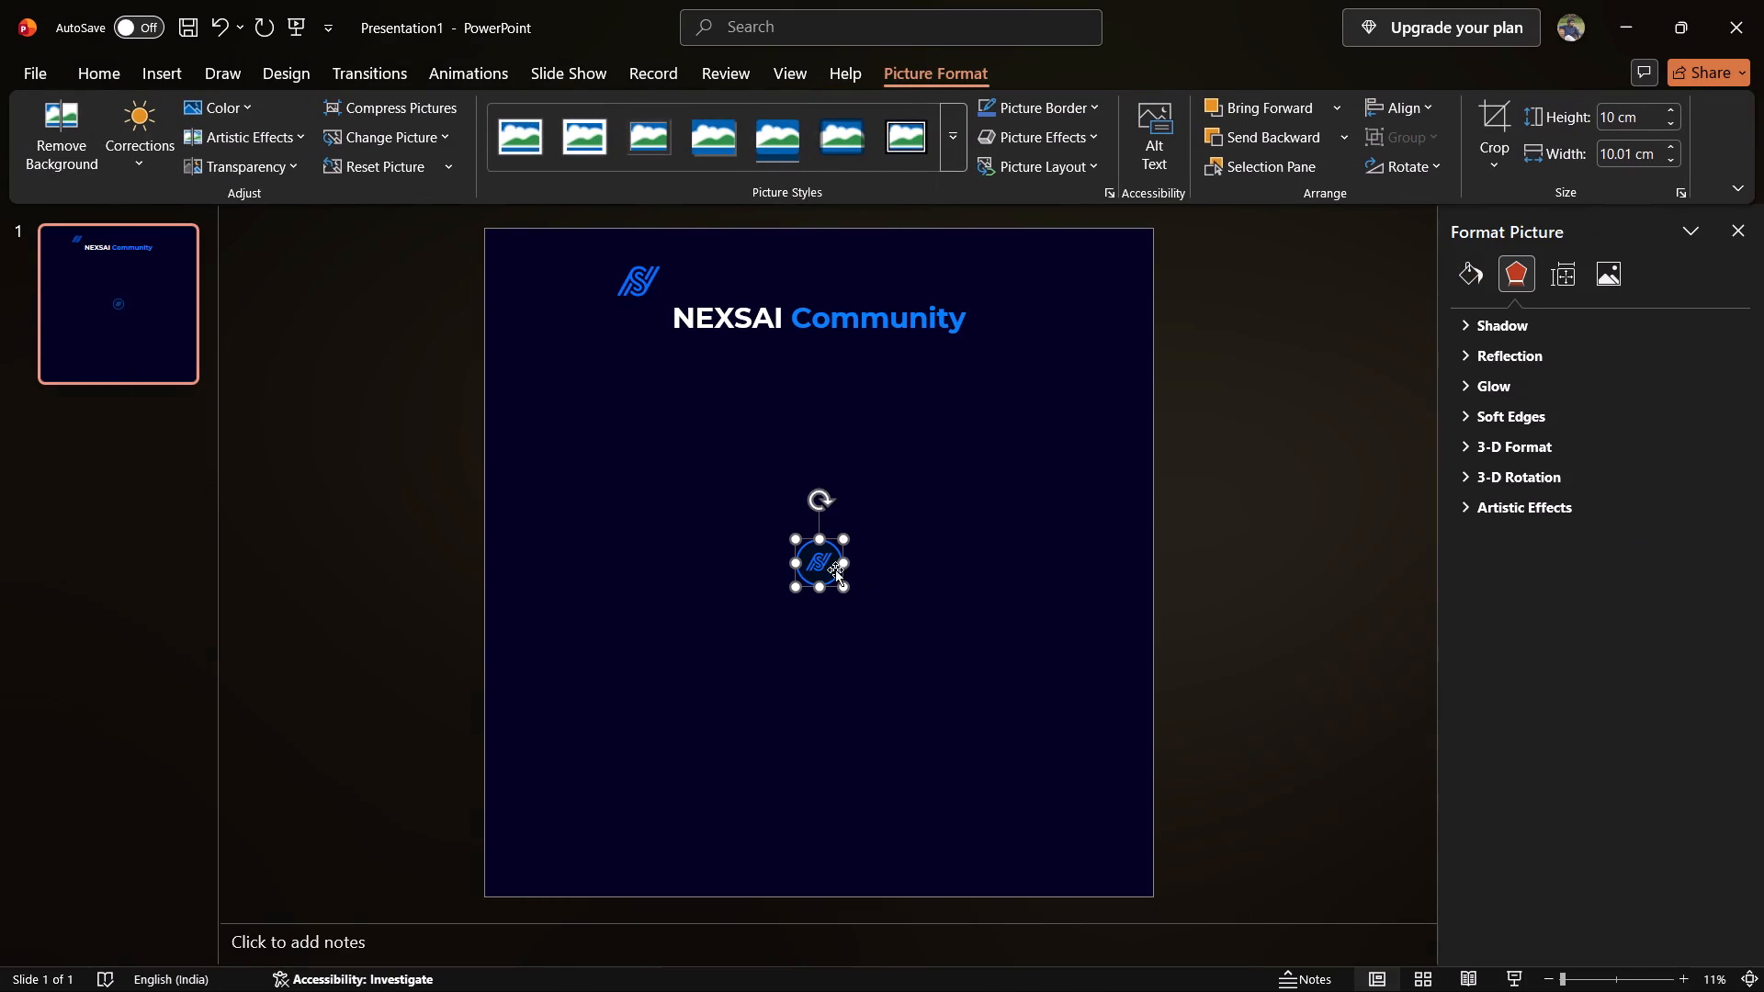
pyautogui.moveTo(812, 562); pyautogui.dragTo(815, 271)
# Delete the old logo without the circle.
pyautogui.click(638, 299)
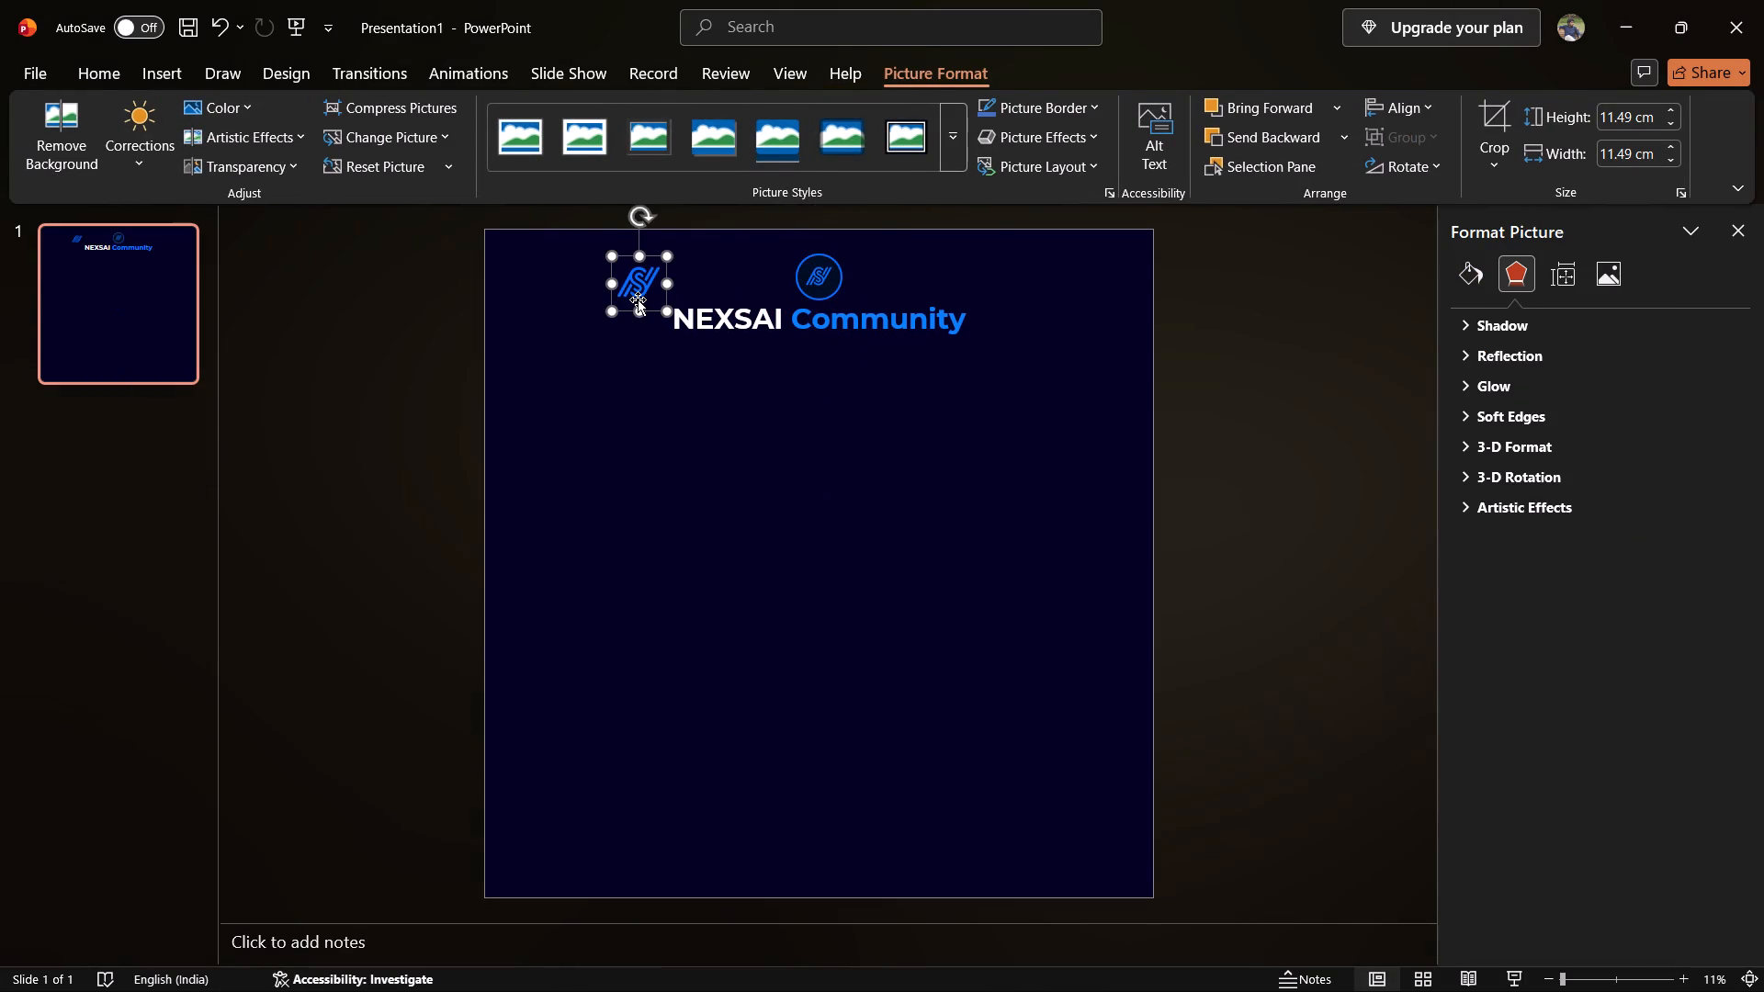
pyautogui.press('BackSpace')
# Raise the circular logo slightly to widen the gap above the heading, keeping it horizontally centred.
pyautogui.keyDown('ctrl'); pyautogui.scroll(3, 807, 411); pyautogui.keyUp('ctrl')
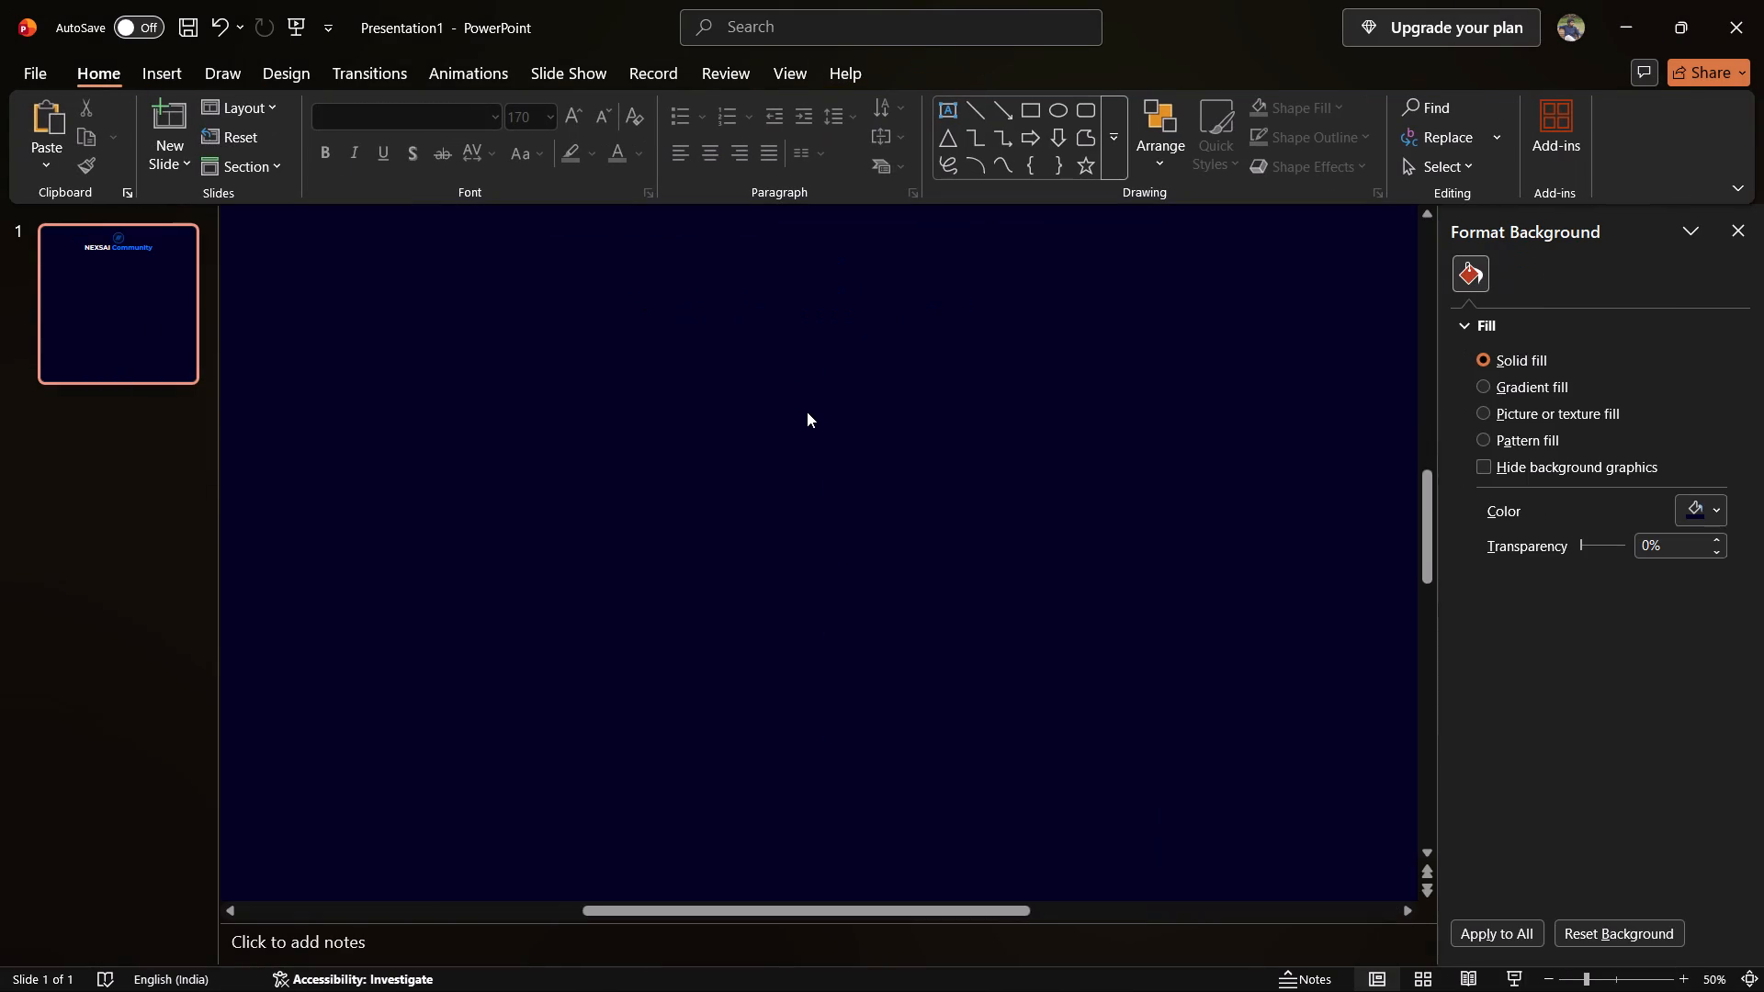
pyautogui.scroll(9, 807, 411)
pyautogui.scroll(2, 831, 506)
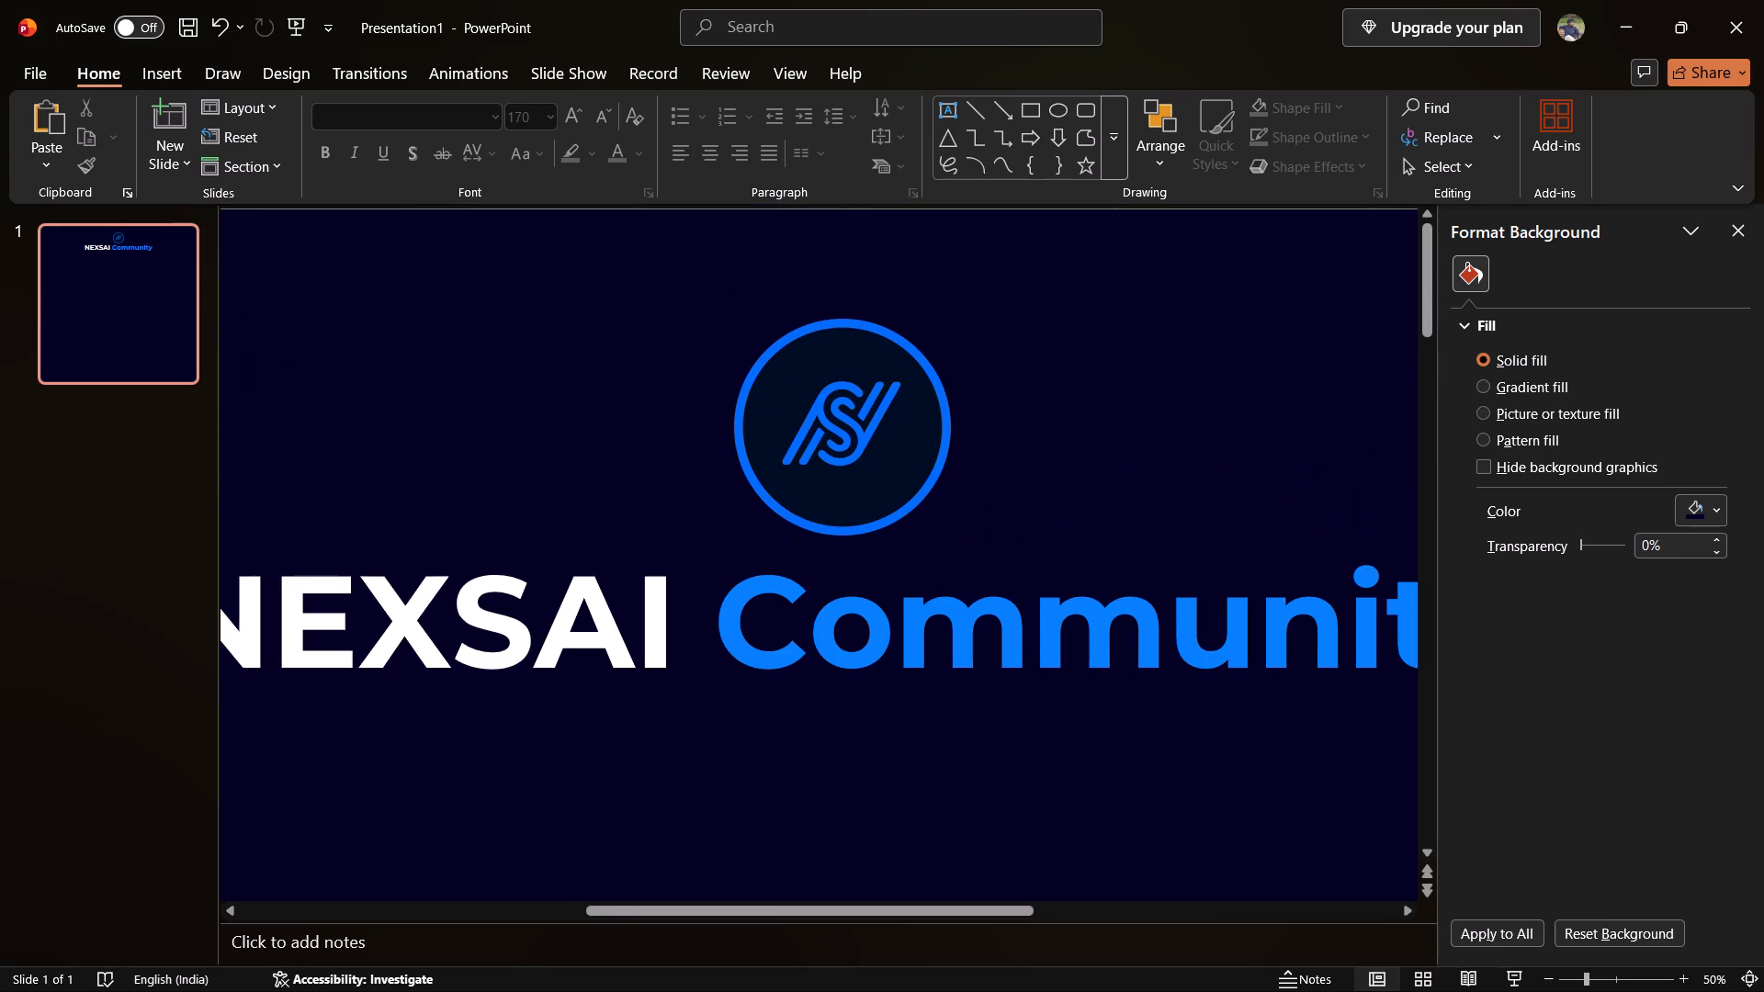
pyautogui.click(855, 491)
pyautogui.moveTo(876, 483); pyautogui.dragTo(876, 434)
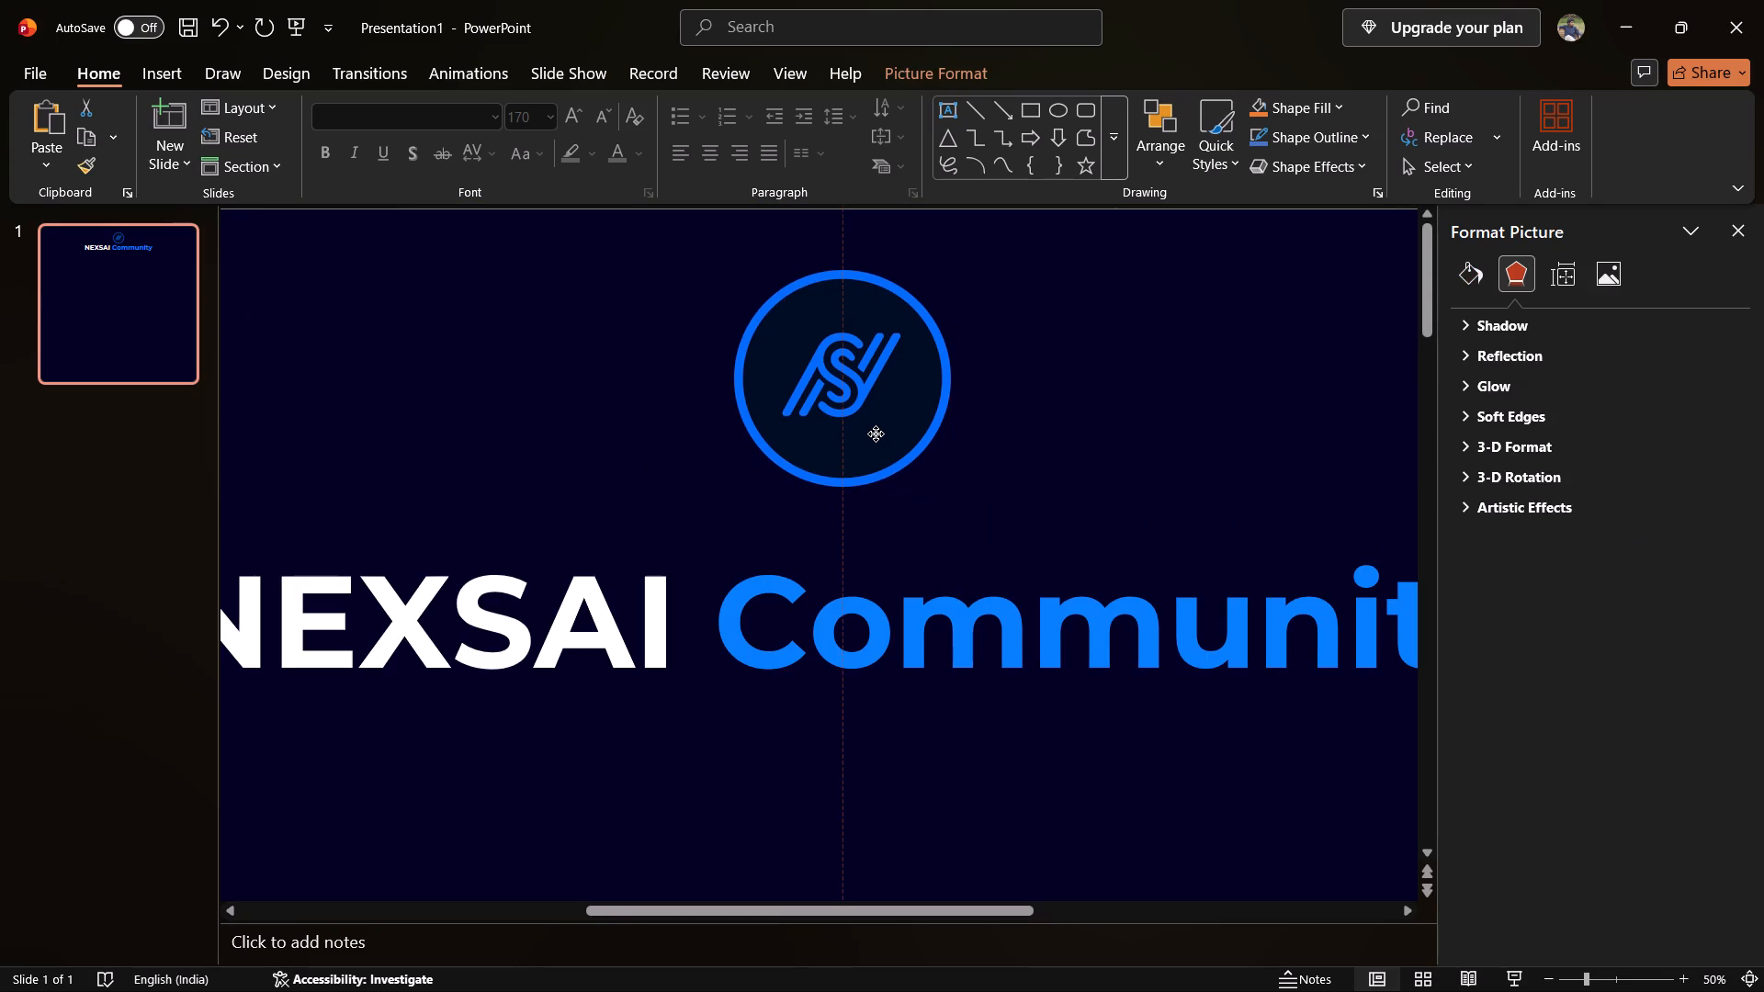
pyautogui.moveTo(876, 434); pyautogui.dragTo(879, 455)
pyautogui.scroll(1, 879, 455)
pyautogui.scroll(1, 1082, 428)
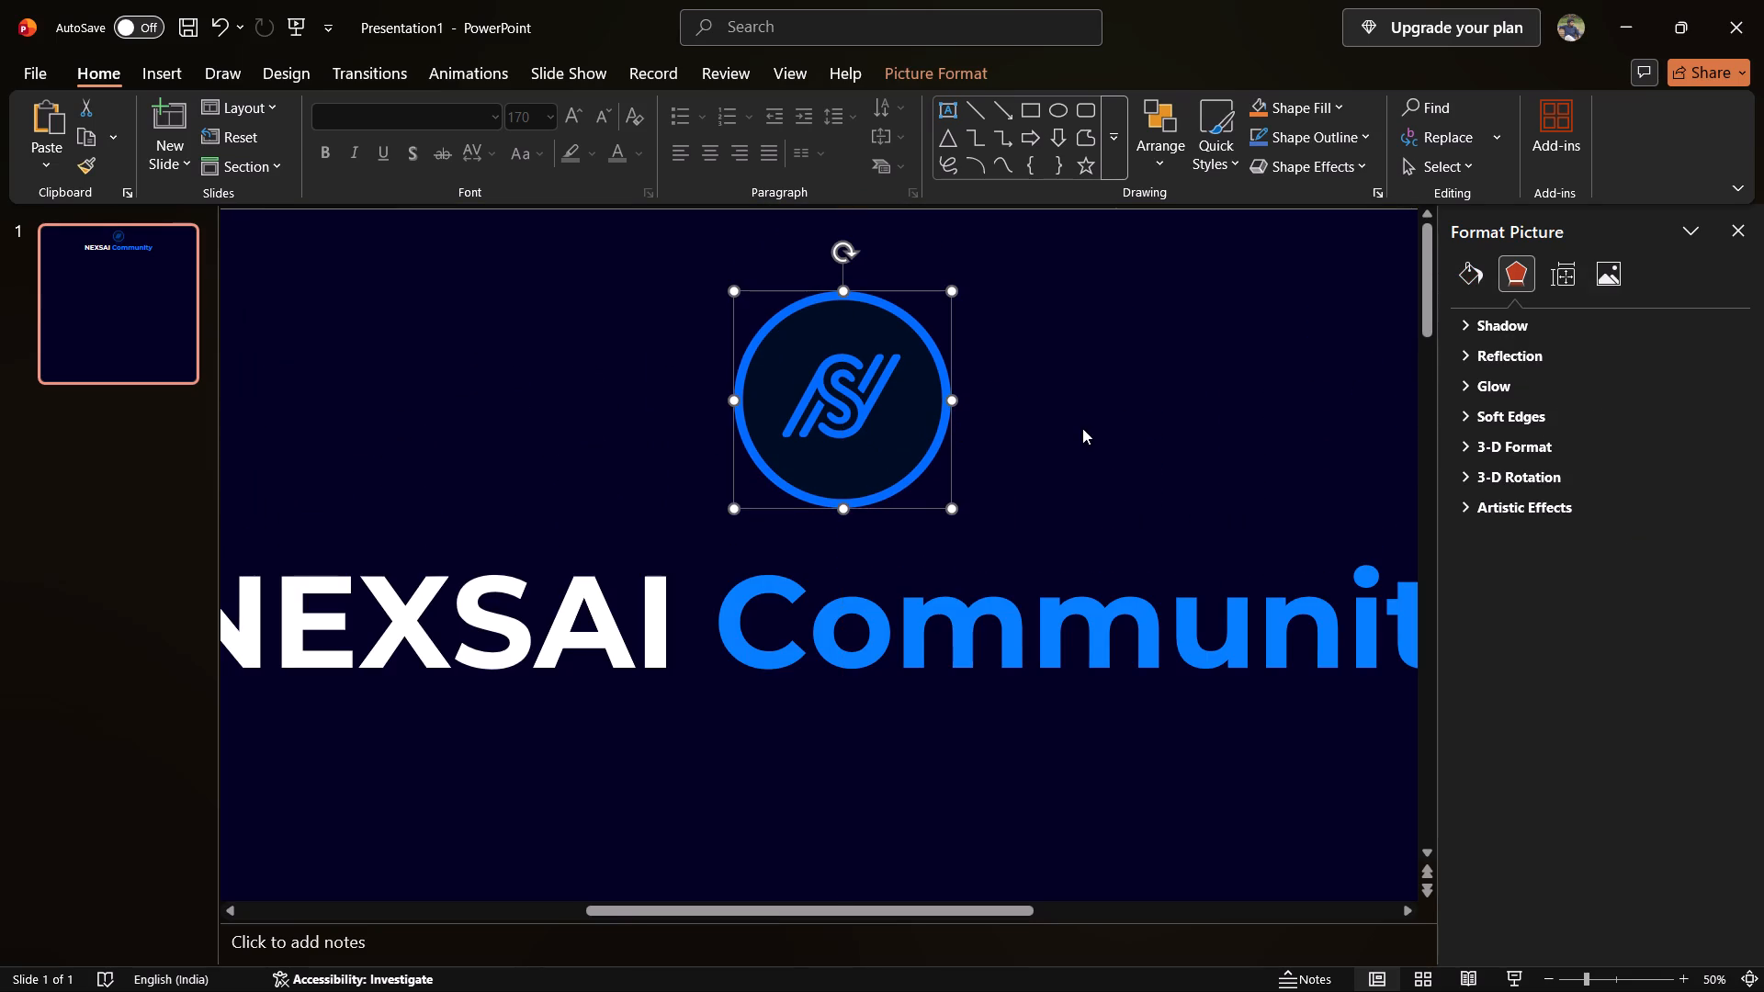
pyautogui.keyDown('ctrl'); pyautogui.scroll(-2, 1082, 428); pyautogui.keyUp('ctrl')
pyautogui.scroll(1, 1082, 428)
pyautogui.click(826, 301)
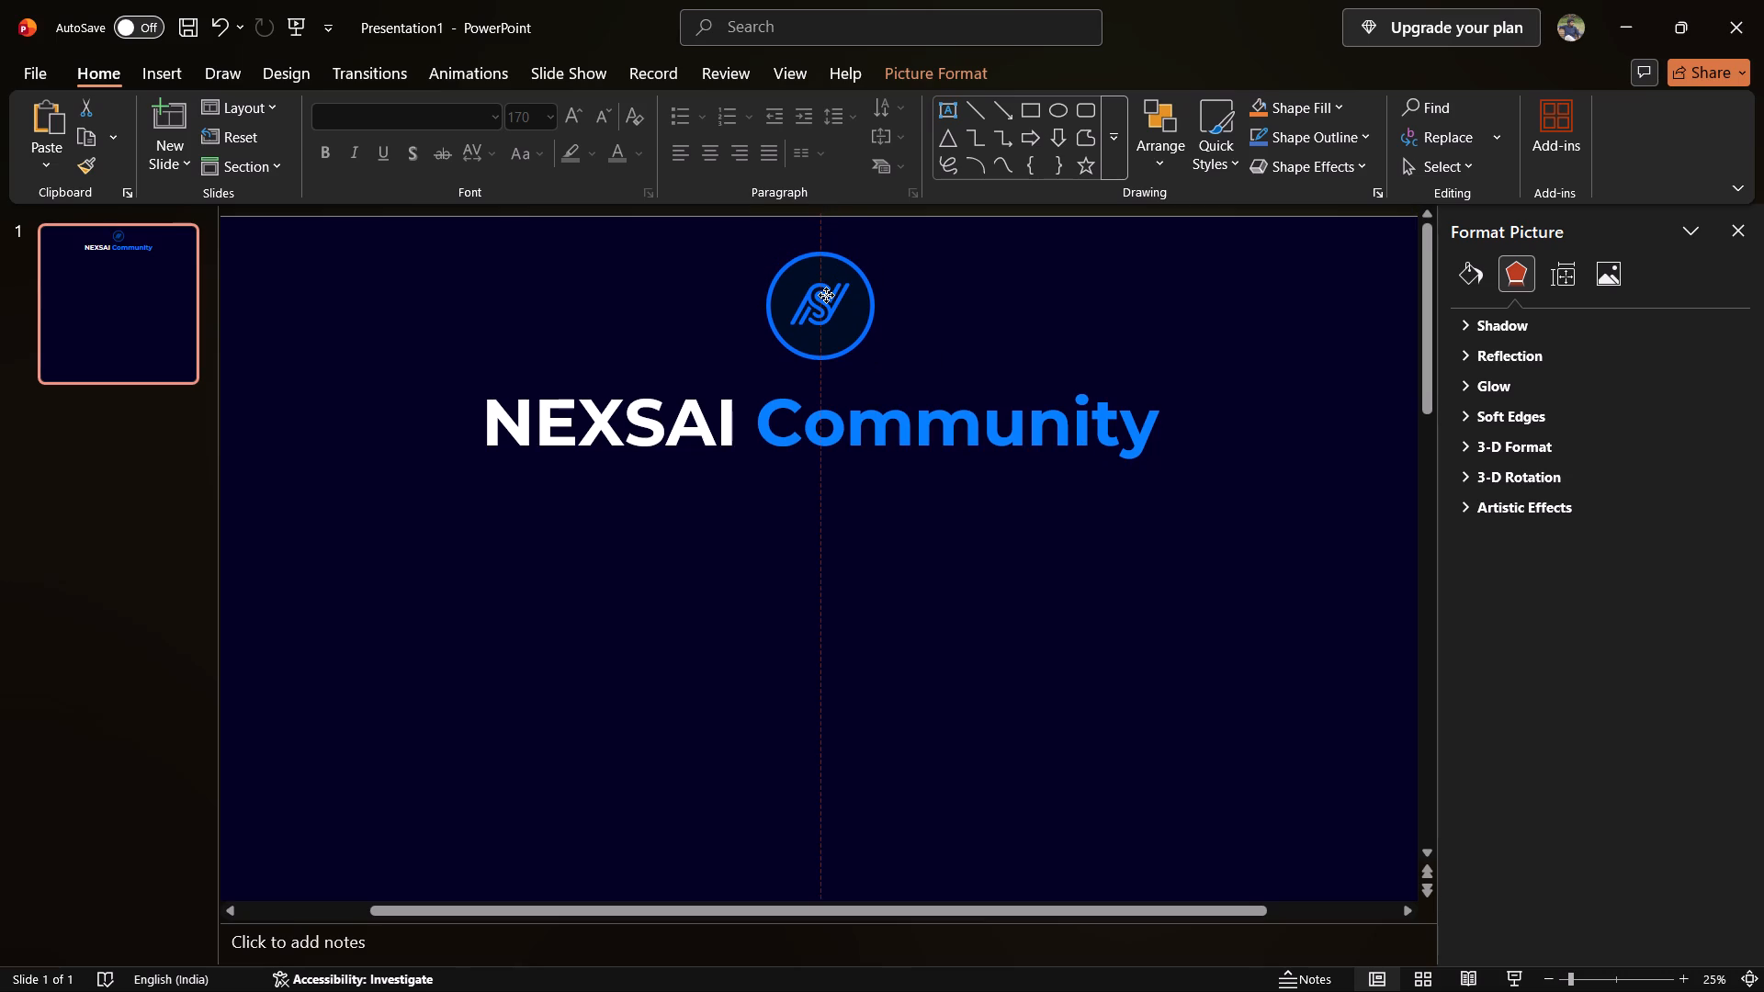
pyautogui.click(972, 305)
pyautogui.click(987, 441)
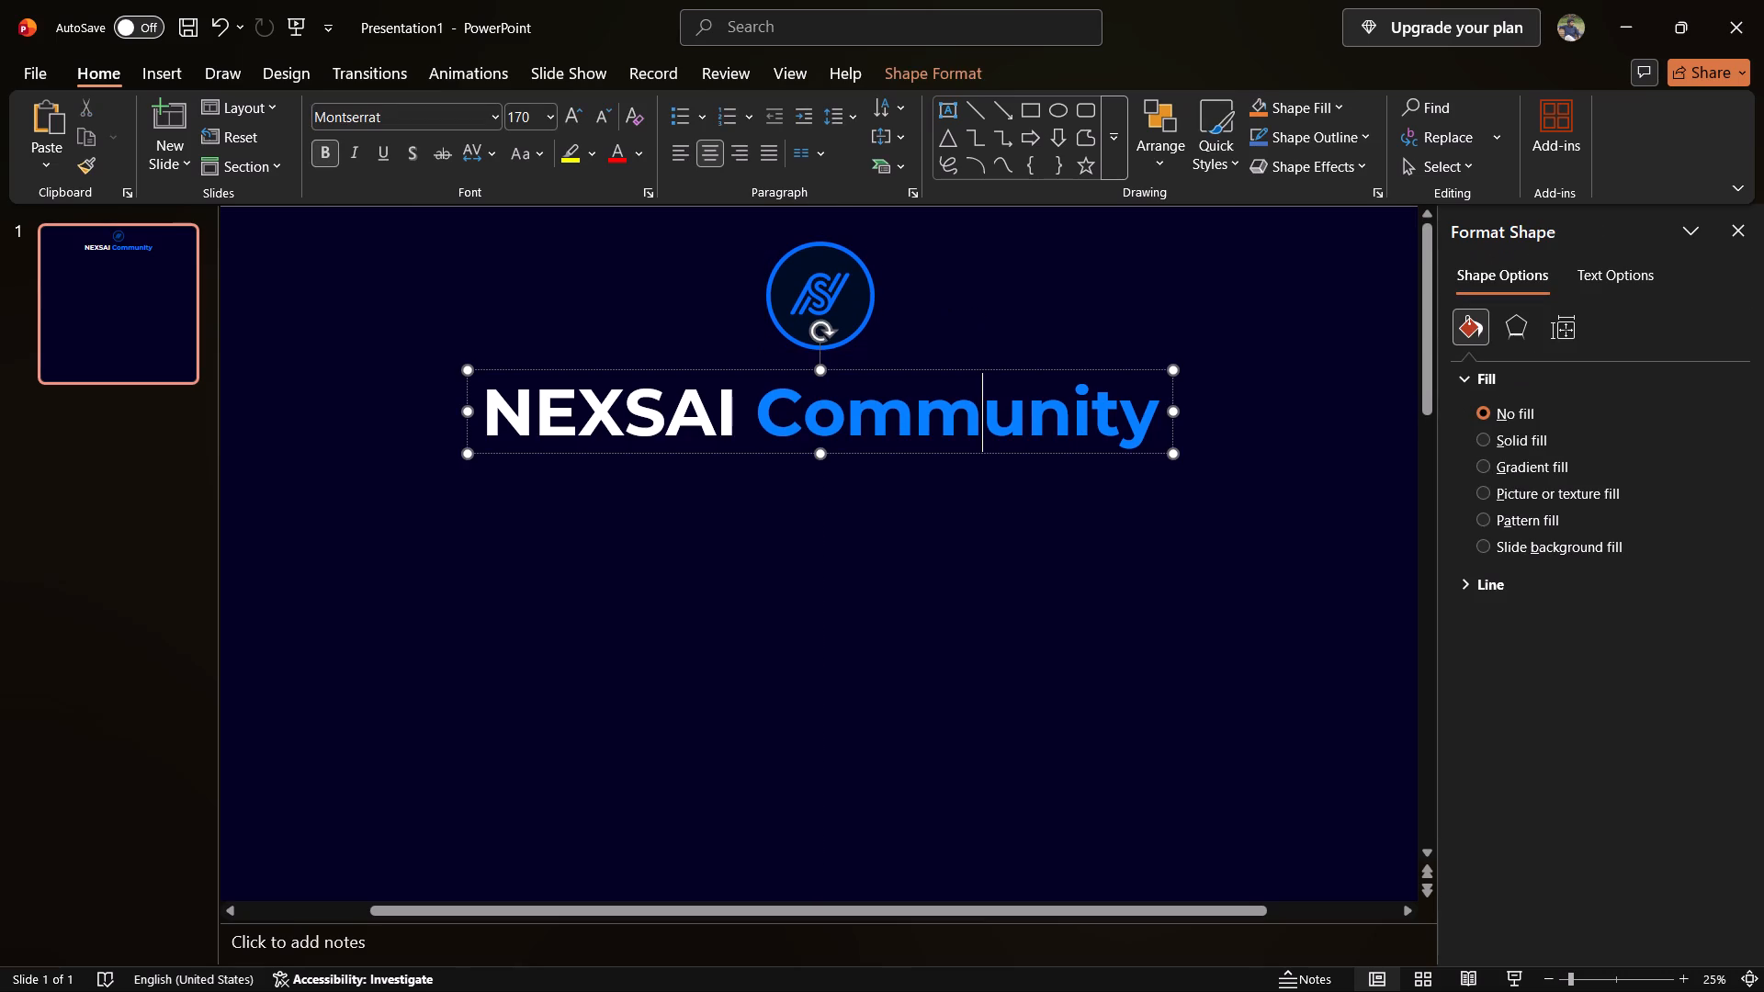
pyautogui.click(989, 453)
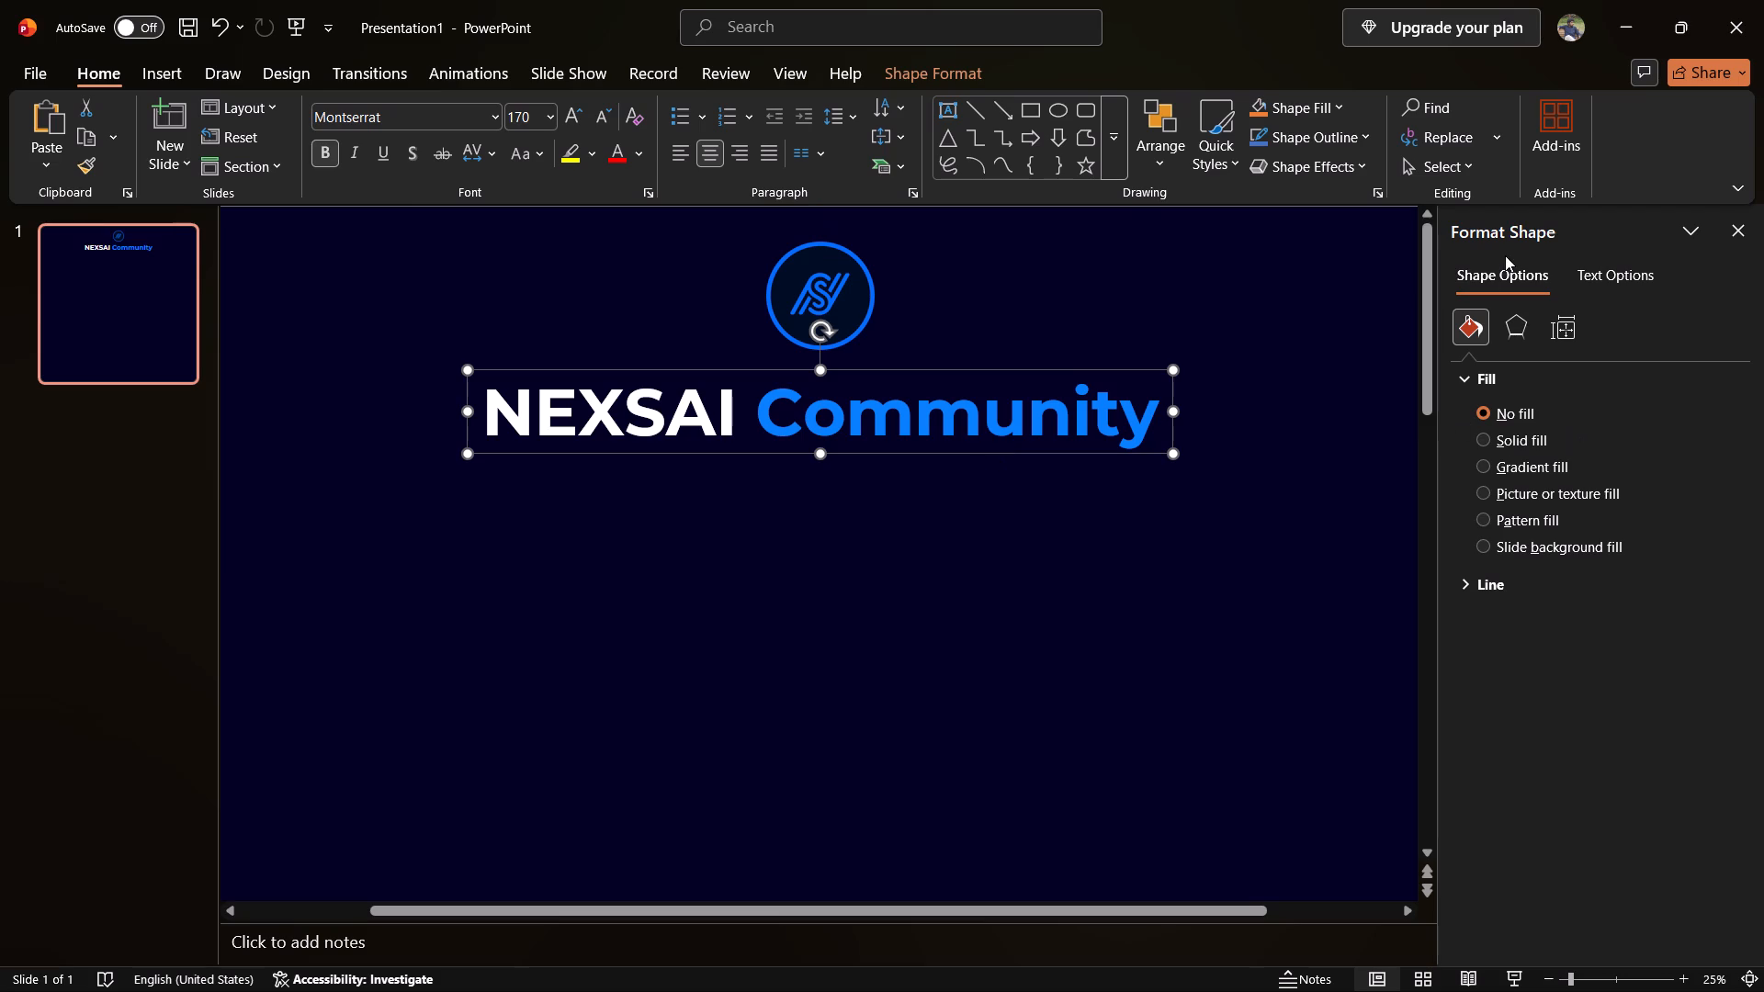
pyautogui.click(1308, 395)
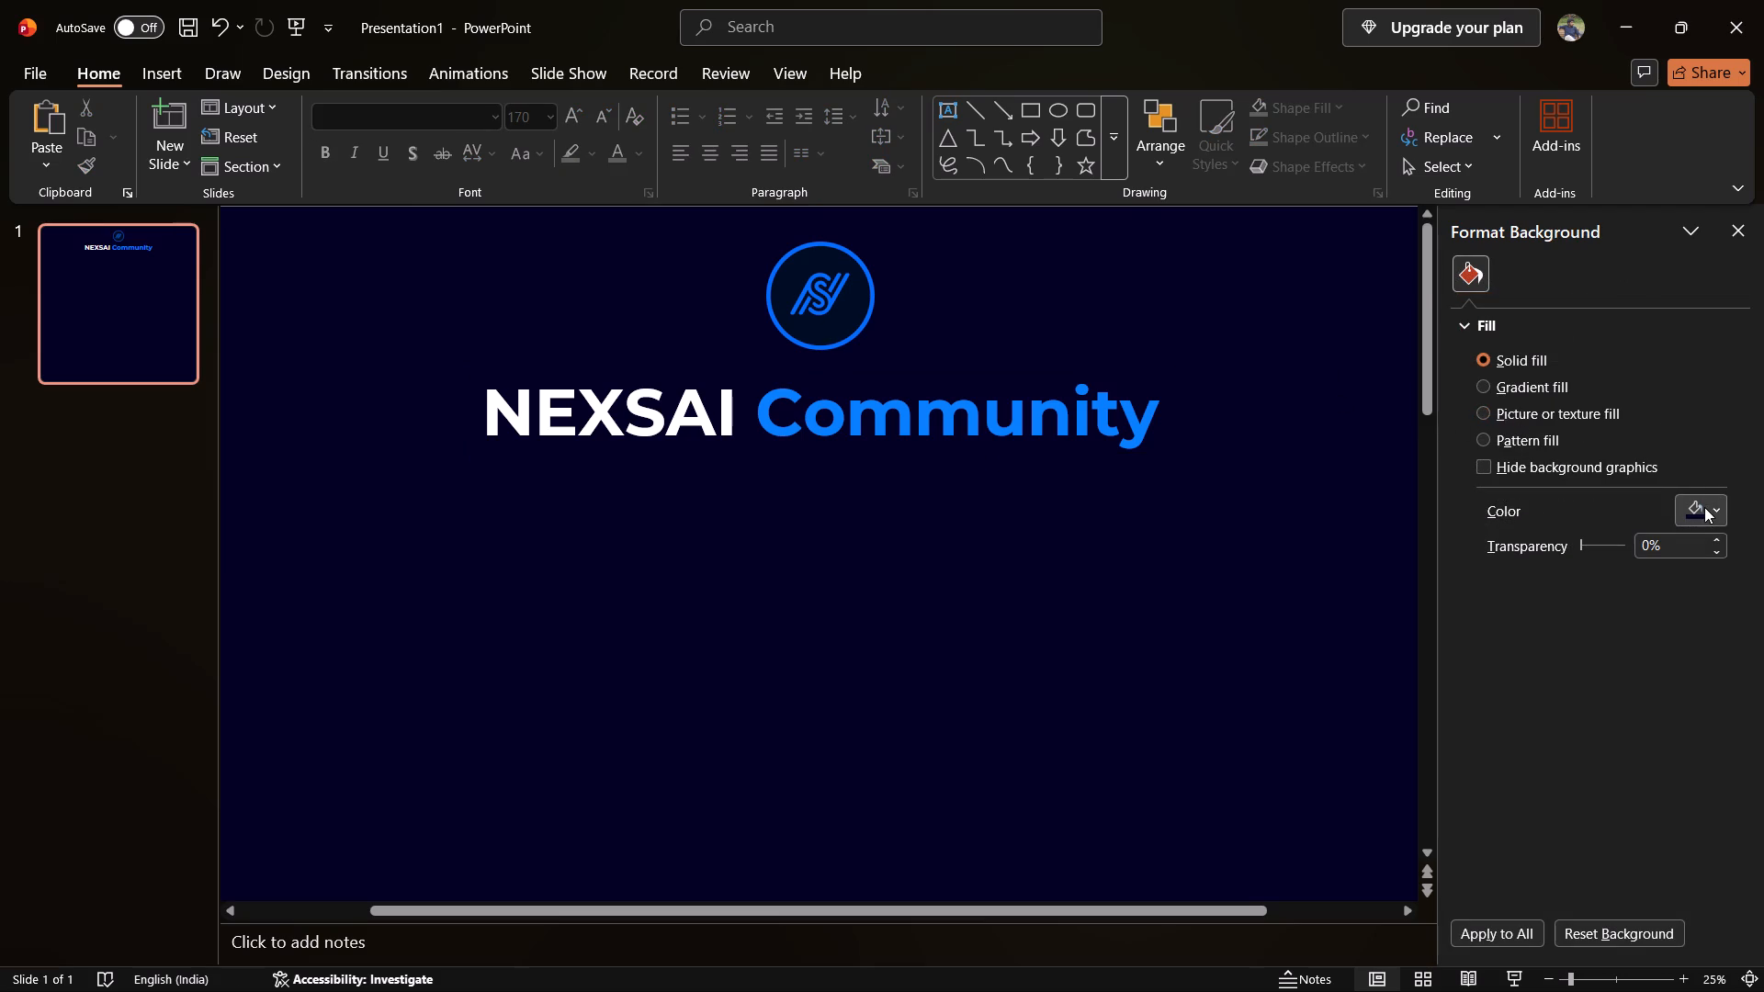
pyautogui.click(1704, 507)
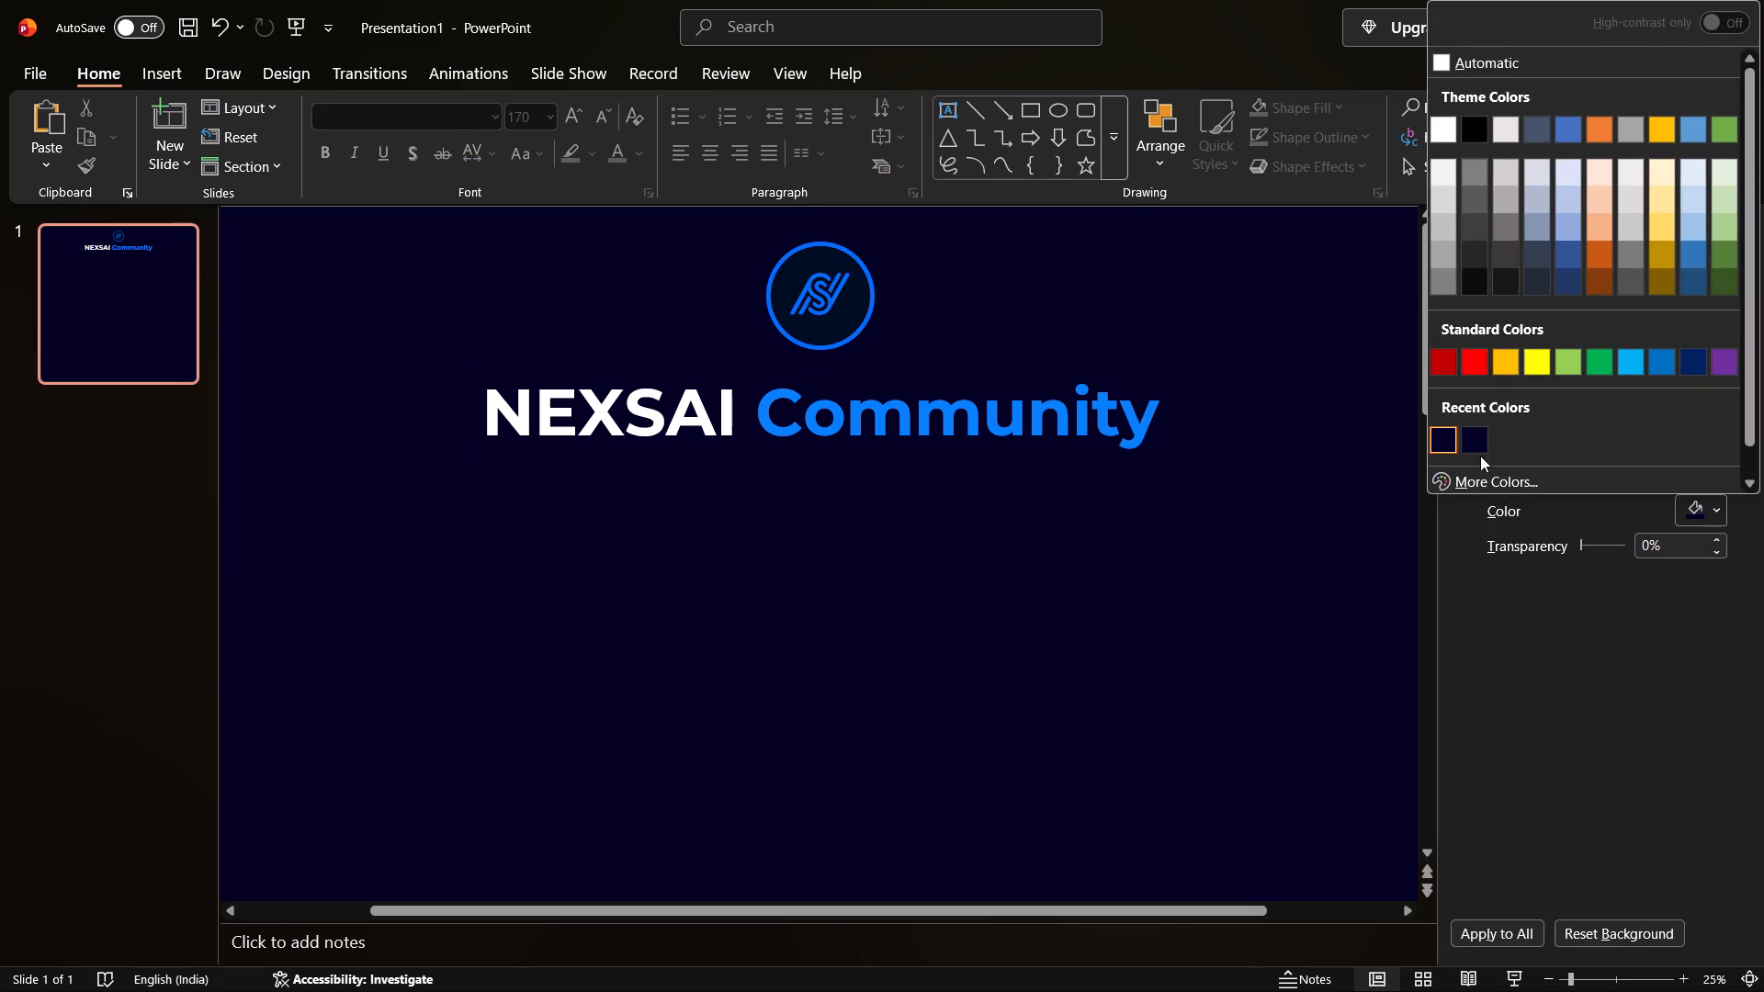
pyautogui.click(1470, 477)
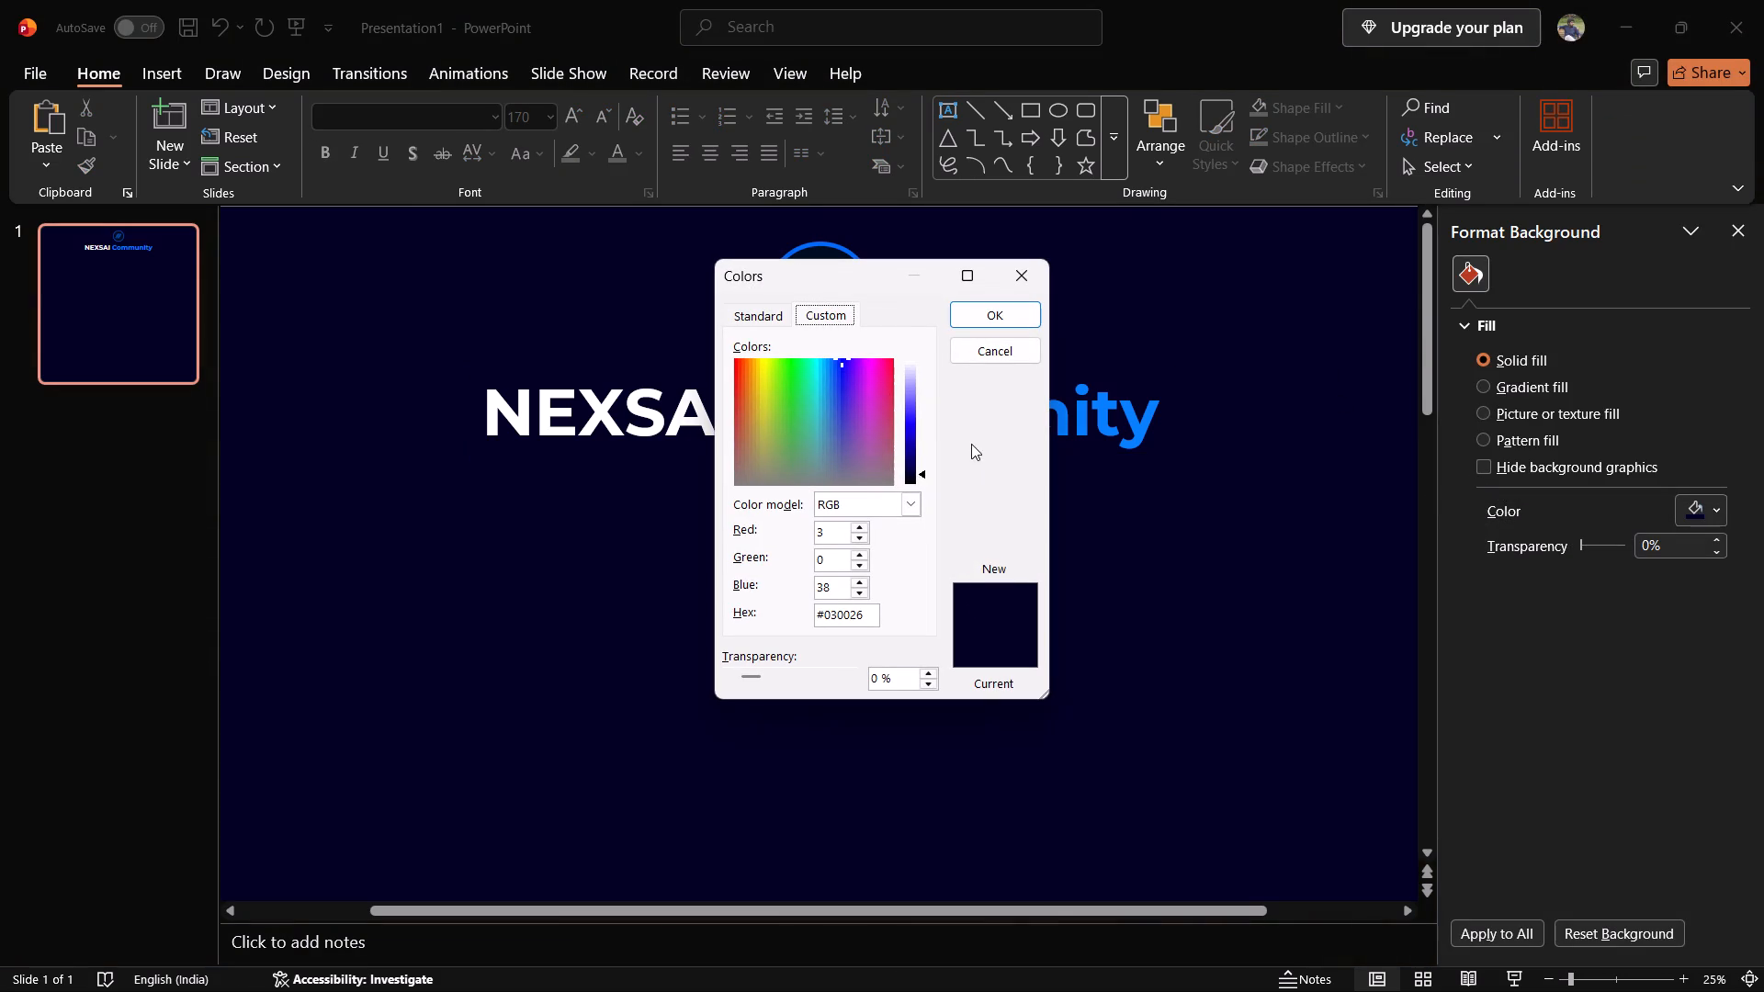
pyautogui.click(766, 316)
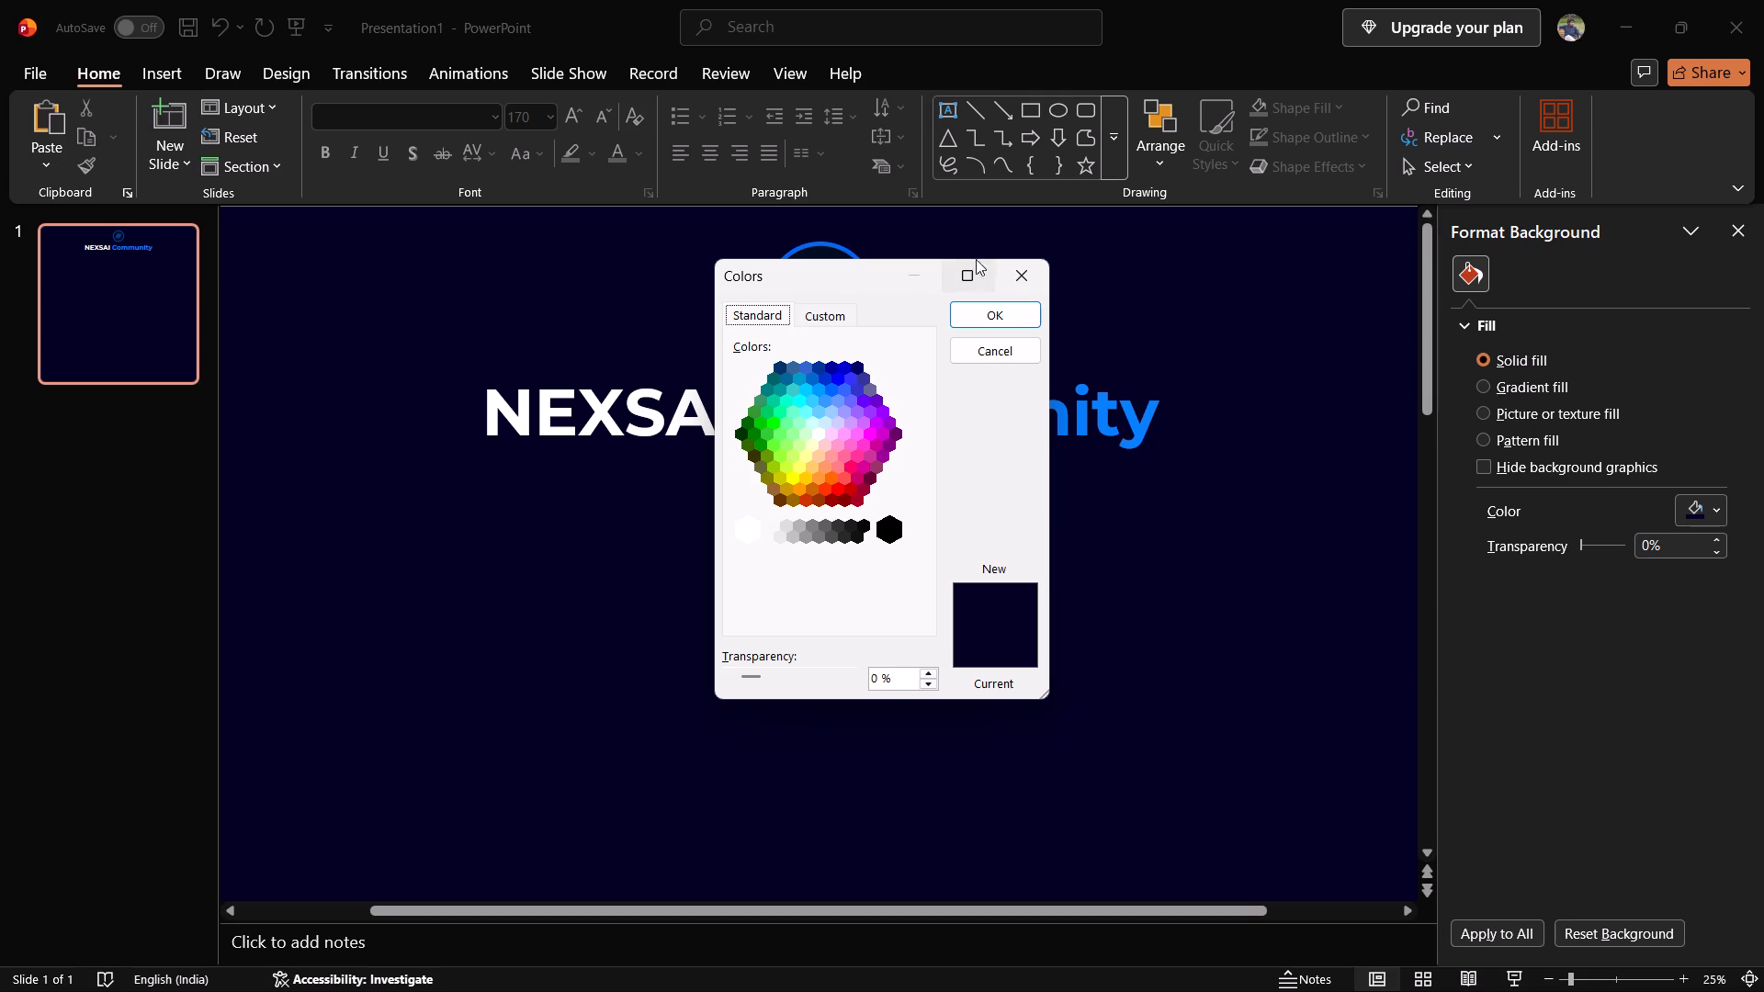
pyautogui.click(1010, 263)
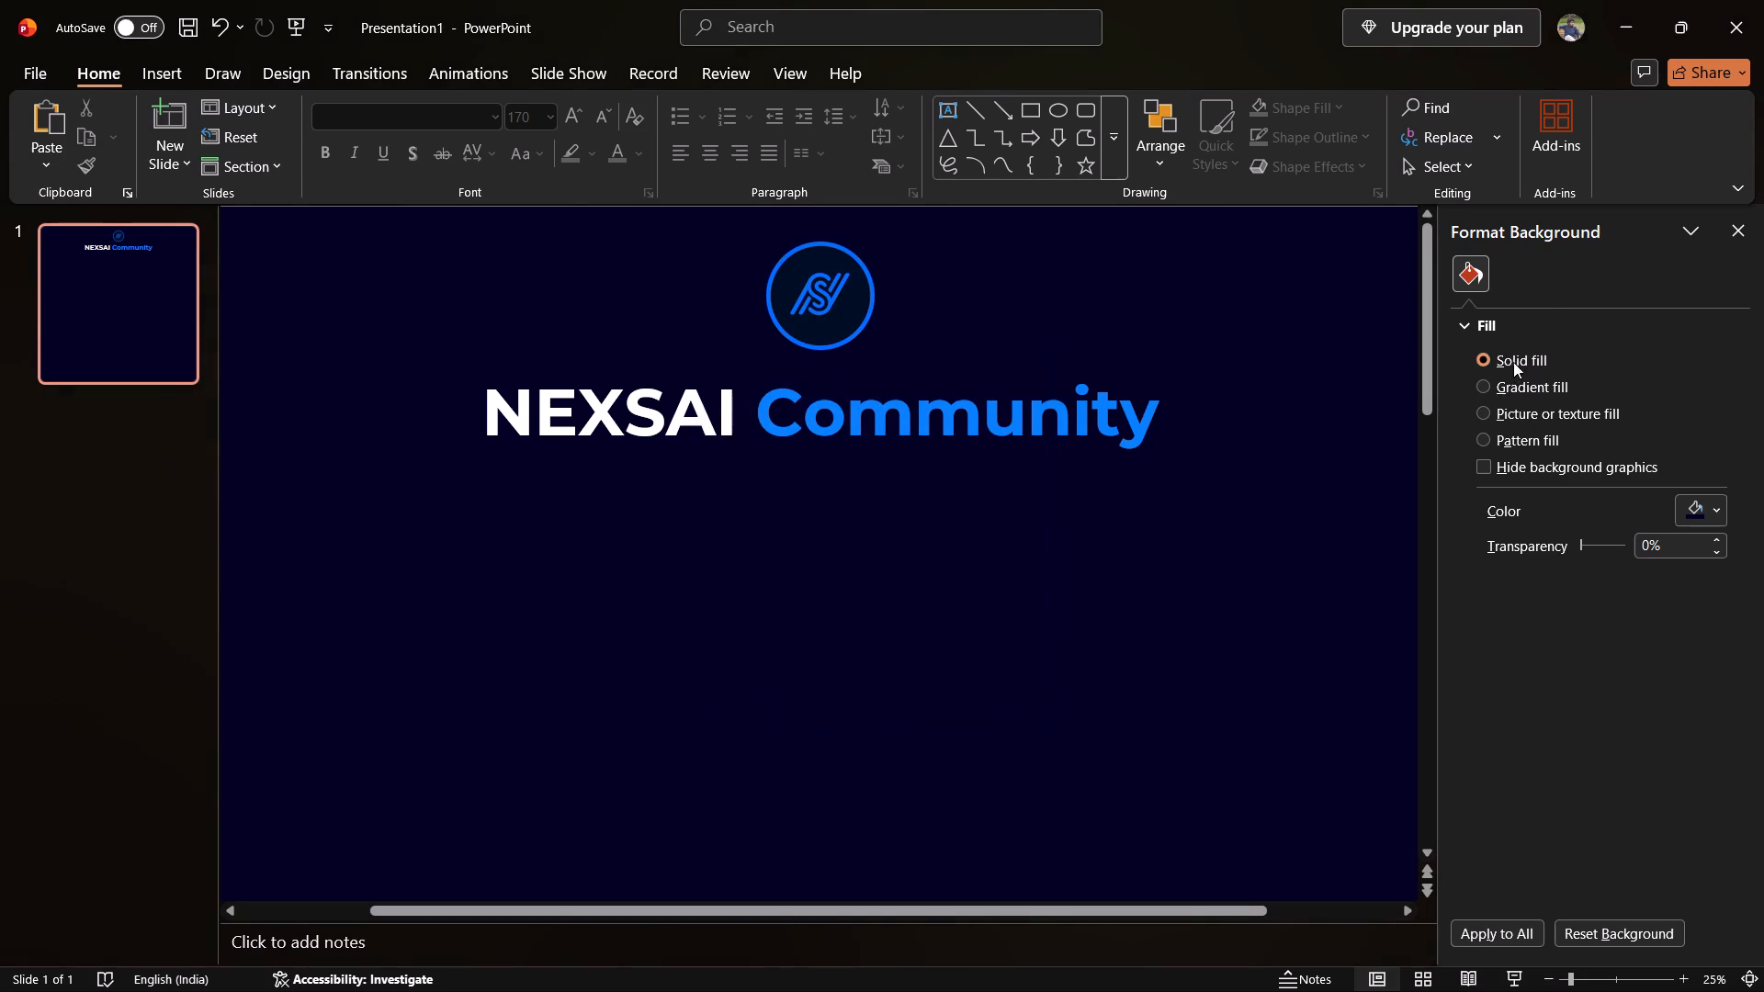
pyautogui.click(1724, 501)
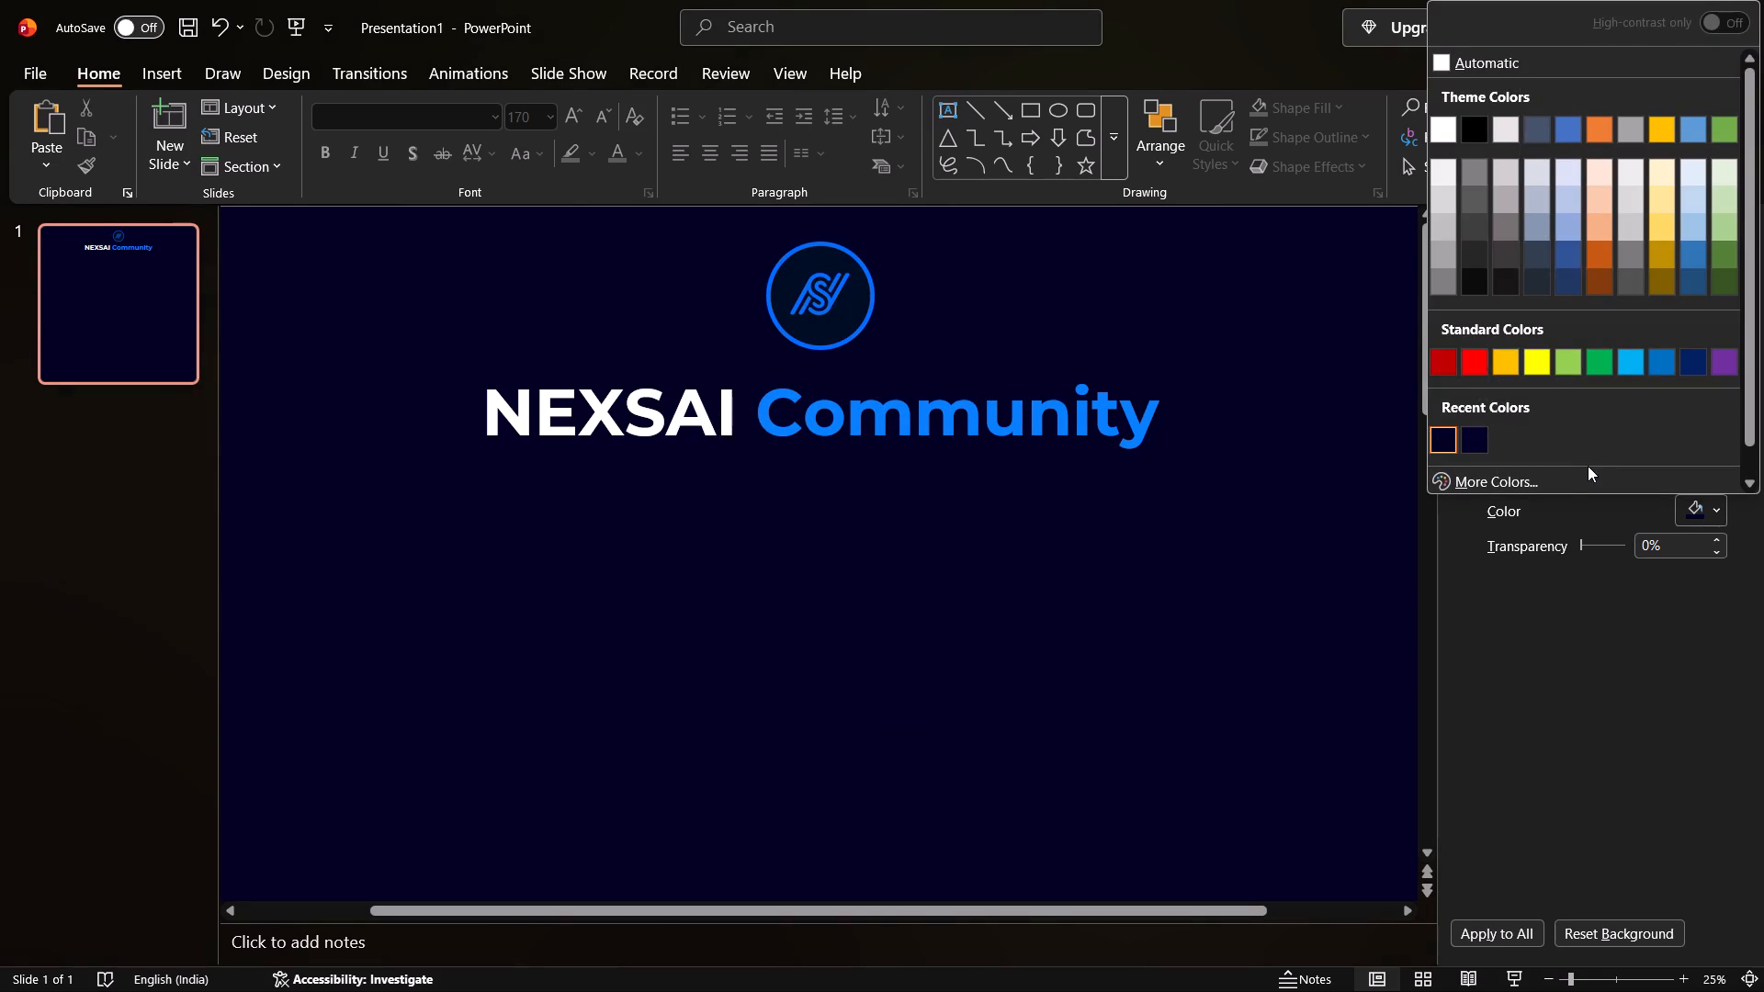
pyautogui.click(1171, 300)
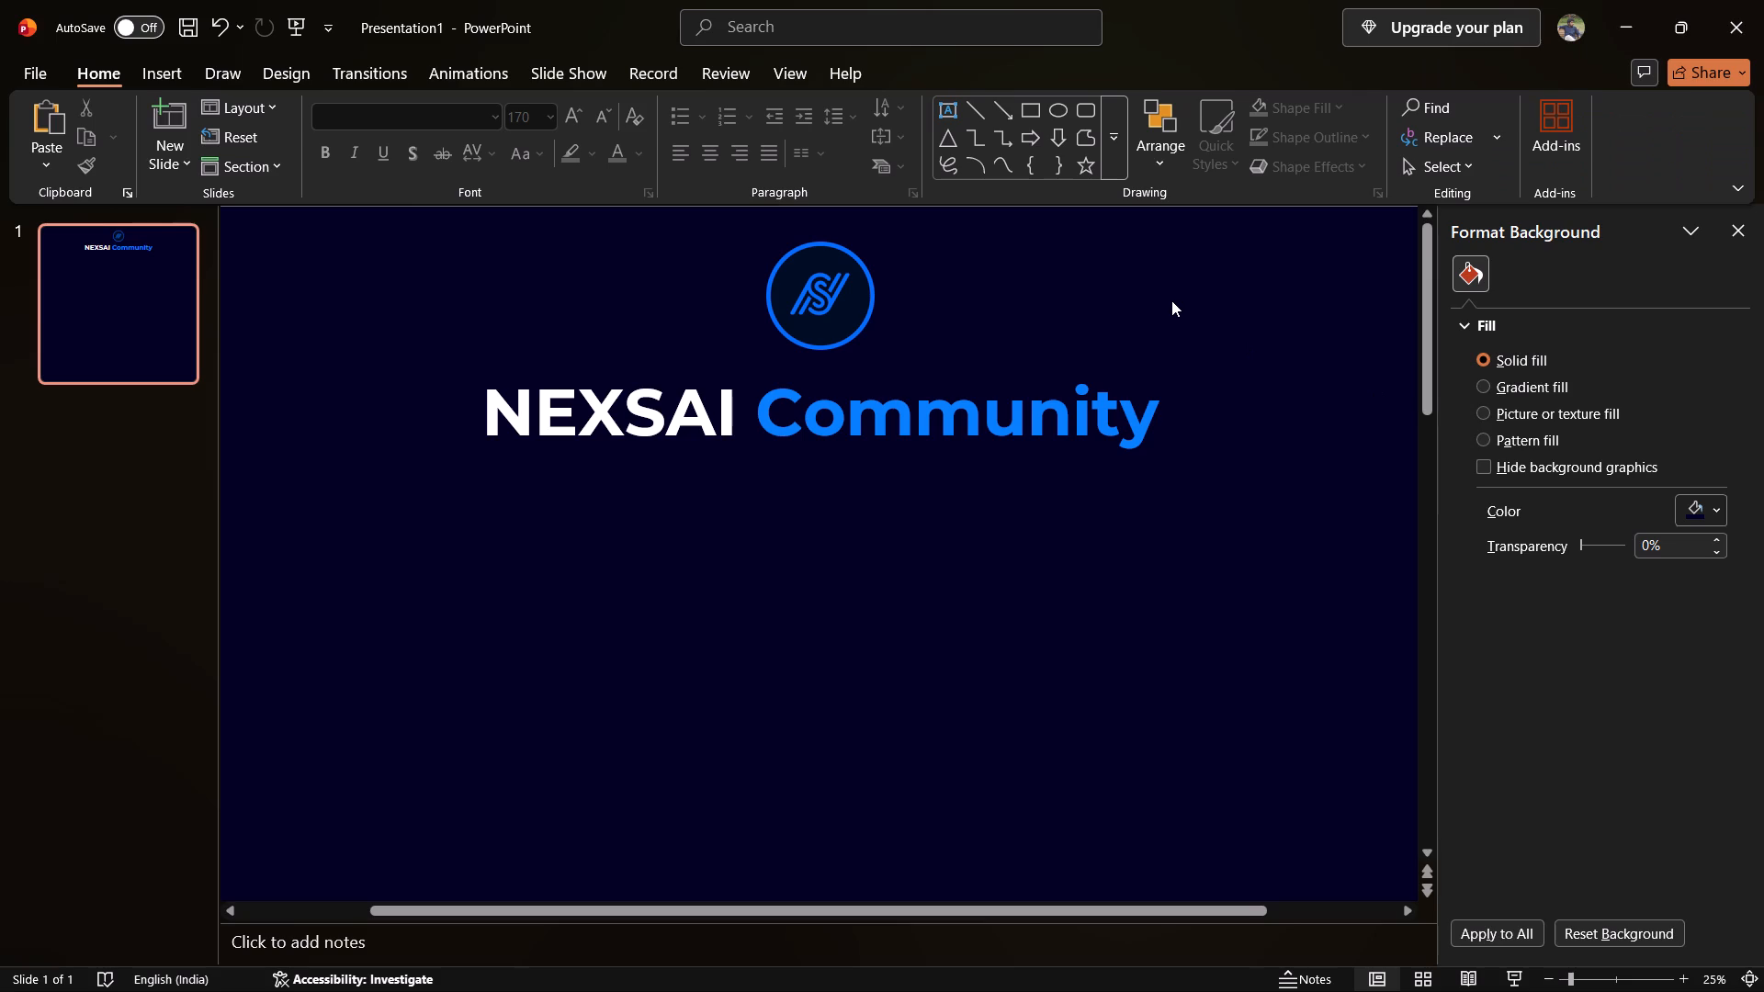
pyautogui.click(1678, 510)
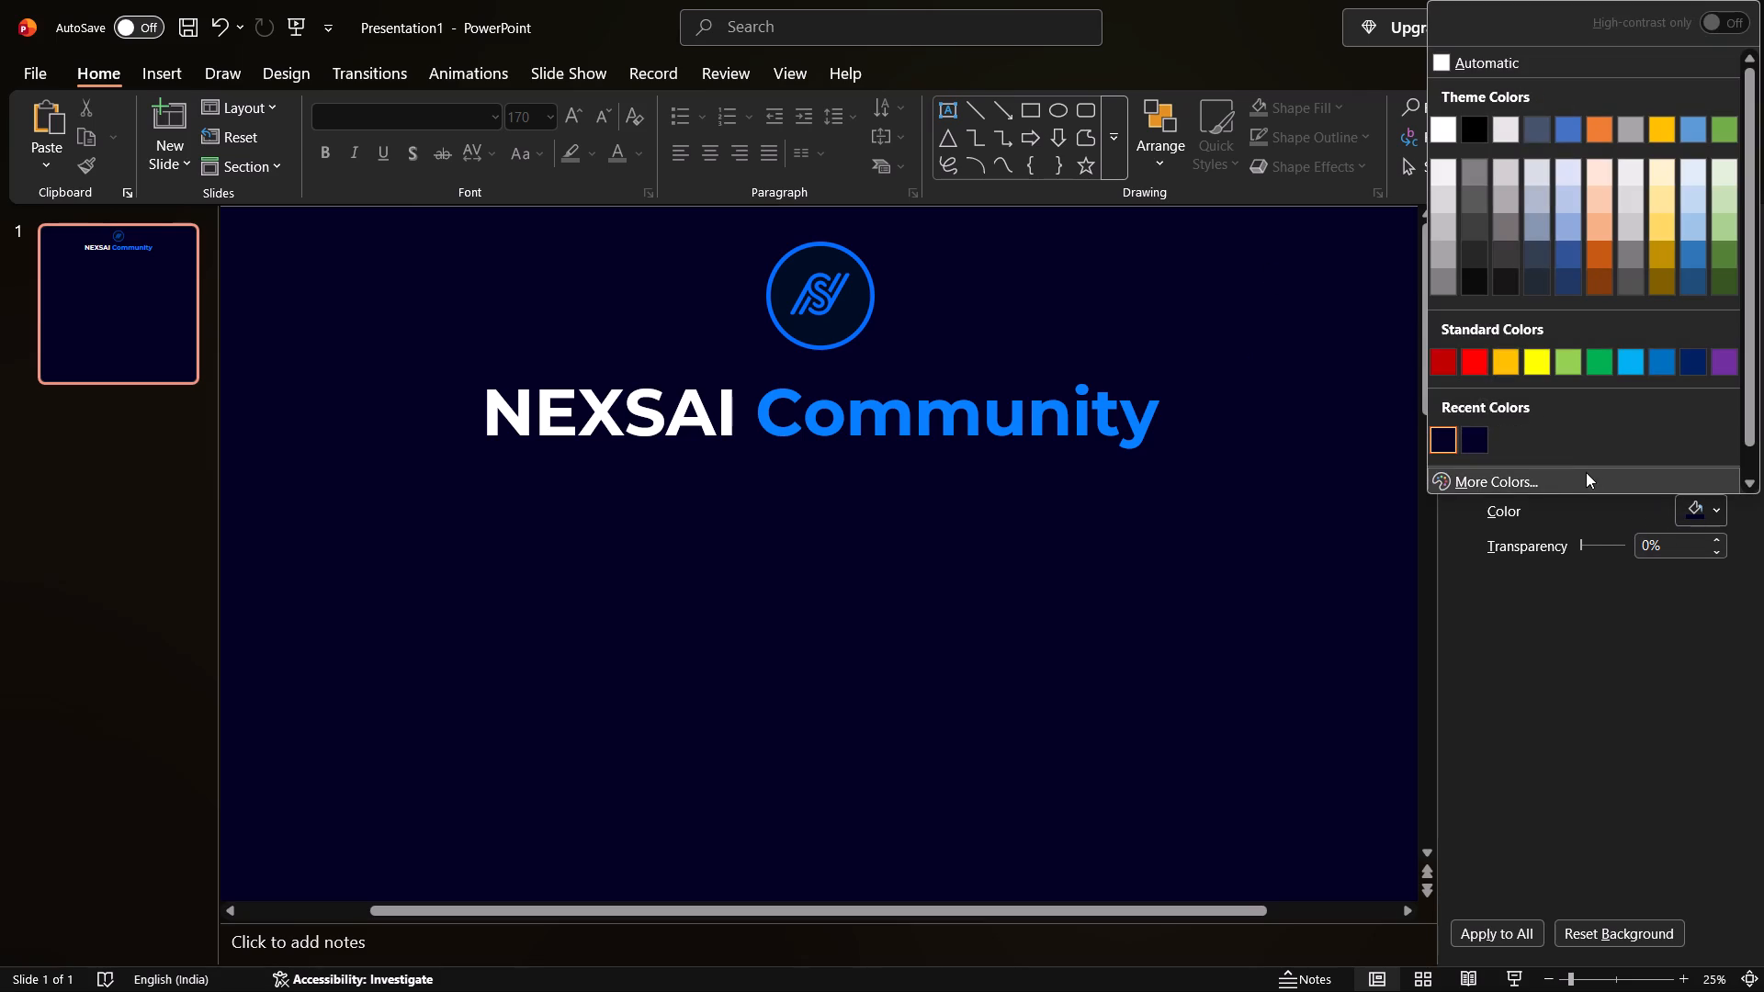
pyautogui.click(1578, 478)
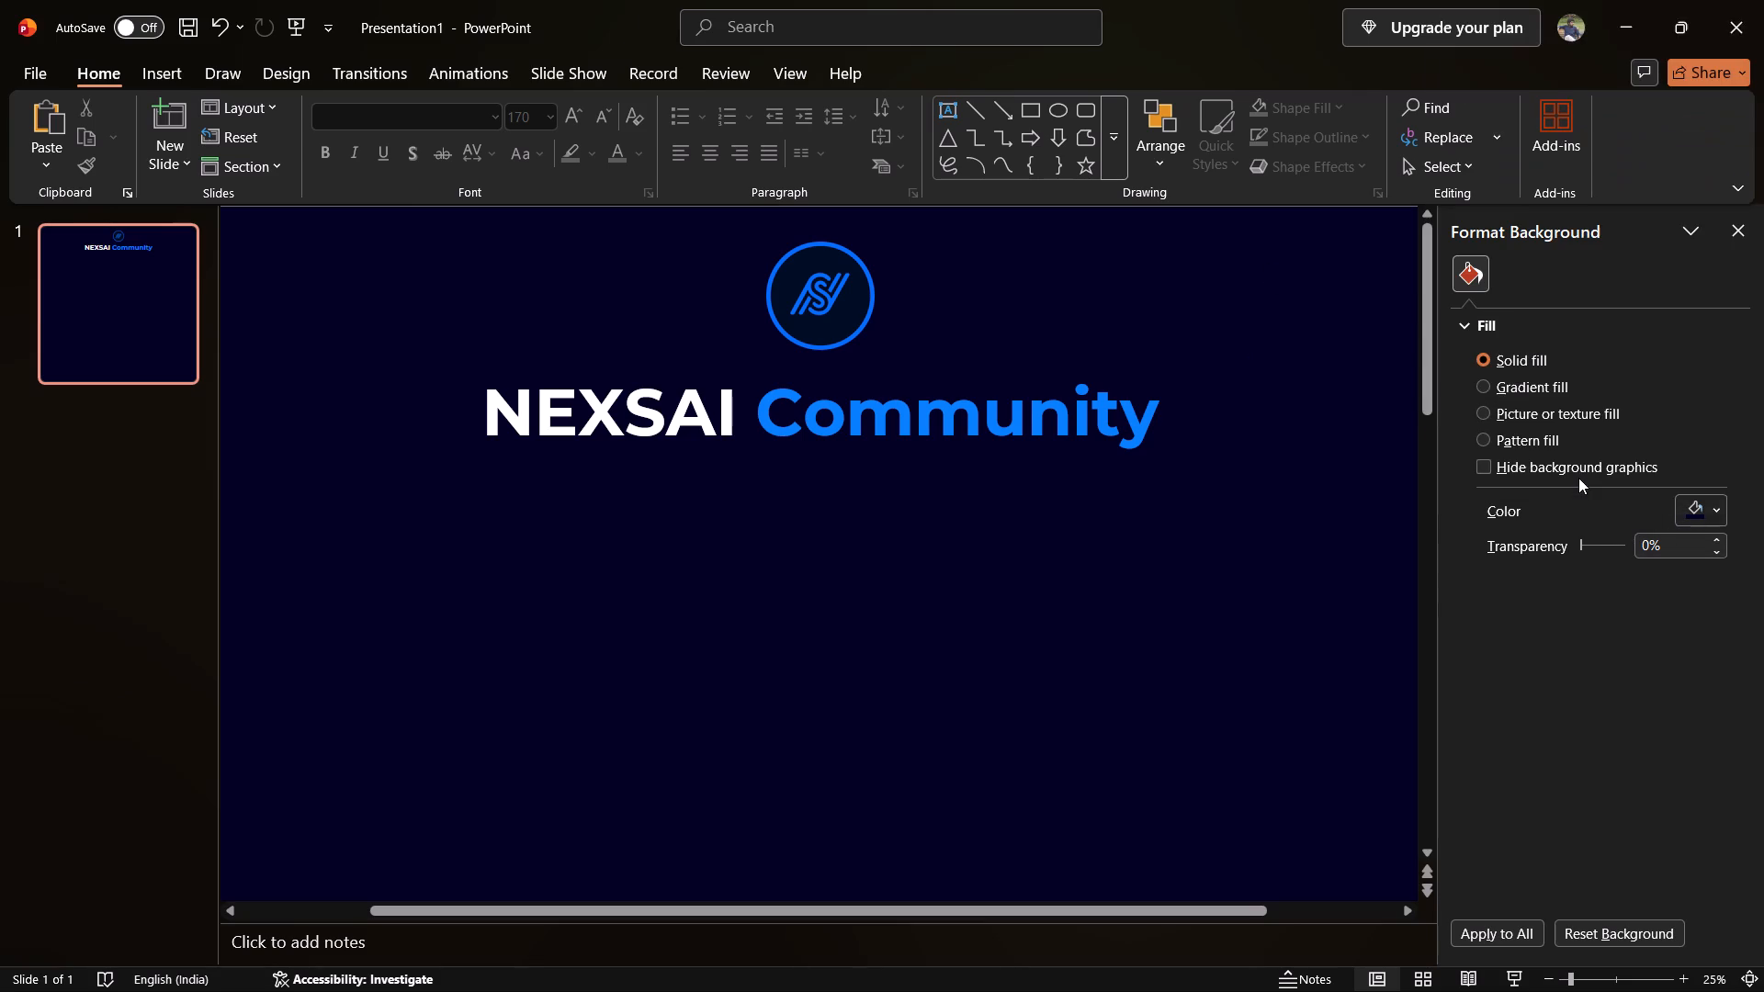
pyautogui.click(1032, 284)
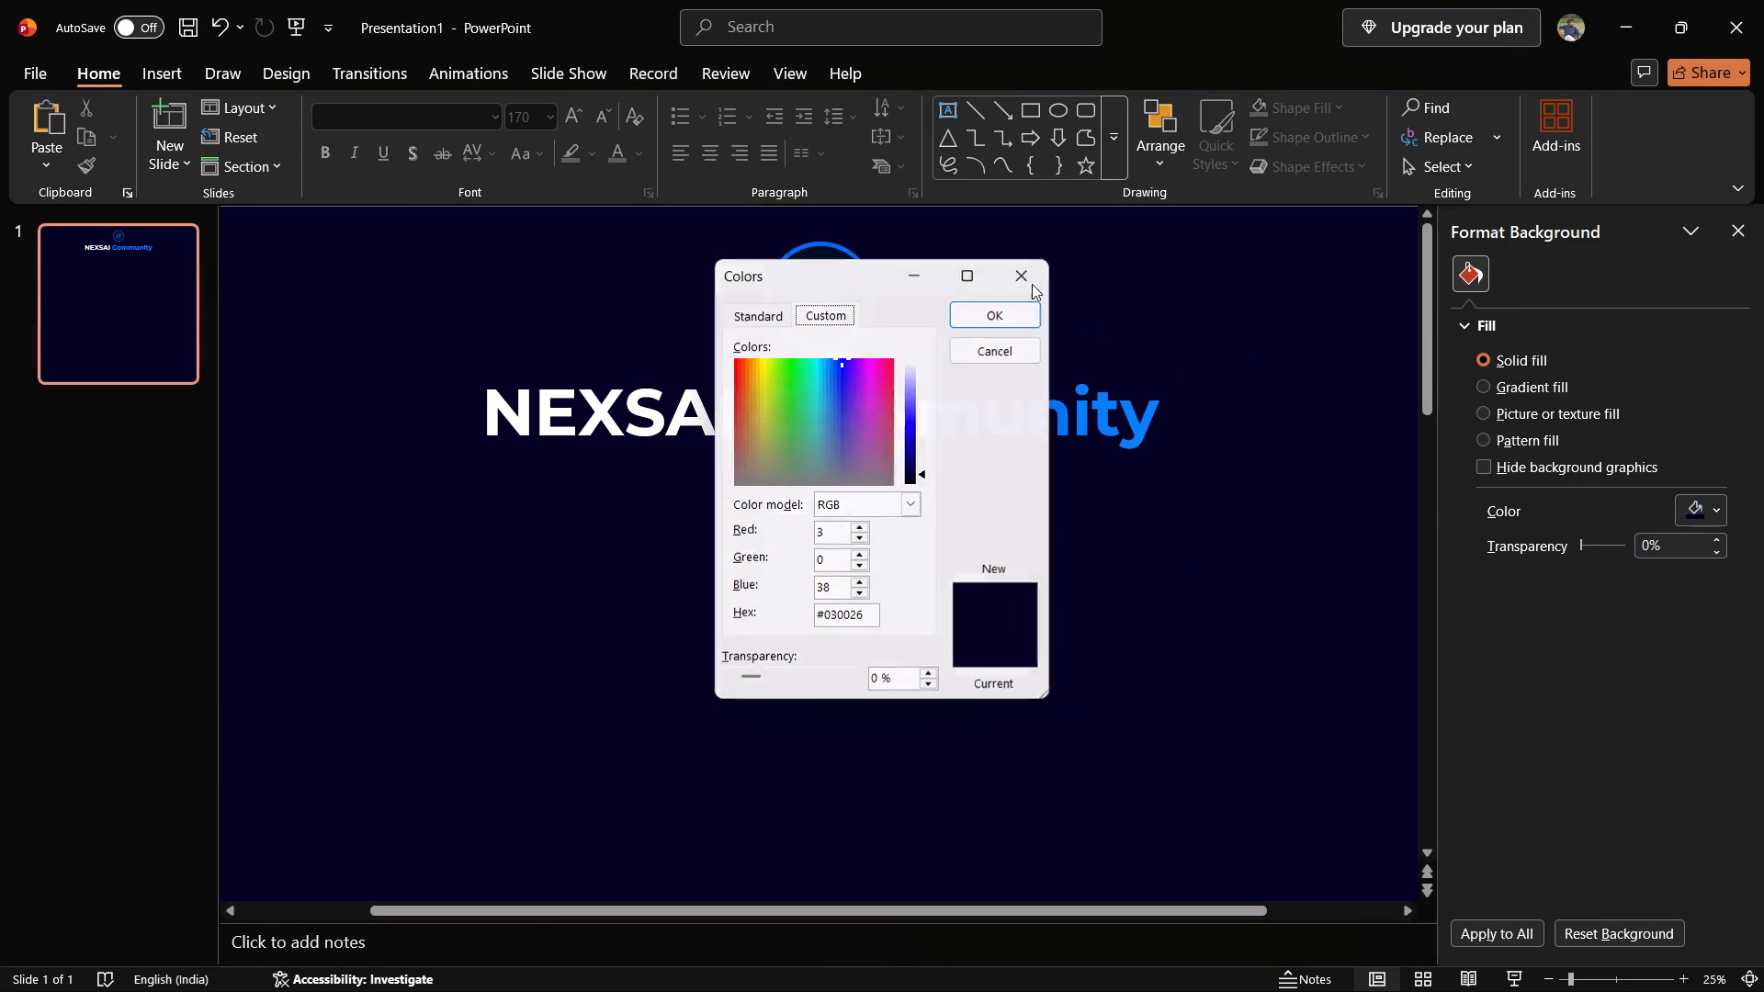
# Sample the dark colour inside the circular logo and set the slide's solid background fill to #000D26.
pyautogui.press('shift+super+s')
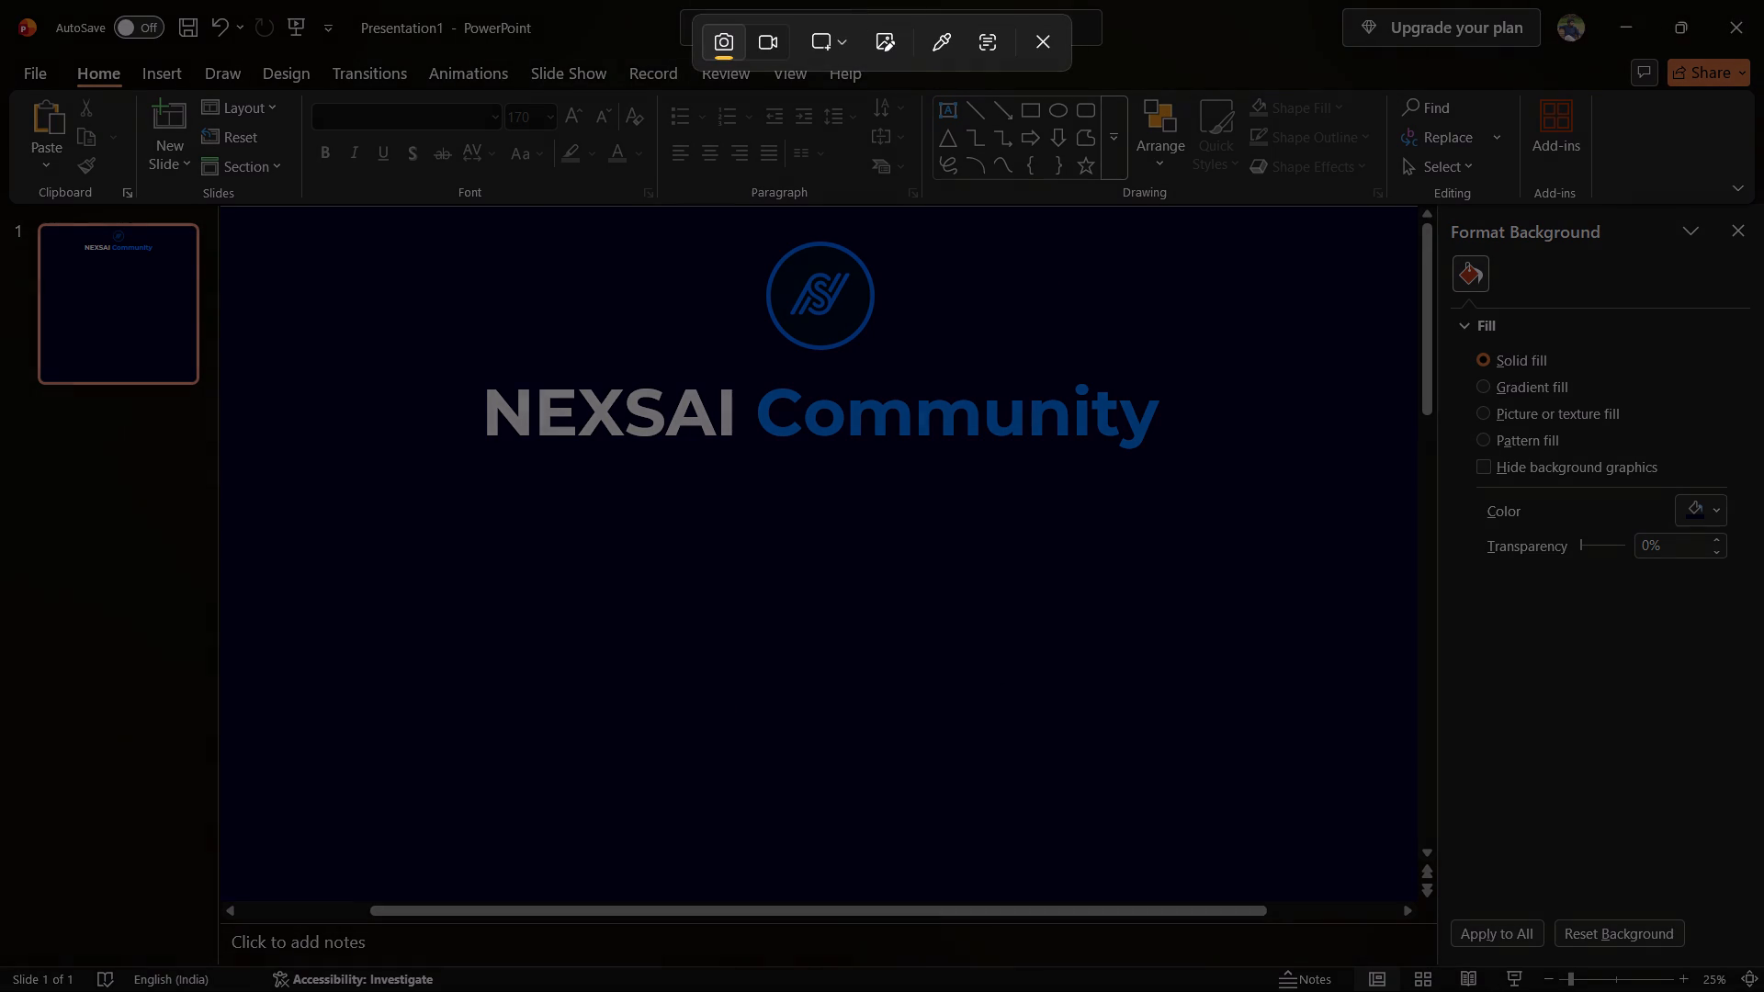
pyautogui.click(935, 46)
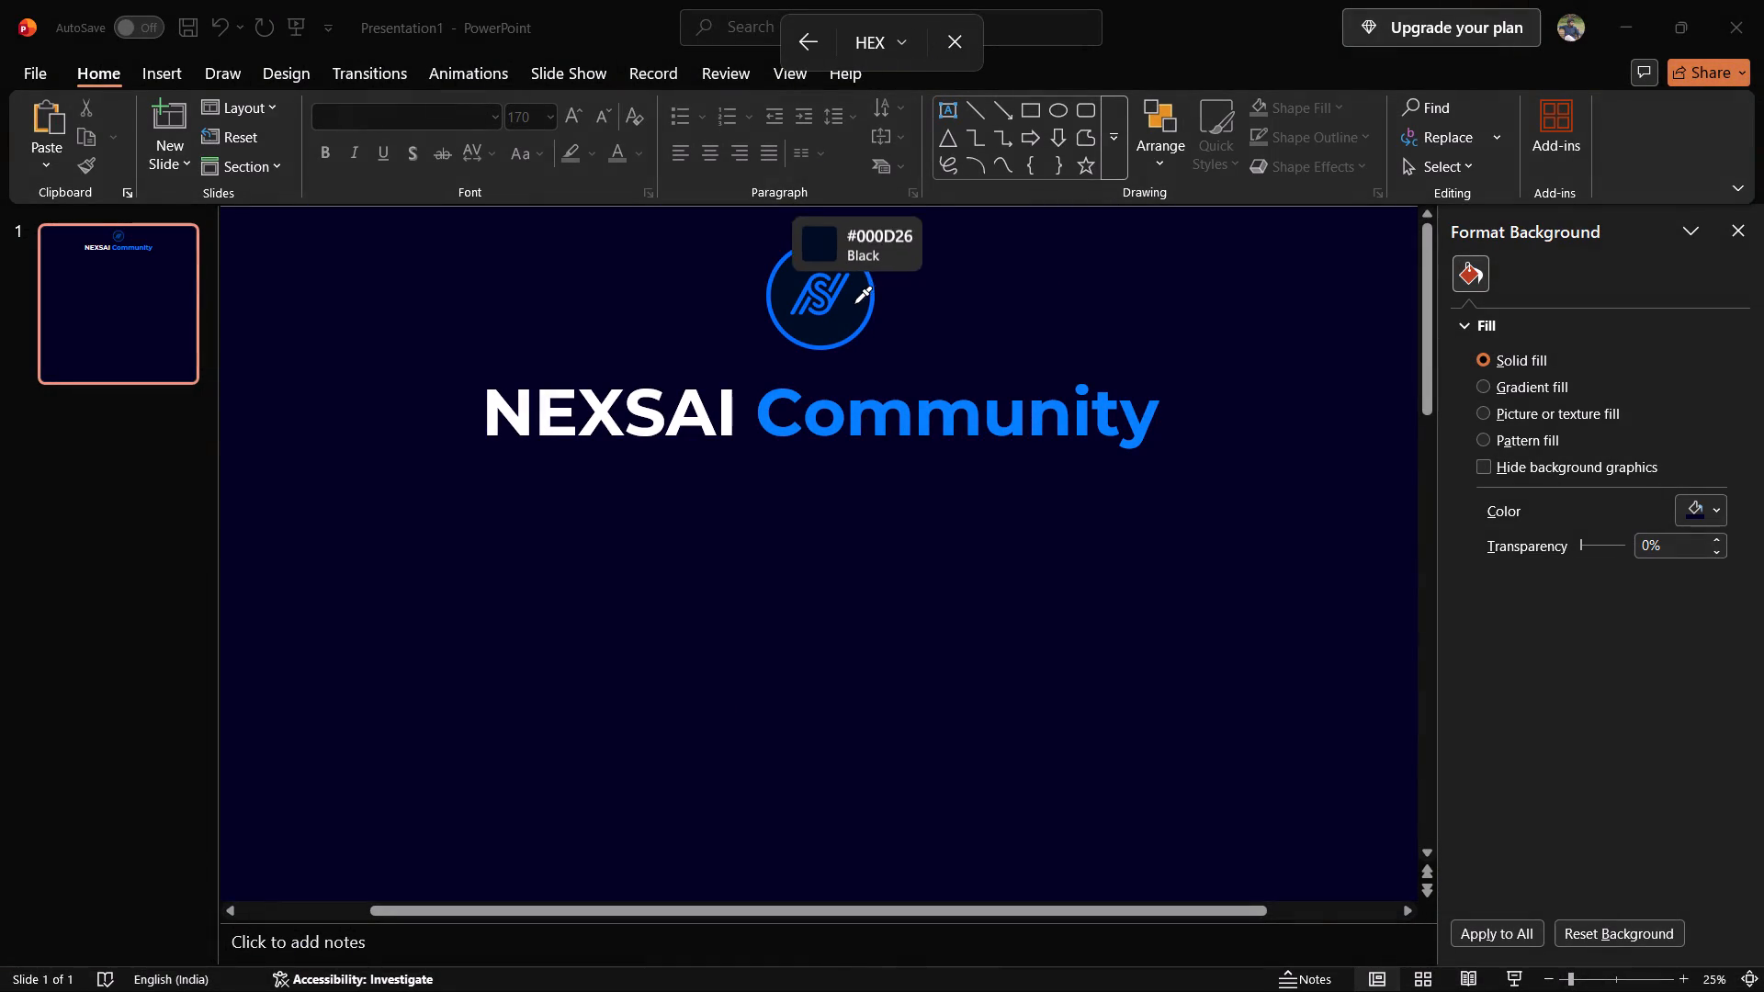
pyautogui.click(852, 310)
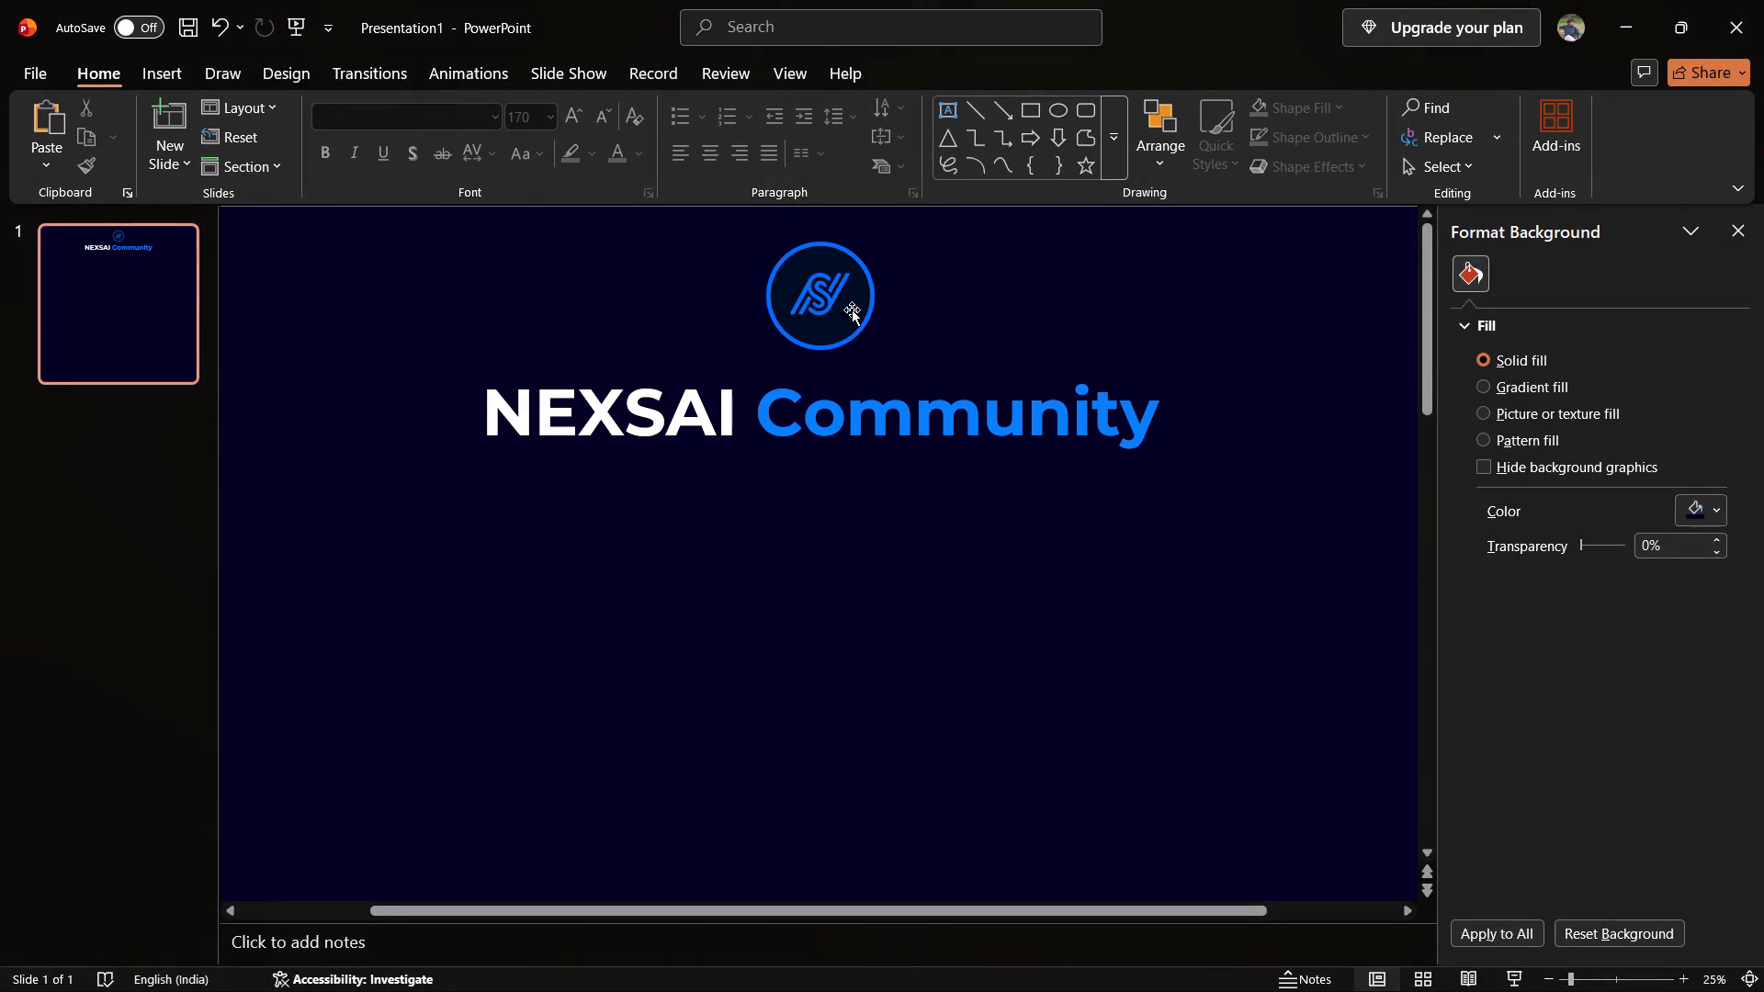
pyautogui.click(1676, 507)
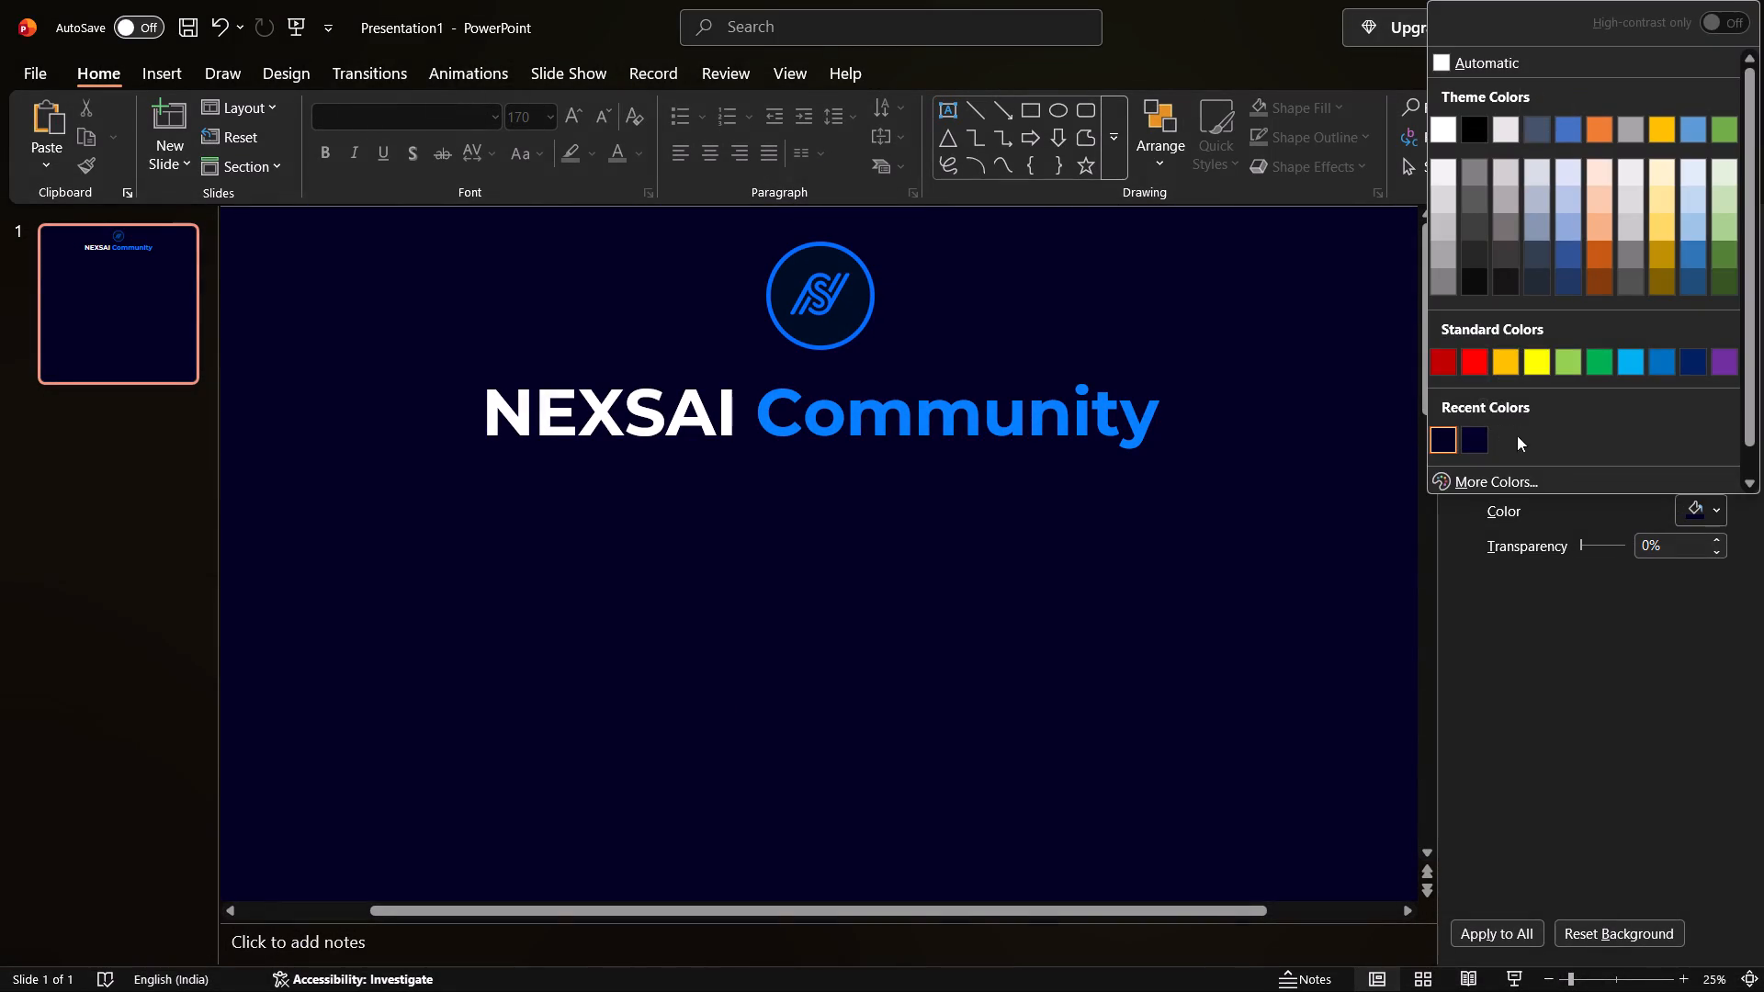
pyautogui.click(1500, 475)
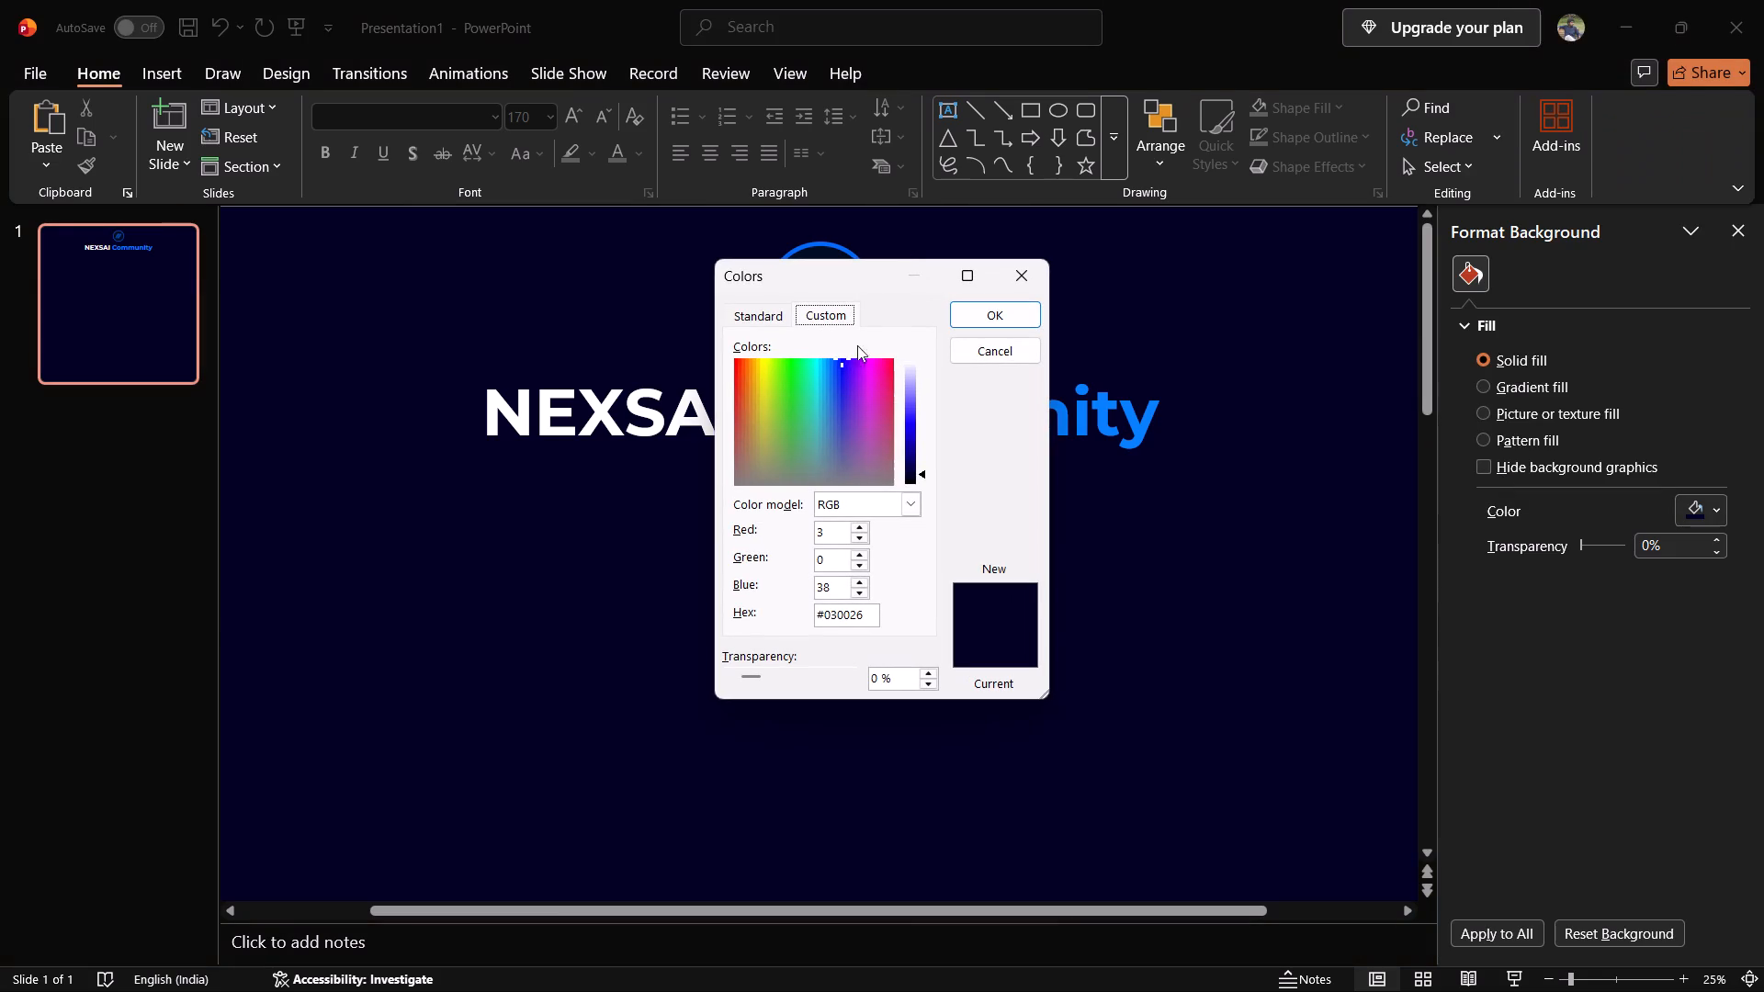
pyautogui.click(841, 614)
pyautogui.hotkey('ctrl', 'a')
pyautogui.hotkey('ctrl', 'v')
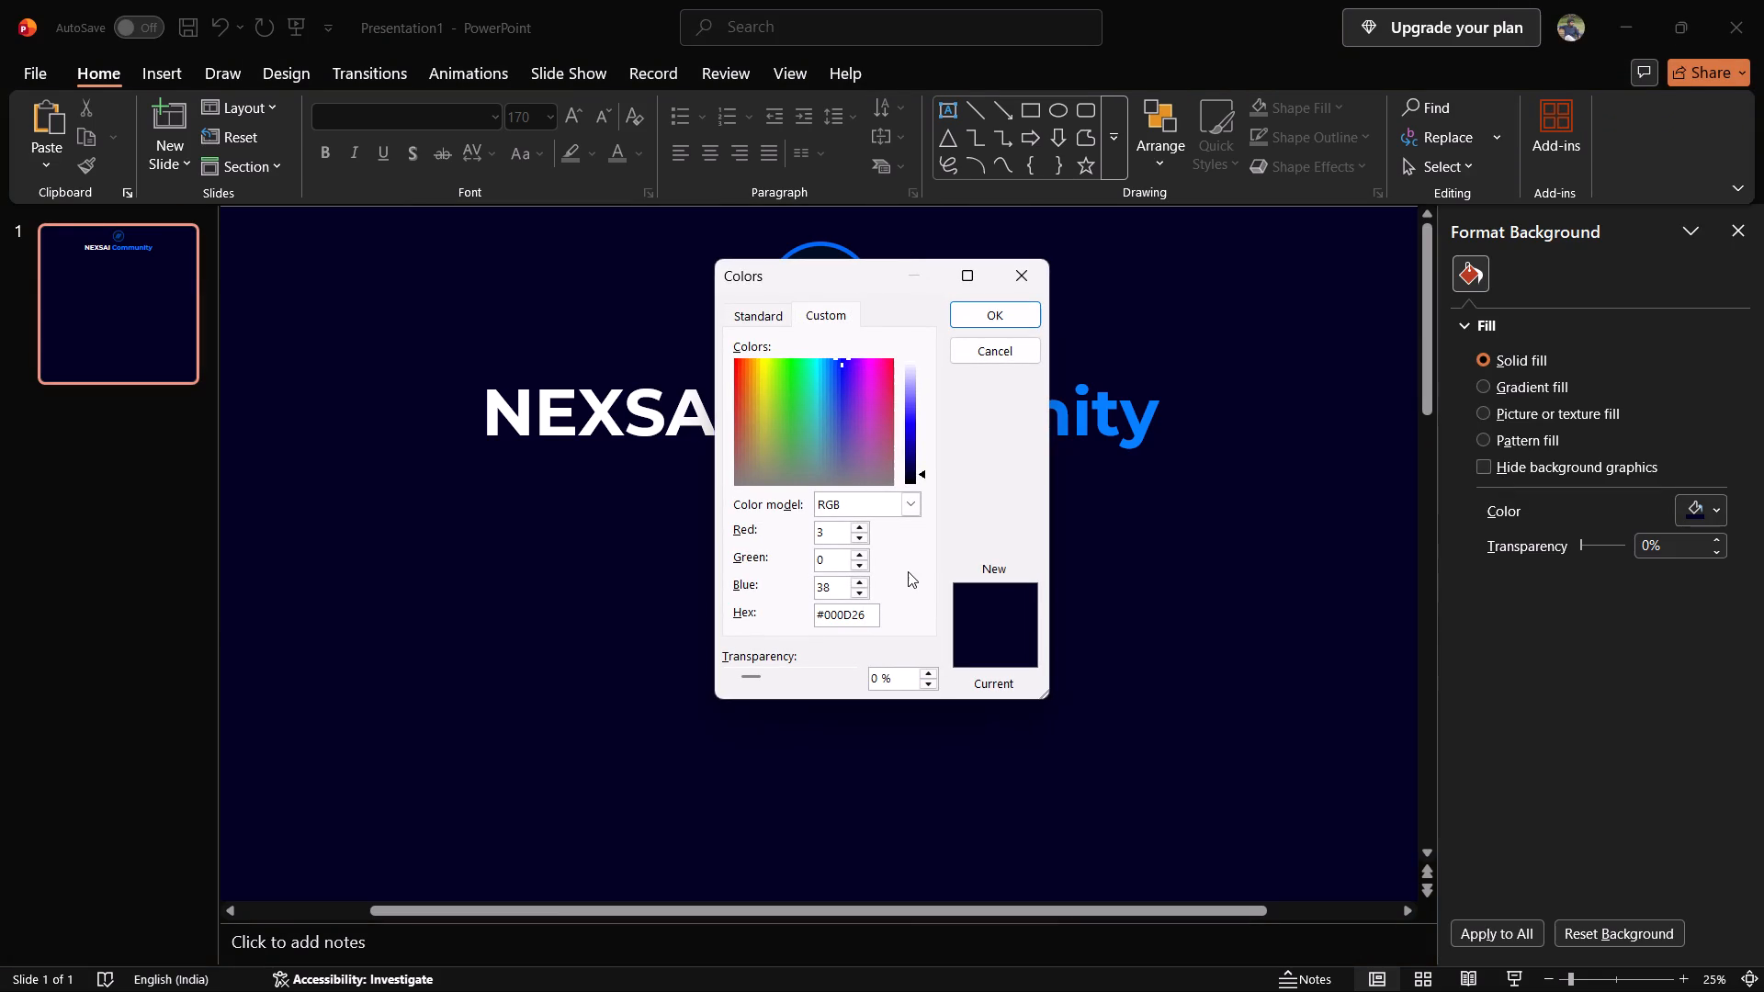
pyautogui.click(903, 566)
pyautogui.click(1012, 321)
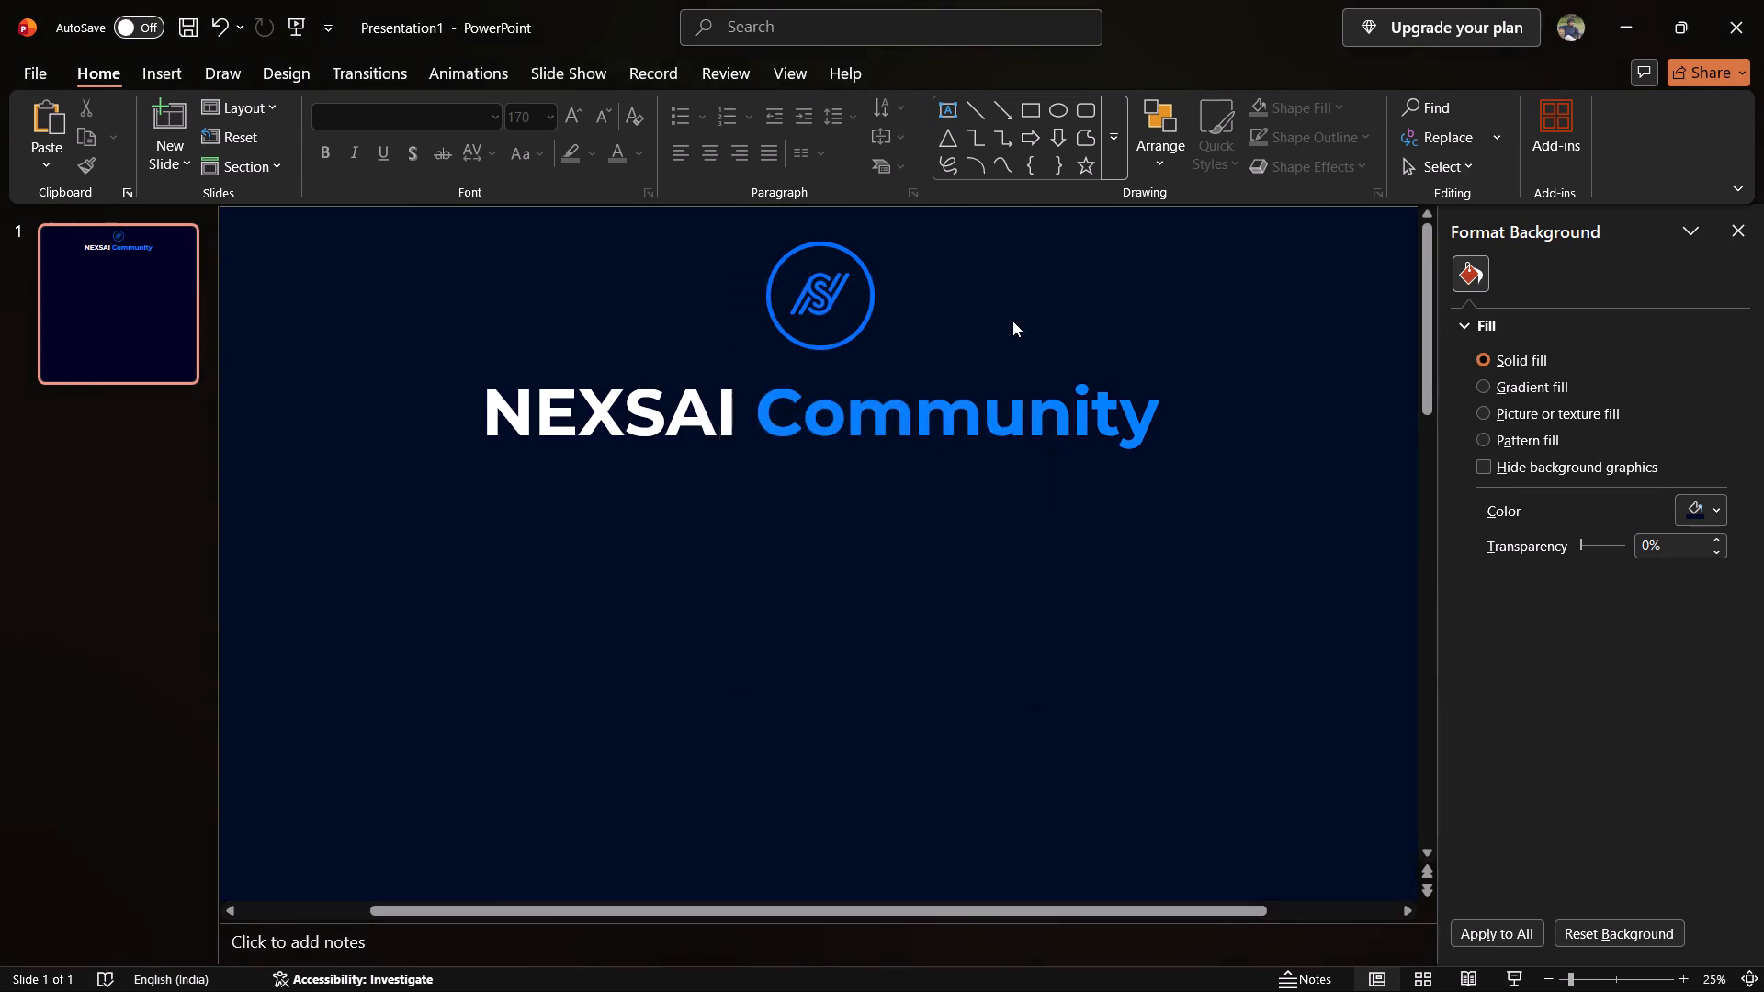
# Move the circular logo down beside the start of the NEXSAI Community heading.
pyautogui.click(1050, 540)
pyautogui.keyDown('ctrl'); pyautogui.scroll(-3, 1050, 540); pyautogui.keyUp('ctrl')
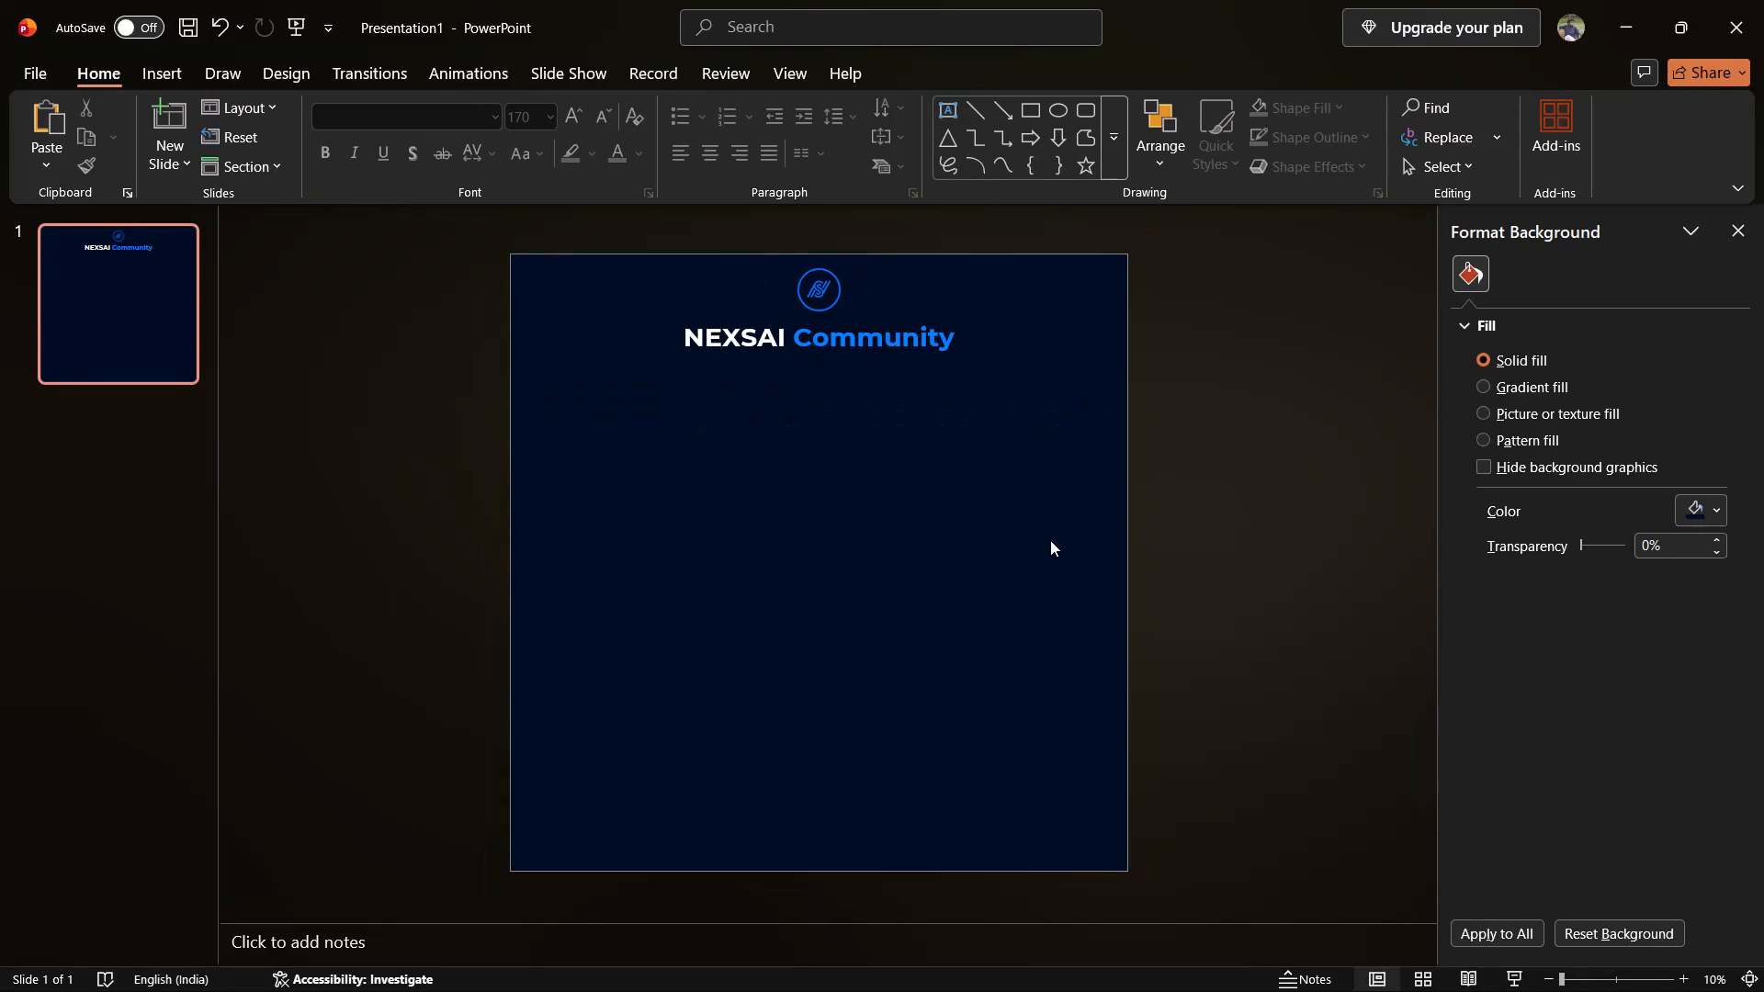
pyautogui.keyDown('ctrl'); pyautogui.scroll(3, 1050, 540); pyautogui.keyUp('ctrl')
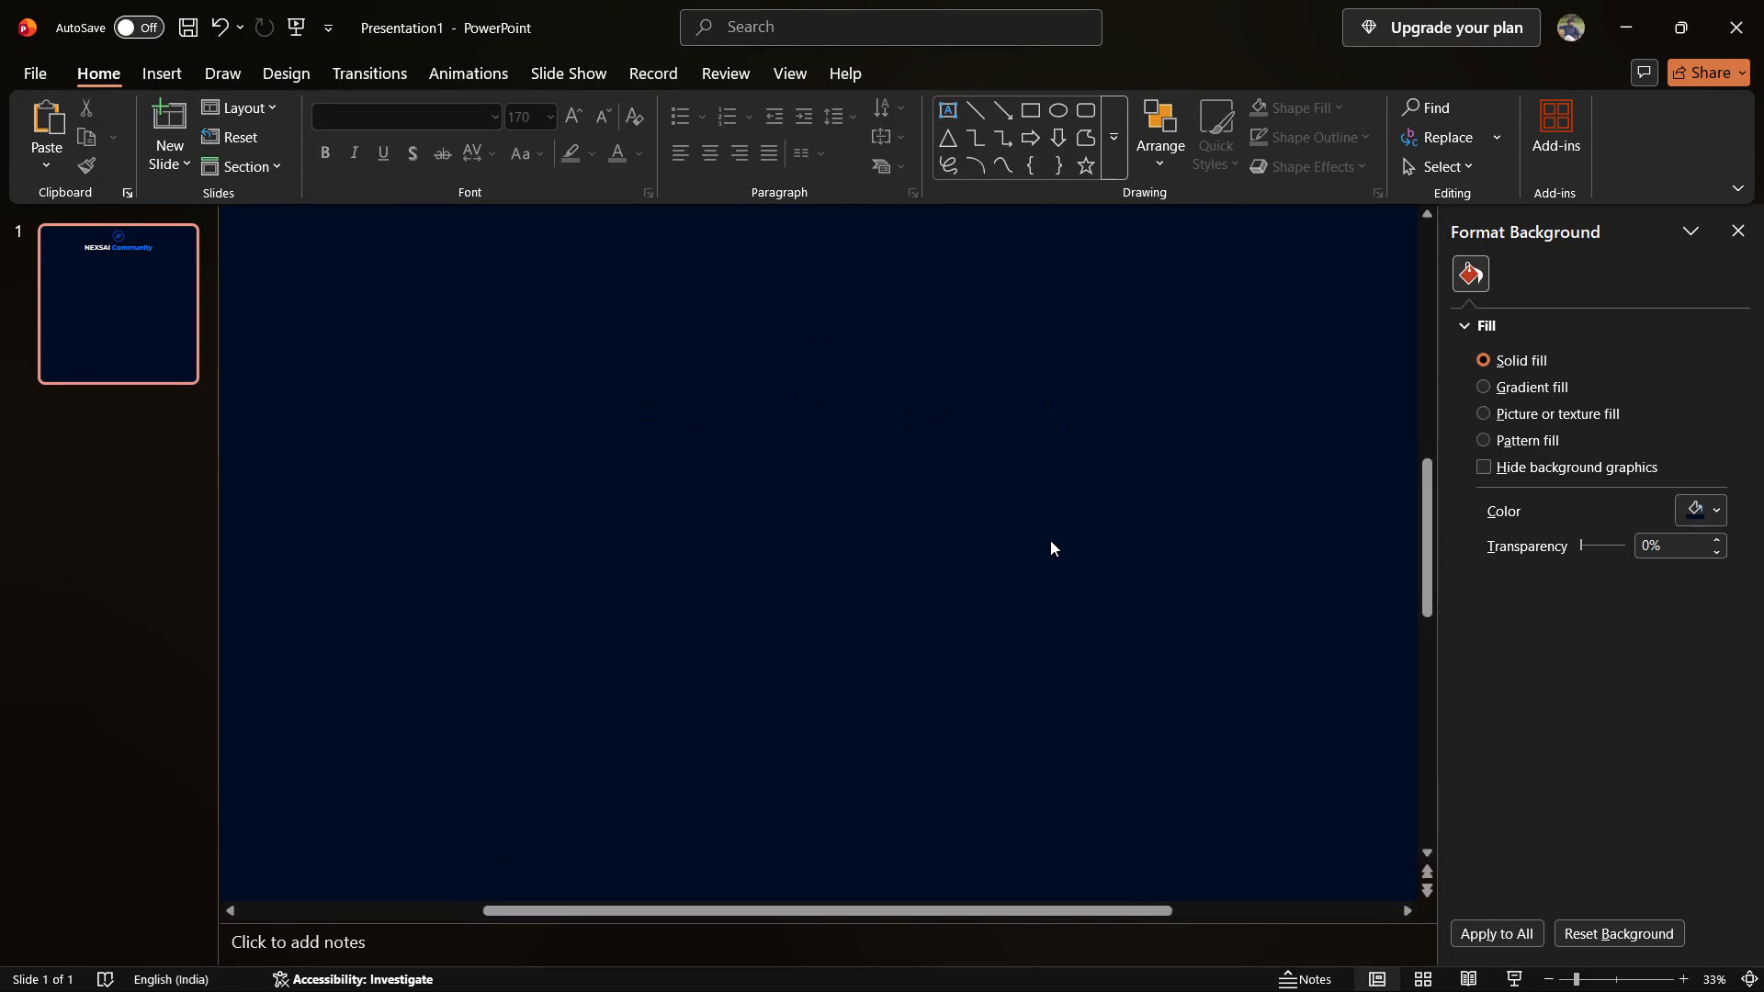
pyautogui.keyDown('ctrl'); pyautogui.scroll(-3, 1050, 540); pyautogui.keyUp('ctrl')
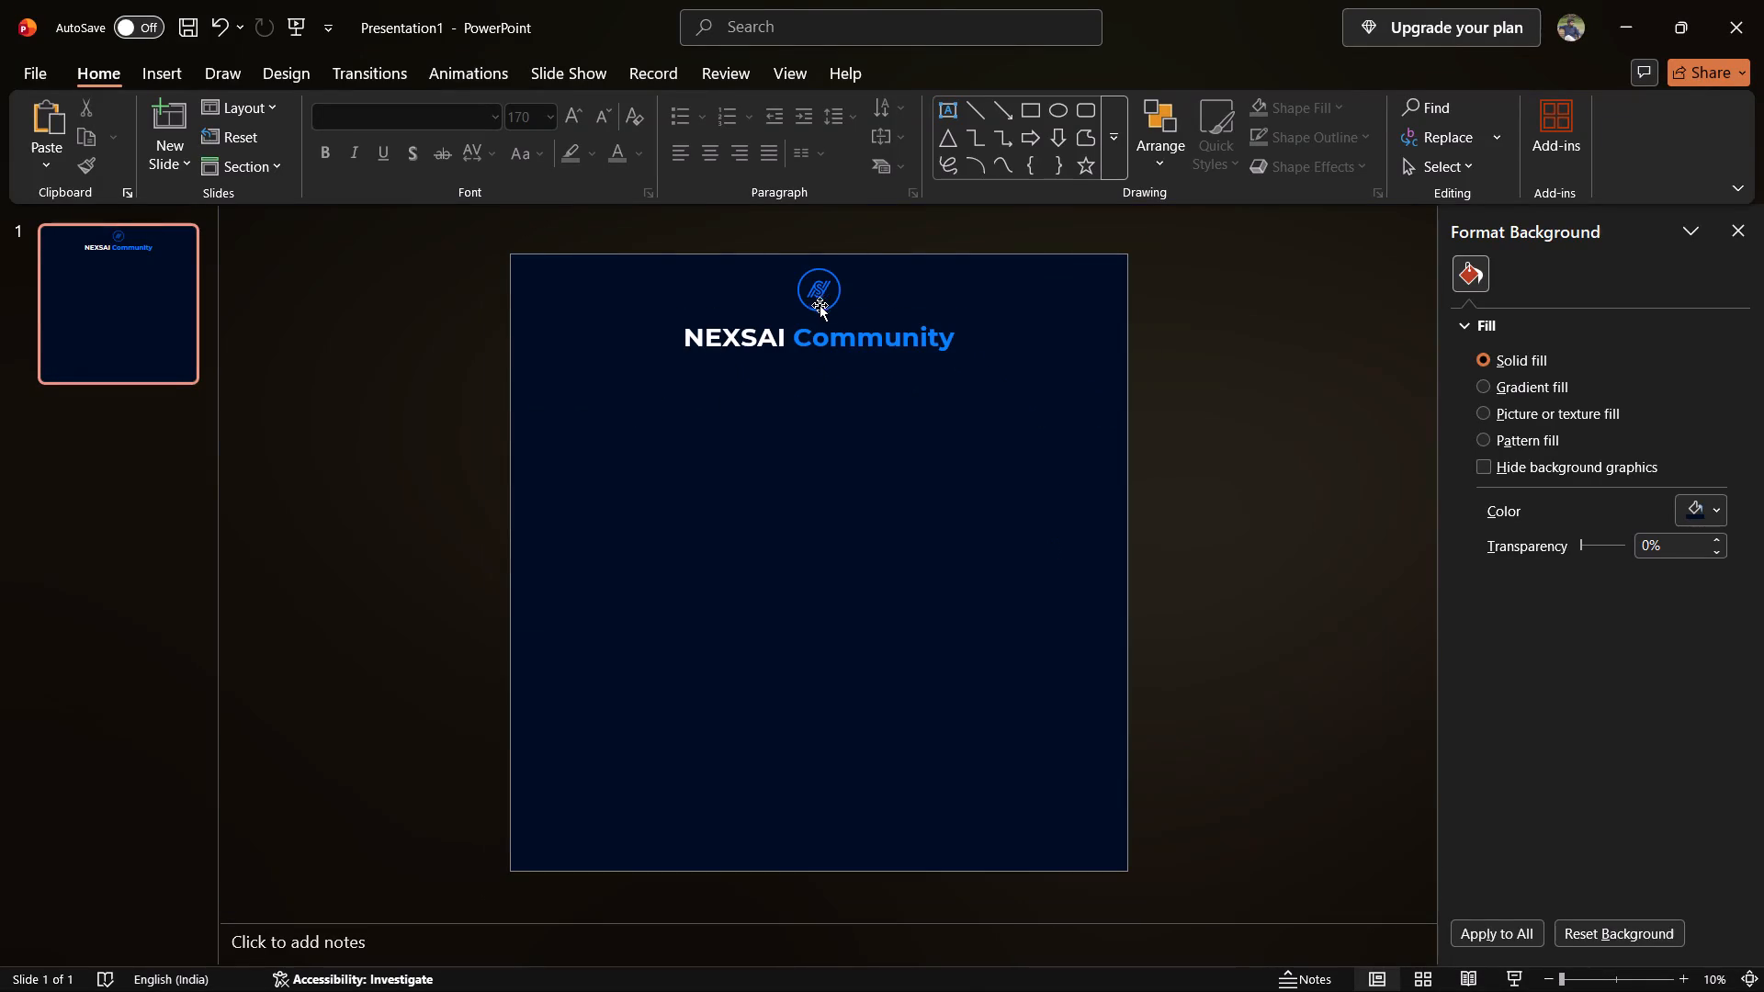
pyautogui.moveTo(811, 301); pyautogui.dragTo(642, 341)
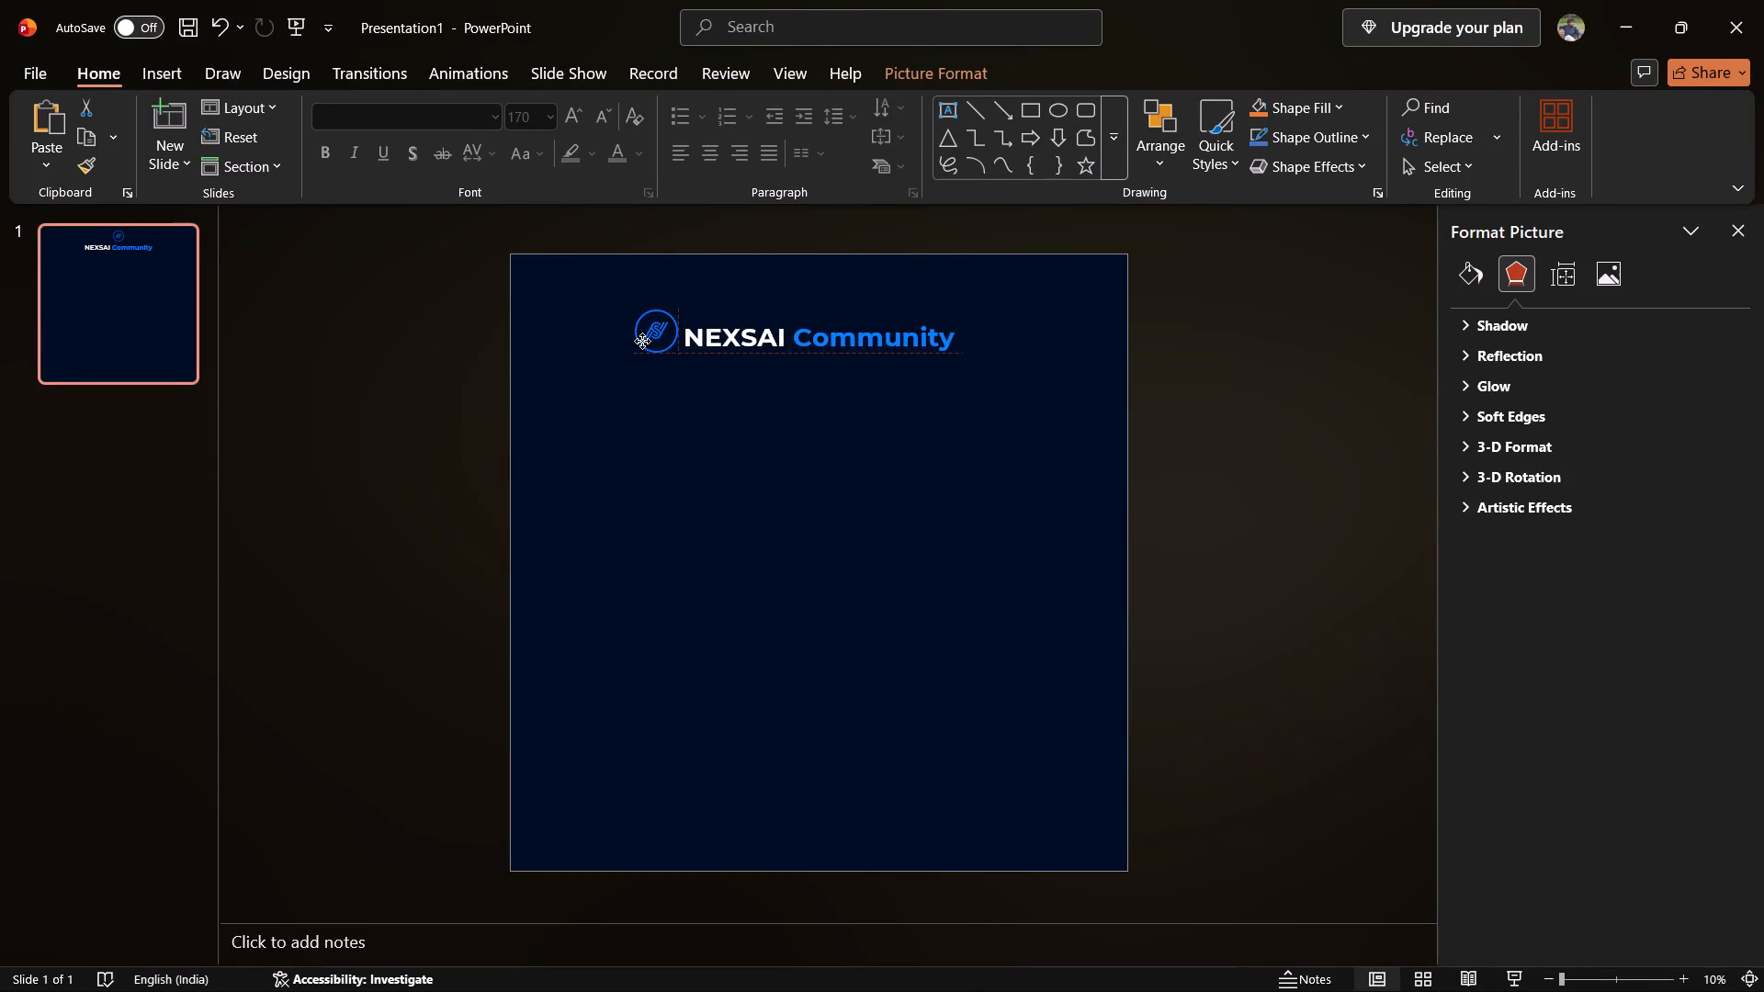
pyautogui.moveTo(642, 341); pyautogui.dragTo(639, 343)
# Raise the NEXSAI Community heading closer to the slide's top edge, keeping it horizontally centred.
pyautogui.click(802, 326)
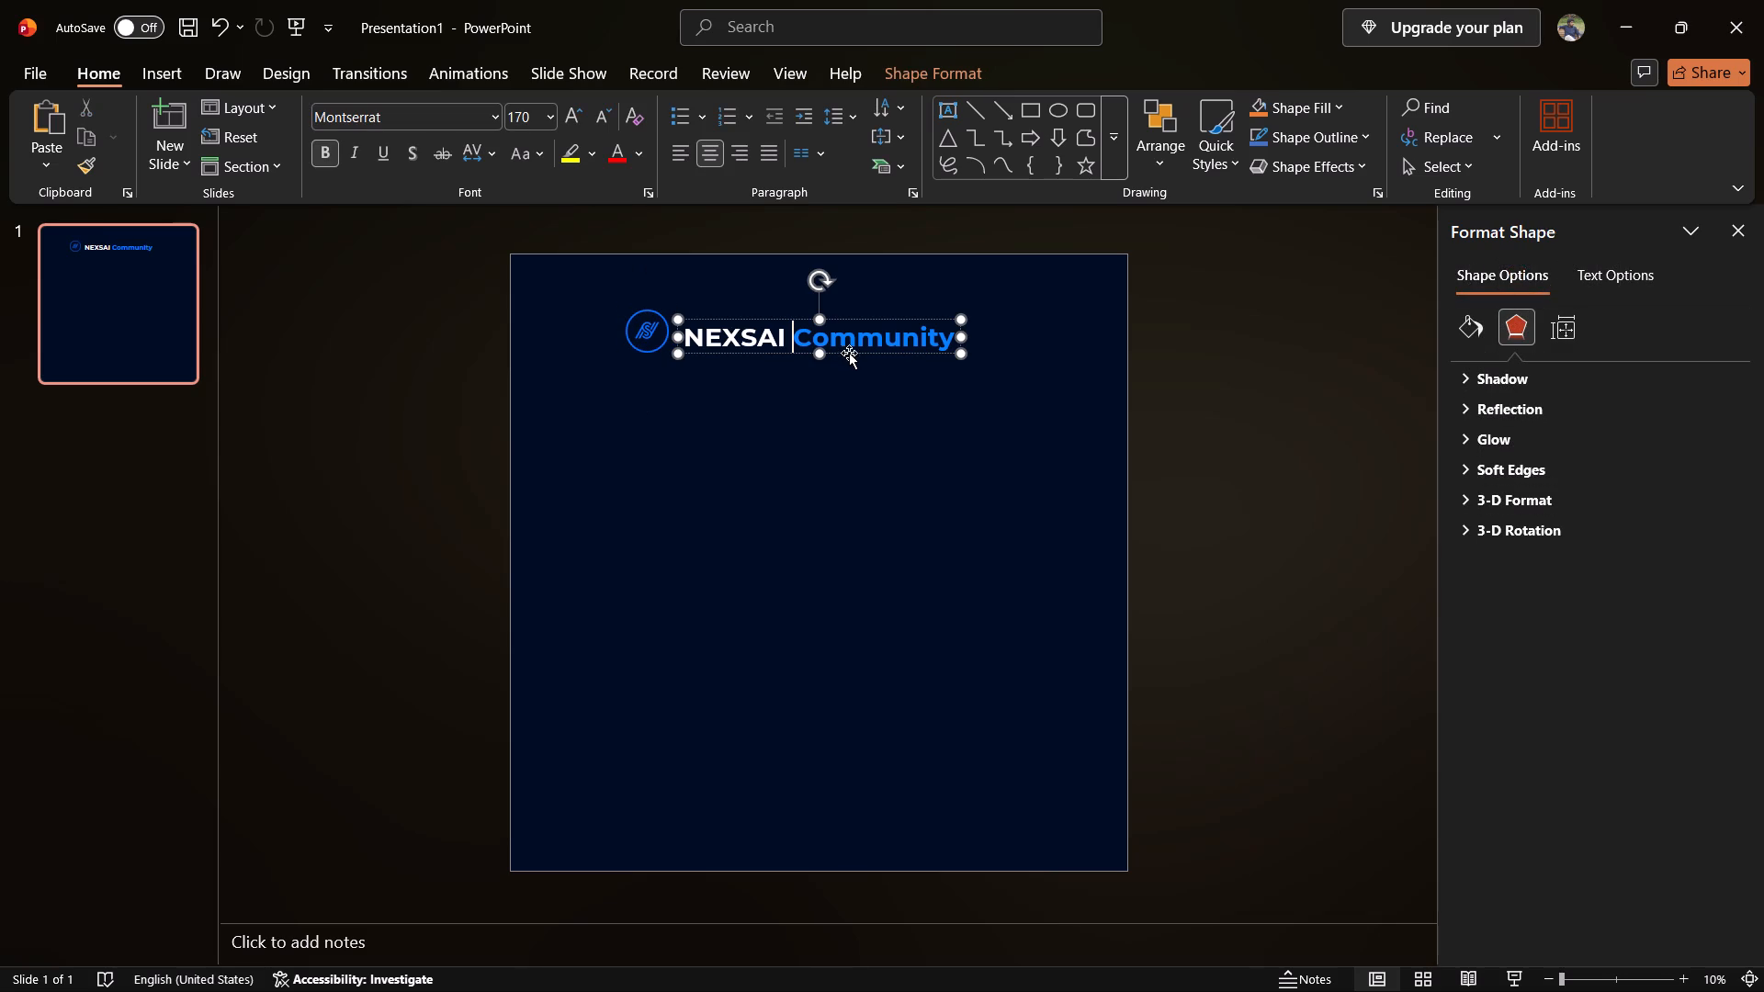
pyautogui.moveTo(850, 354); pyautogui.dragTo(854, 323)
# Align the circular logo's vertical centre with the raised heading, leaving a small gap before the word NEXSAI.
pyautogui.moveTo(646, 333); pyautogui.dragTo(644, 317)
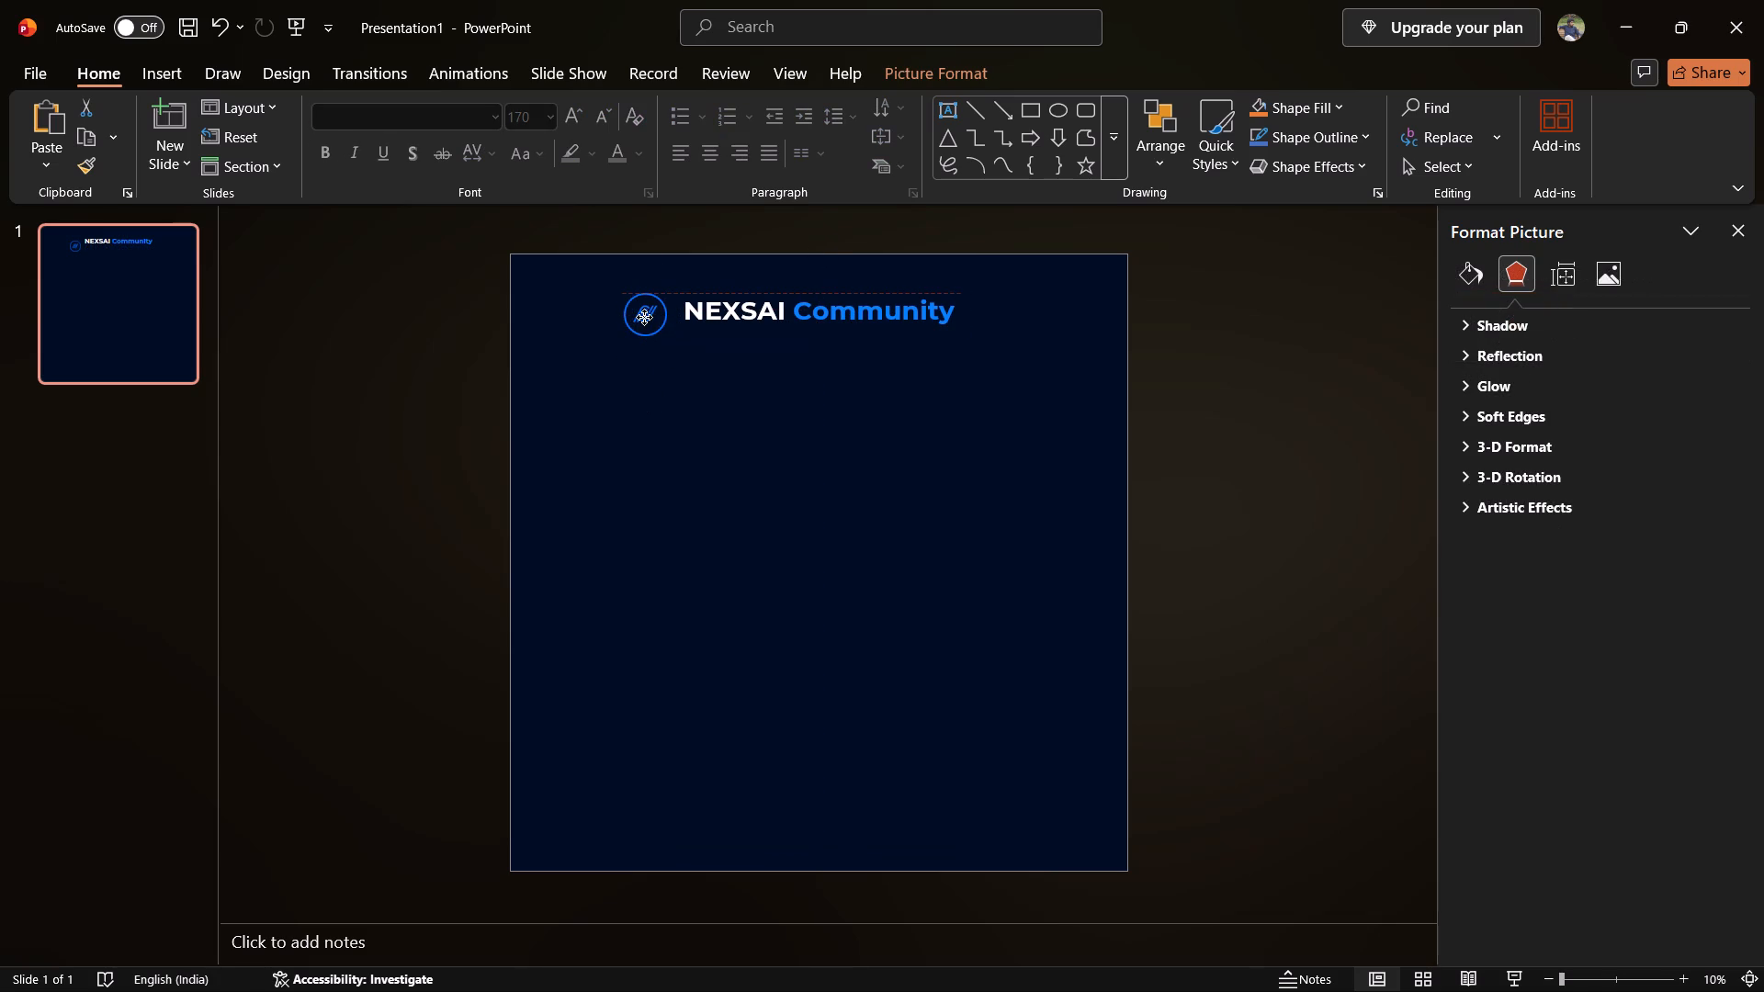
pyautogui.moveTo(644, 317); pyautogui.dragTo(646, 314)
pyautogui.keyDown('ctrl'); pyautogui.scroll(4, 646, 314); pyautogui.keyUp('ctrl')
pyautogui.moveTo(800, 497); pyautogui.dragTo(845, 478)
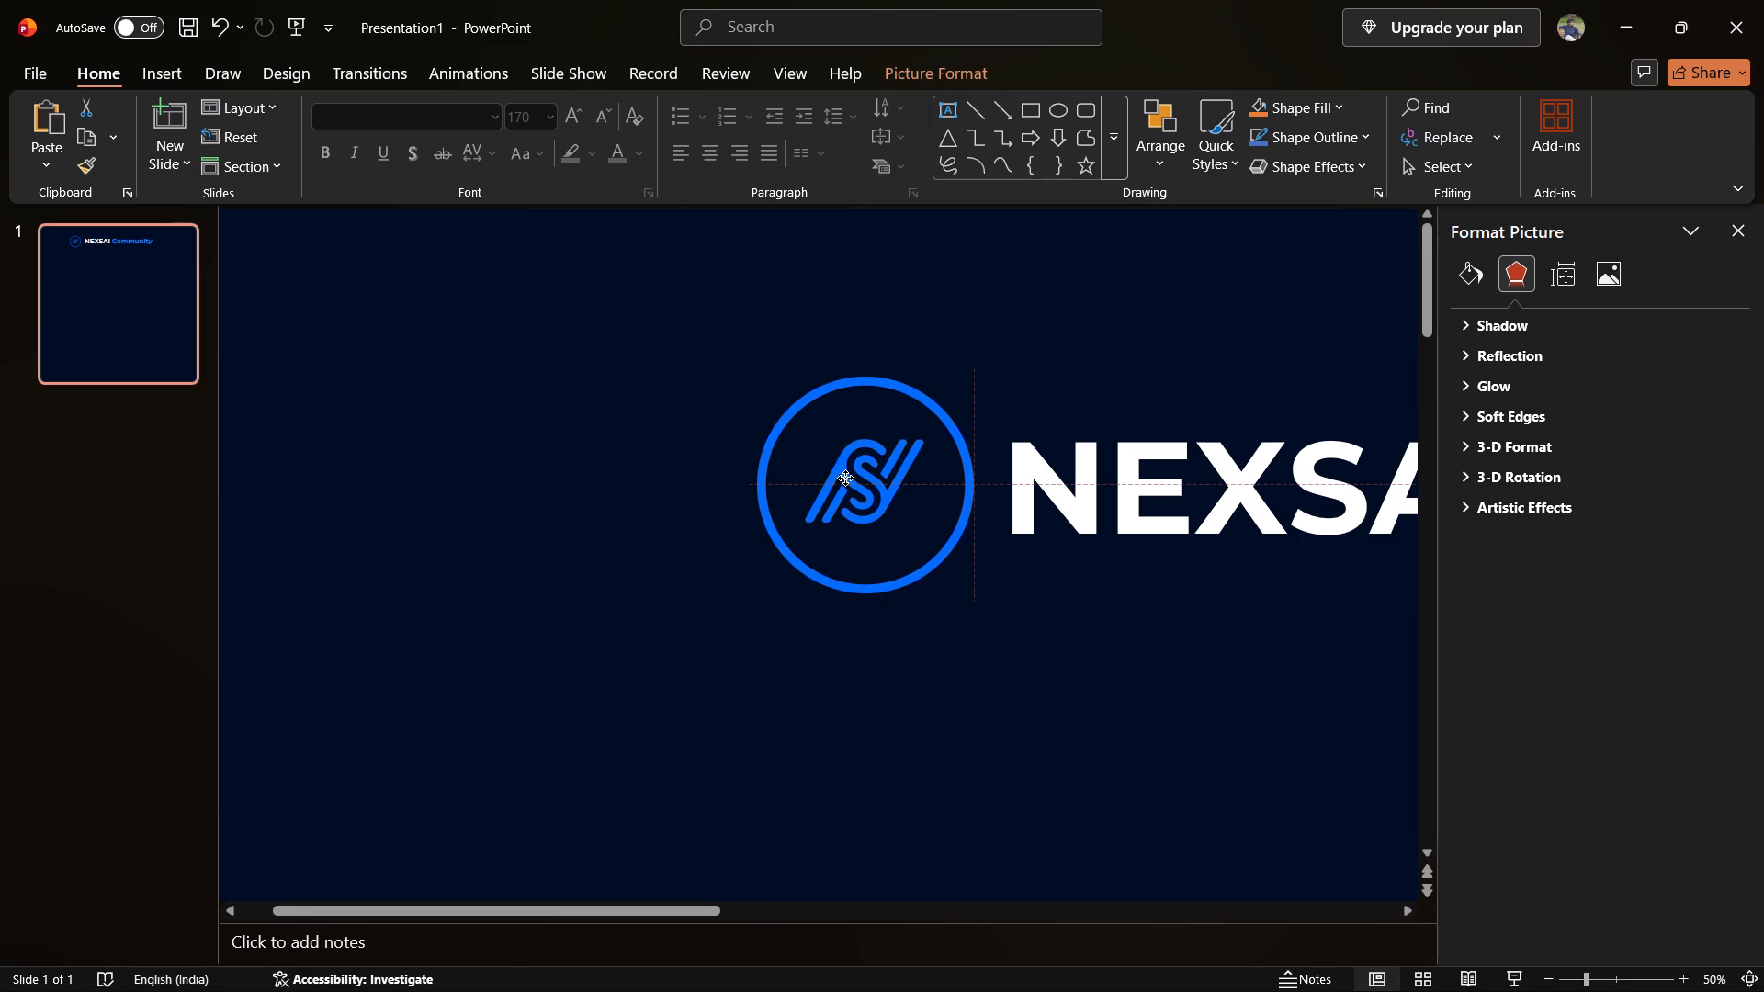
pyautogui.moveTo(845, 478); pyautogui.dragTo(822, 485)
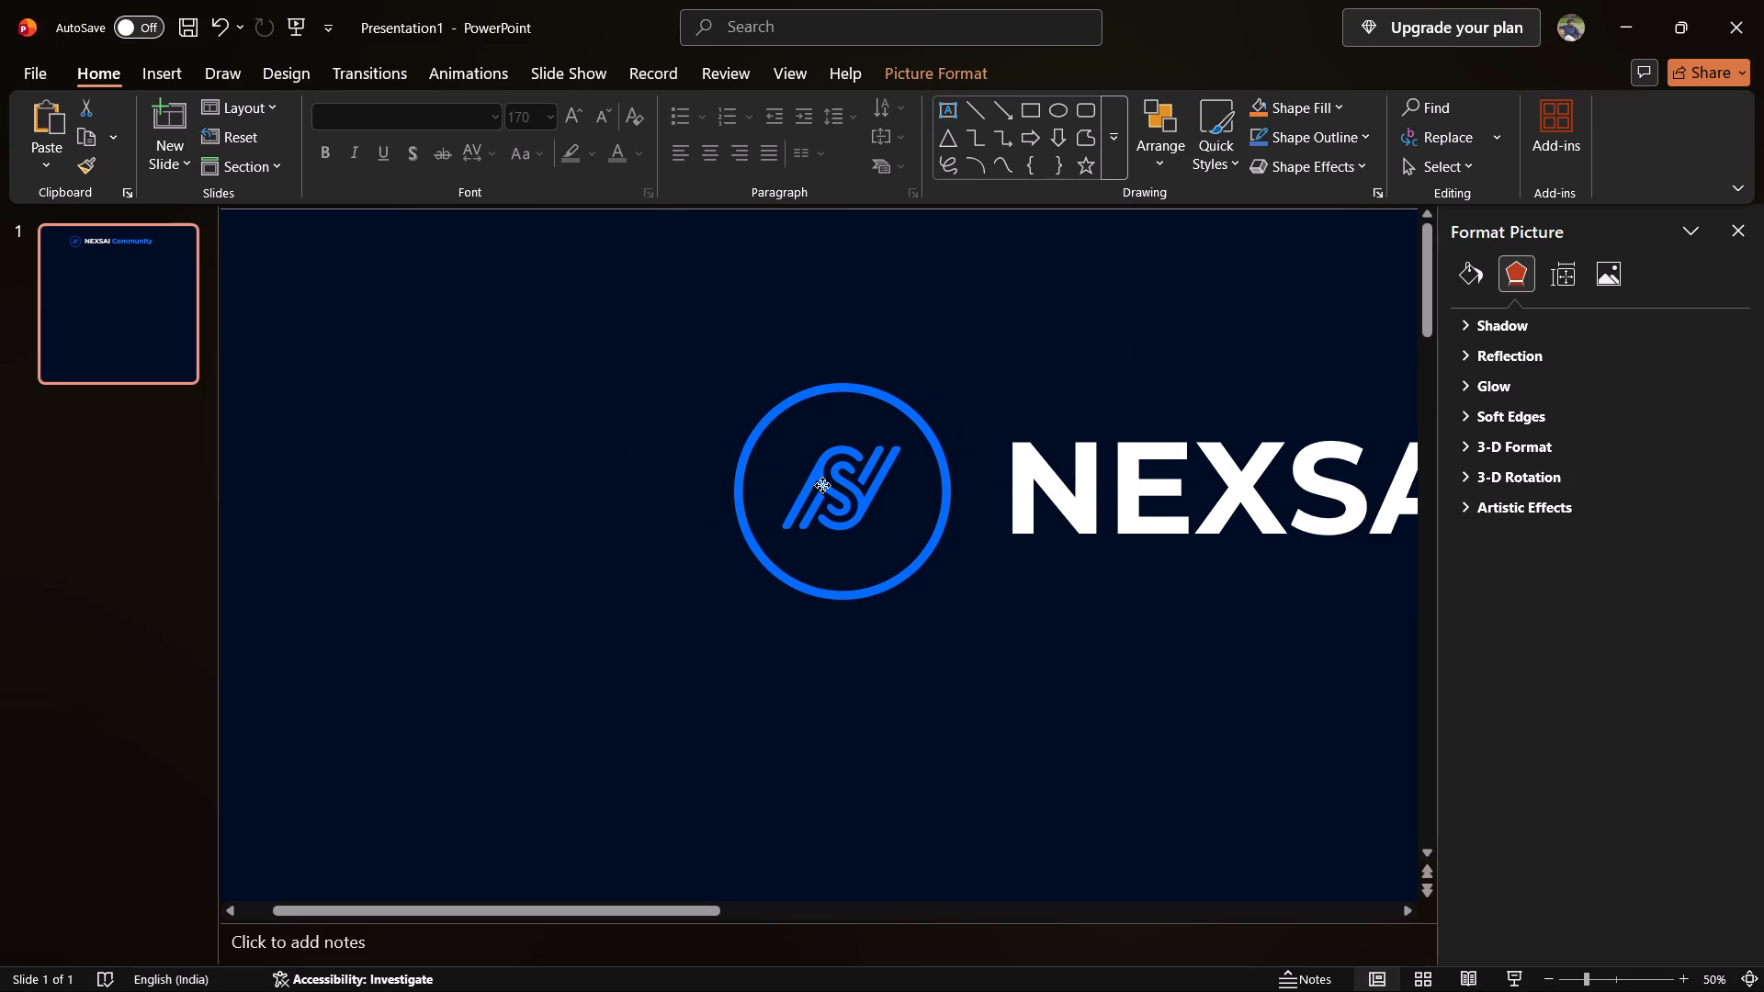
pyautogui.moveTo(822, 485); pyautogui.dragTo(825, 484)
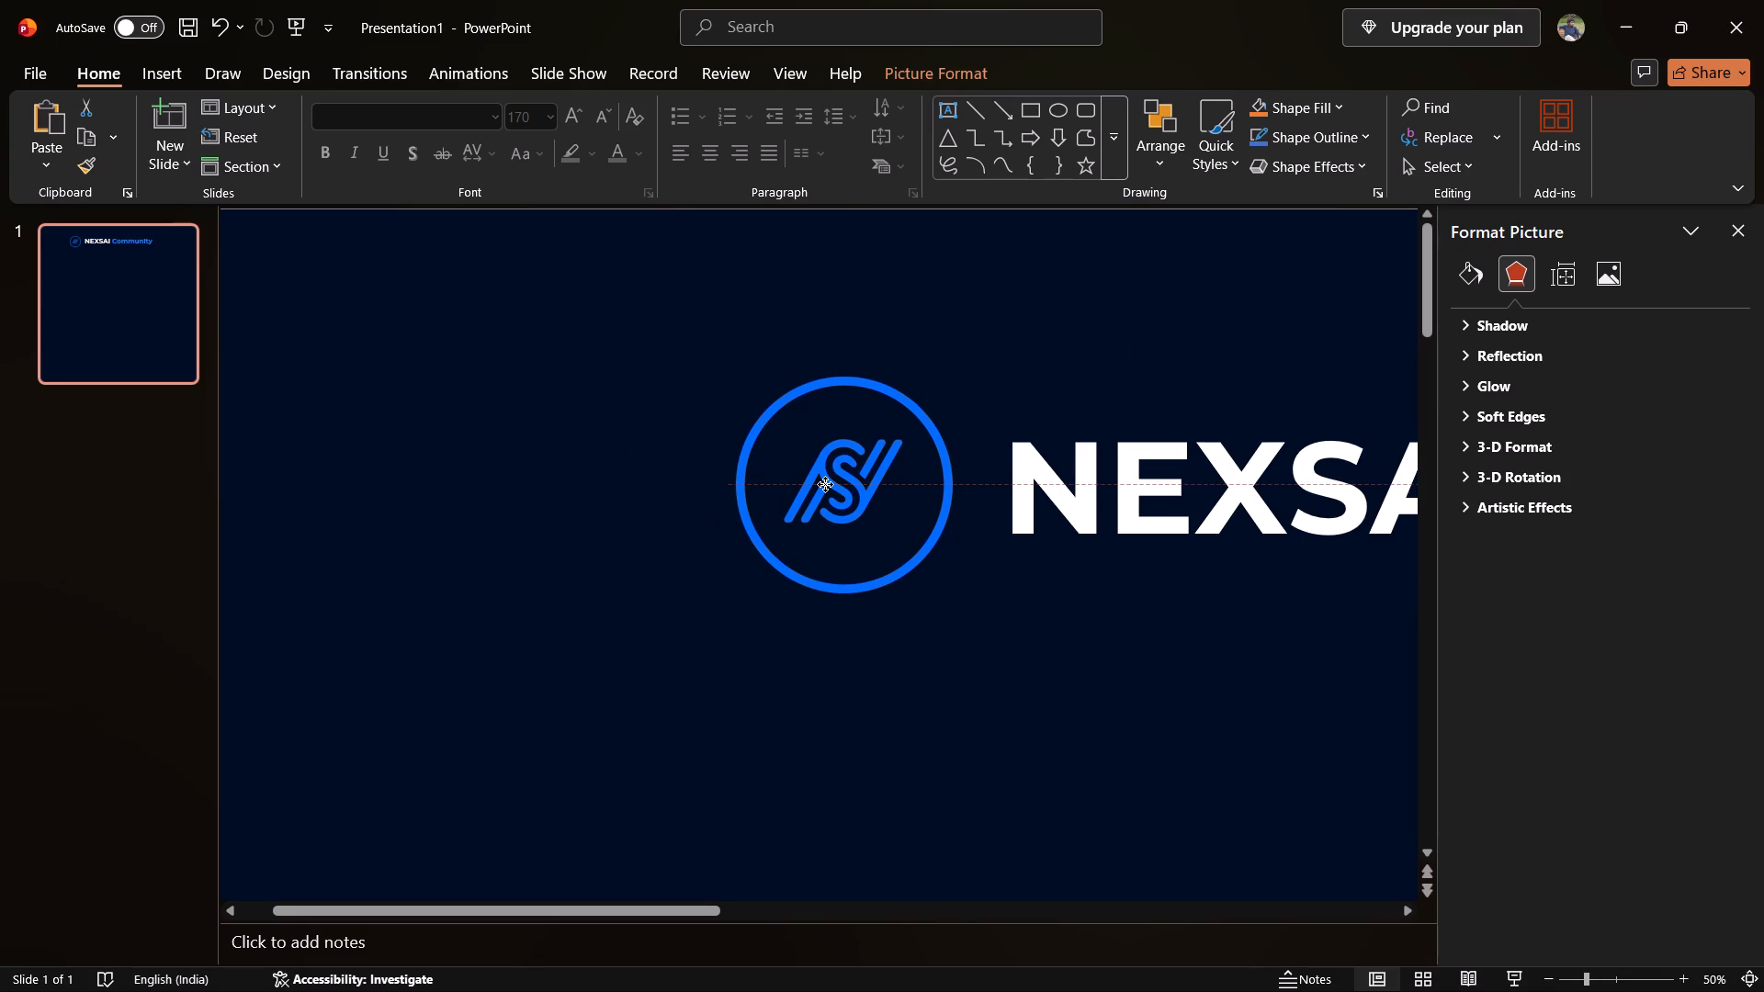
pyautogui.moveTo(825, 484); pyautogui.dragTo(821, 477)
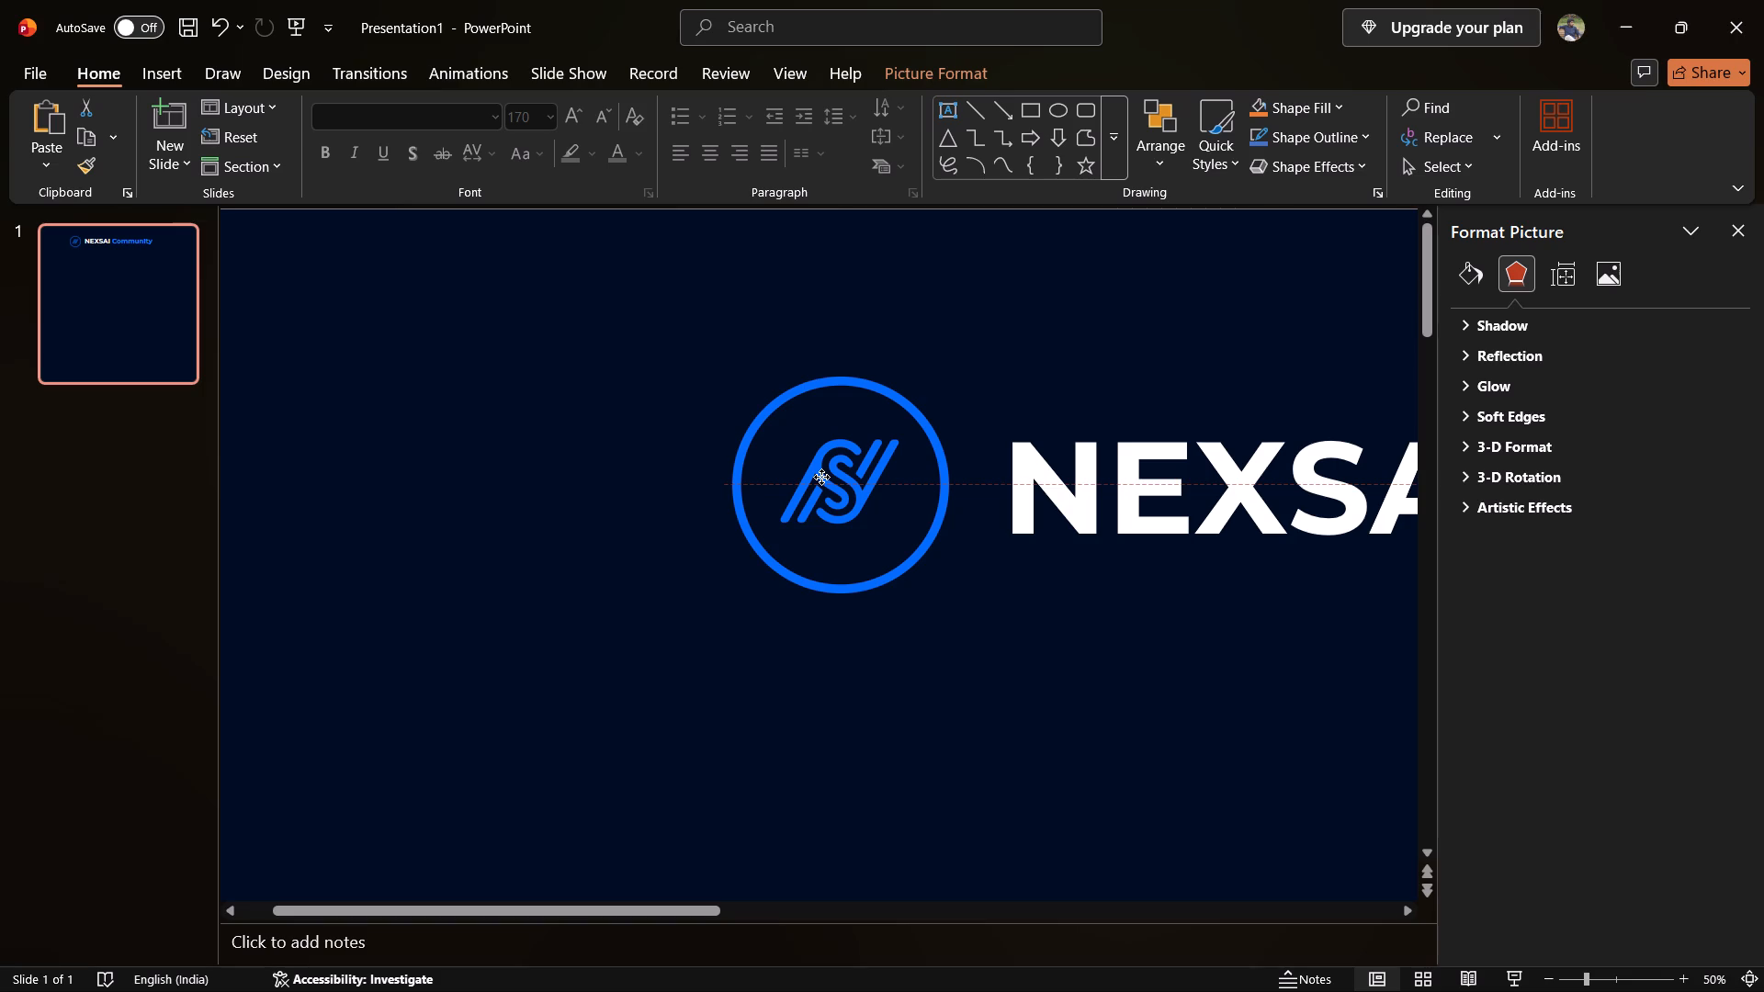
pyautogui.moveTo(821, 477); pyautogui.dragTo(820, 477)
pyautogui.click(1086, 654)
# Draw a wide text box below the logo and heading, spanning most of the slide's width.
pyautogui.hscroll(-4, 1086, 654)
pyautogui.keyDown('ctrl'); pyautogui.scroll(-2, 1086, 654); pyautogui.keyUp('ctrl')
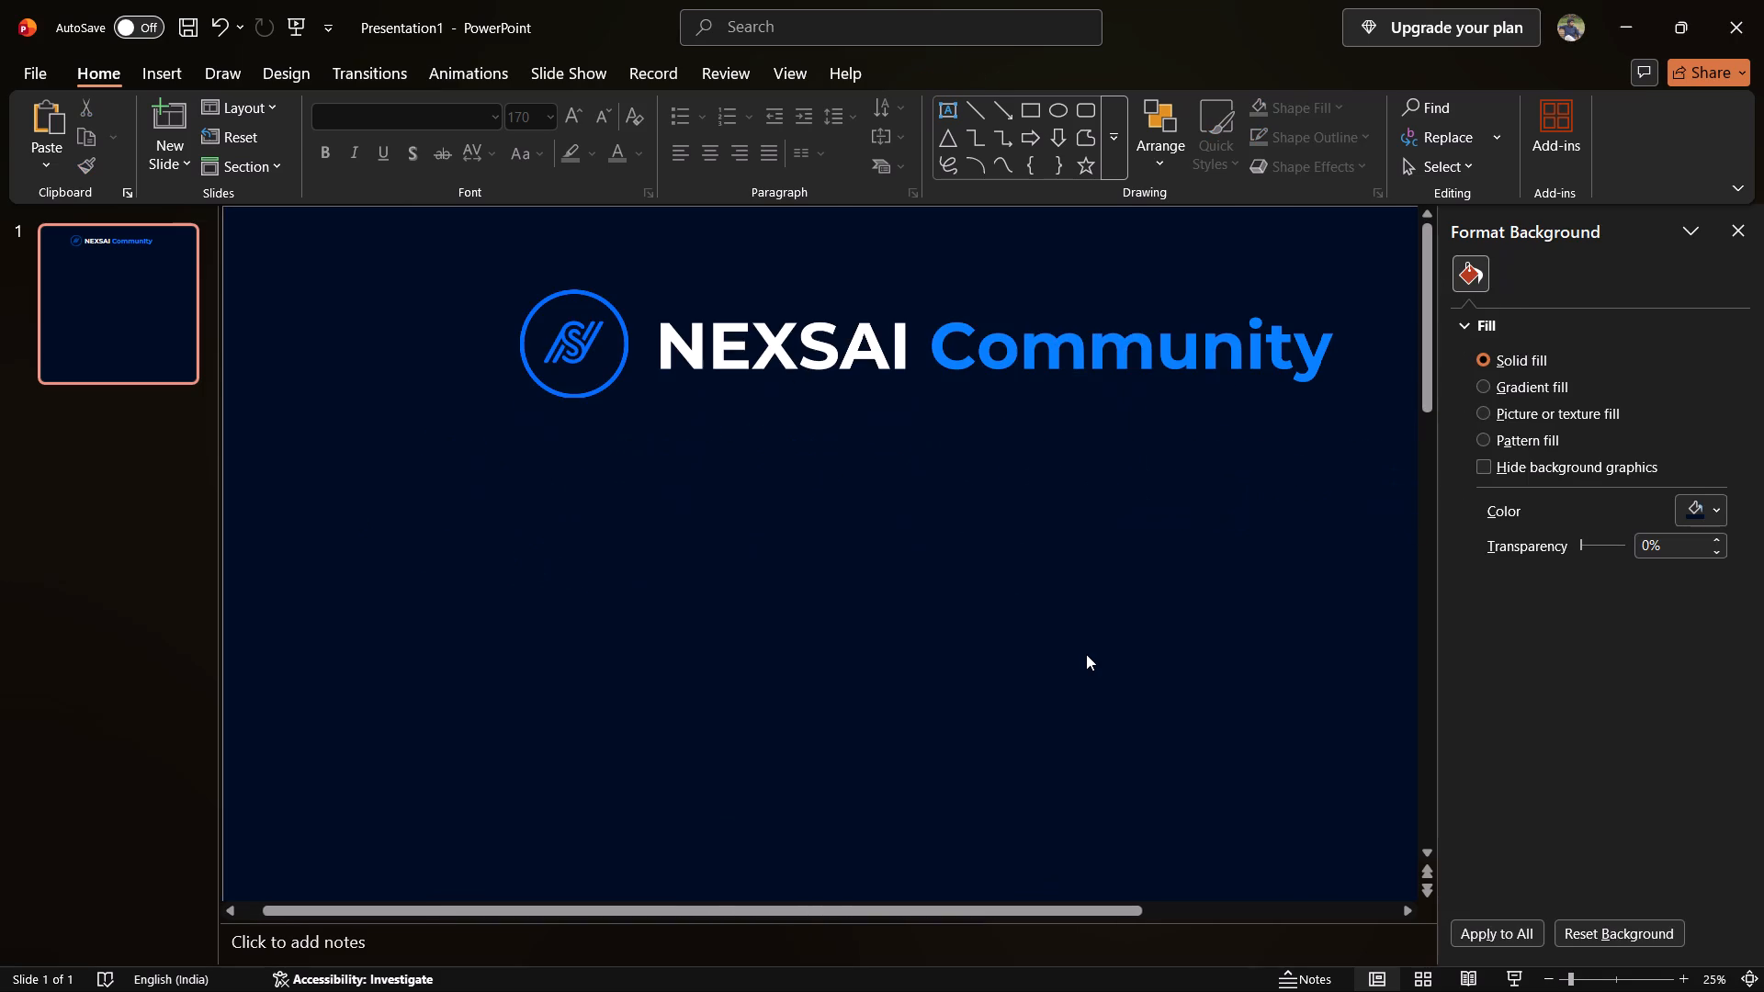
pyautogui.keyDown('ctrl'); pyautogui.scroll(-2, 1086, 654); pyautogui.keyUp('ctrl')
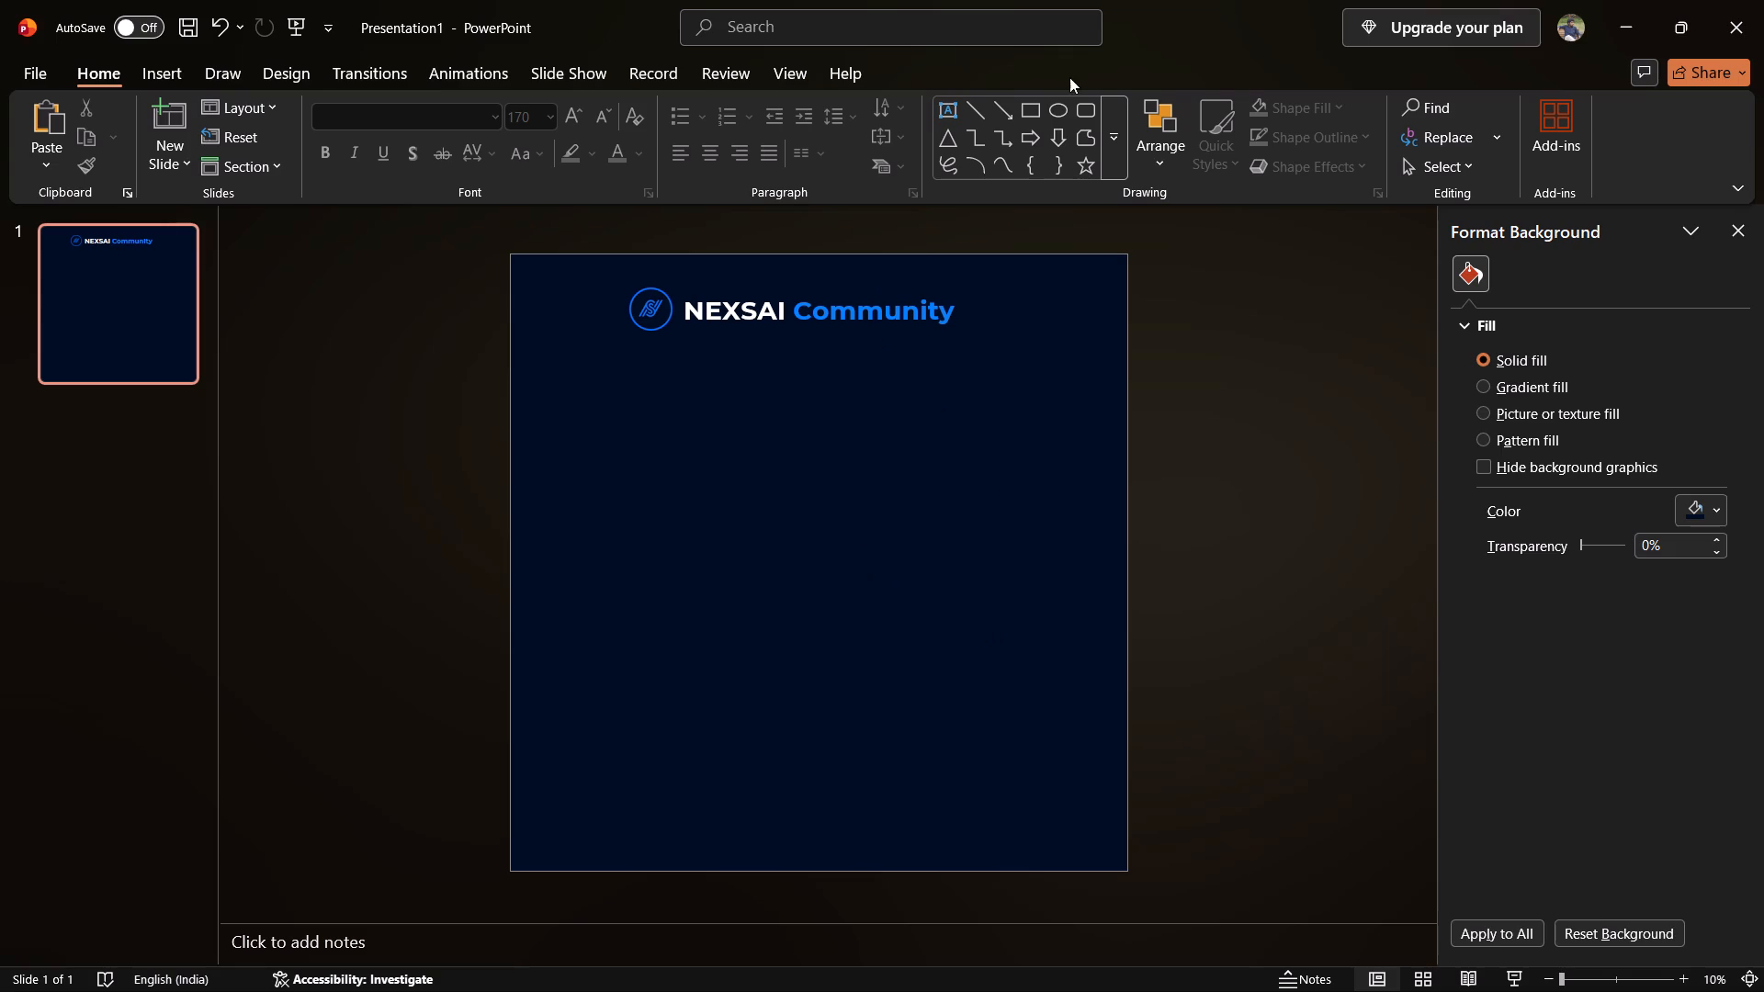
pyautogui.click(956, 107)
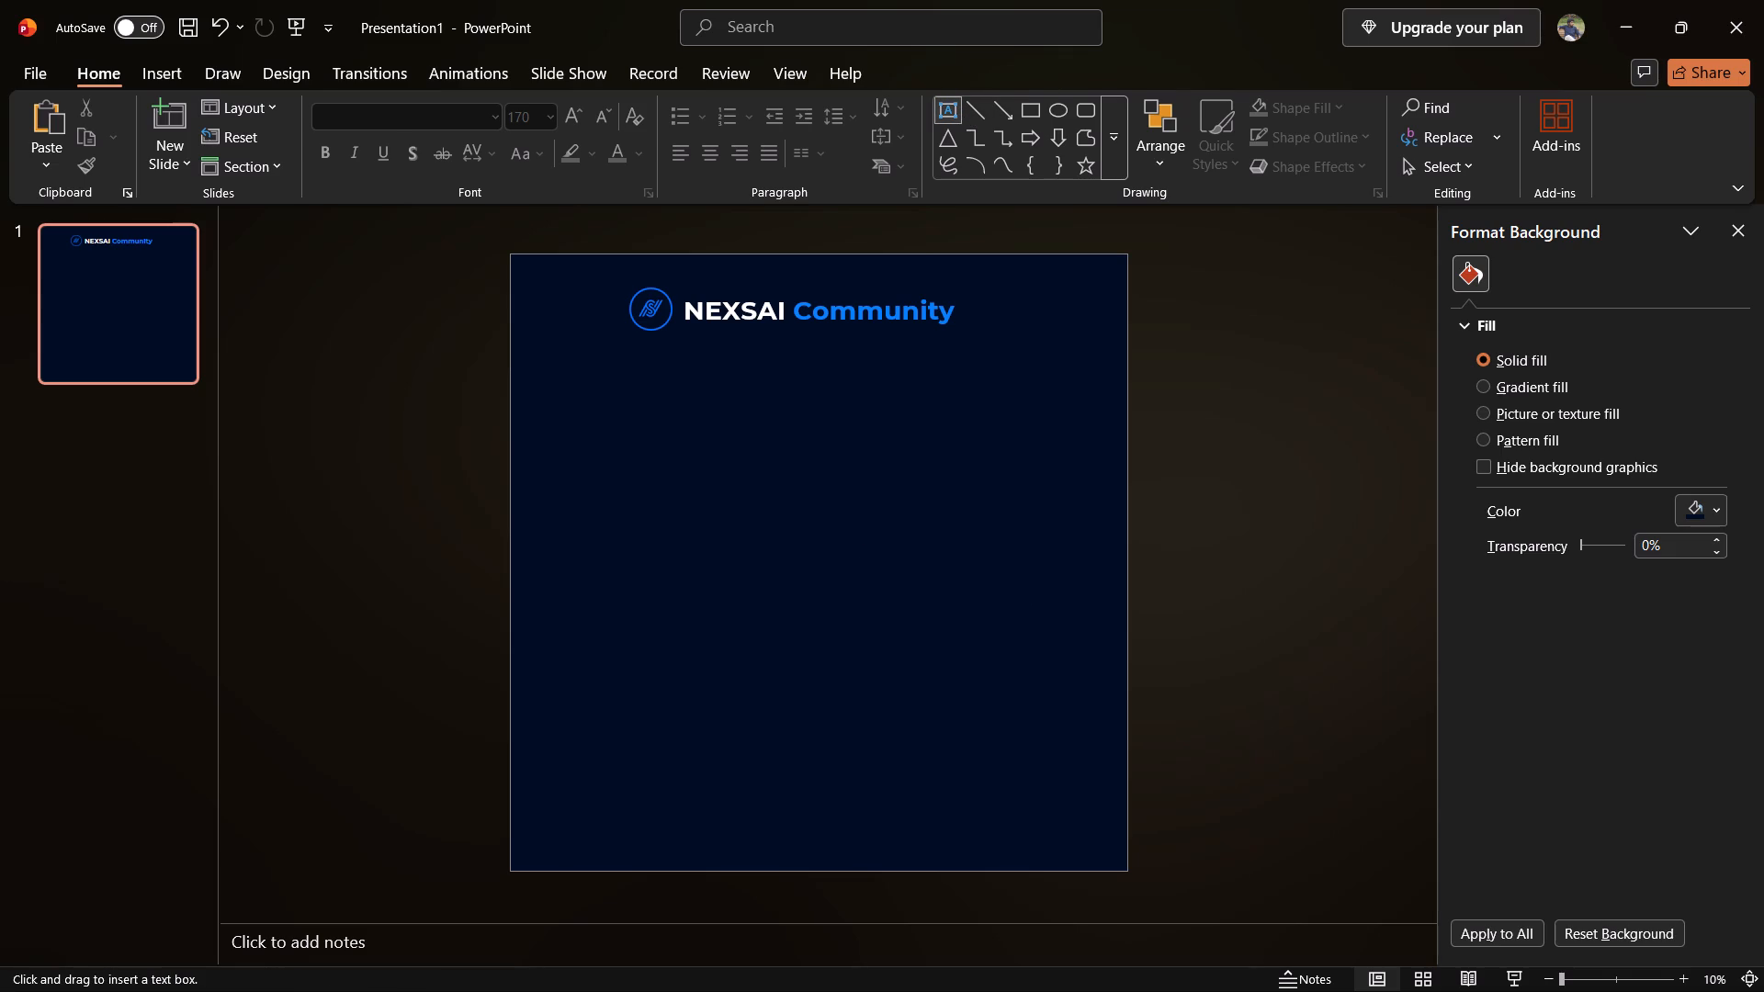
pyautogui.moveTo(540, 437); pyautogui.dragTo(899, 642)
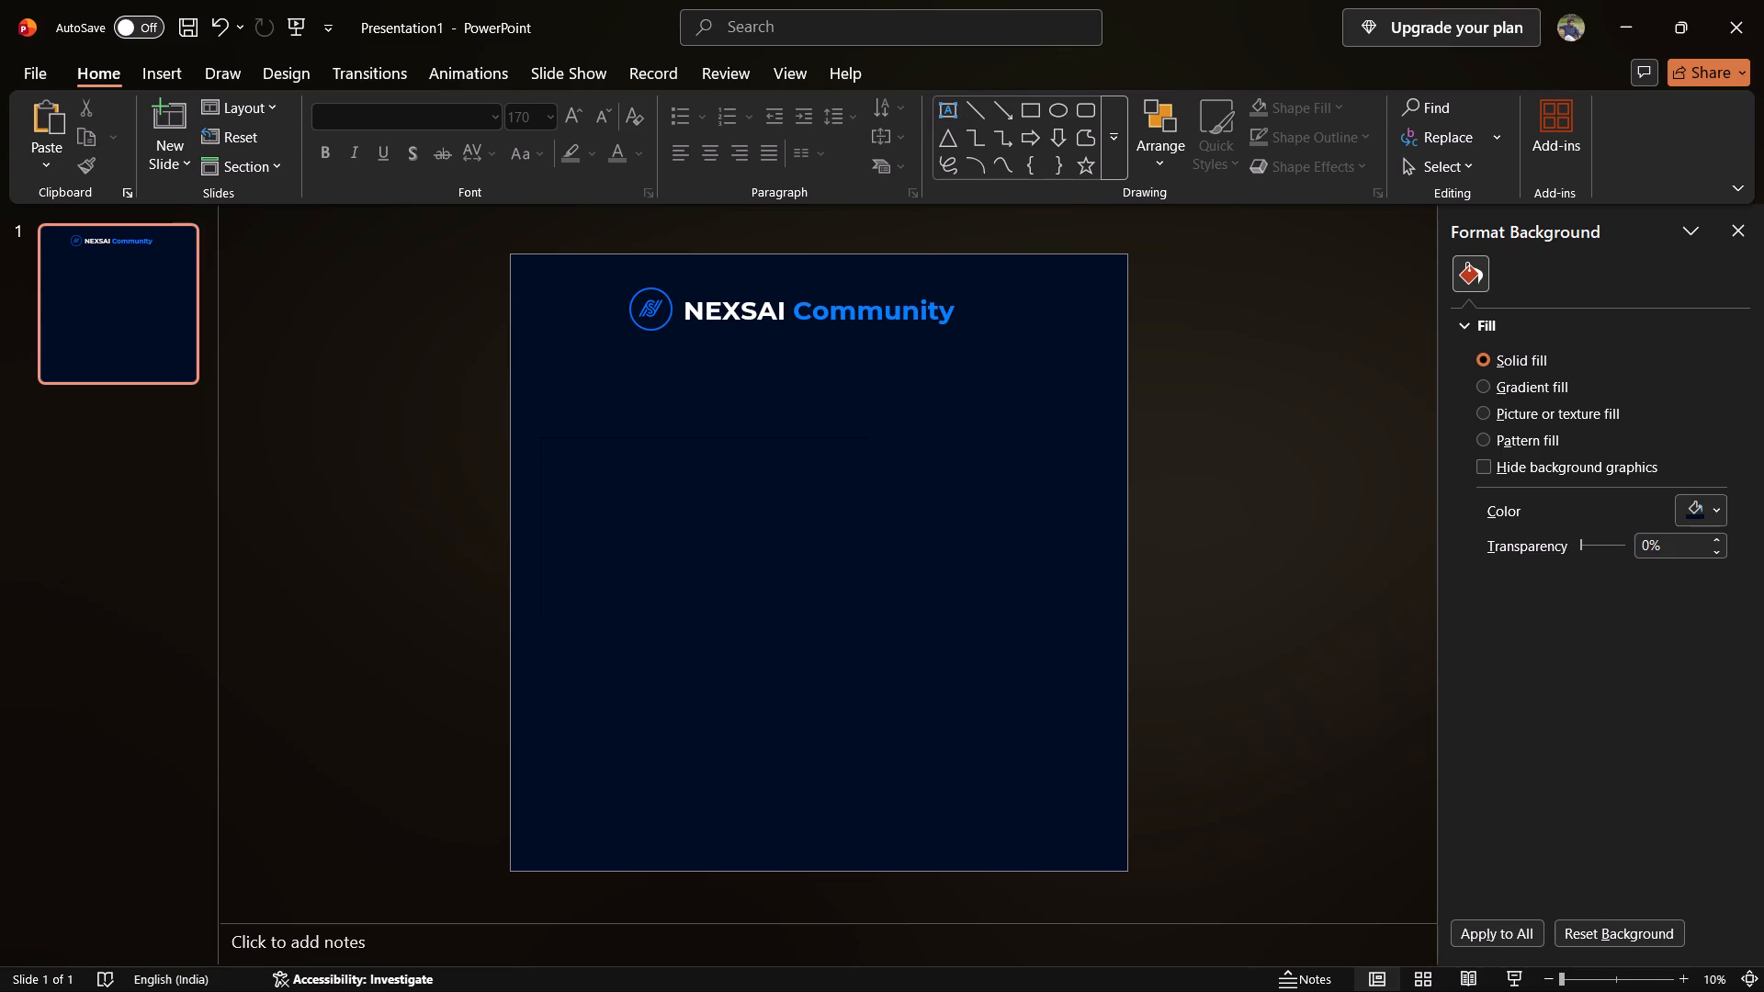
pyautogui.moveTo(899, 642); pyautogui.dragTo(1100, 542)
pyautogui.moveTo(1100, 542); pyautogui.dragTo(1091, 542)
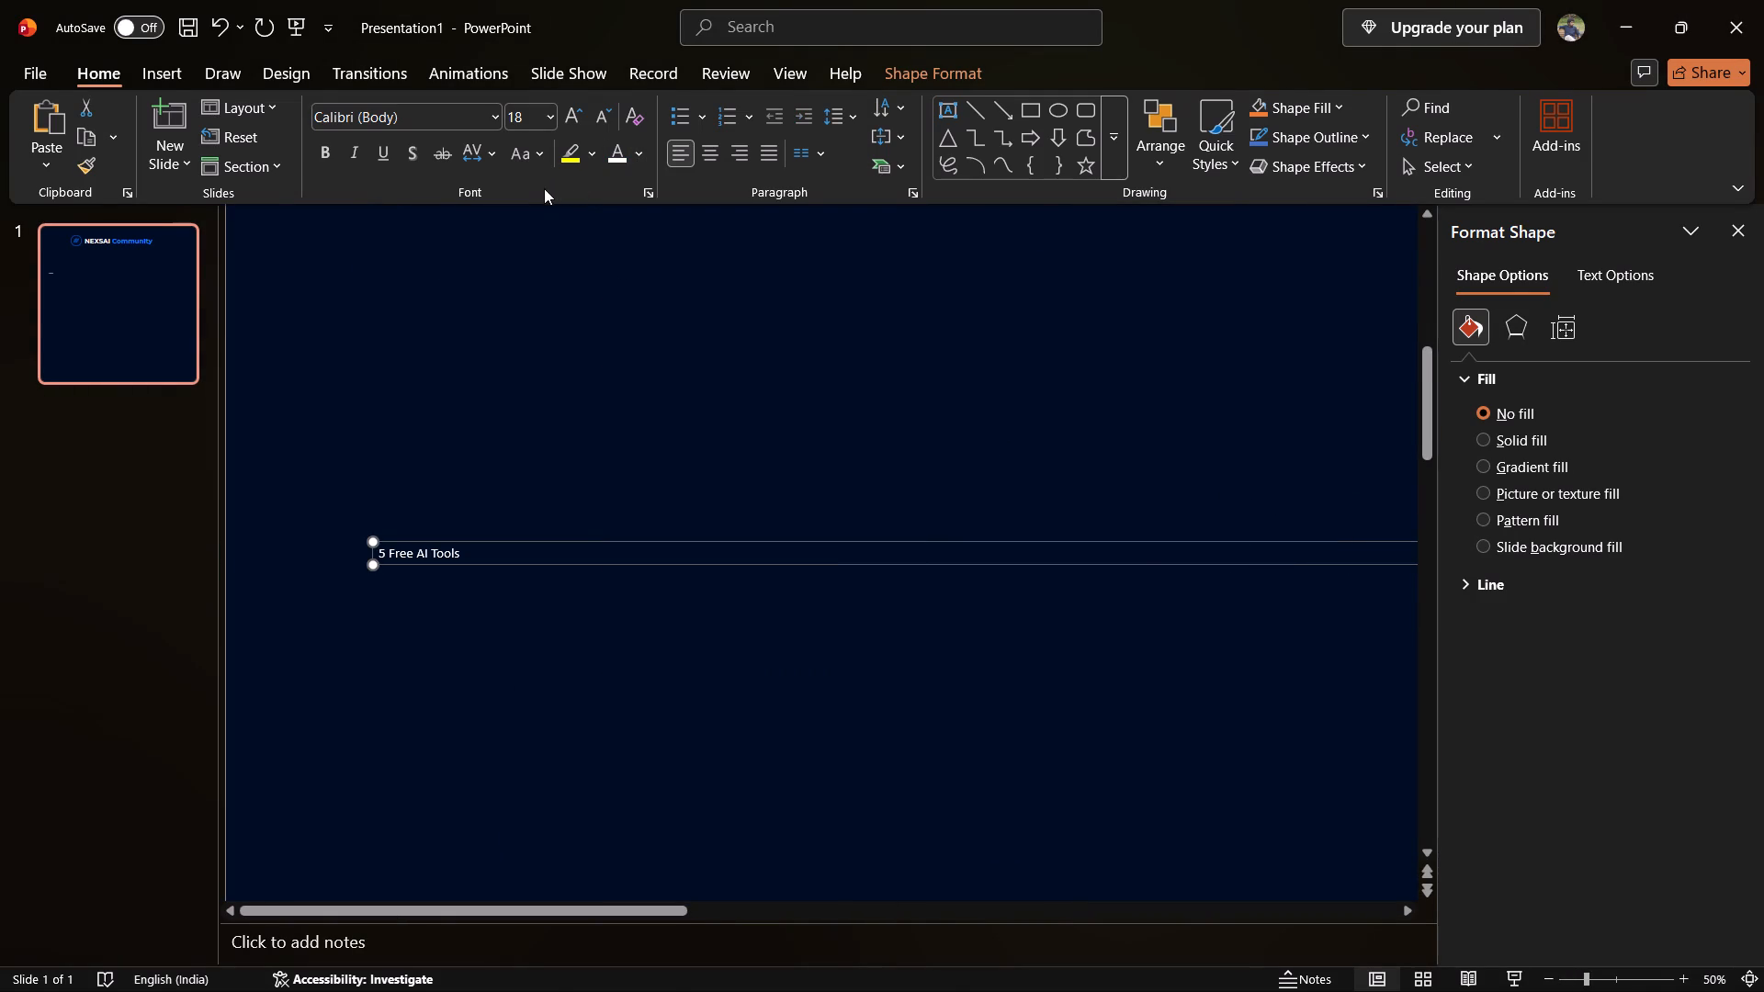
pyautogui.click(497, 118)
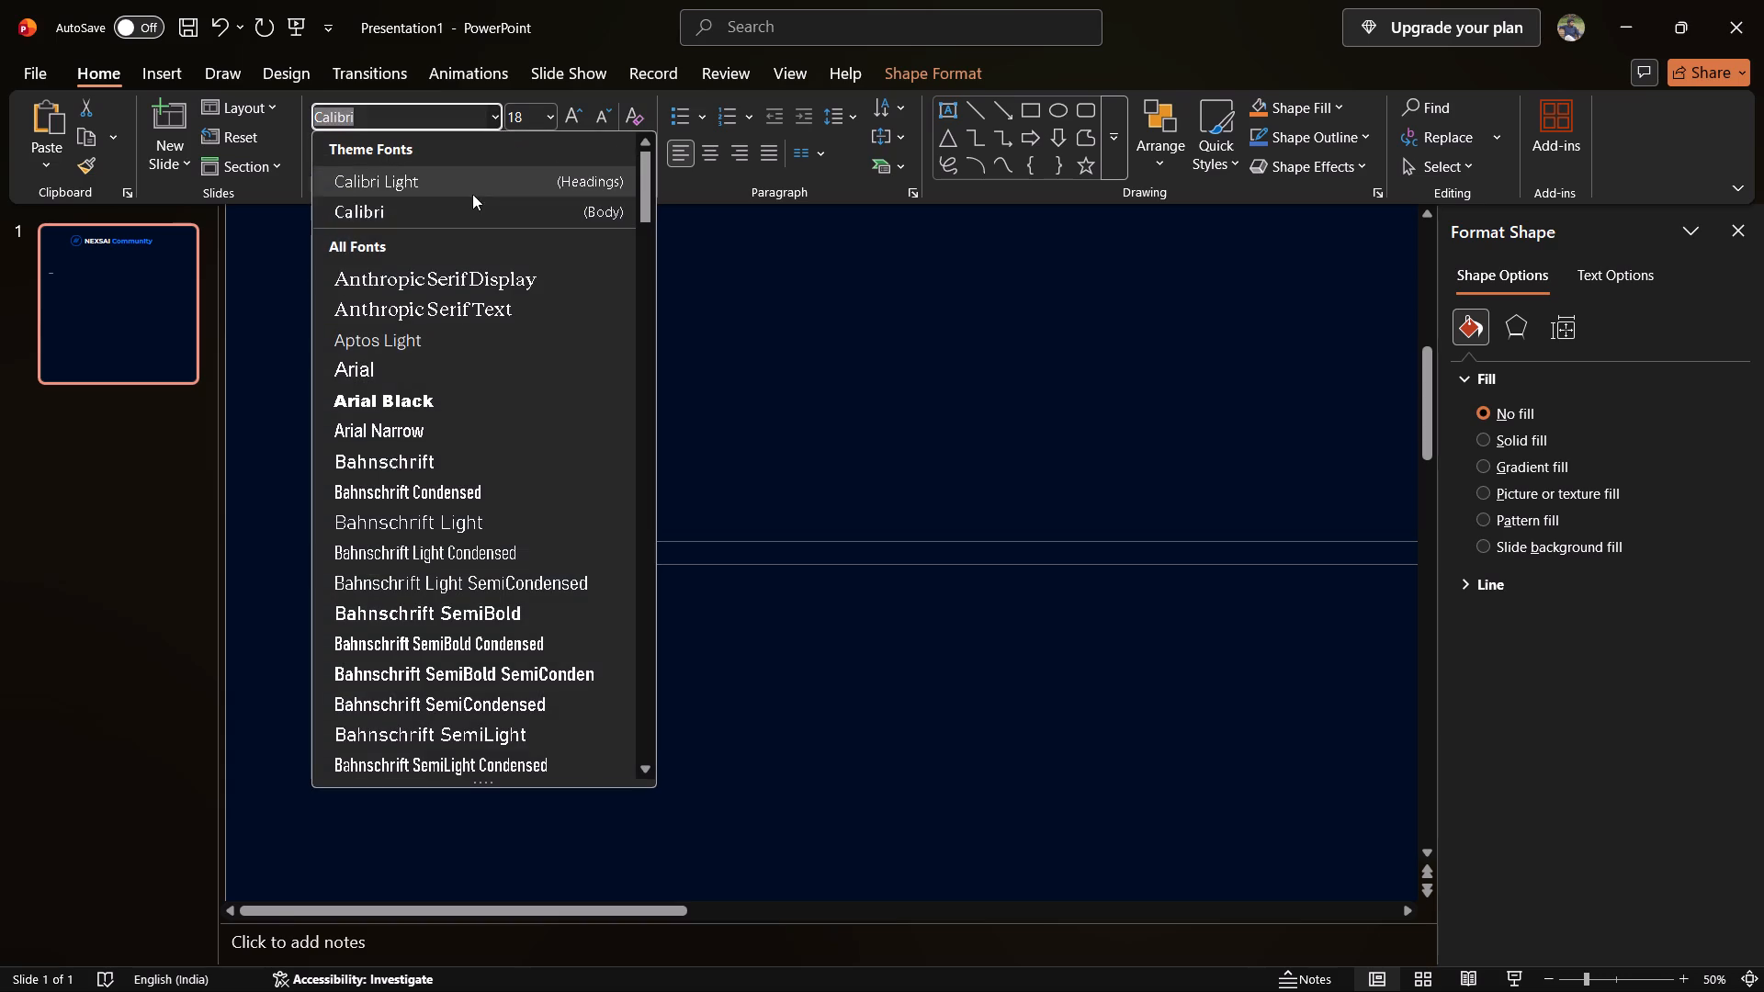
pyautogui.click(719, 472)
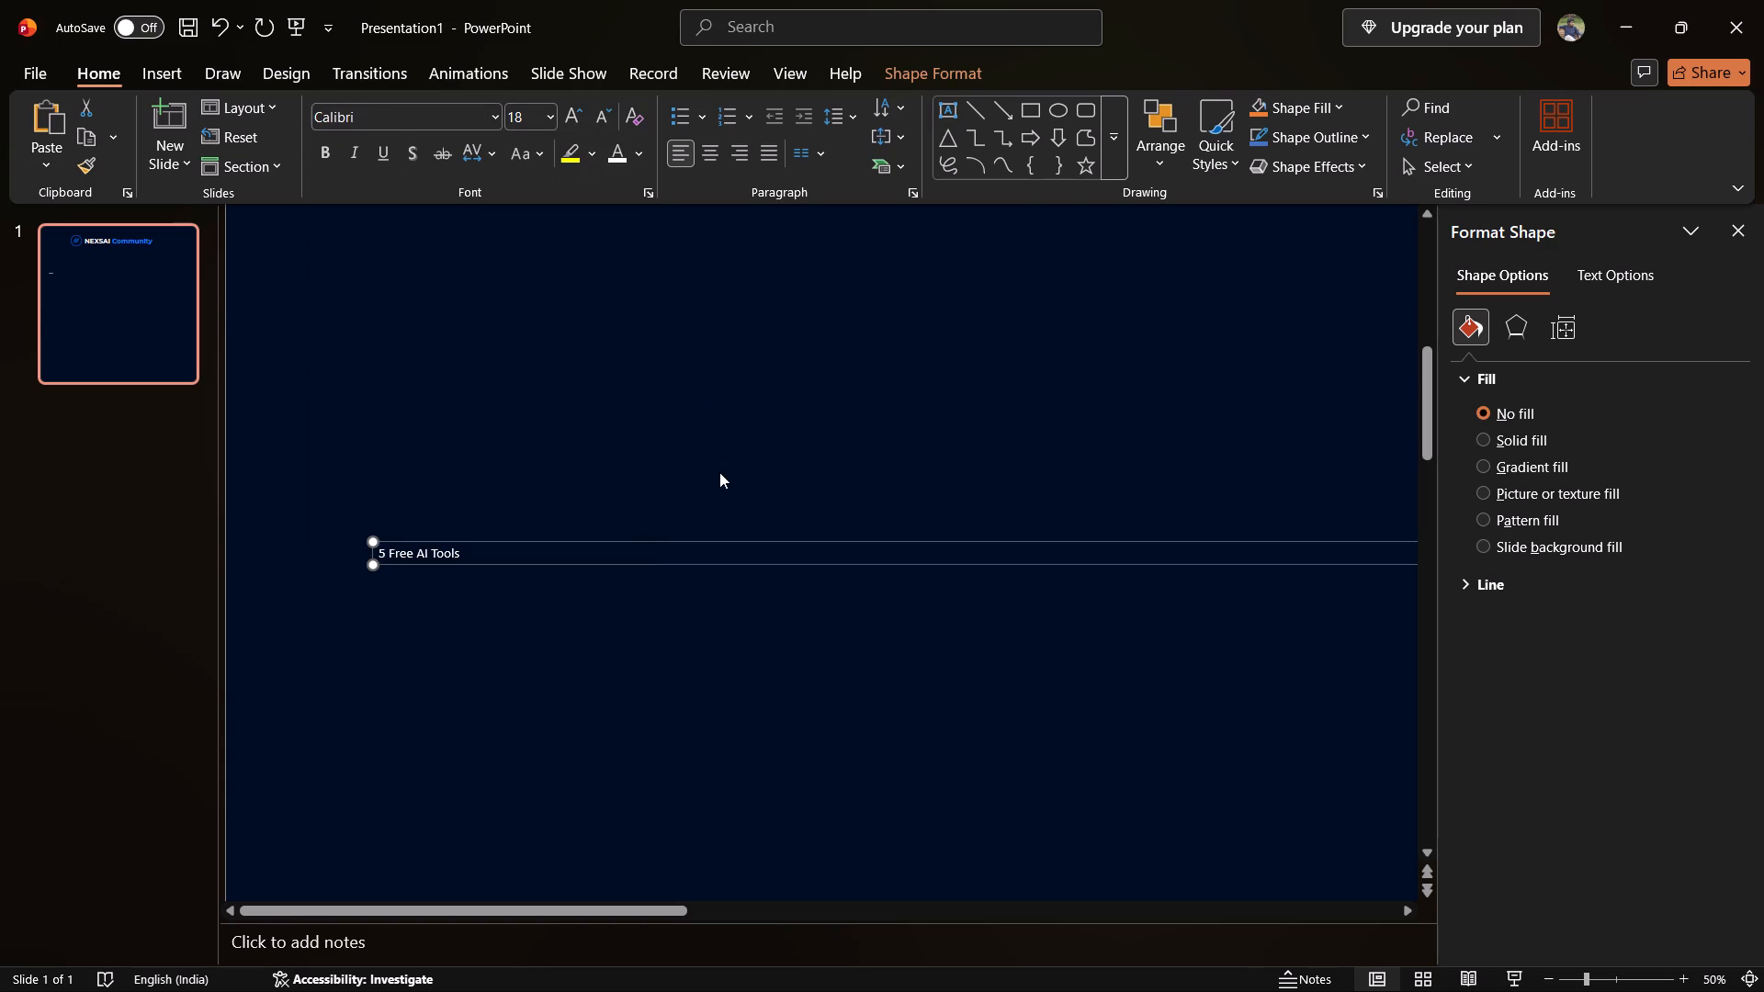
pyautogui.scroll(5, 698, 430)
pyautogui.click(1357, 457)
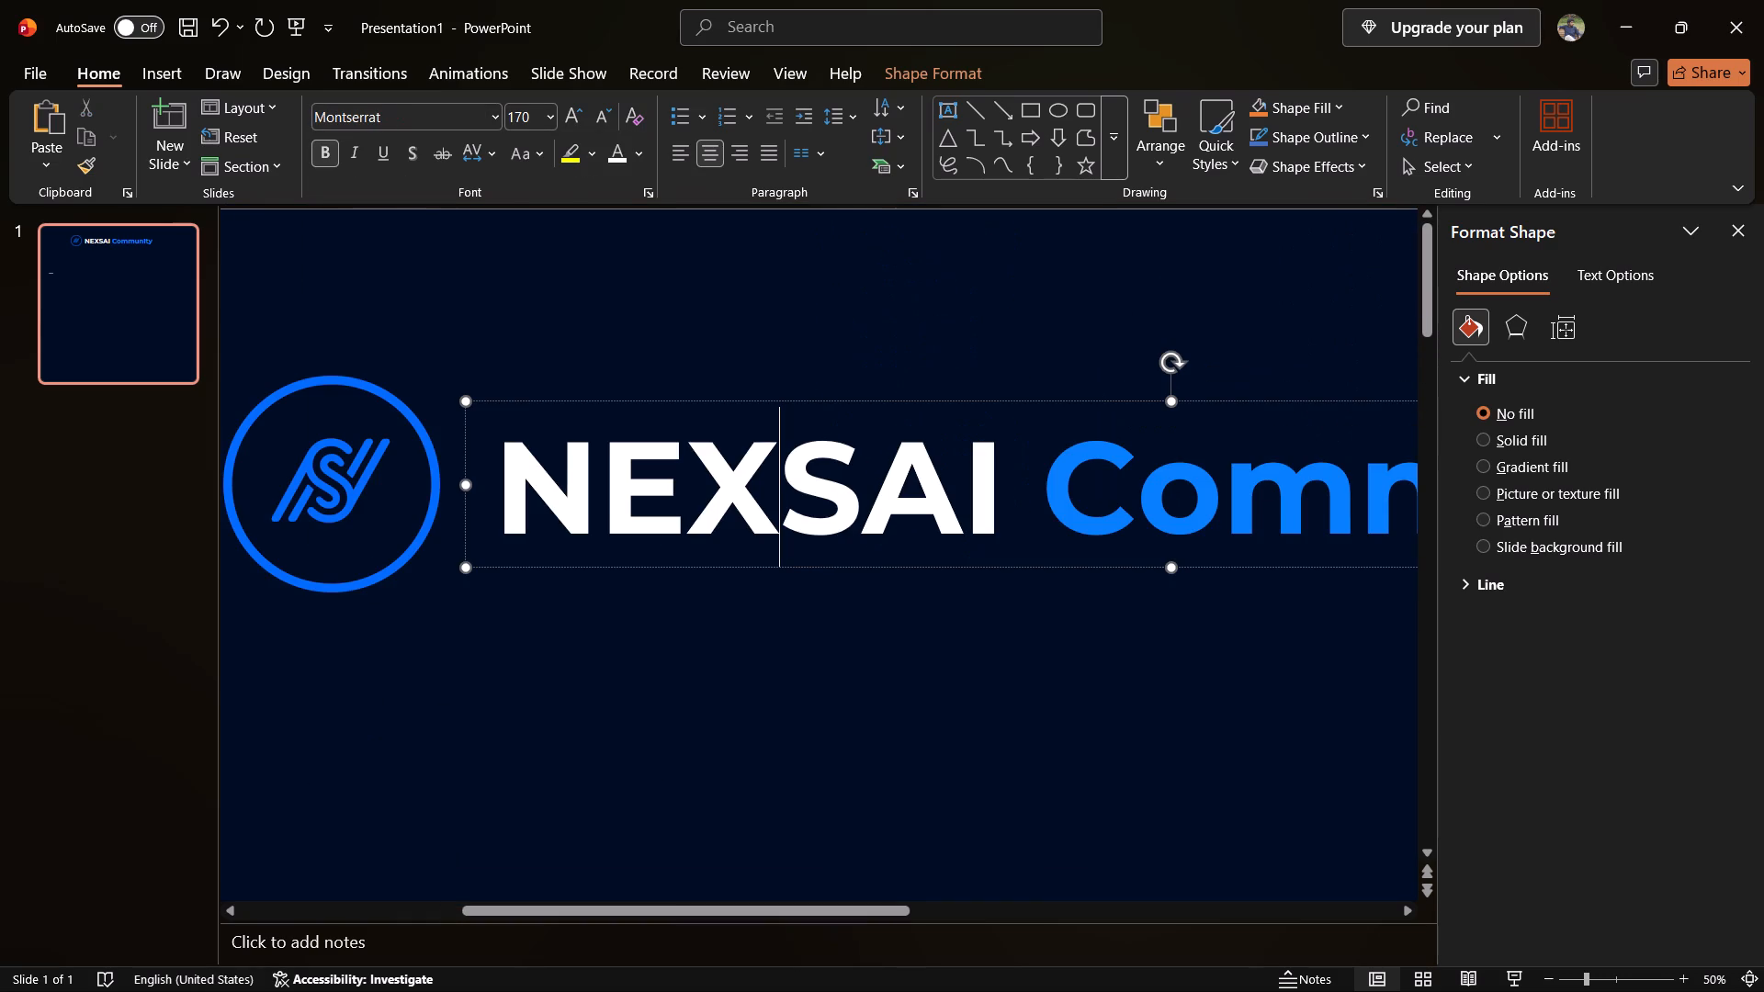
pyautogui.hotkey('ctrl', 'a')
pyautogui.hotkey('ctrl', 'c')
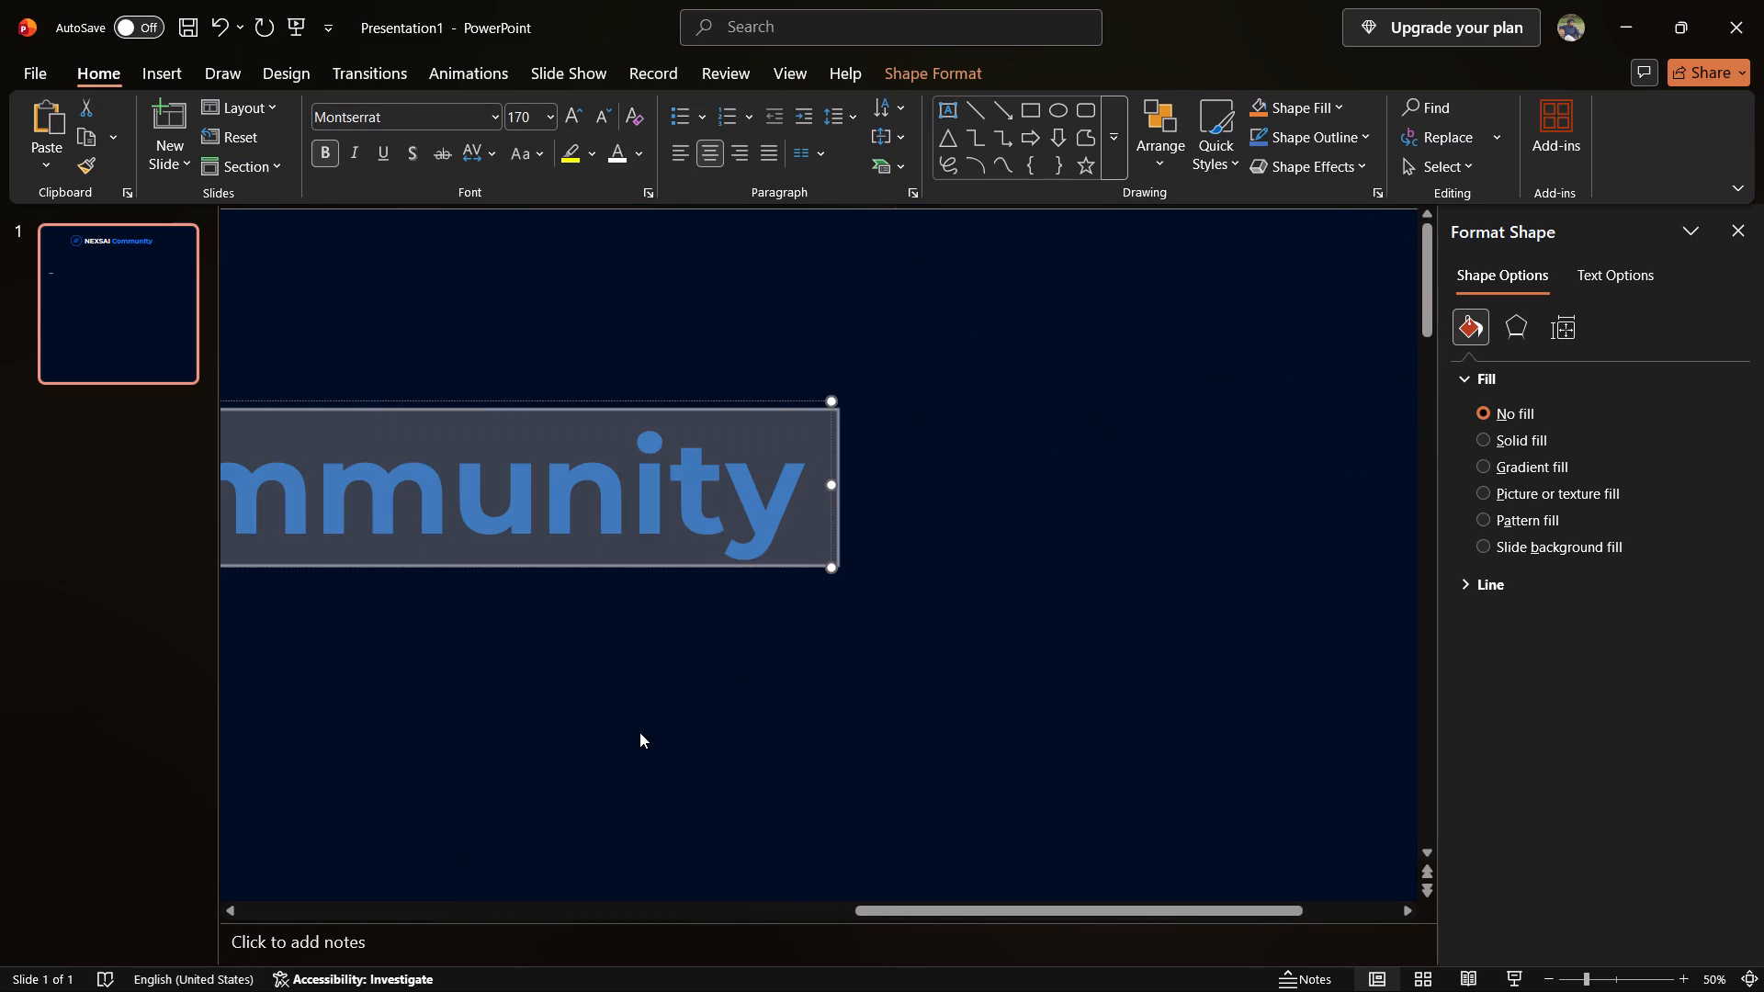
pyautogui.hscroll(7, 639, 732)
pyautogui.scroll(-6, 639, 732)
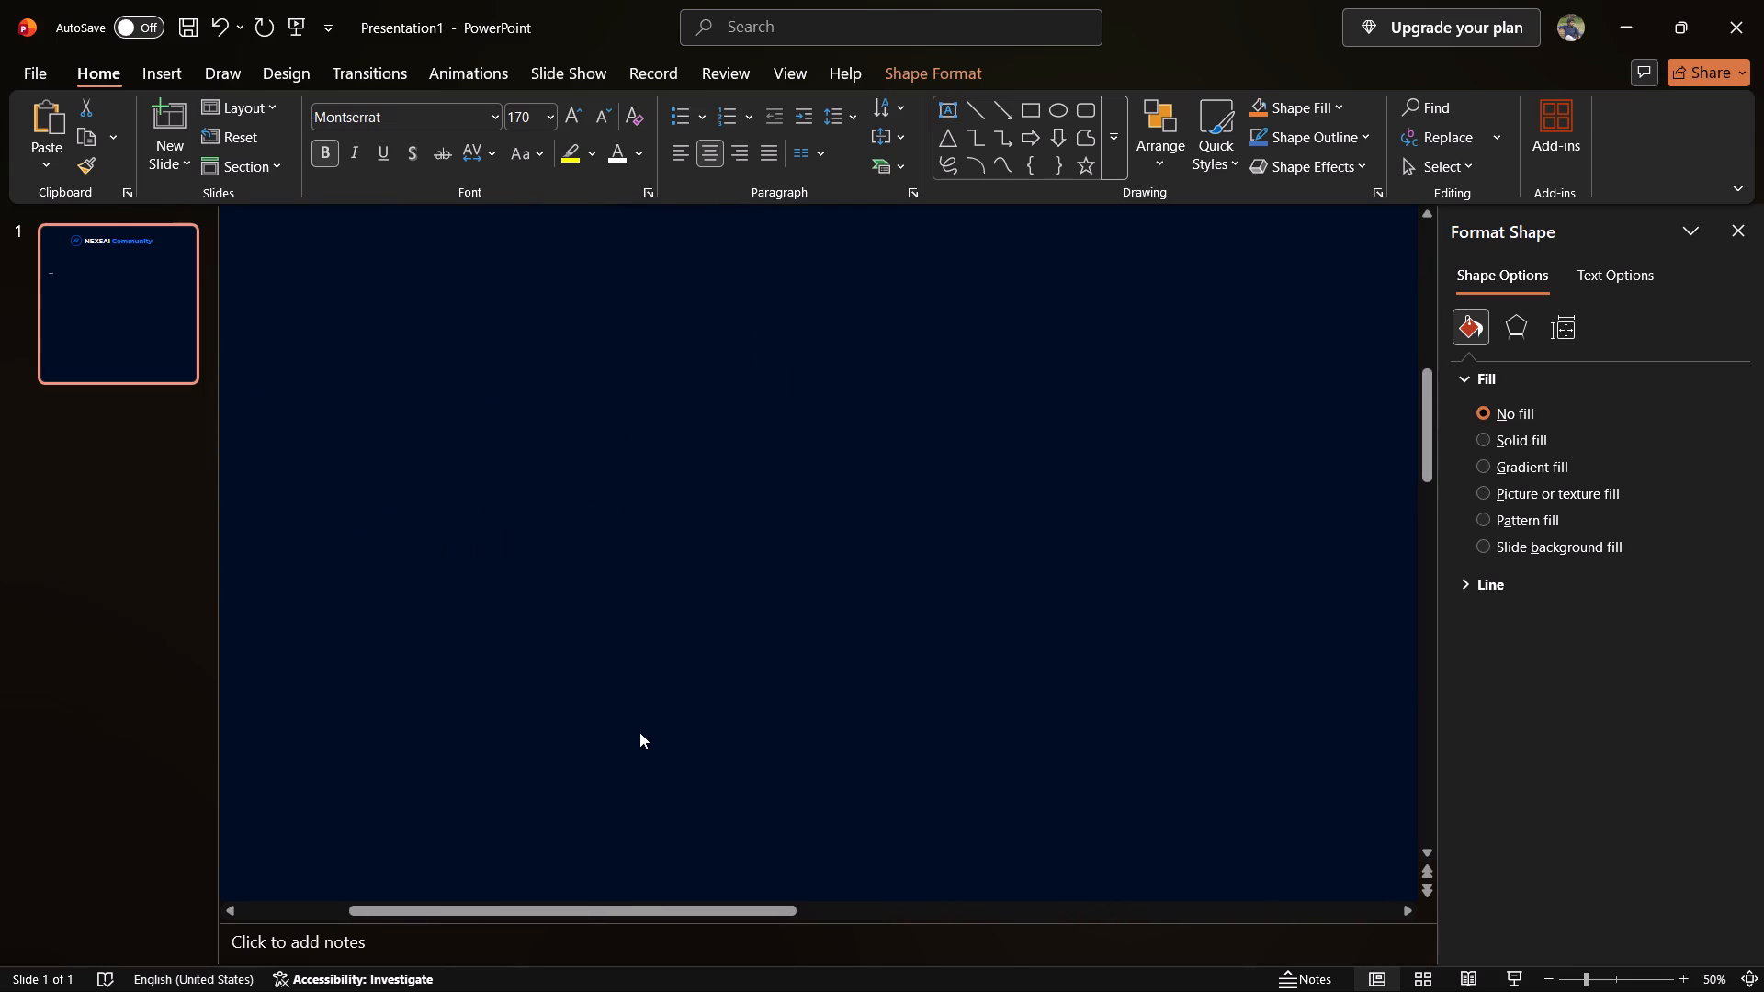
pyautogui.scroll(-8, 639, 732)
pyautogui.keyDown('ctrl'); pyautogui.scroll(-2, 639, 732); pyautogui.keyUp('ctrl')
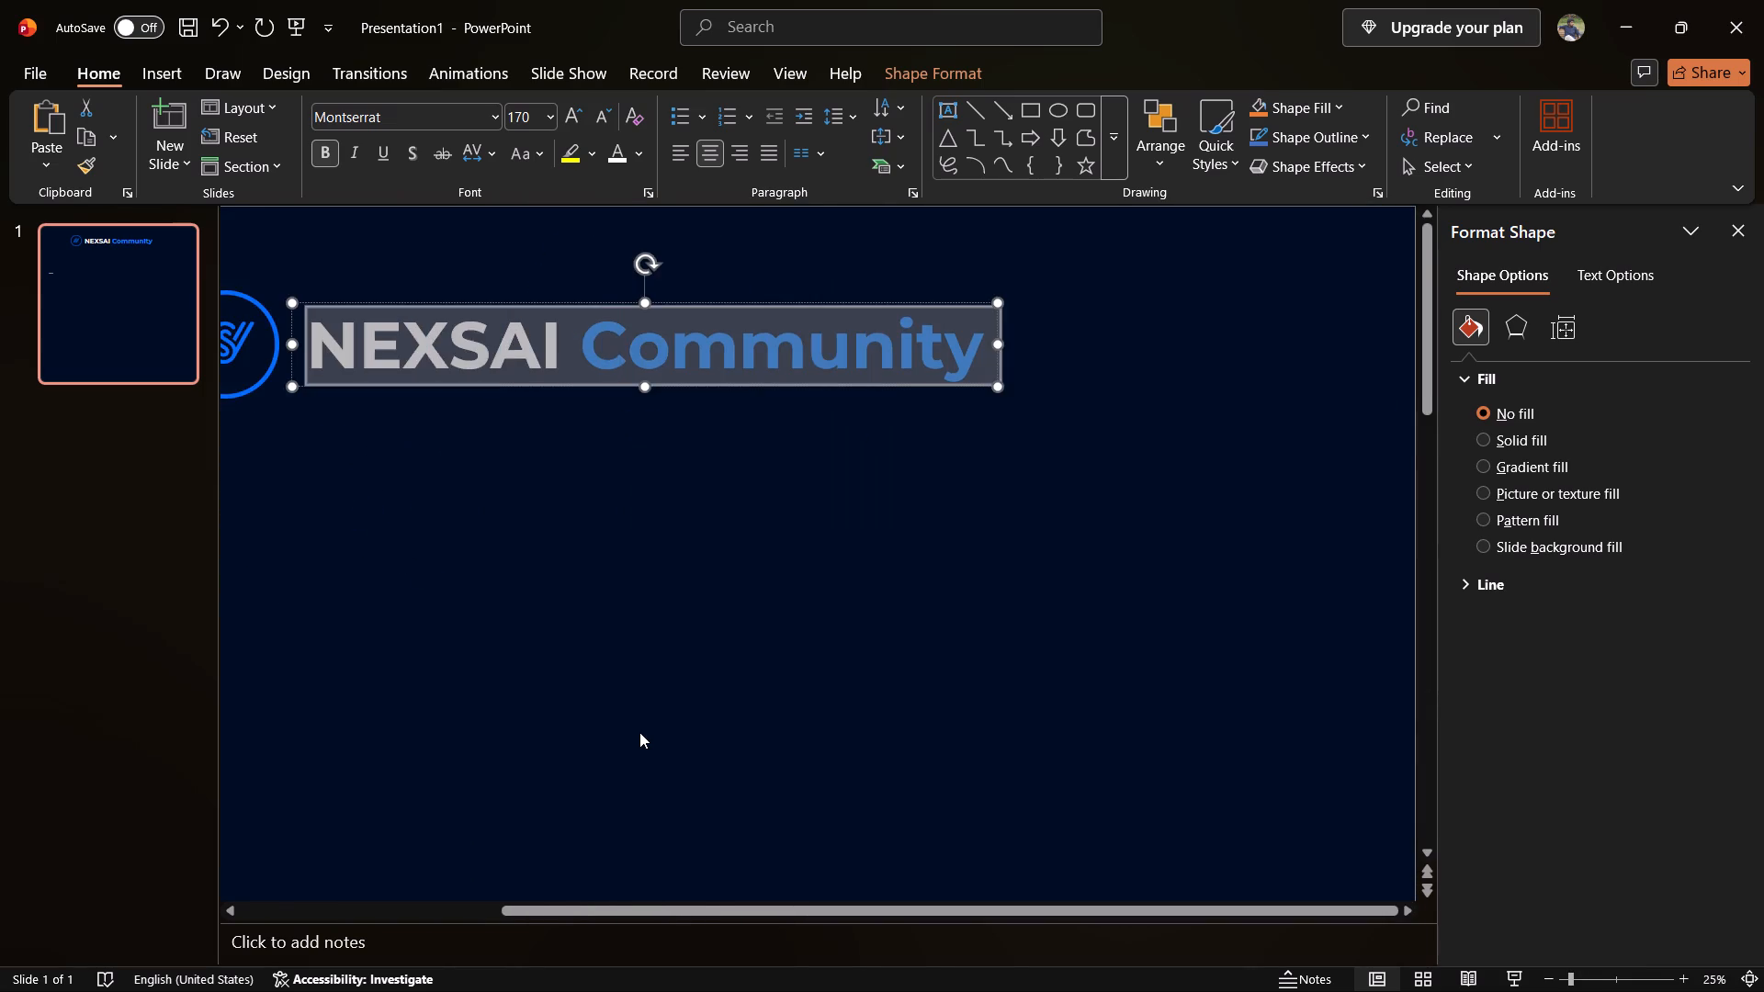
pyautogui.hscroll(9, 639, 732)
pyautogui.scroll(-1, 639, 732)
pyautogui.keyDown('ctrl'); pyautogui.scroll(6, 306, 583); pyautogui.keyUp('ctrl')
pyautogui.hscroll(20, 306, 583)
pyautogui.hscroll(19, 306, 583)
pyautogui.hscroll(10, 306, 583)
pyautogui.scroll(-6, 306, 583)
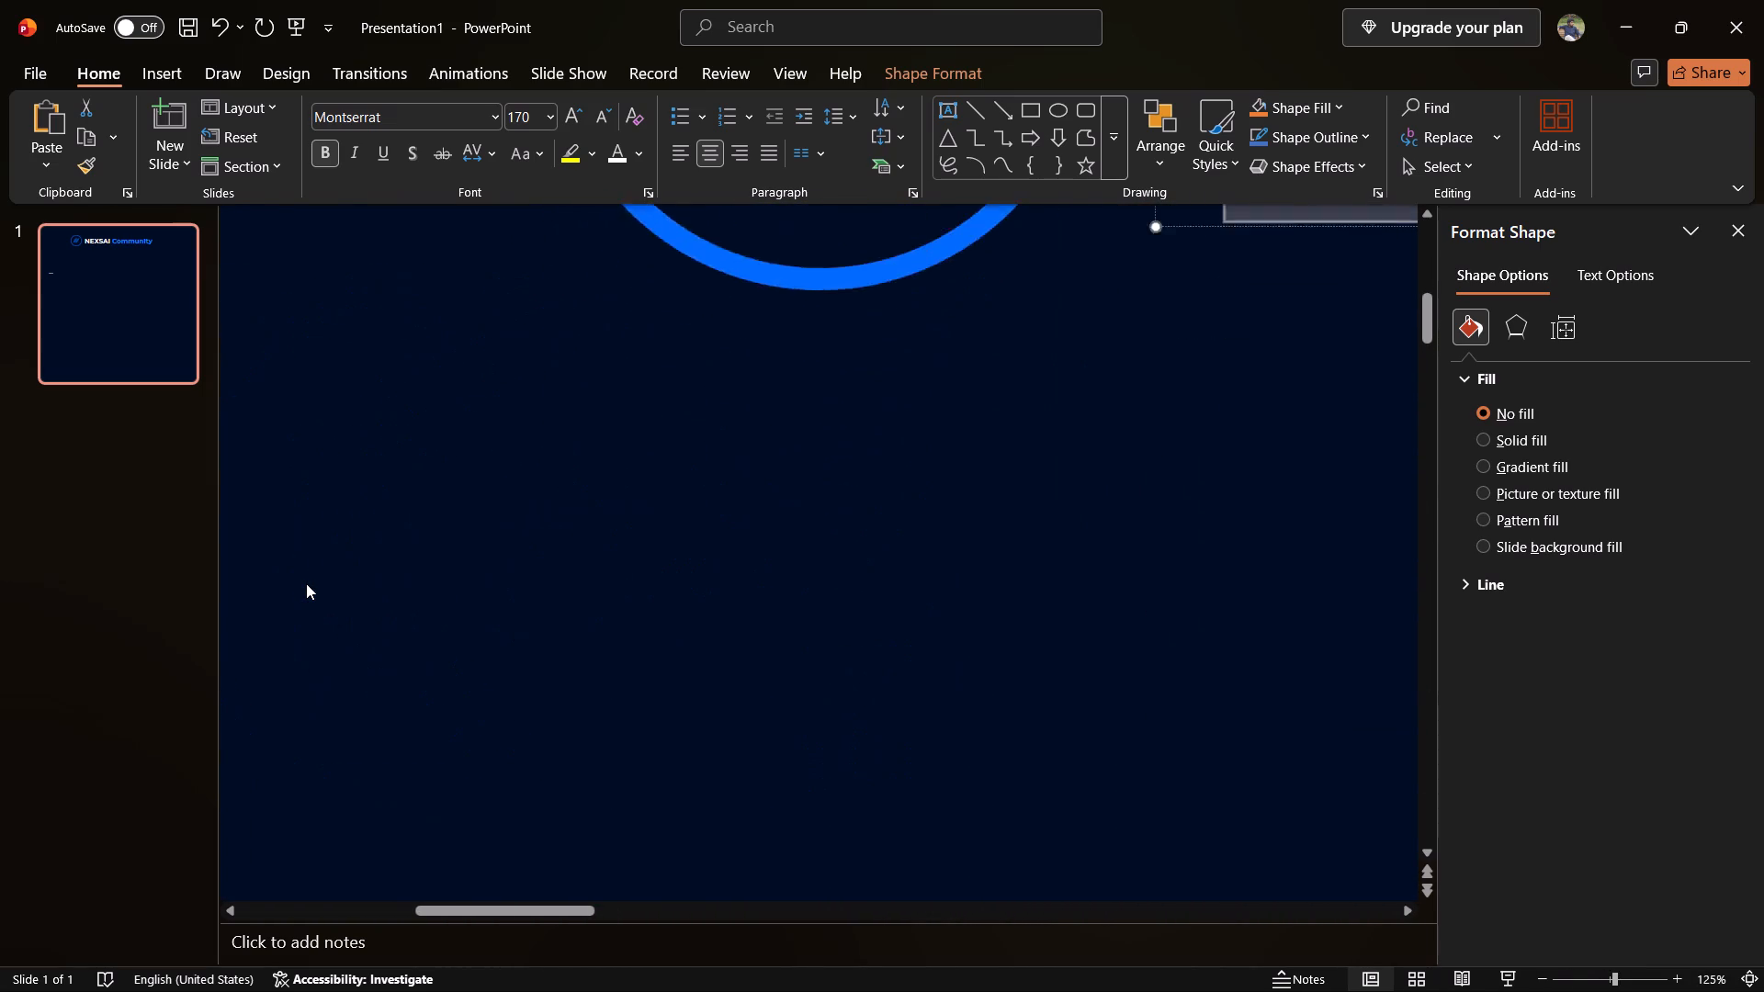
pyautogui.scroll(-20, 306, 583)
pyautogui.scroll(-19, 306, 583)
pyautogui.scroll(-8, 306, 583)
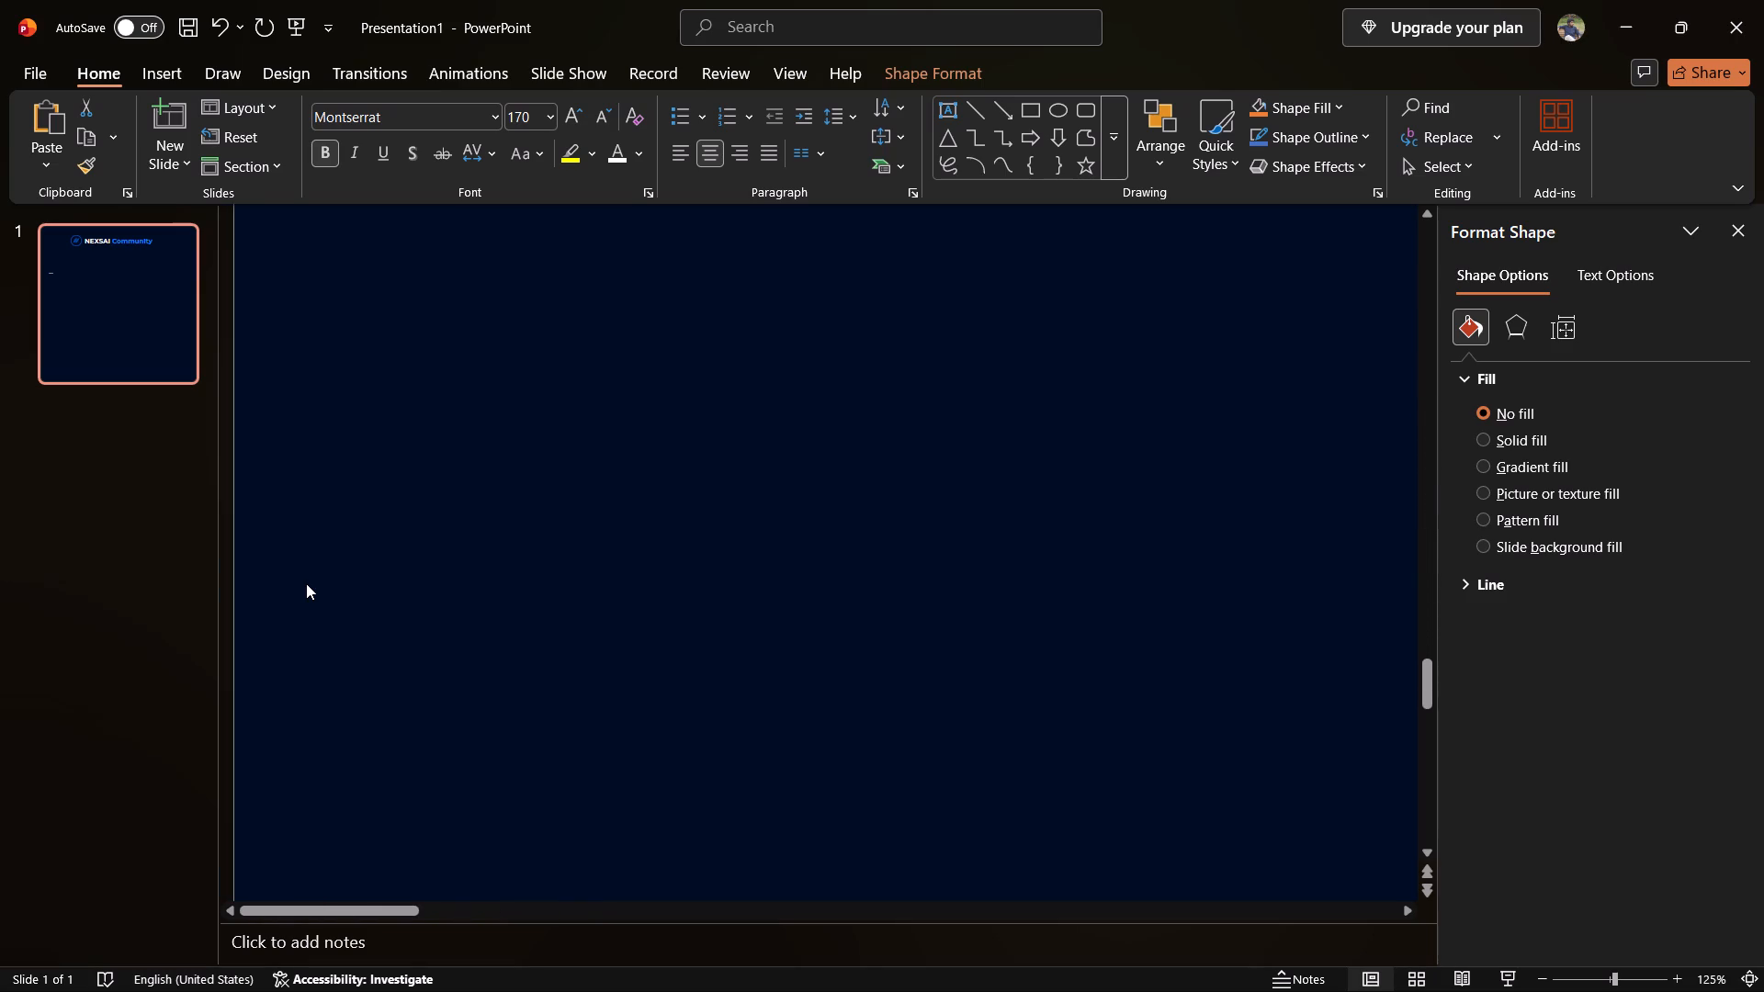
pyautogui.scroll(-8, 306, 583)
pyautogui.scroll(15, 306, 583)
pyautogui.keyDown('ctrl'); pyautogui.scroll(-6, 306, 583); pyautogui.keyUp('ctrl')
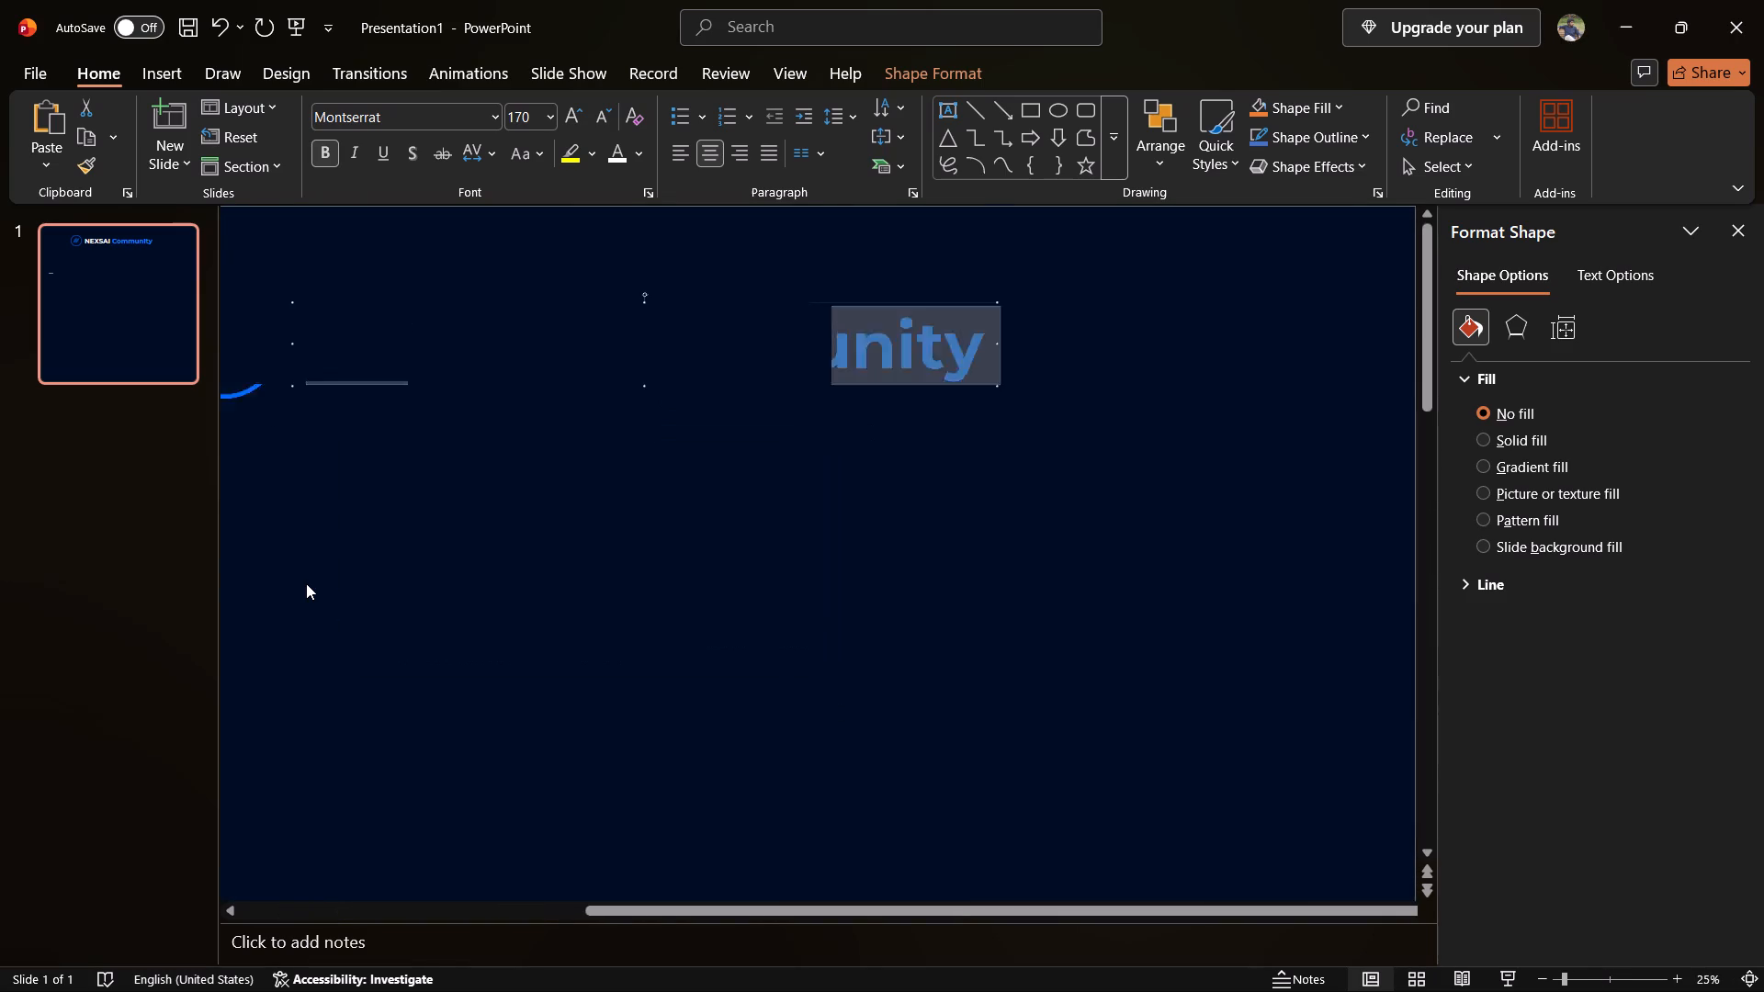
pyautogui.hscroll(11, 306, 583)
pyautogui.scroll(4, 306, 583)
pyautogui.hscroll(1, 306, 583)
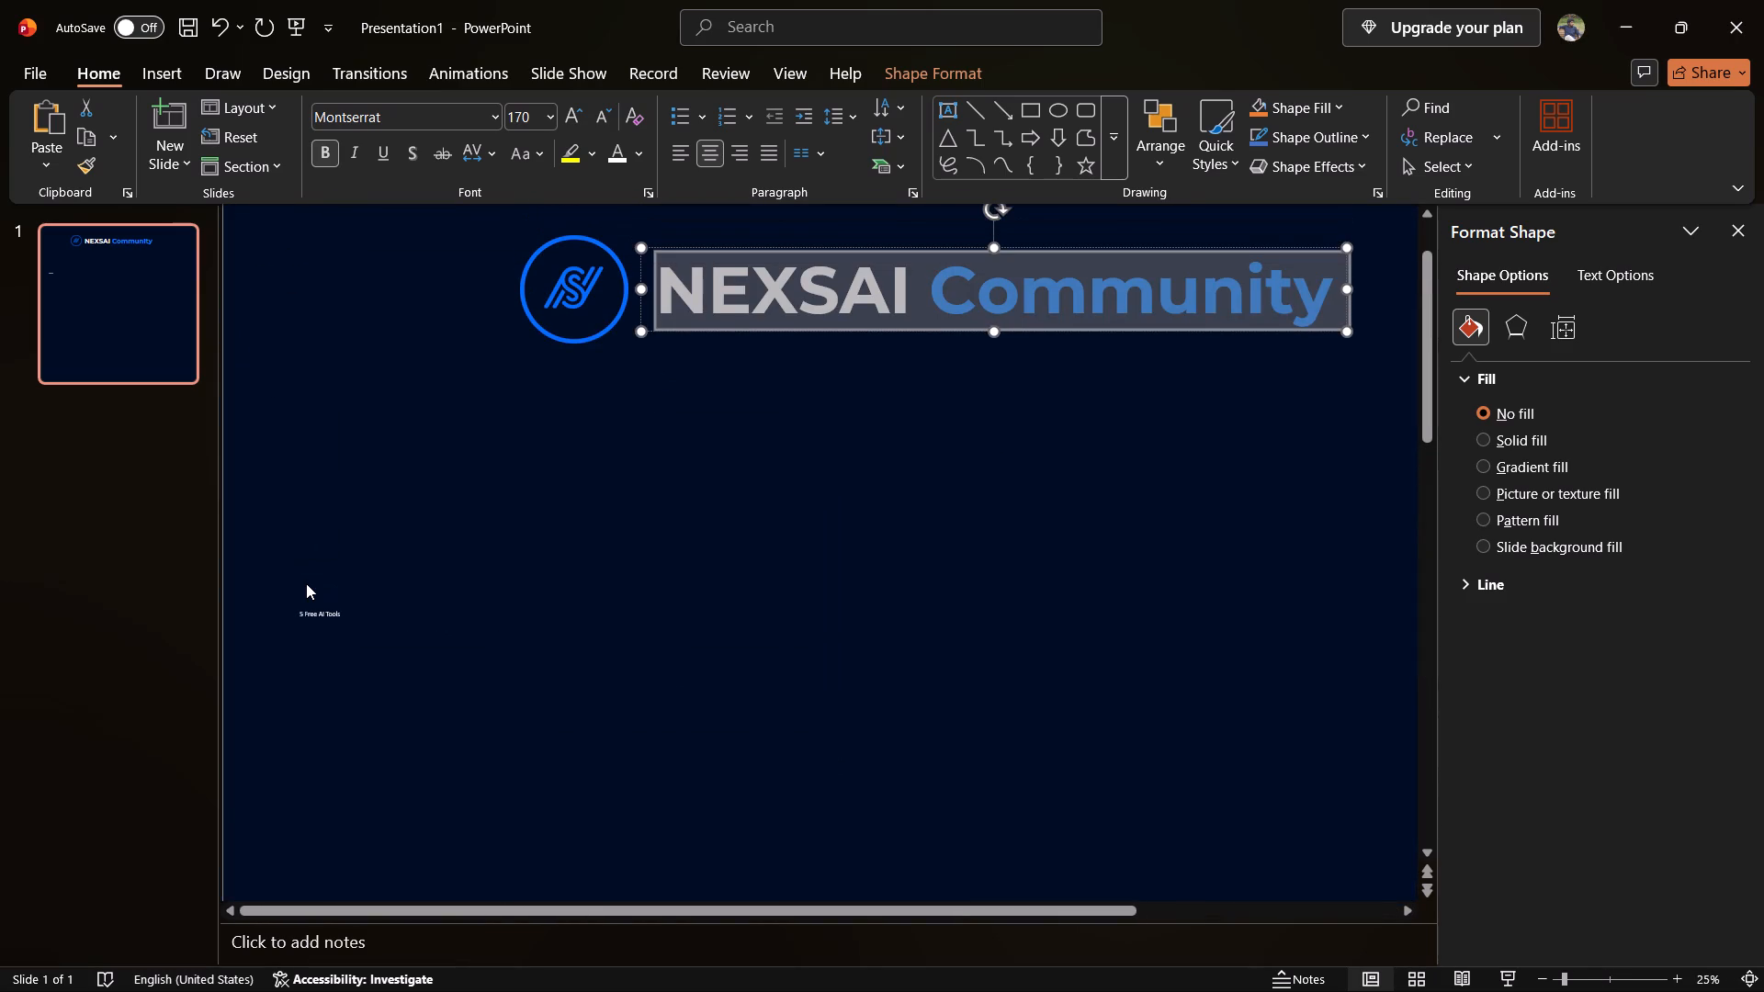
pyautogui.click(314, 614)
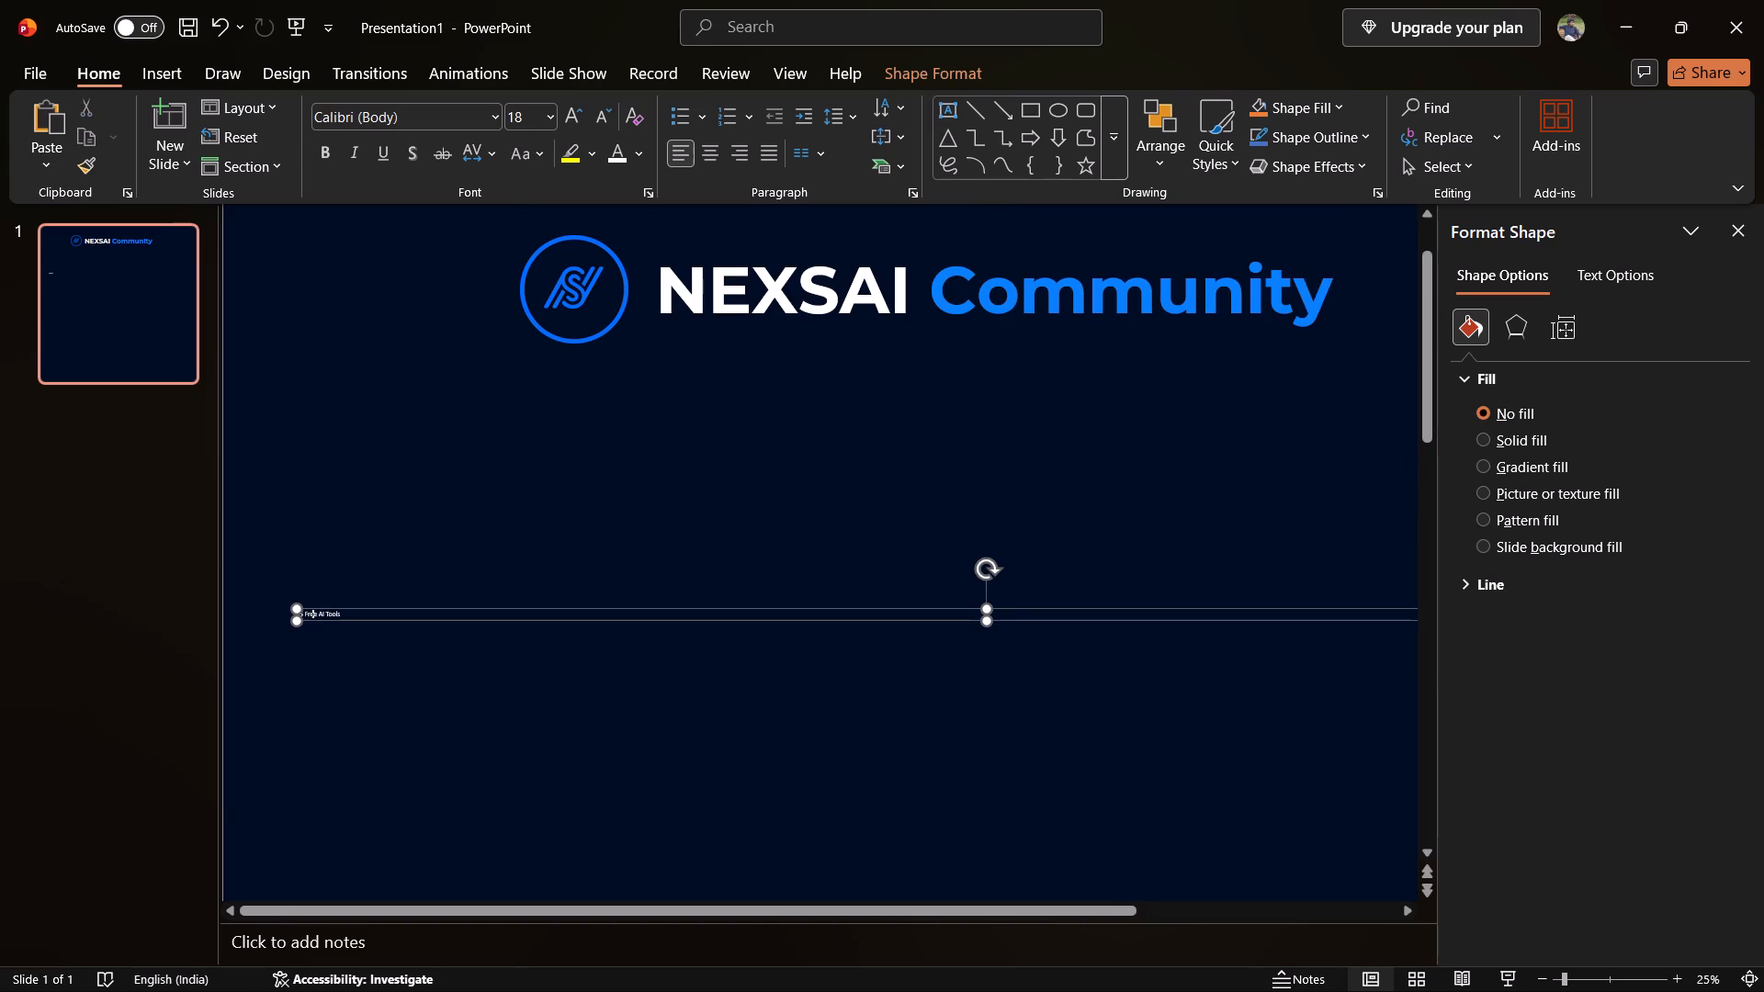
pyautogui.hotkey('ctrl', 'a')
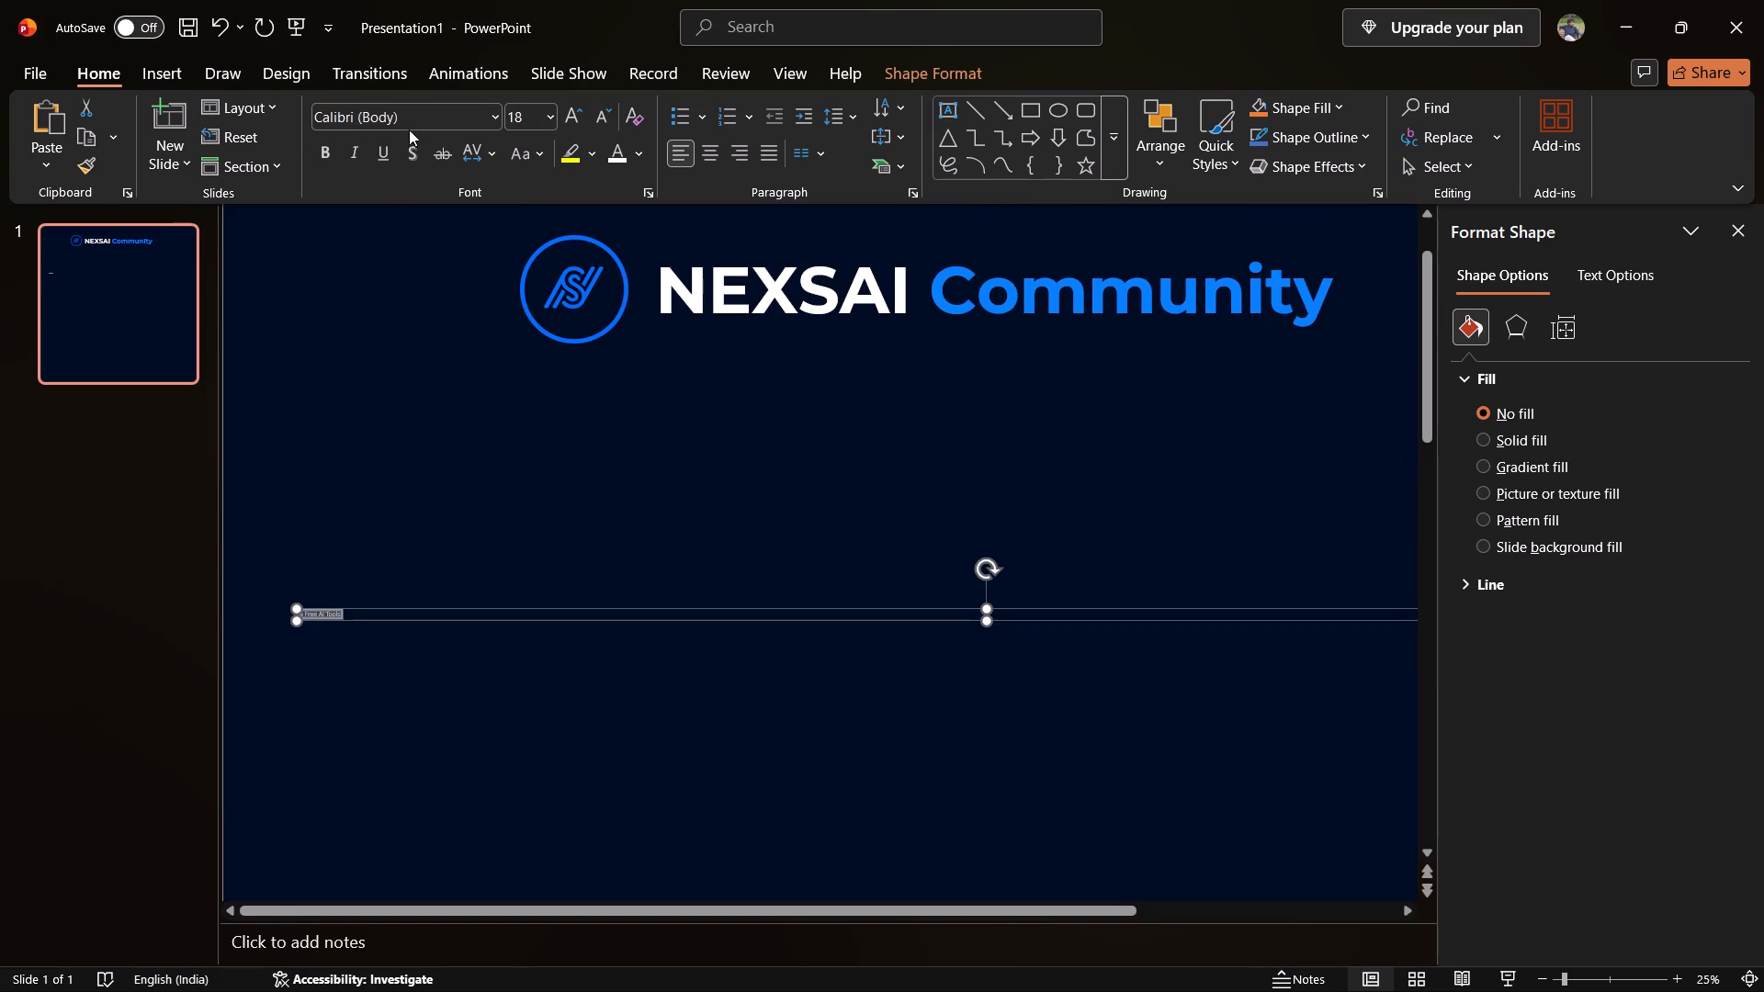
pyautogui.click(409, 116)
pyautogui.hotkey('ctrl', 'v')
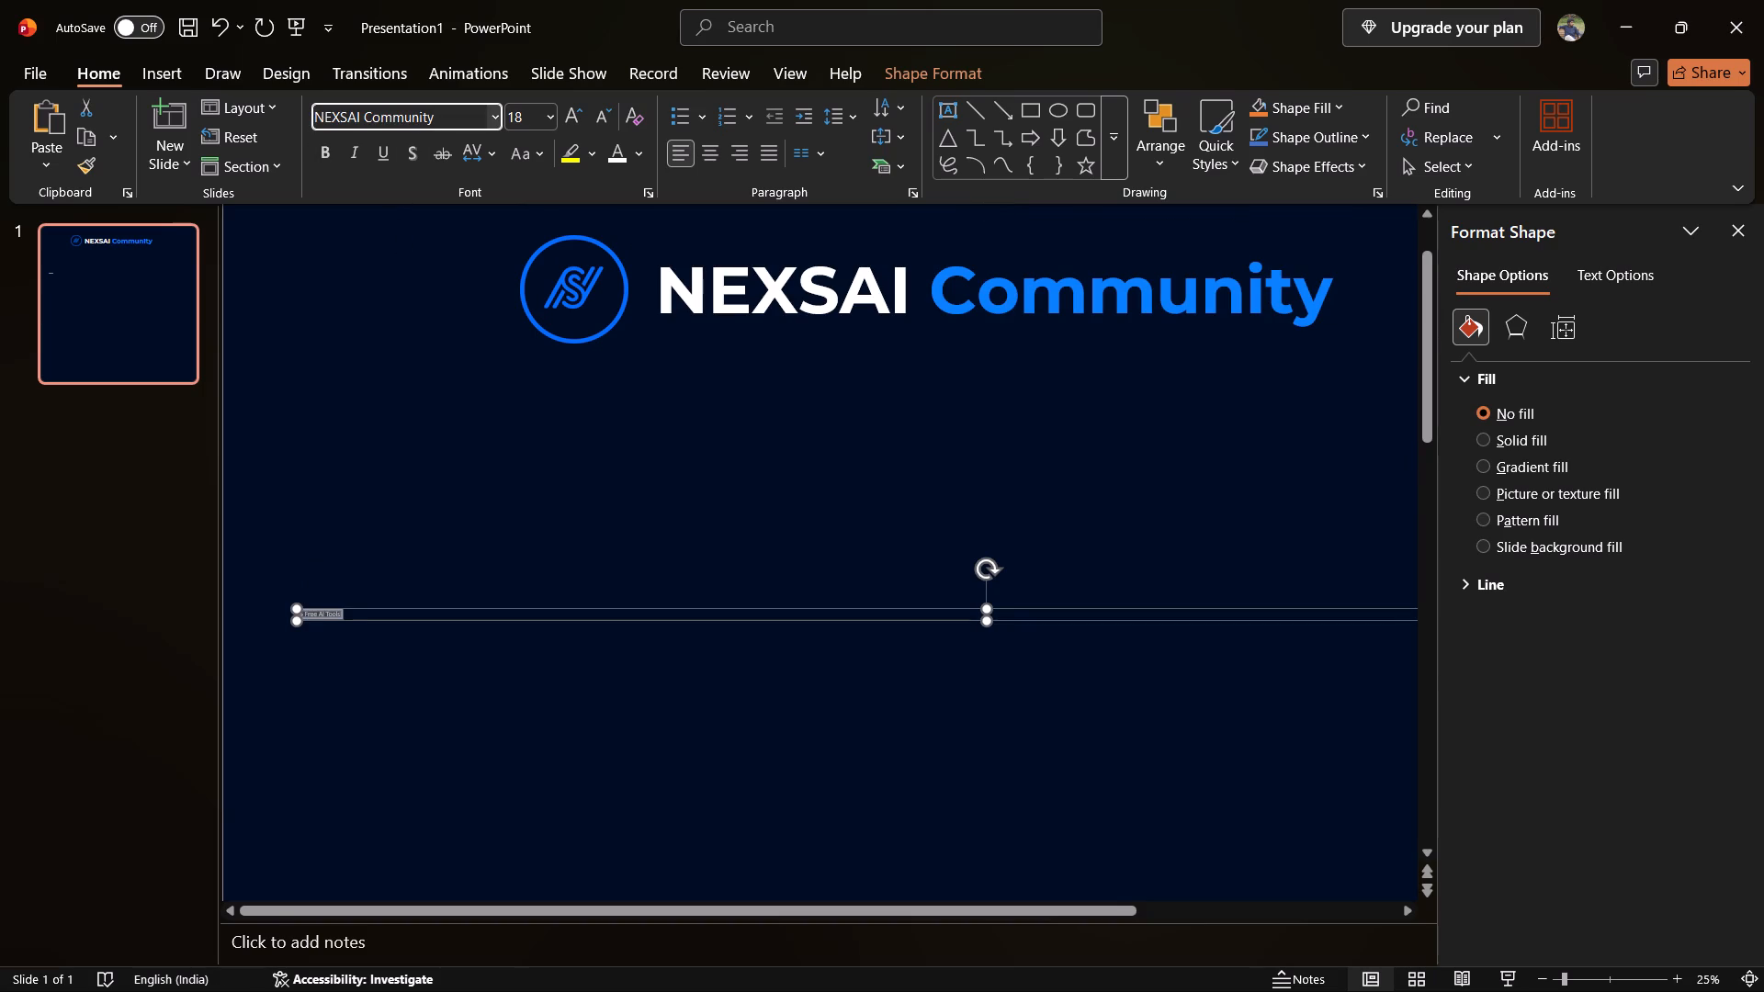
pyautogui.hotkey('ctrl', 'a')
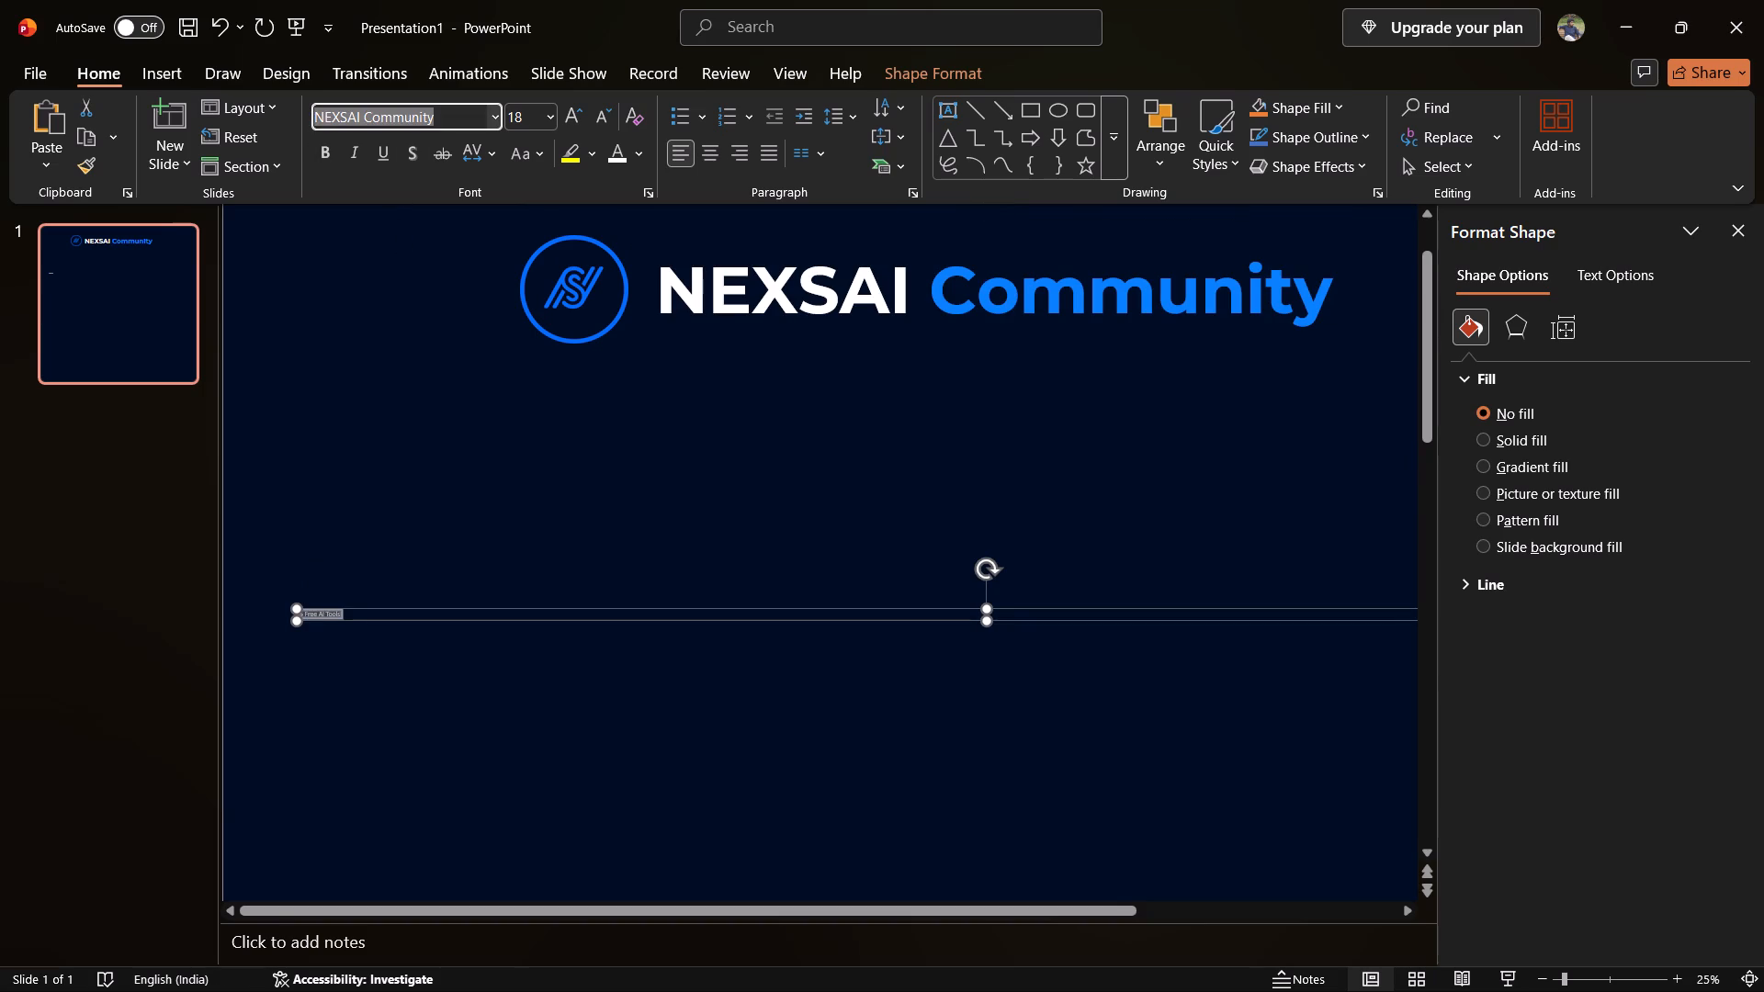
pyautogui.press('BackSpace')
# Copy the NEXSAI Community heading's font name, Montserrat, and apply it to the 5 Free AI Tools text.
pyautogui.click(724, 262)
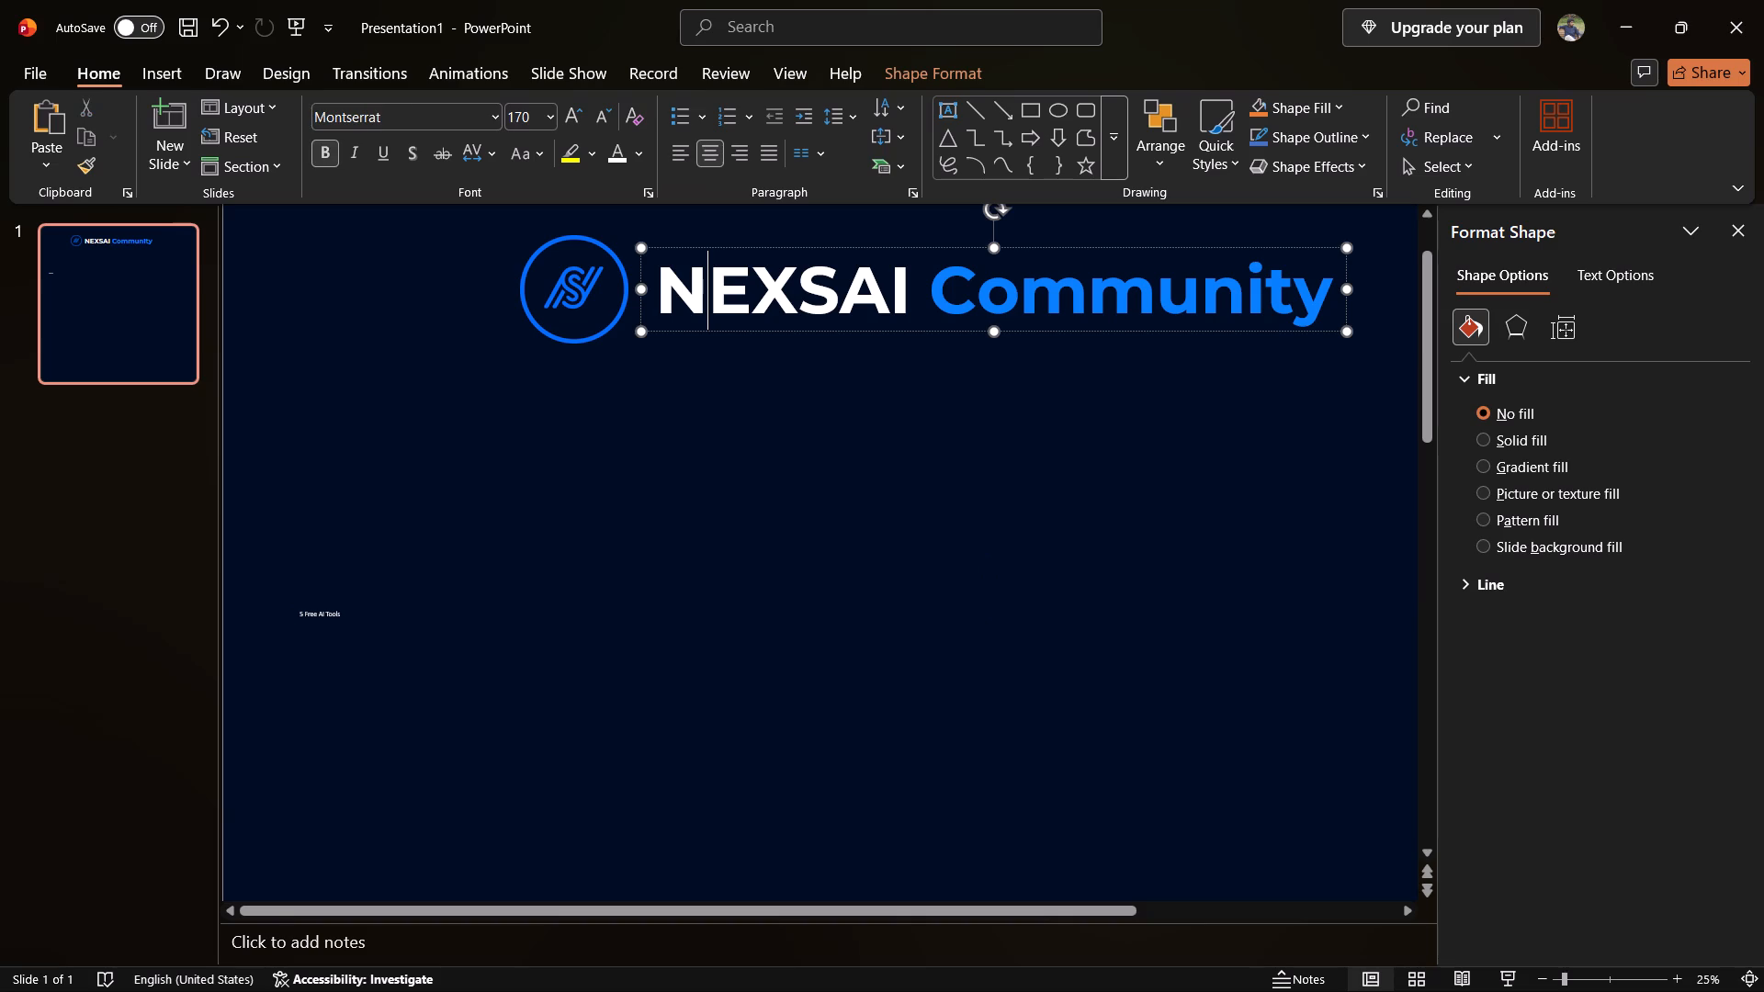
pyautogui.click(419, 118)
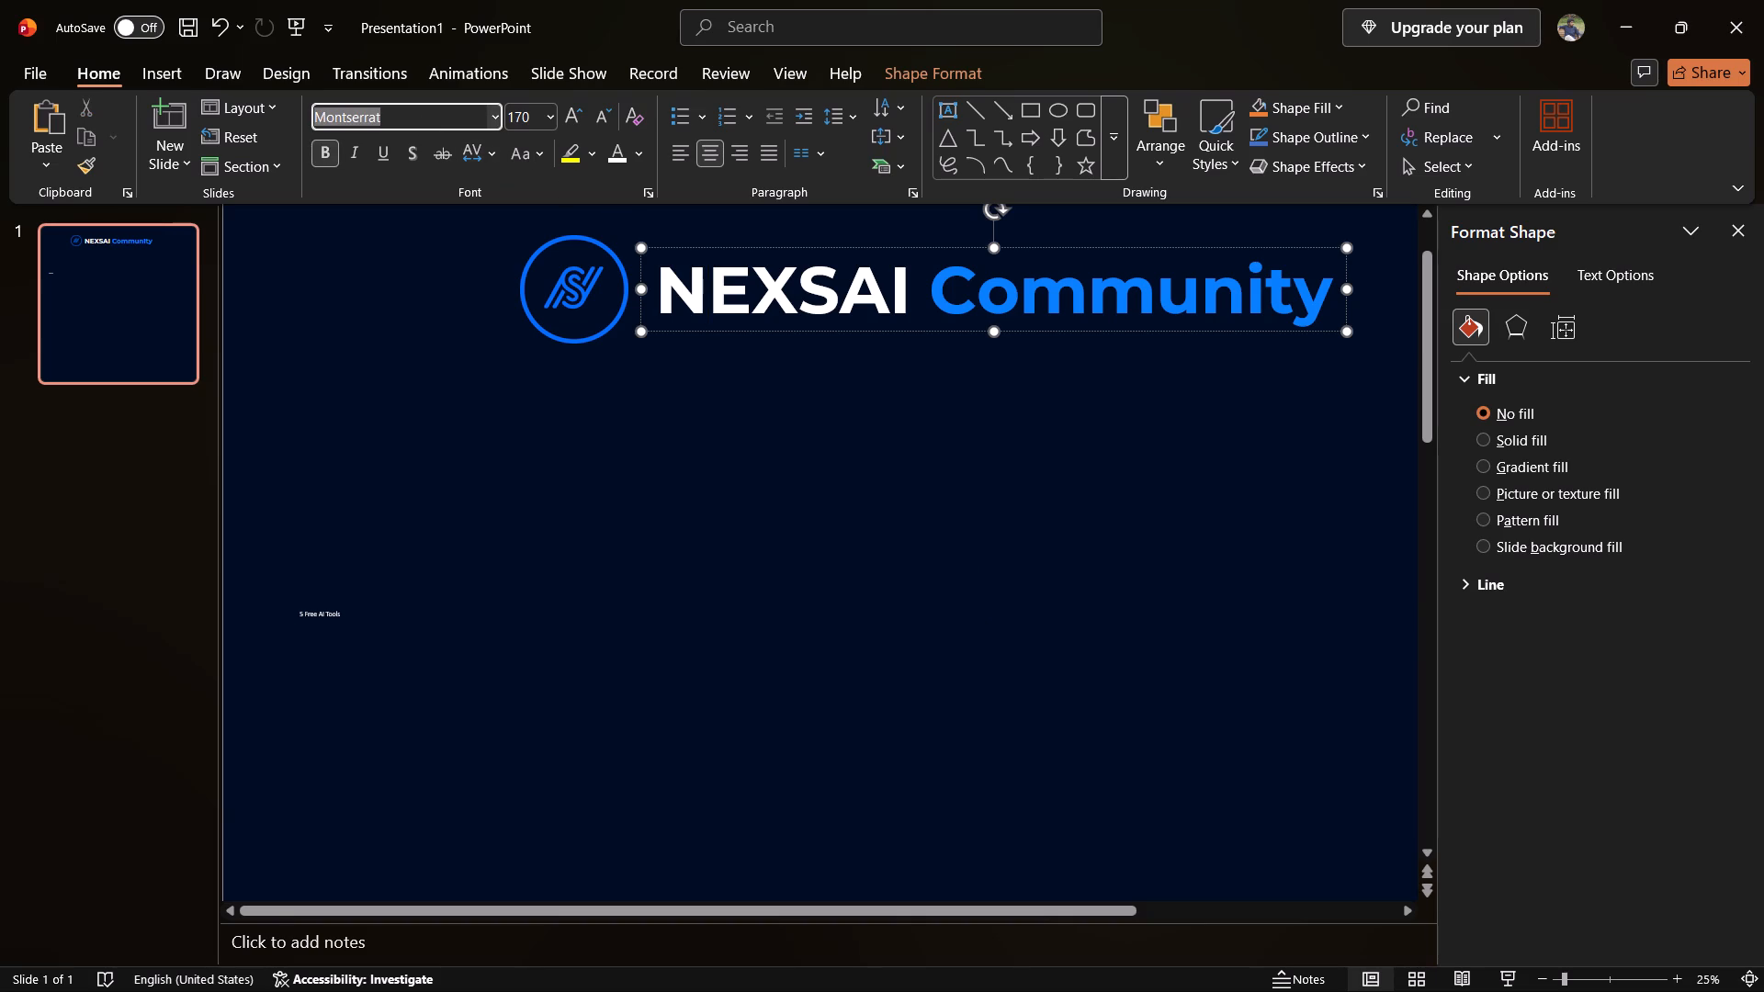
pyautogui.hotkey('ctrl', 'c')
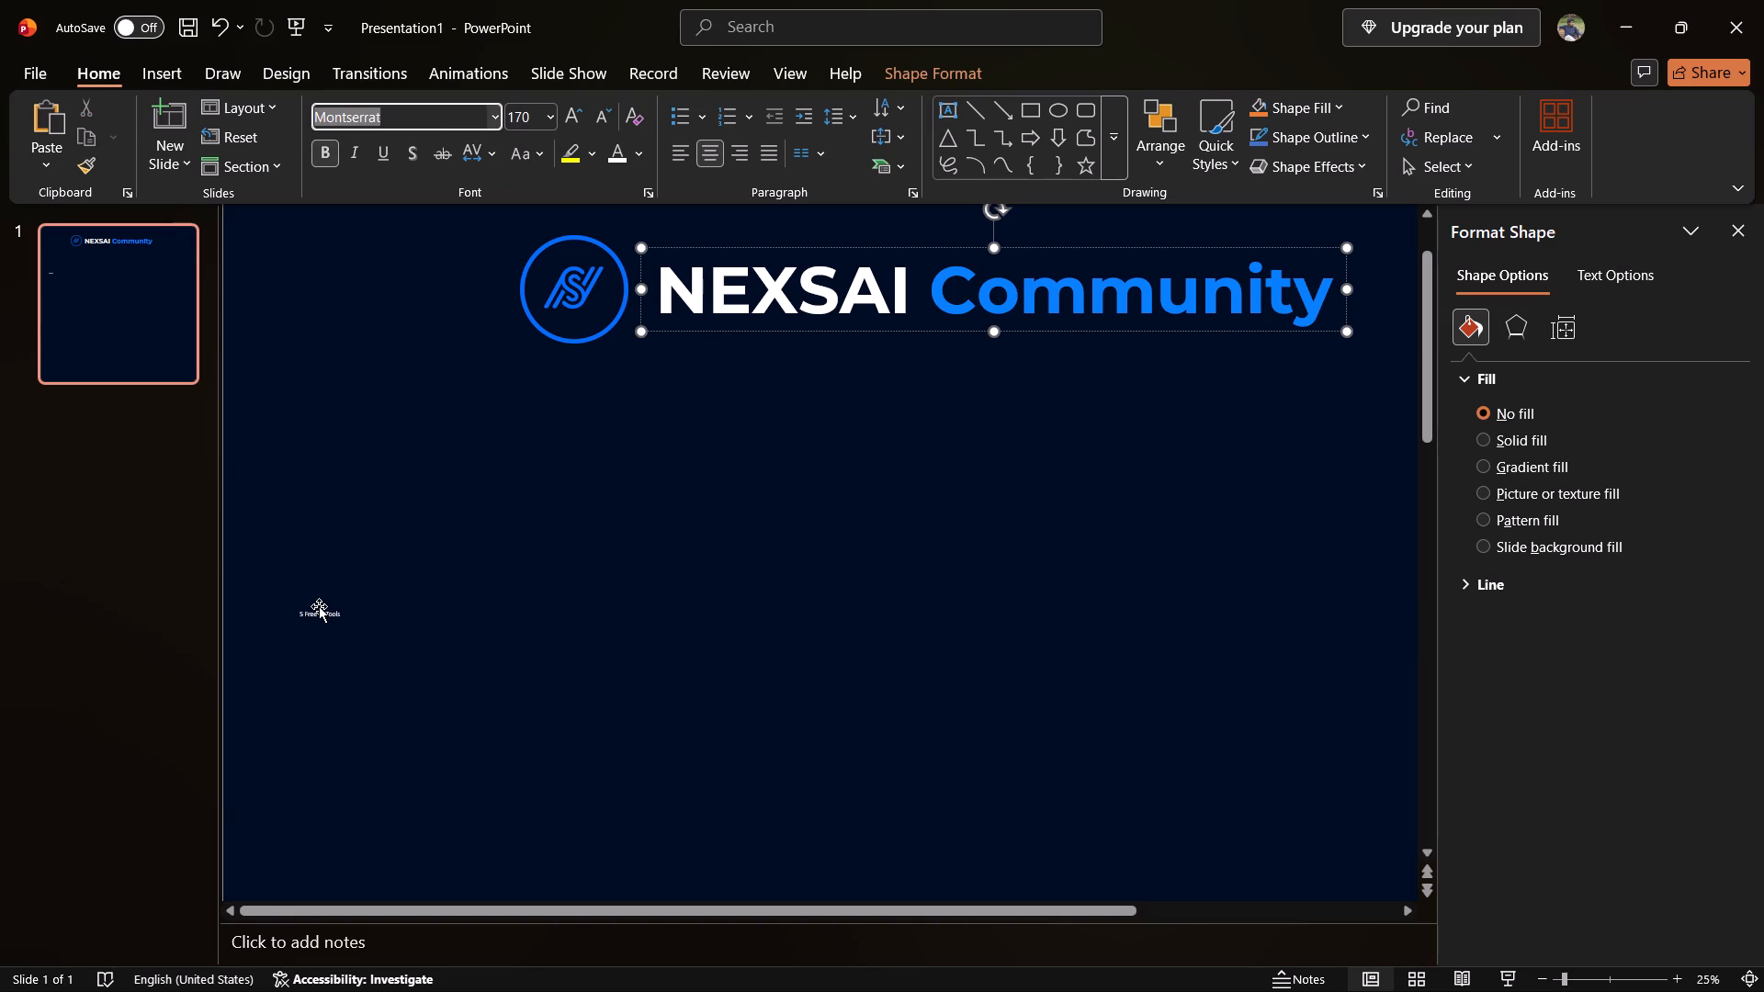
pyautogui.click(319, 606)
pyautogui.click(417, 112)
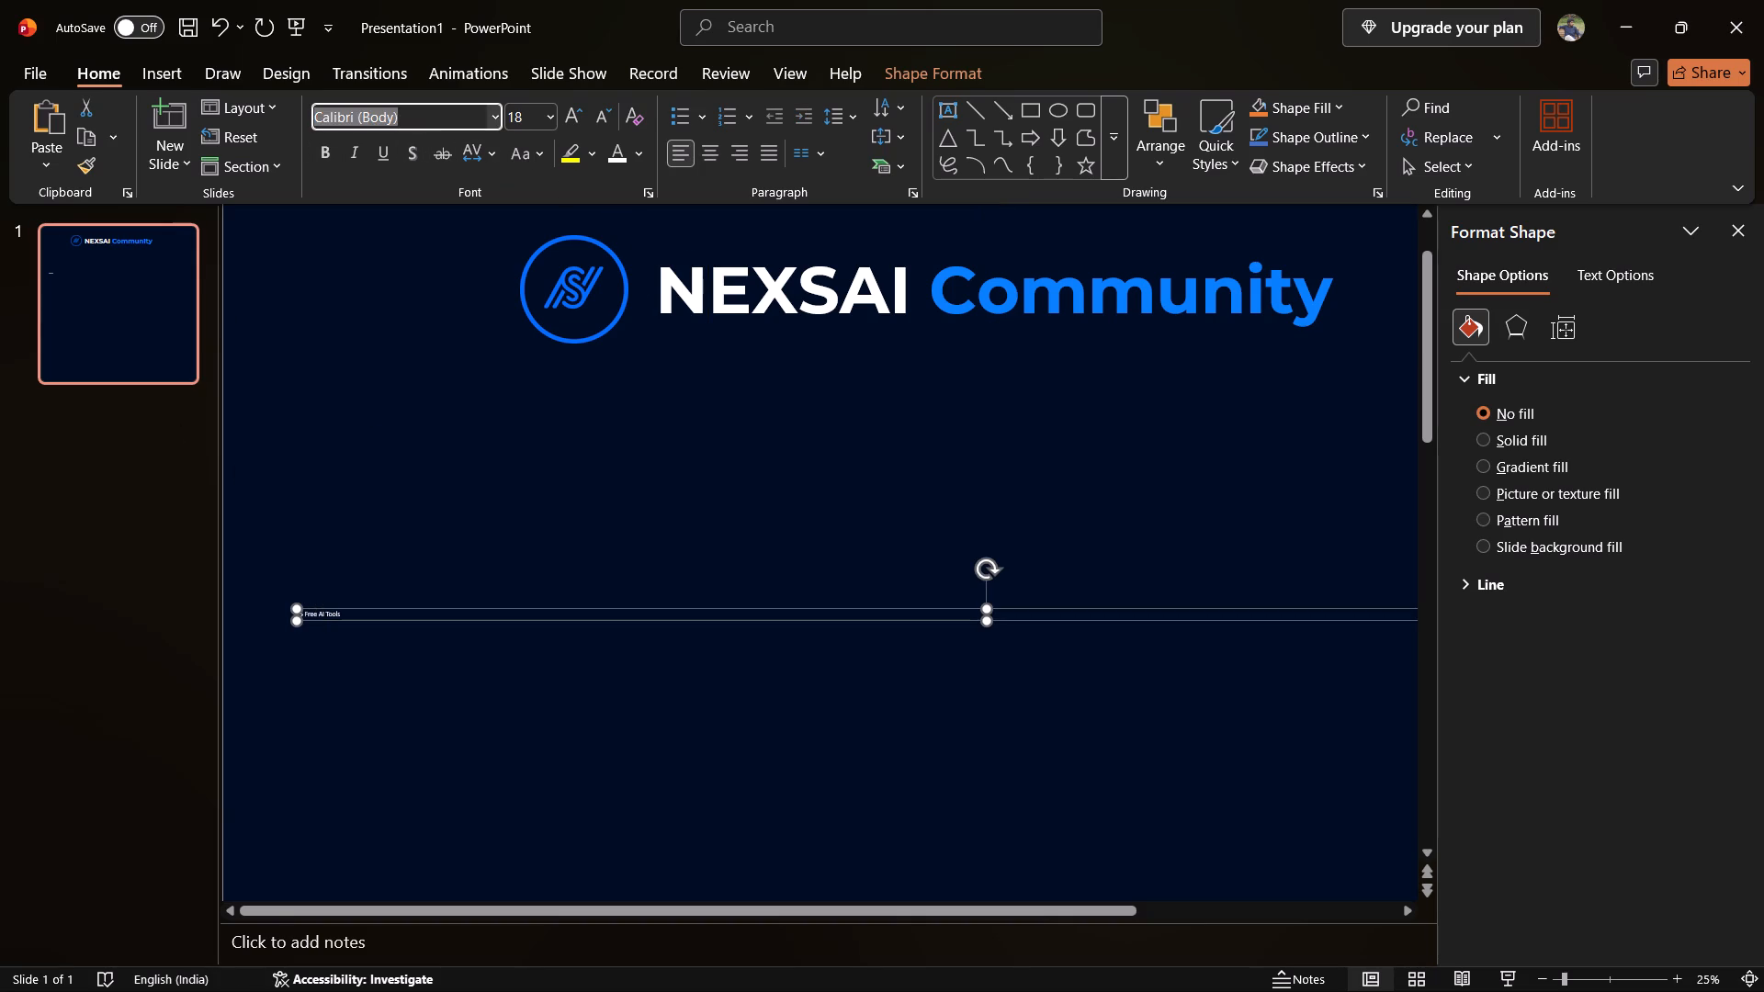
pyautogui.hotkey('ctrl', 'v')
pyautogui.click(379, 456)
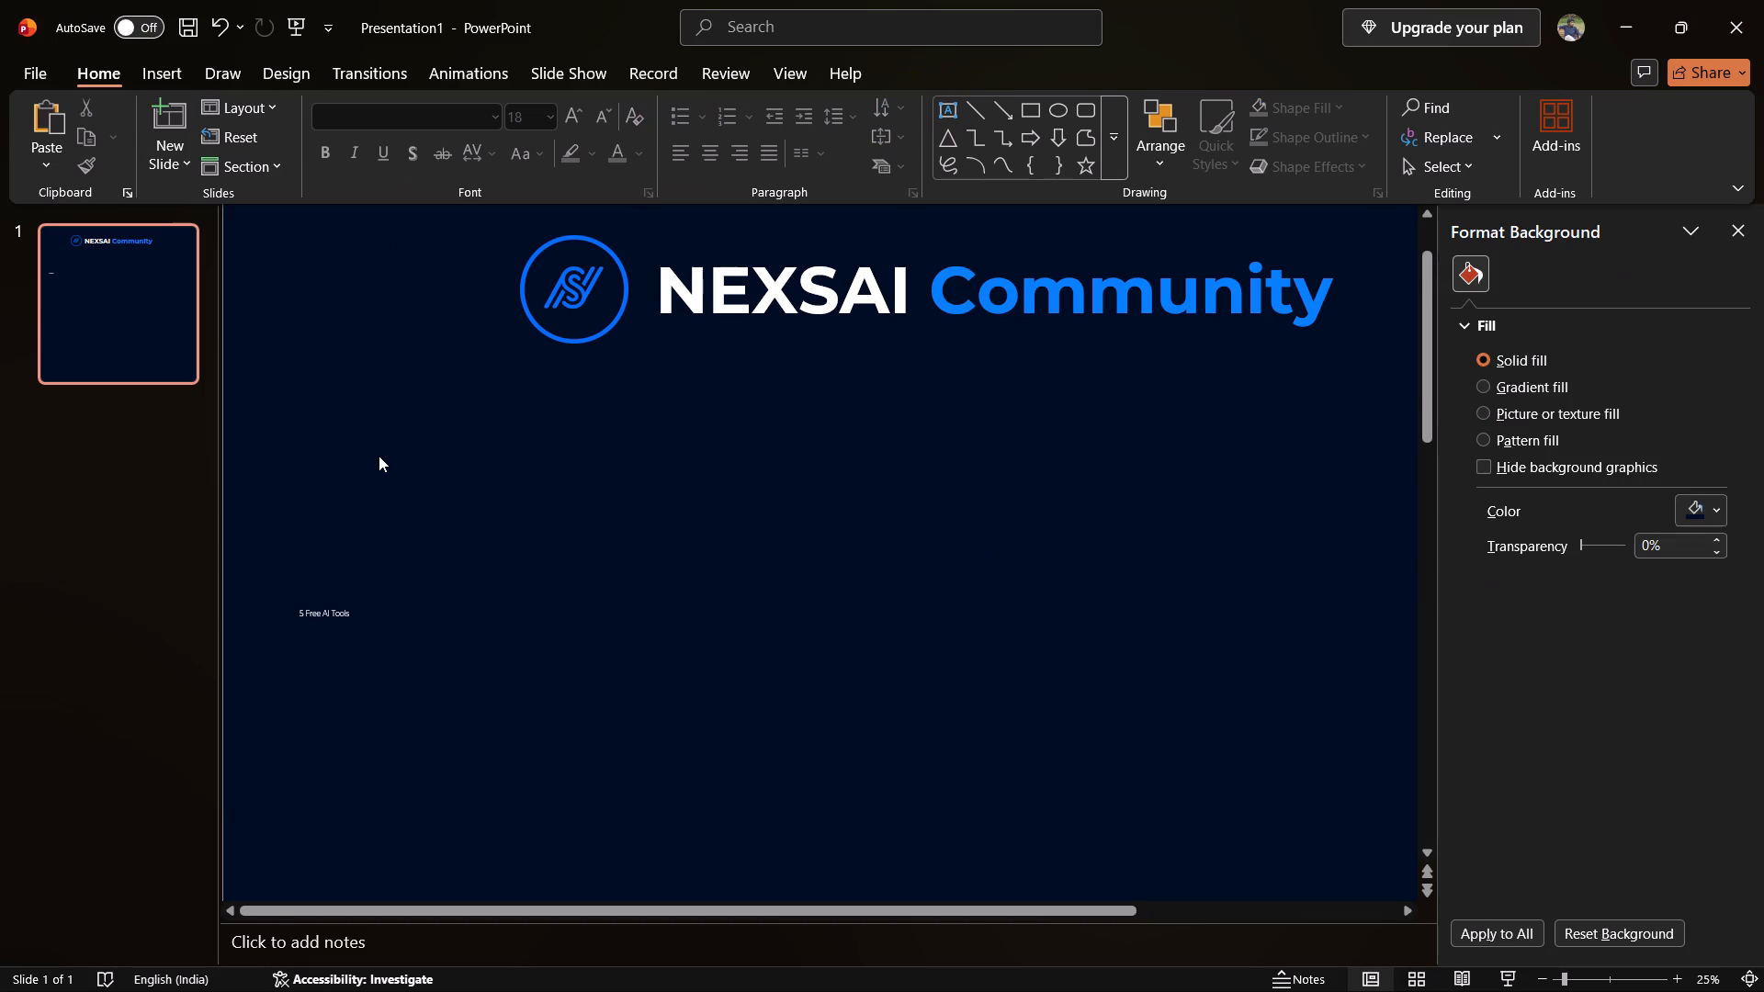
# Set the 5 Free AI Tools text to font size 250 and make it bold.
pyautogui.click(368, 609)
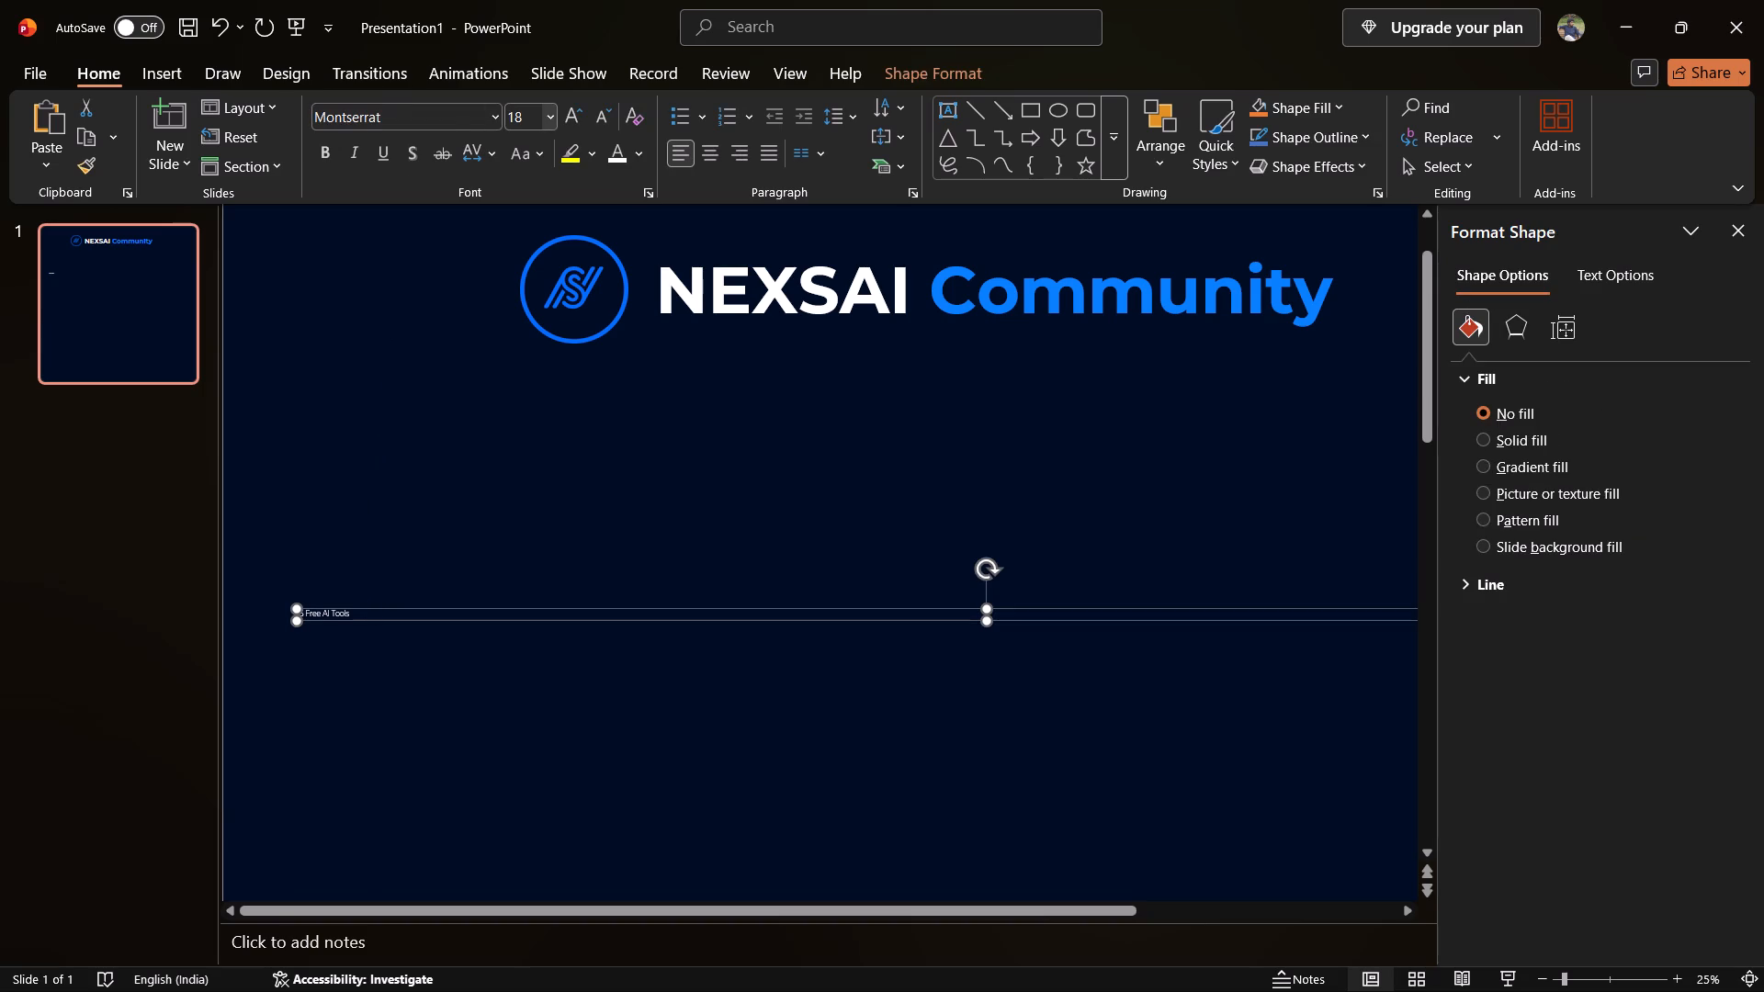
pyautogui.click(531, 118)
pyautogui.write('250')
pyautogui.press('Return')
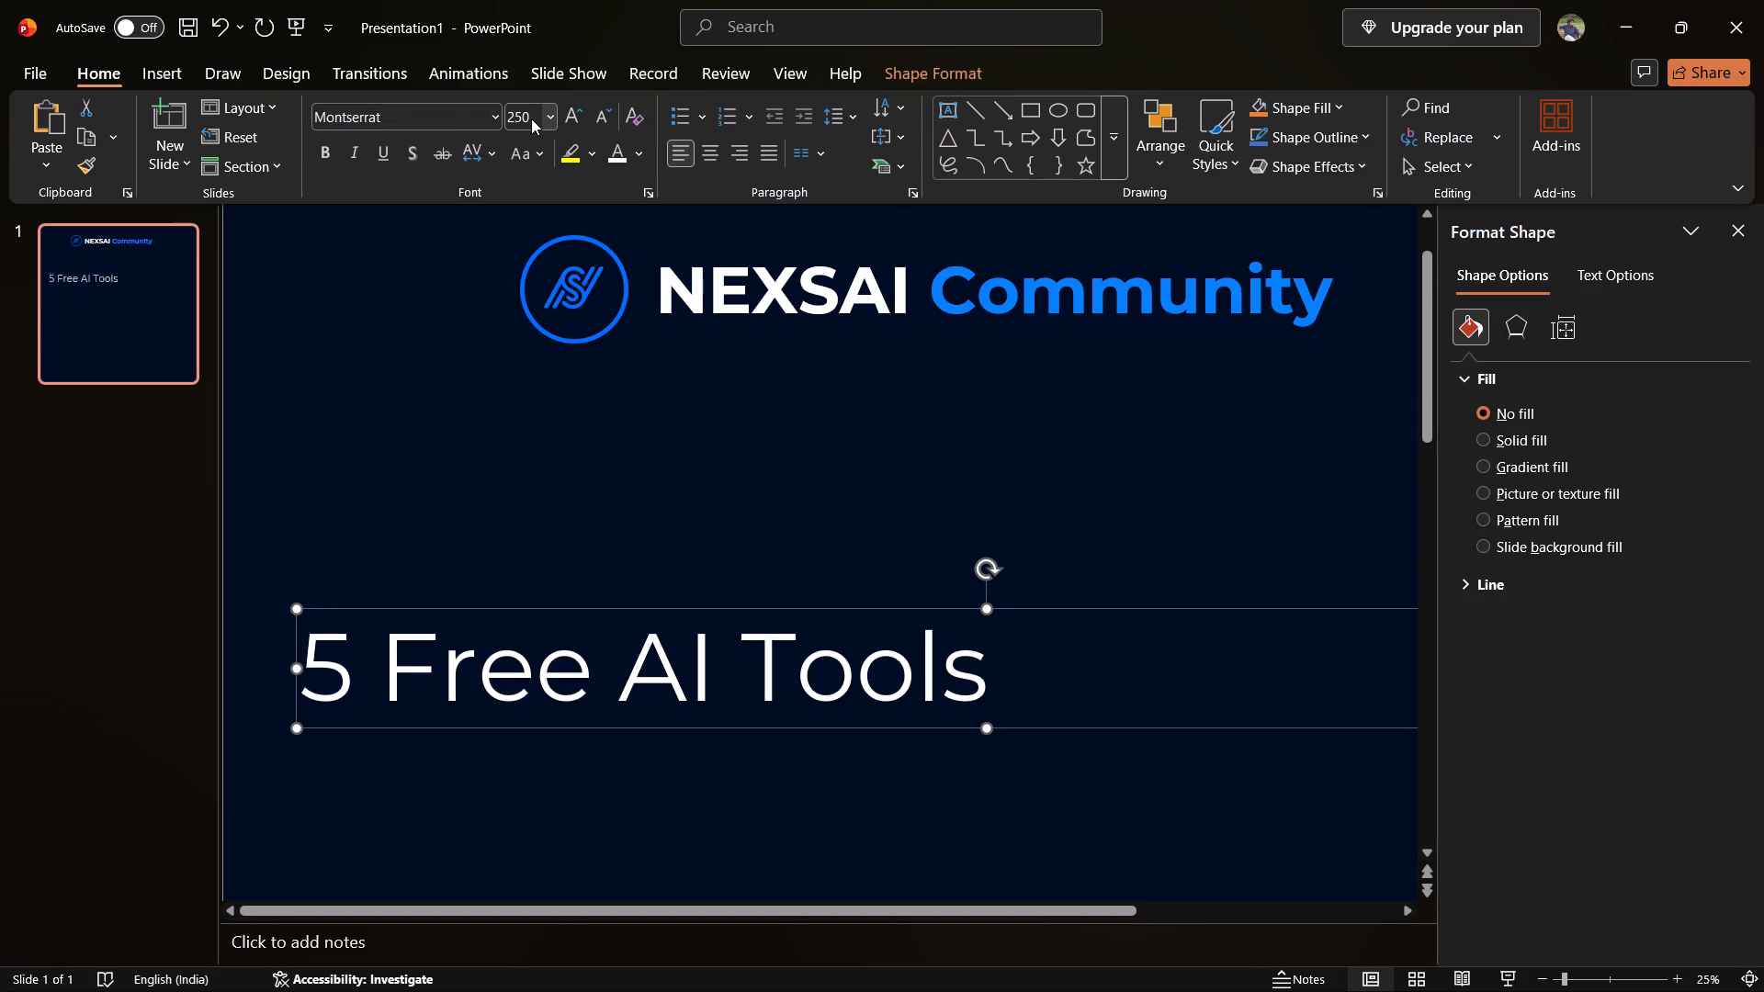
pyautogui.click(324, 143)
# Change the font of the 5 Free AI Tools text to Montserrat SemiBold.
pyautogui.click(487, 117)
pyautogui.scroll(-5, 498, 630)
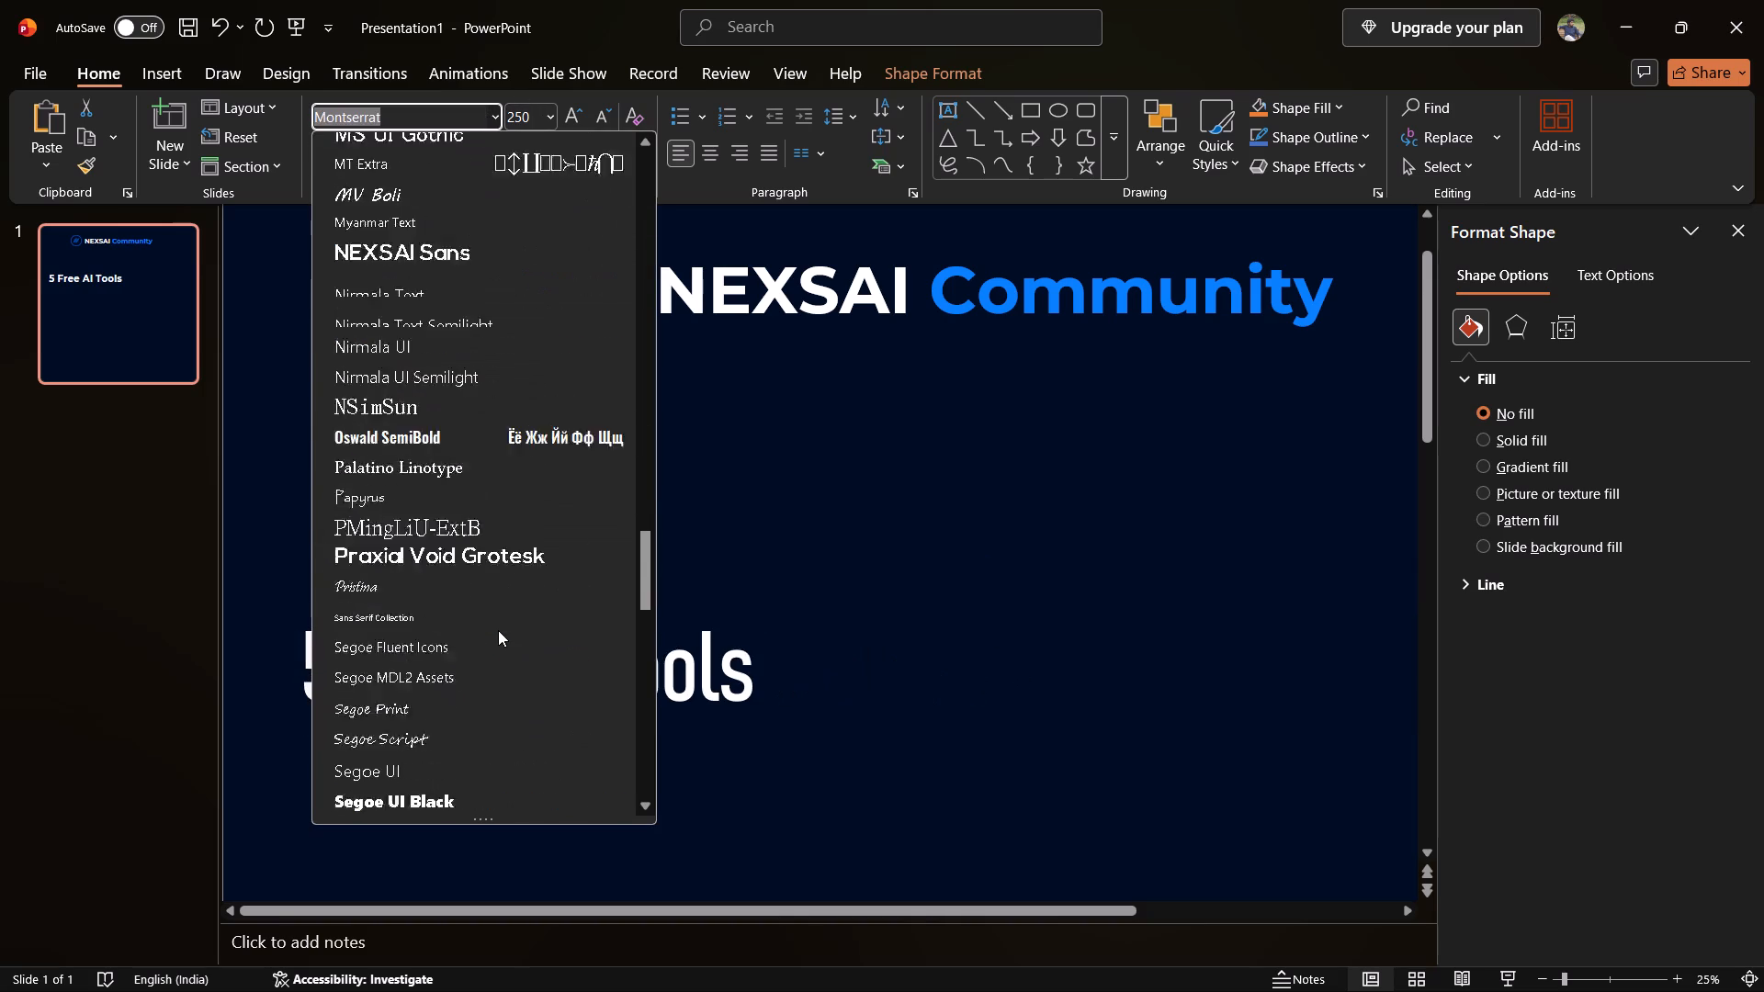
pyautogui.scroll(-1, 498, 630)
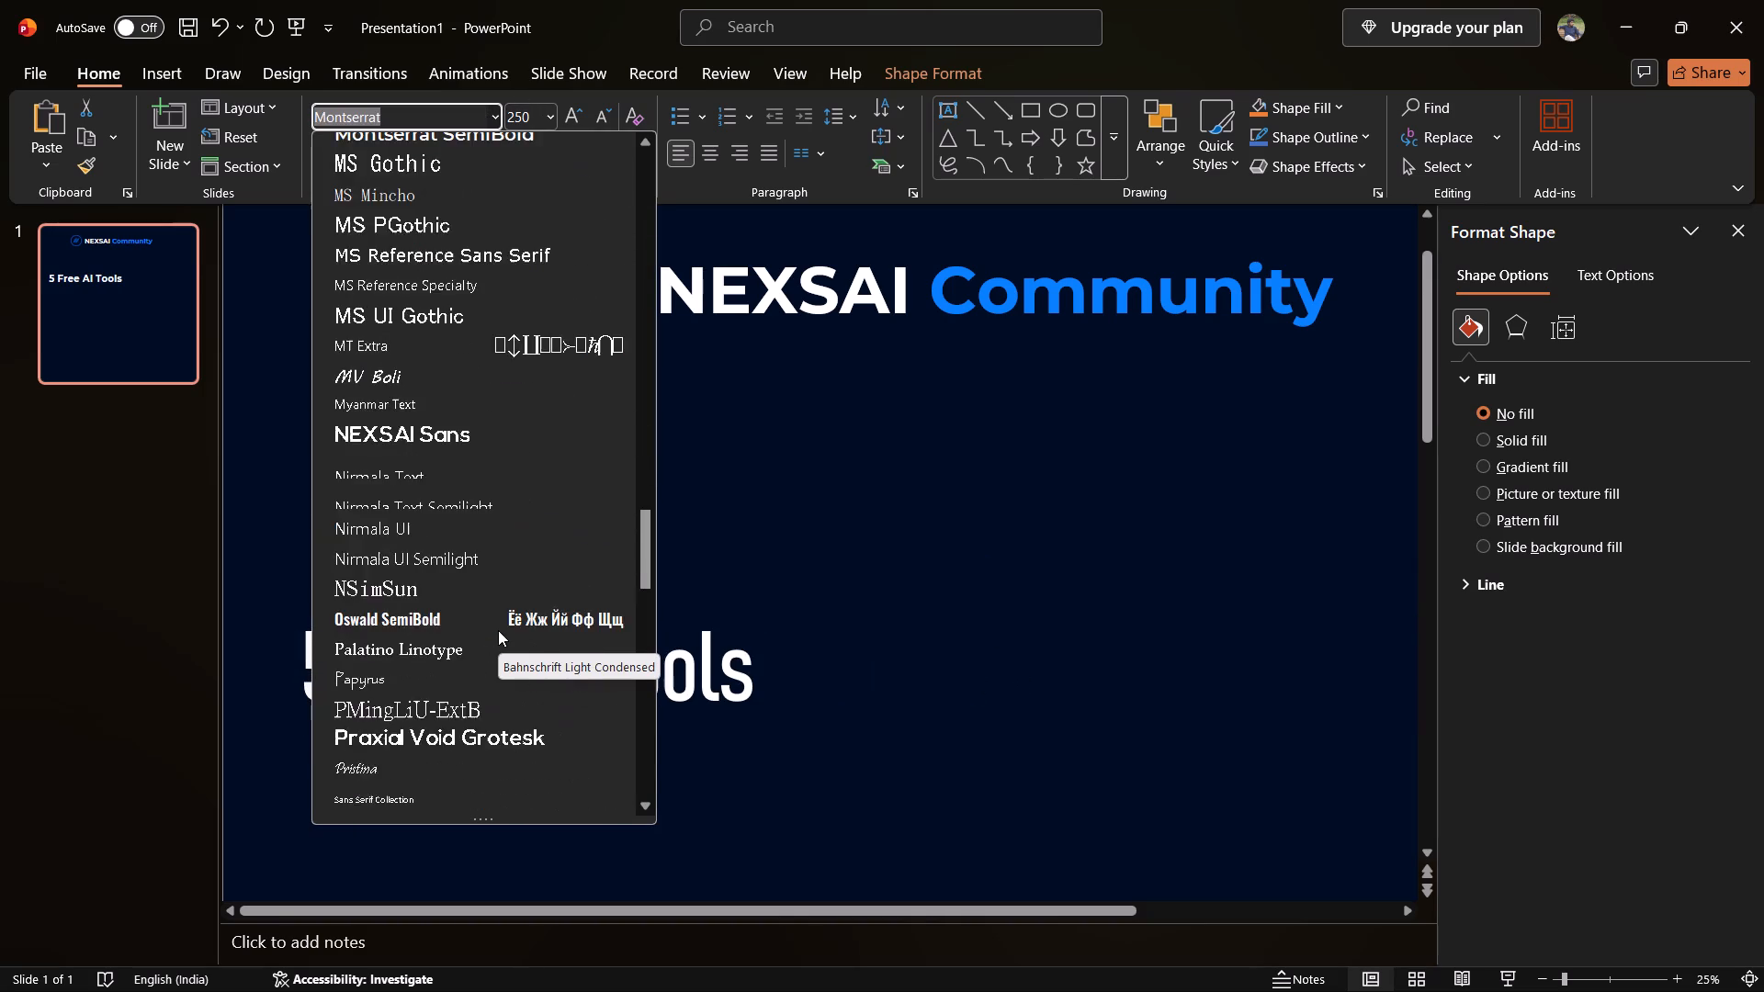
pyautogui.scroll(1, 498, 630)
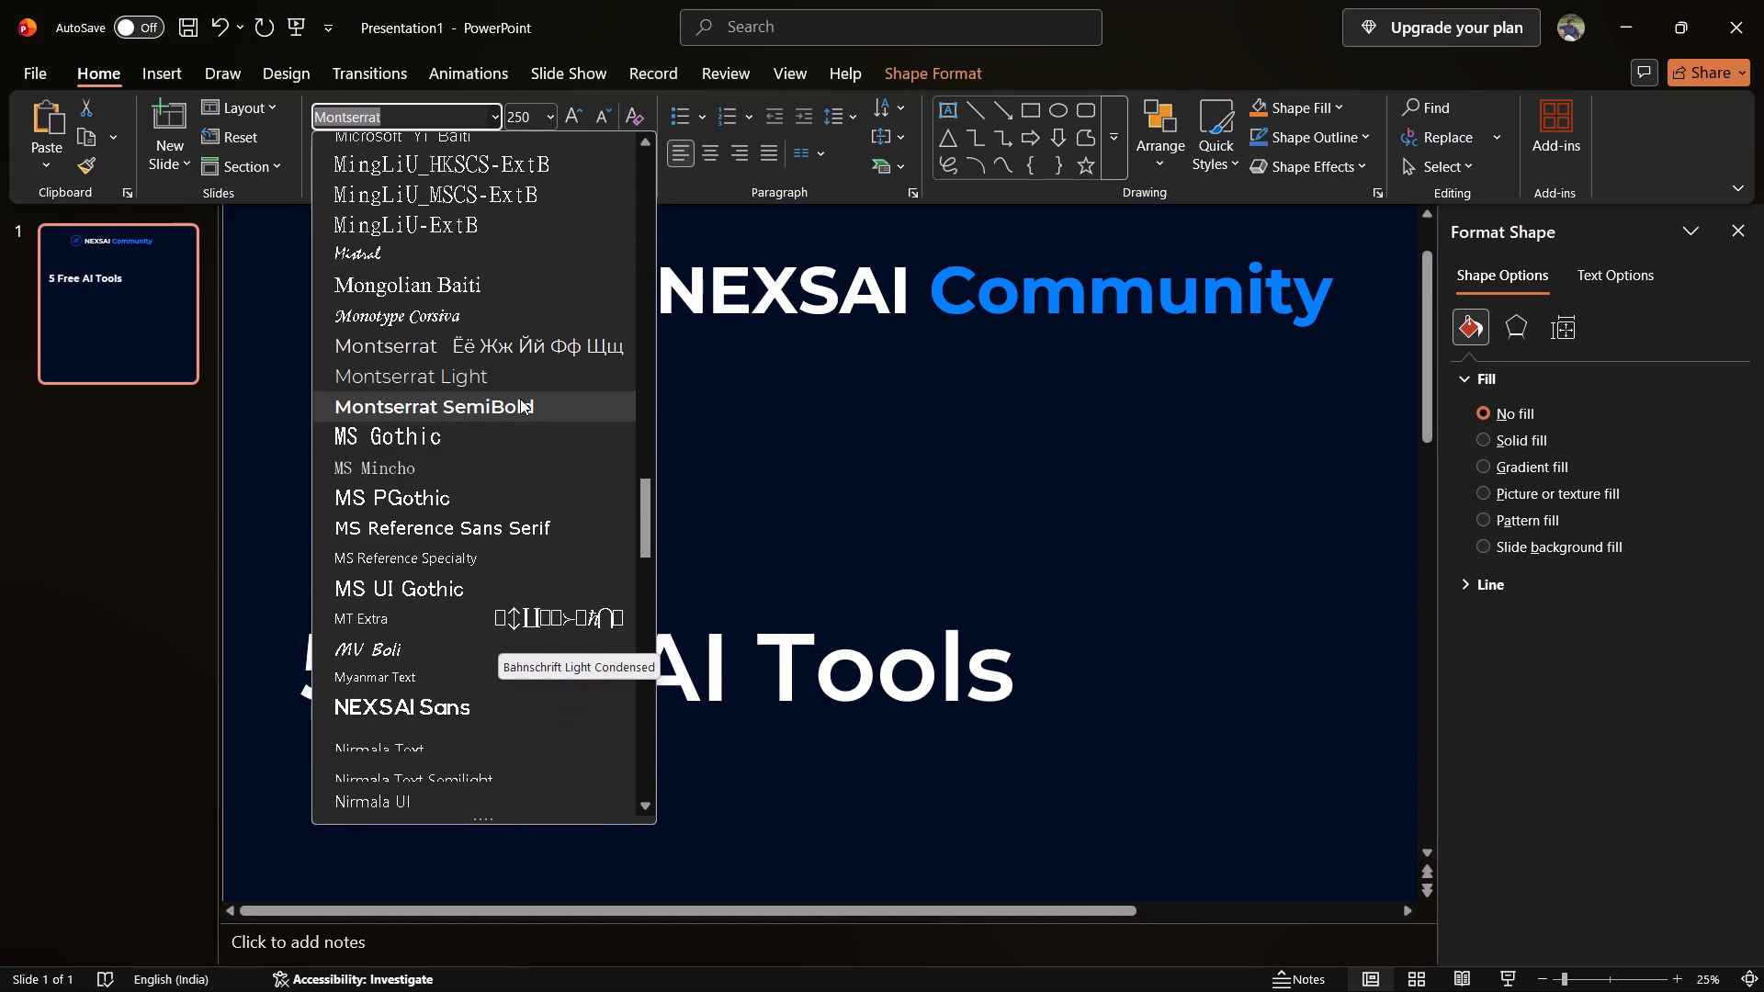
pyautogui.click(520, 399)
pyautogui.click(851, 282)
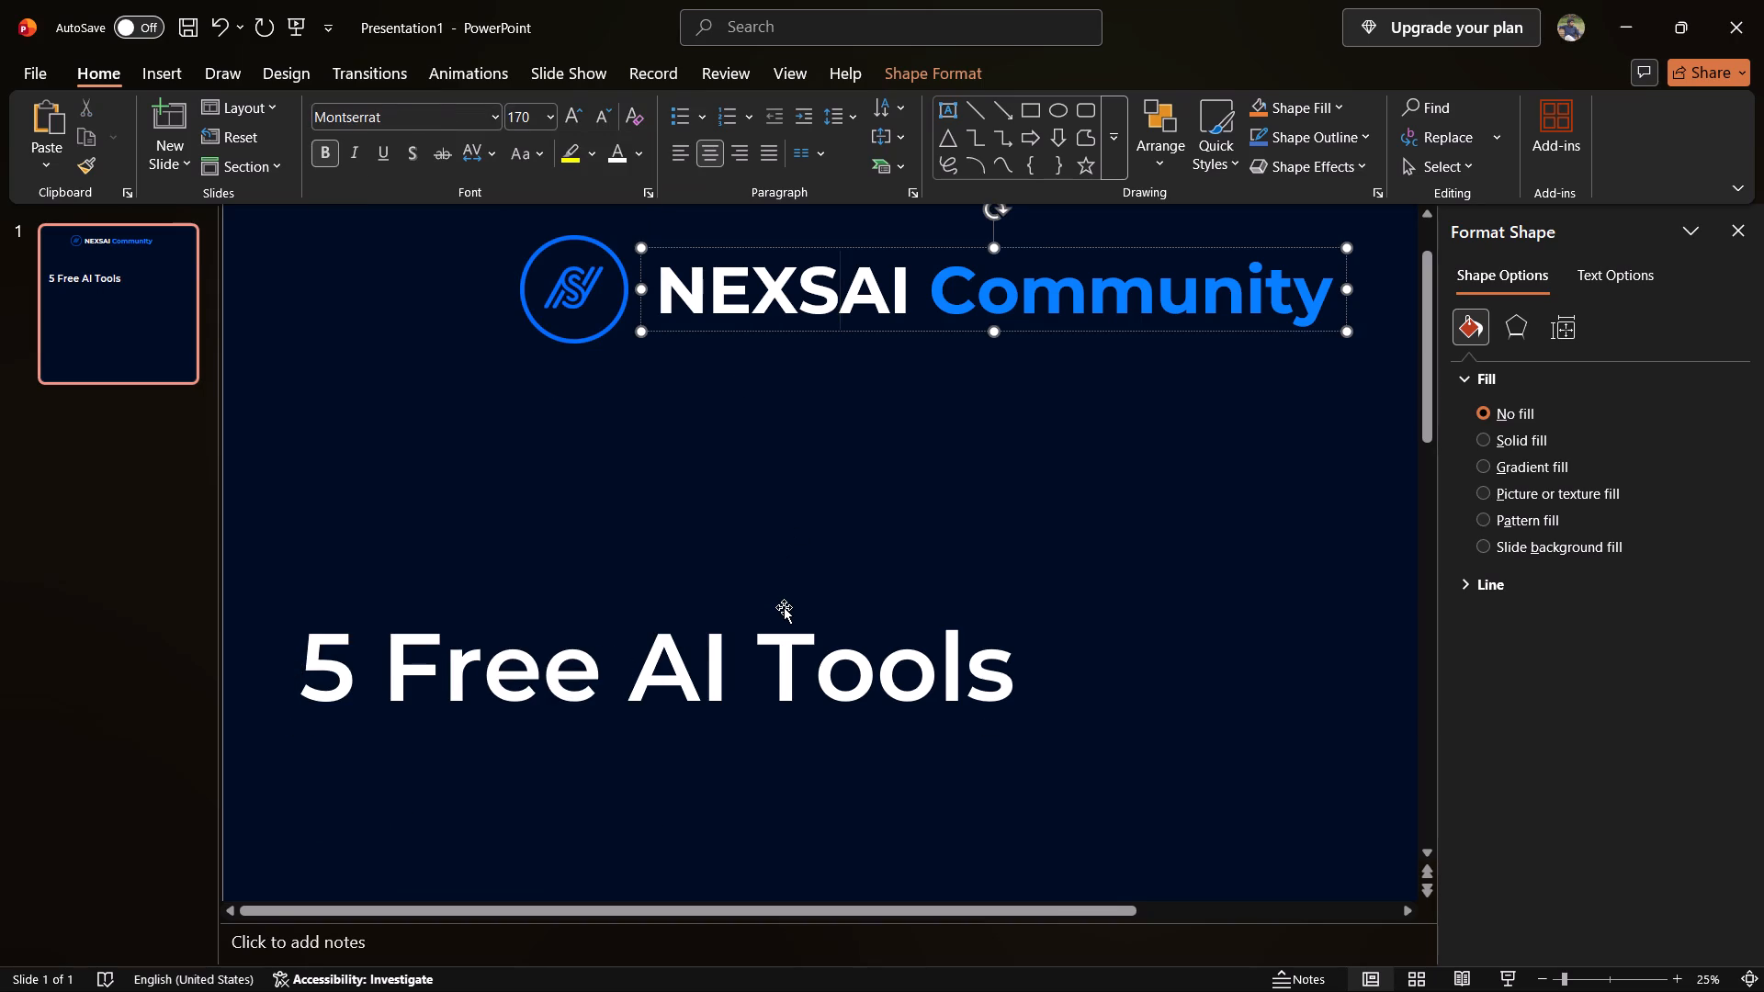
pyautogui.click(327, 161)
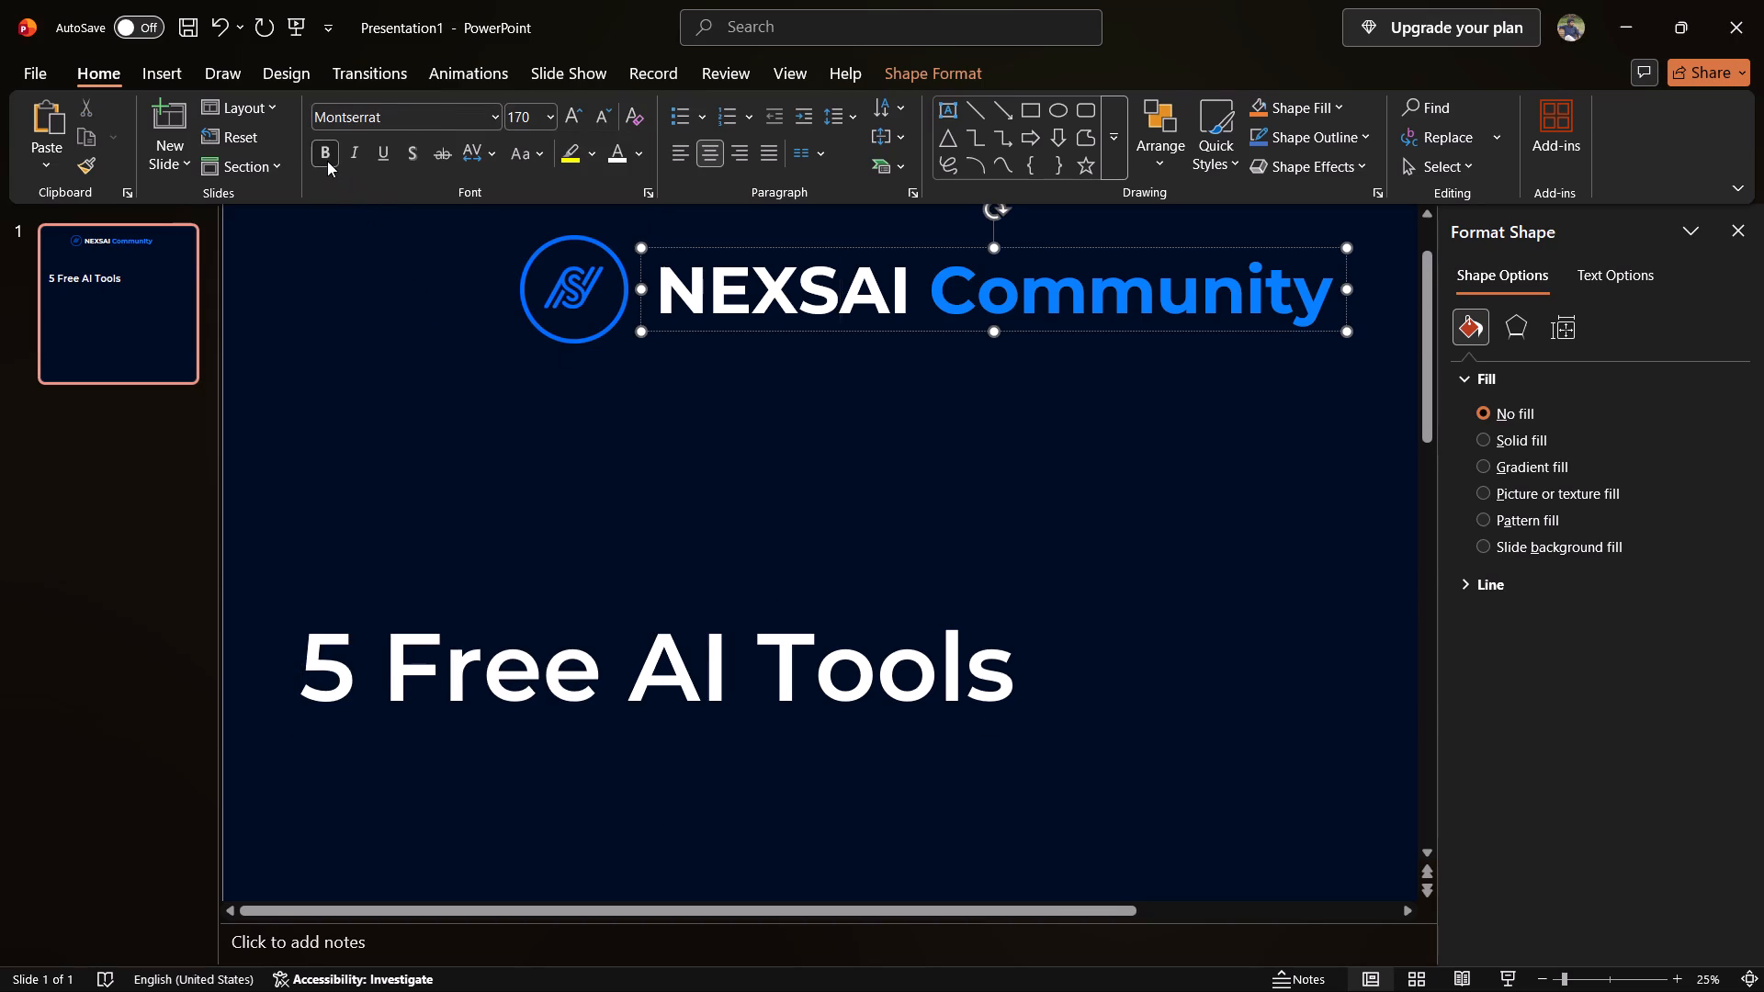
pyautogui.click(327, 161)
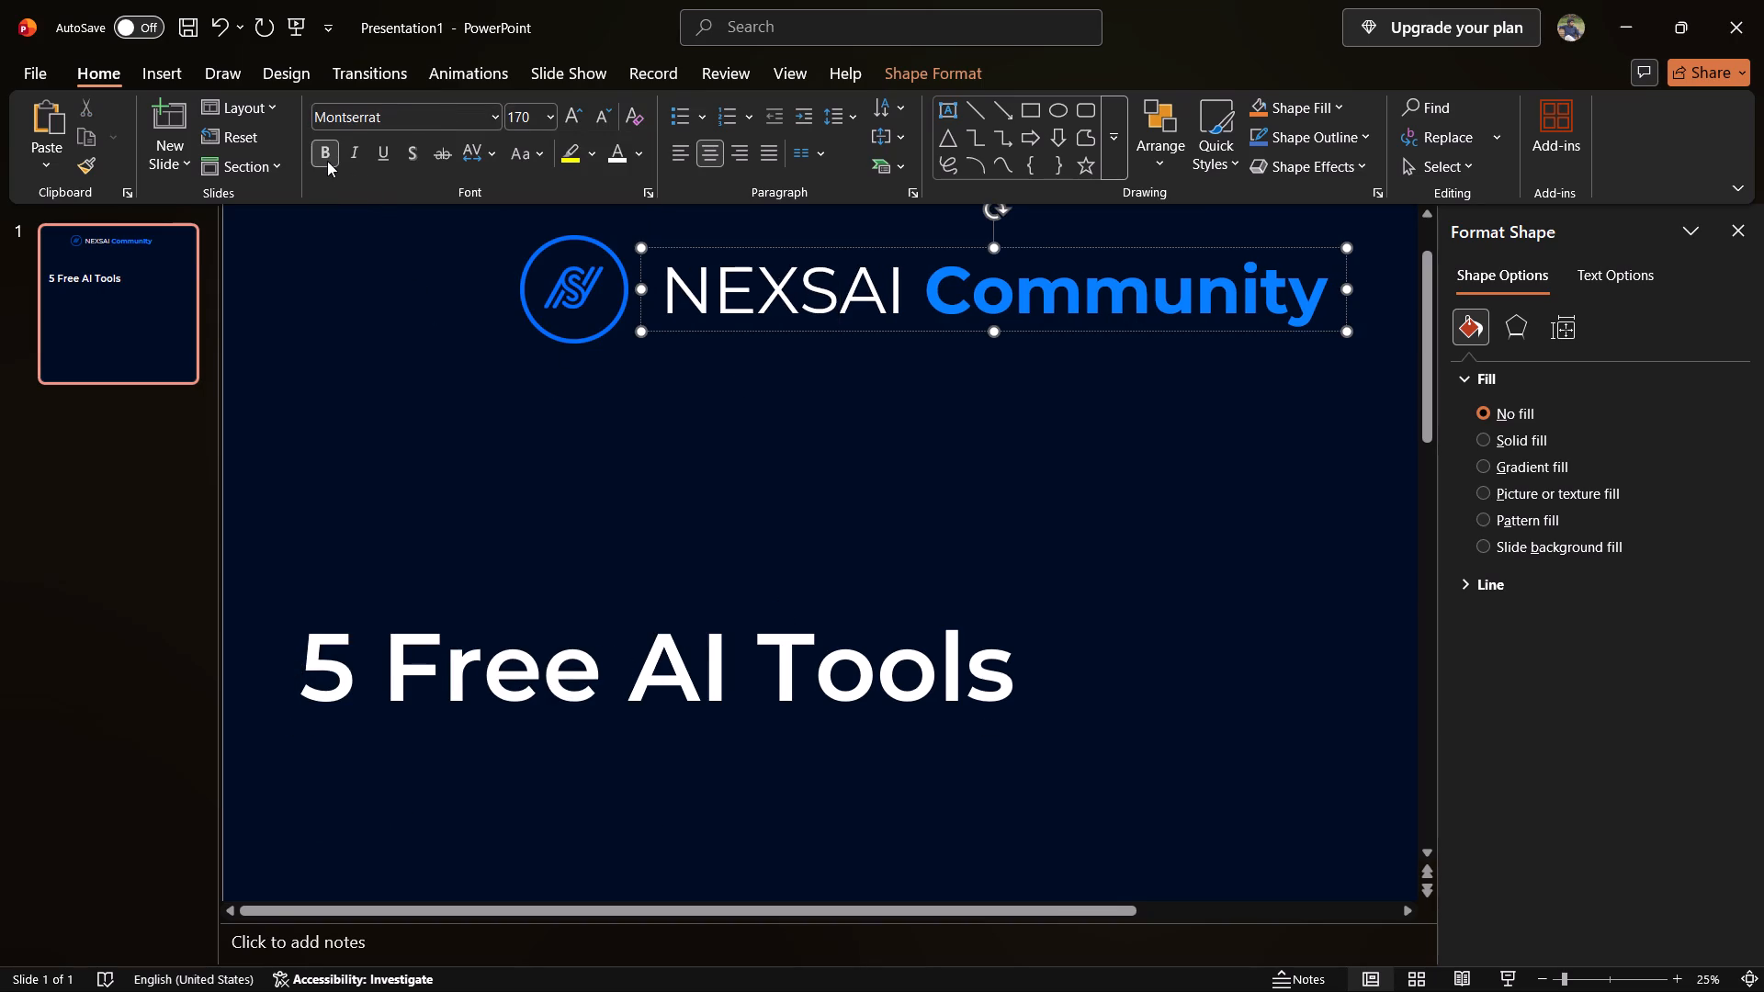
# Change the font of the whole NEXSAI Community heading to Montserrat SemiBold.
pyautogui.click(1153, 274)
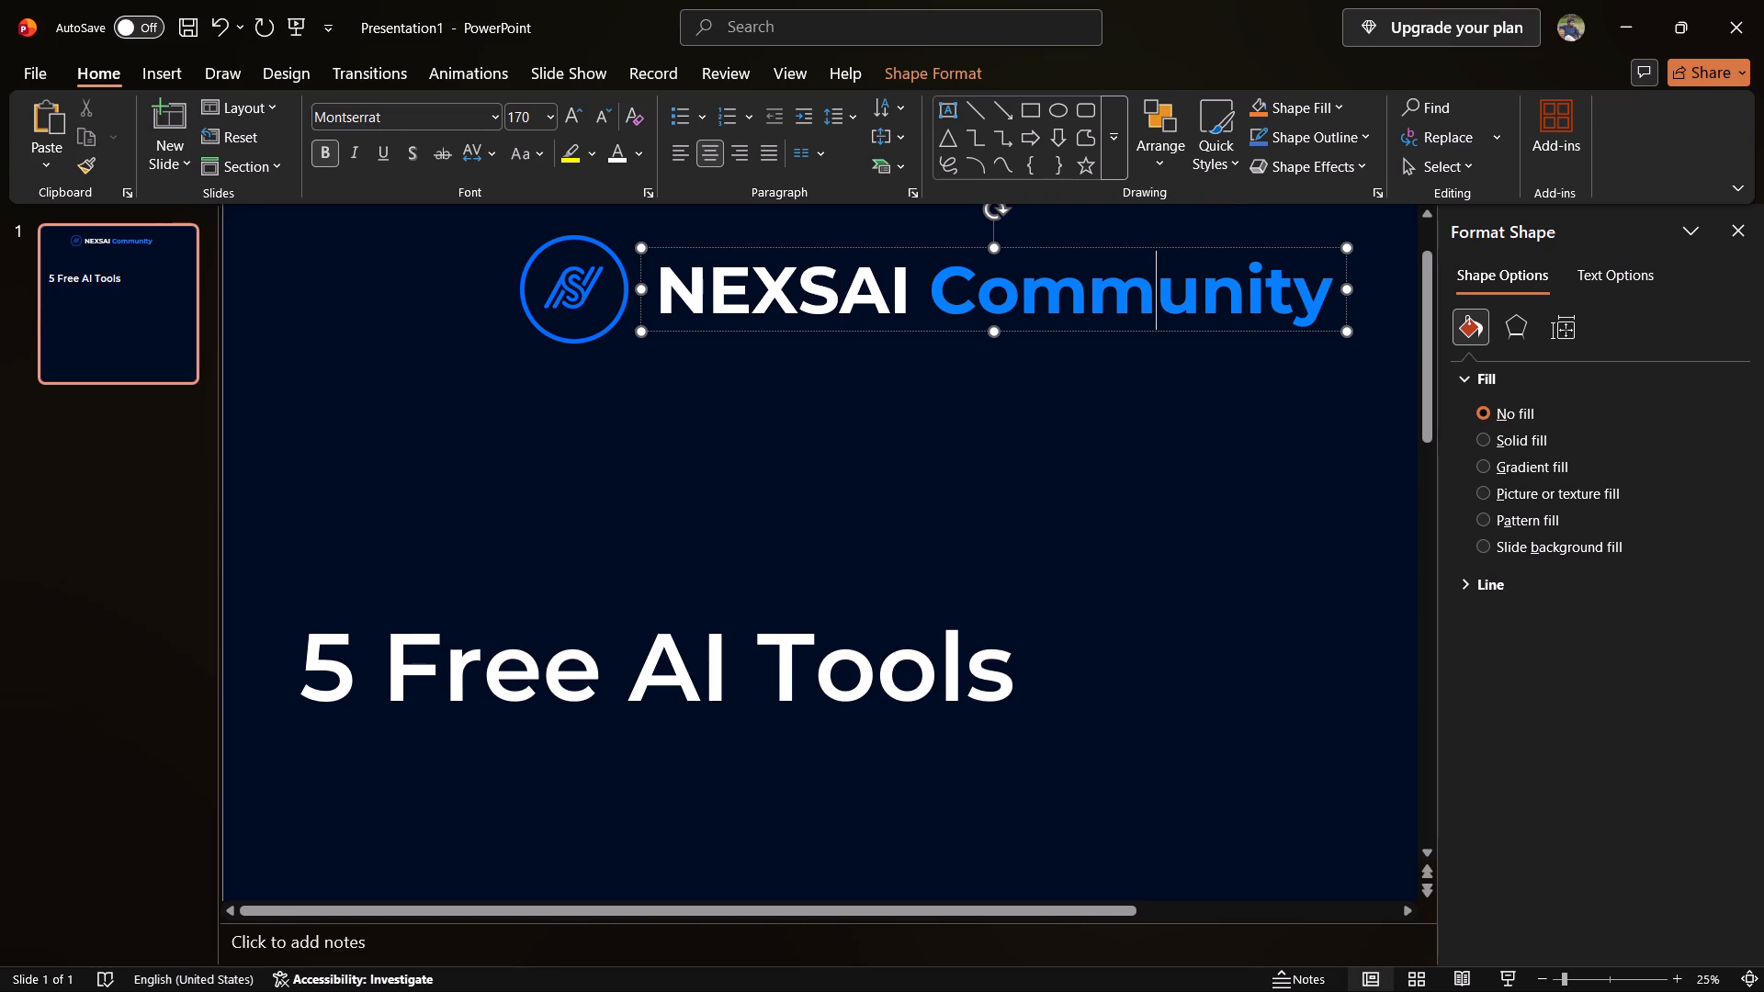
pyautogui.press('a')
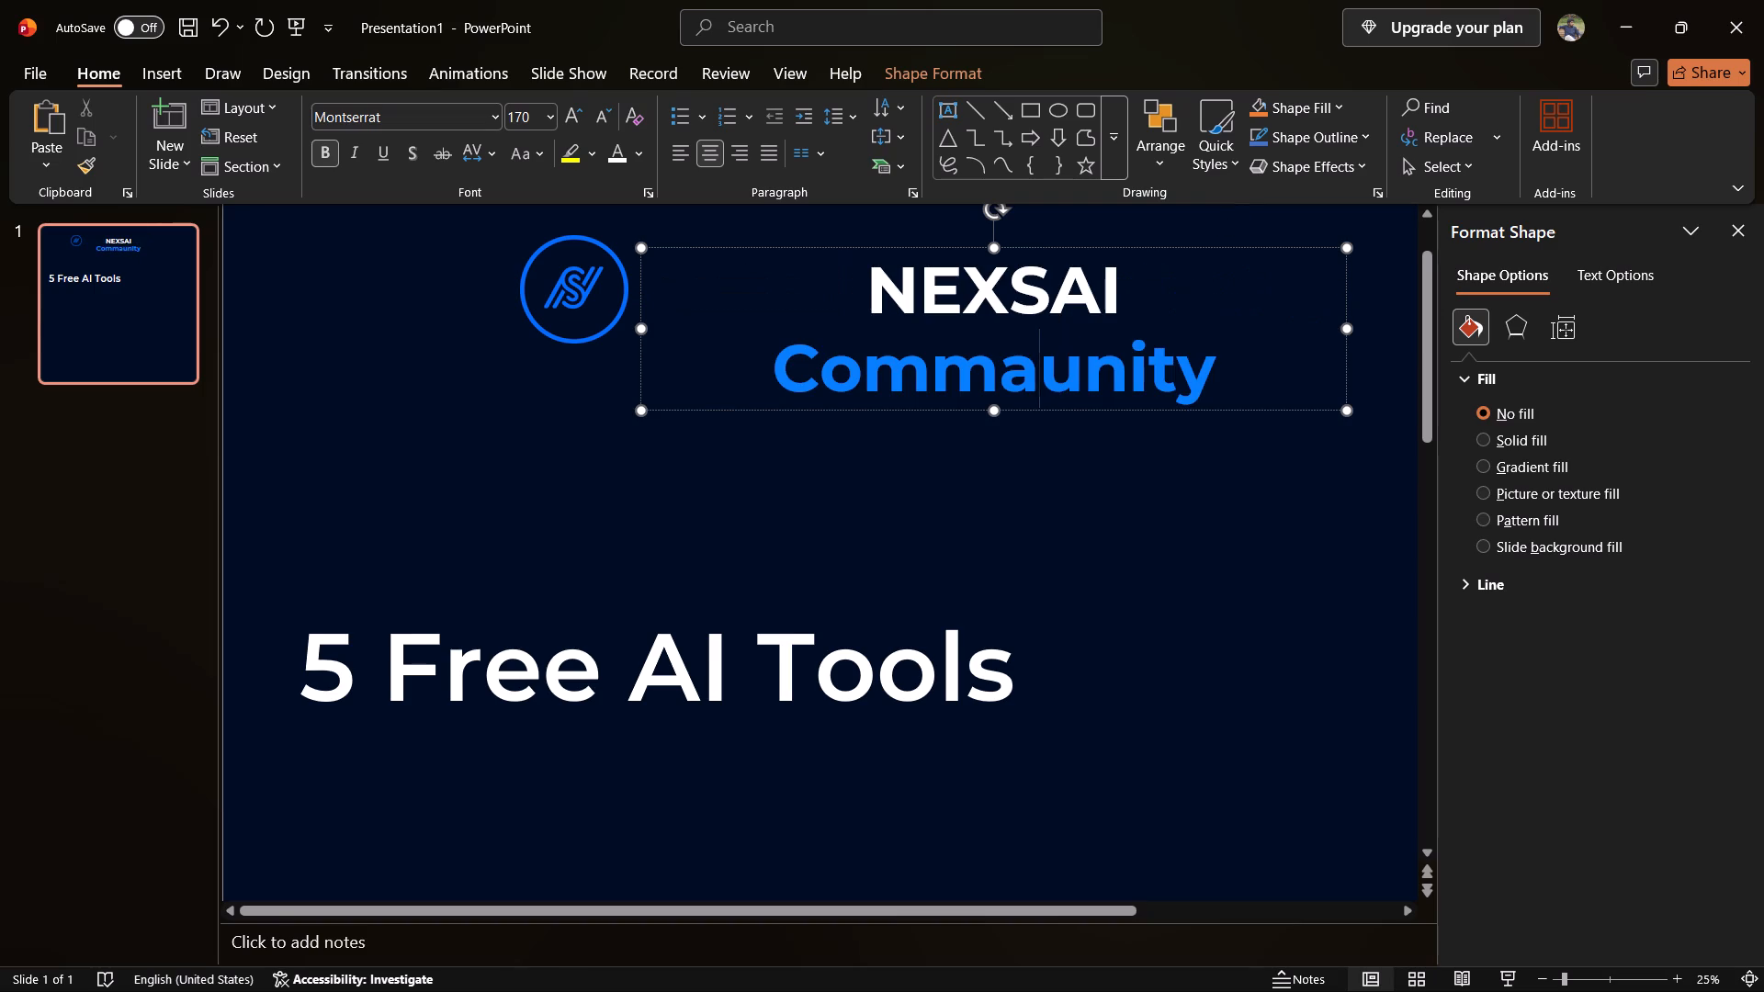
pyautogui.hotkey('ctrl', 'z')
pyautogui.hotkey('ctrl', 'a')
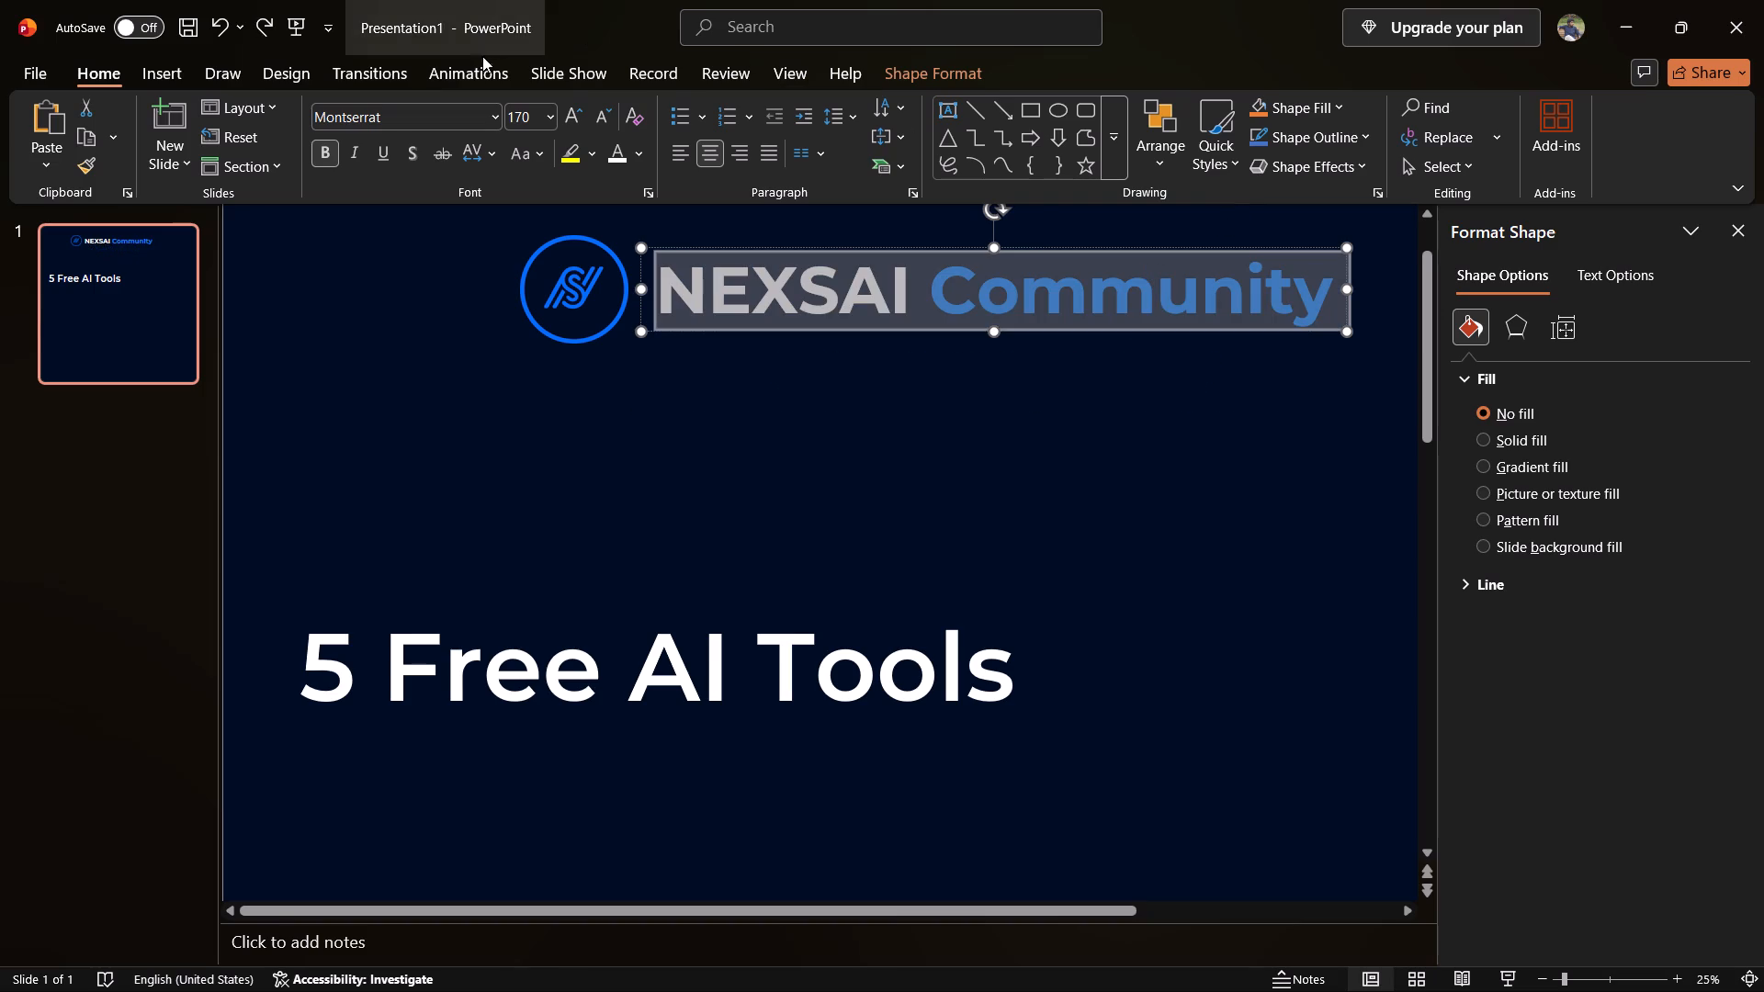
pyautogui.click(497, 112)
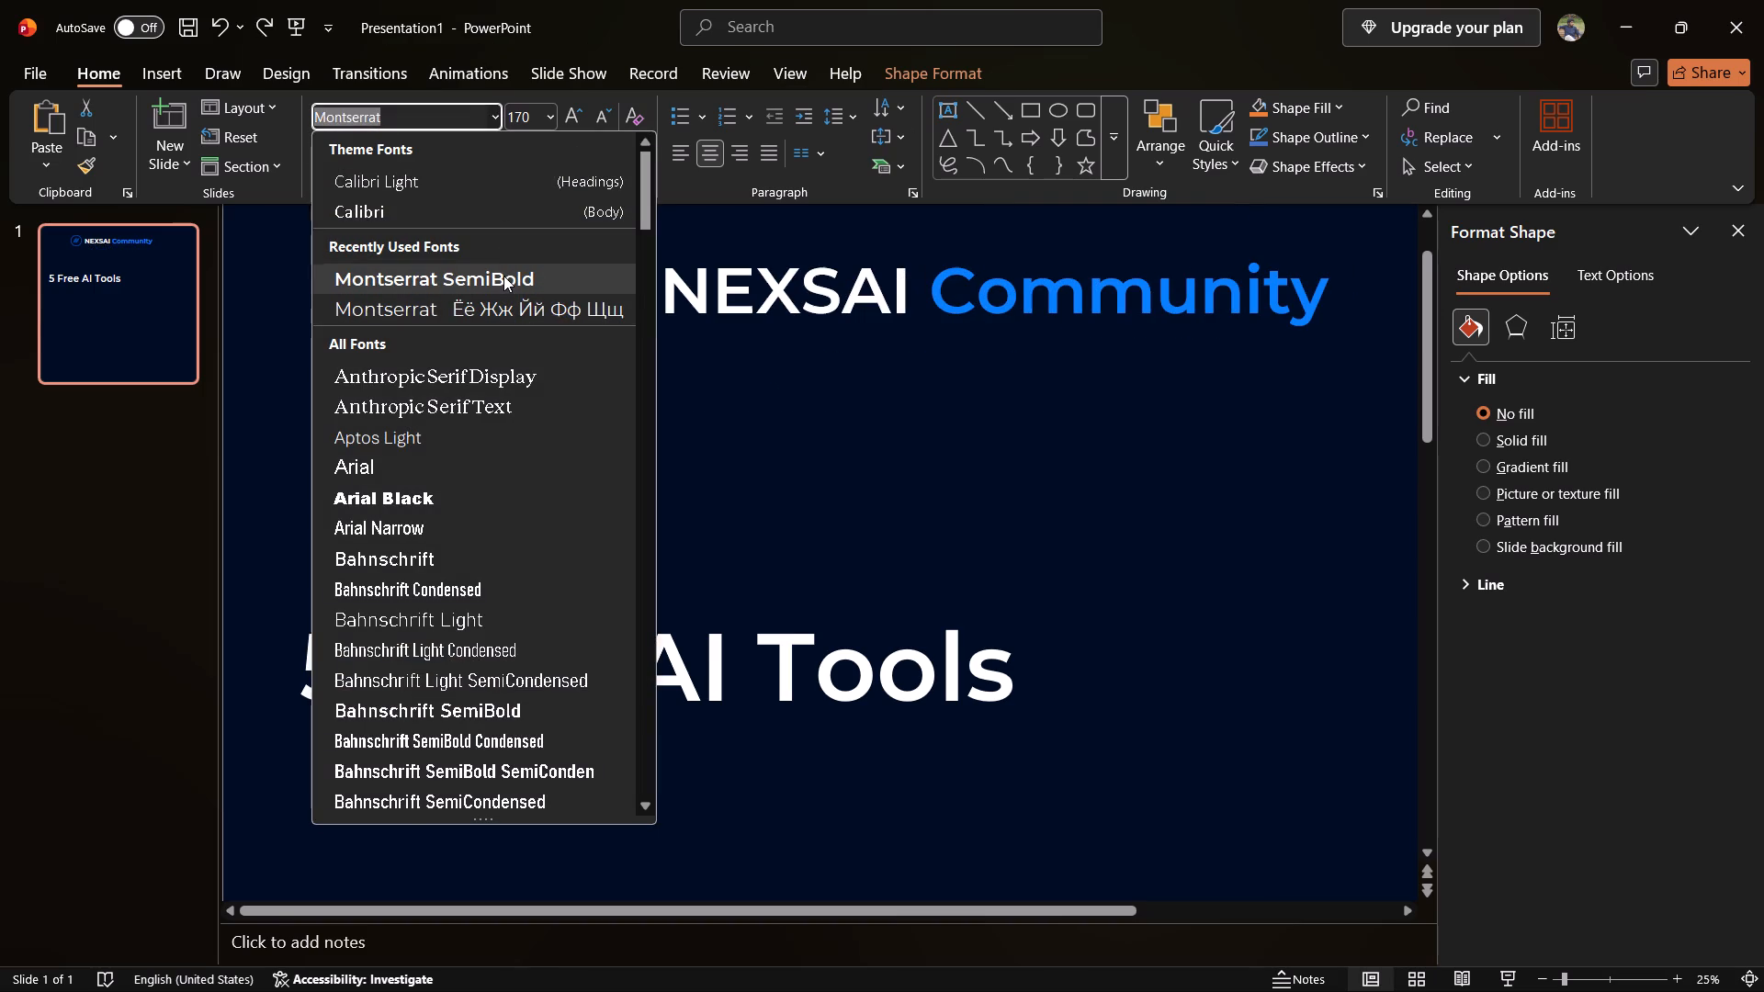
pyautogui.click(503, 276)
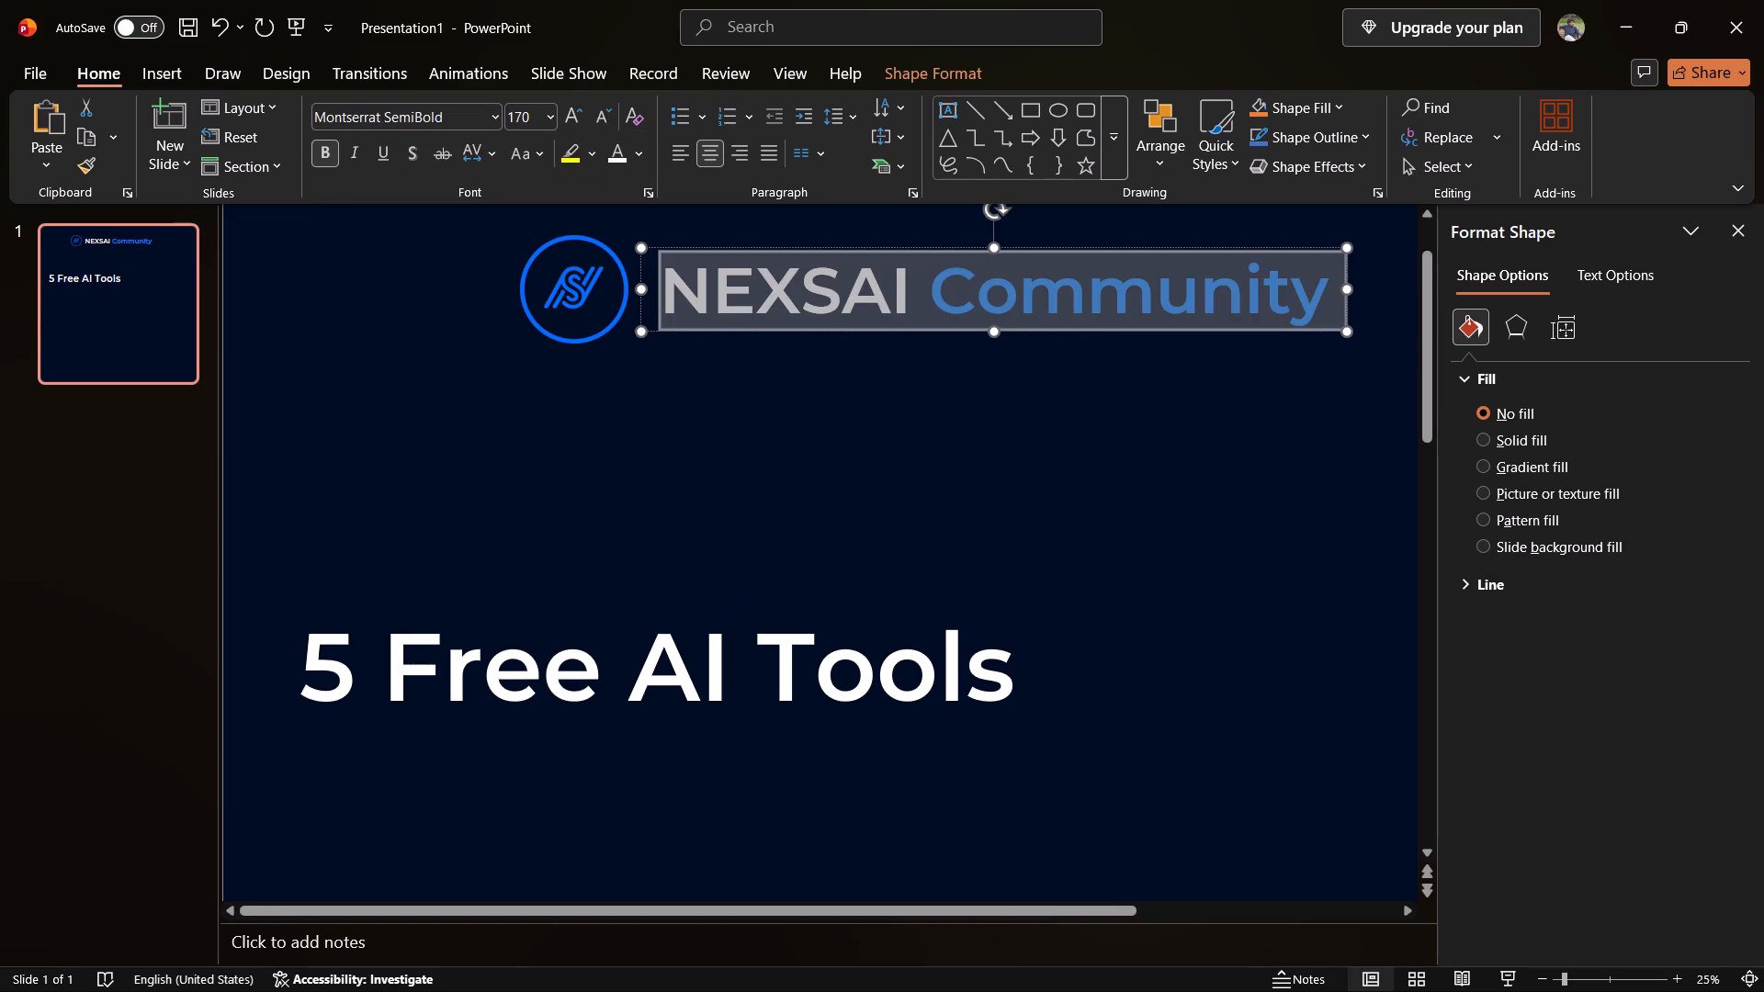
pyautogui.click(691, 670)
pyautogui.hotkey('ctrl', 'a')
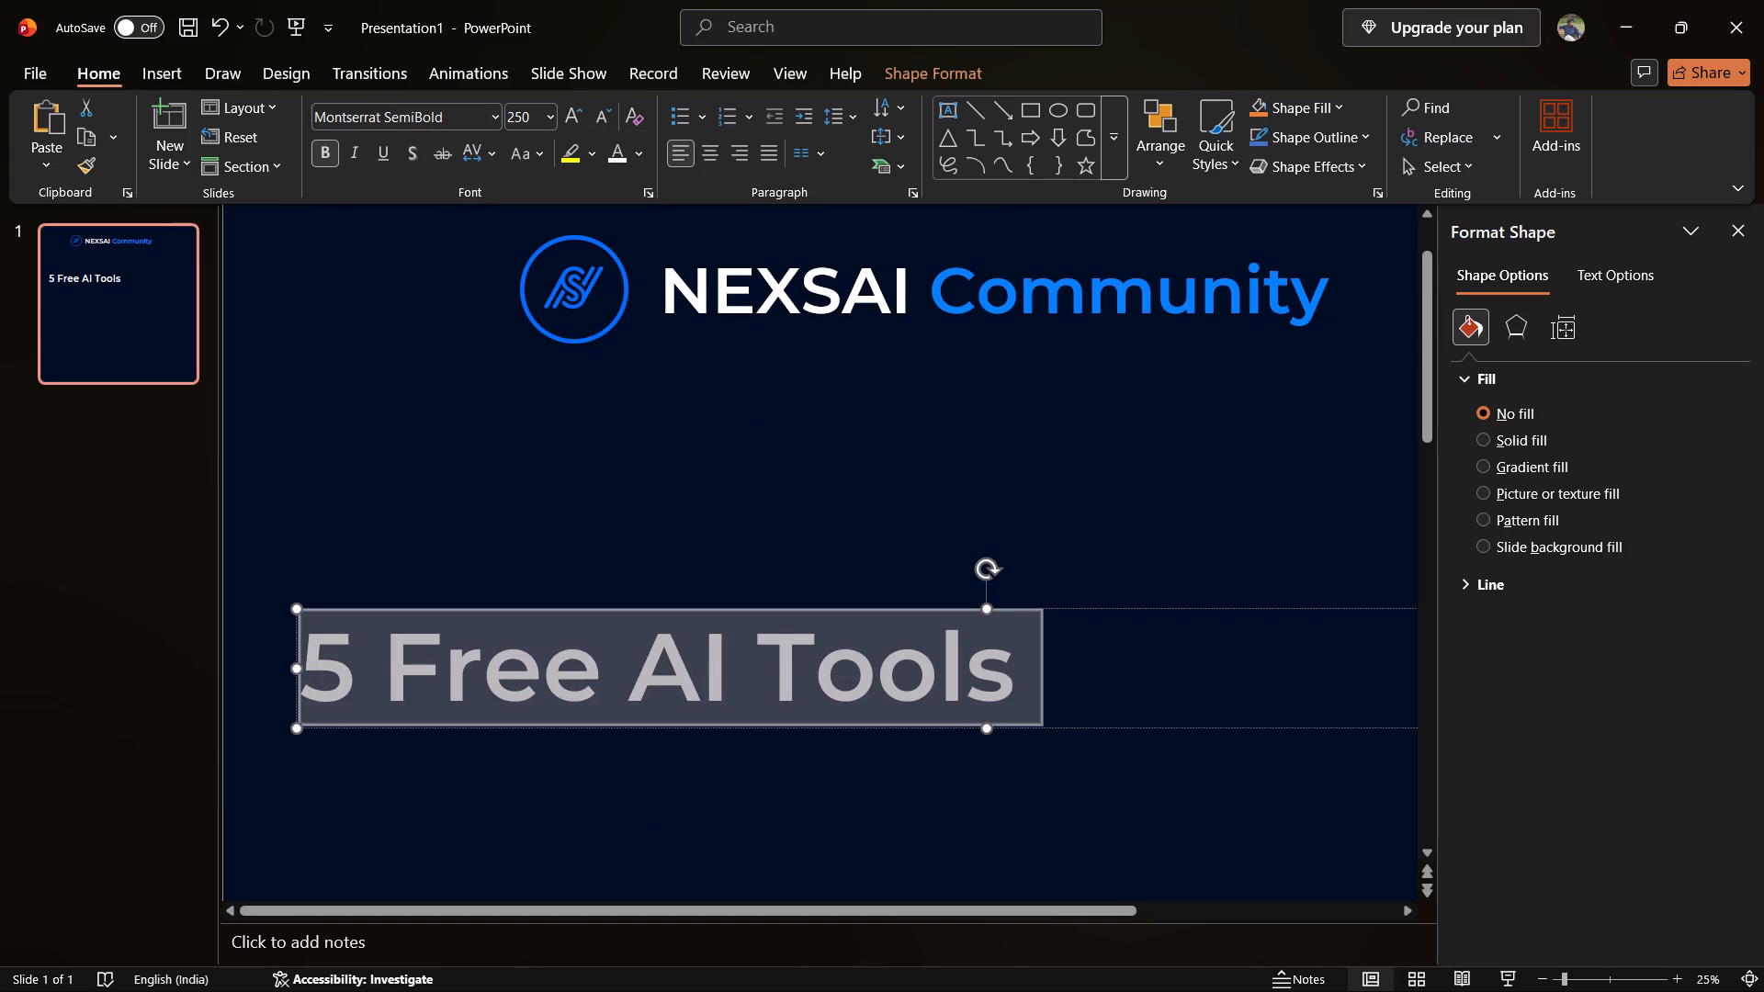
# Recolour the word Community in the heading with the logo's blue, sampled using the Eyedropper.
pyautogui.moveTo(939, 293); pyautogui.dragTo(1325, 272)
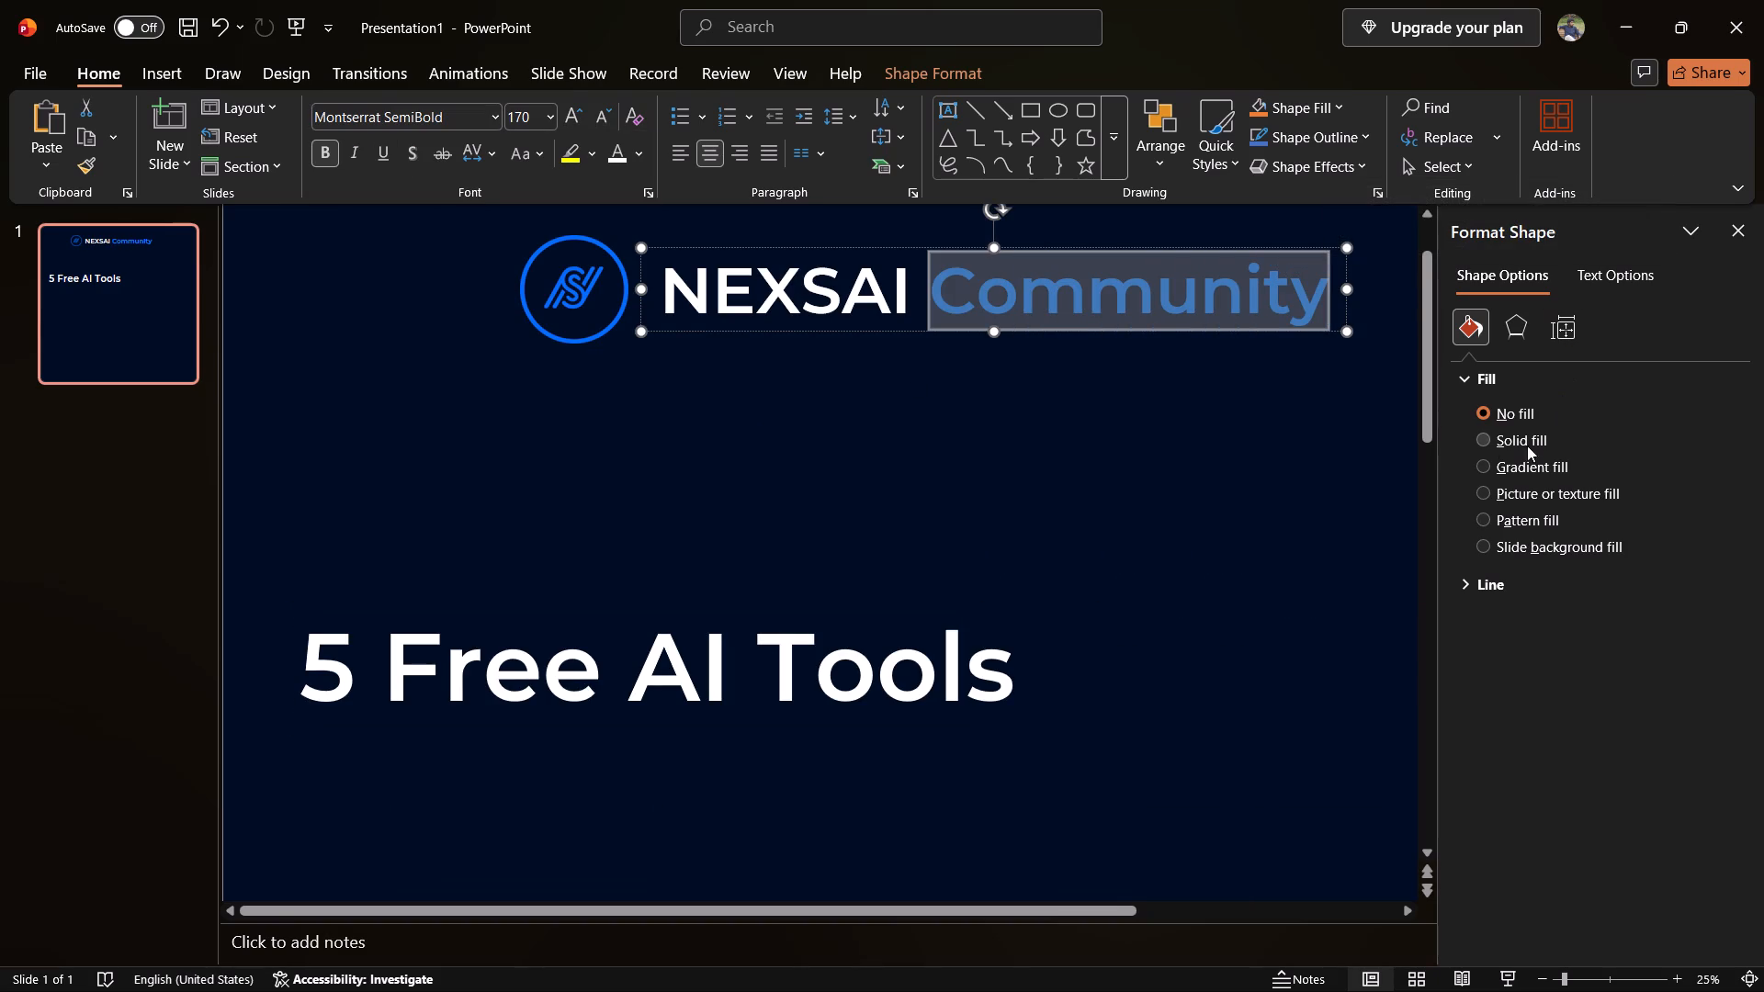
pyautogui.click(640, 156)
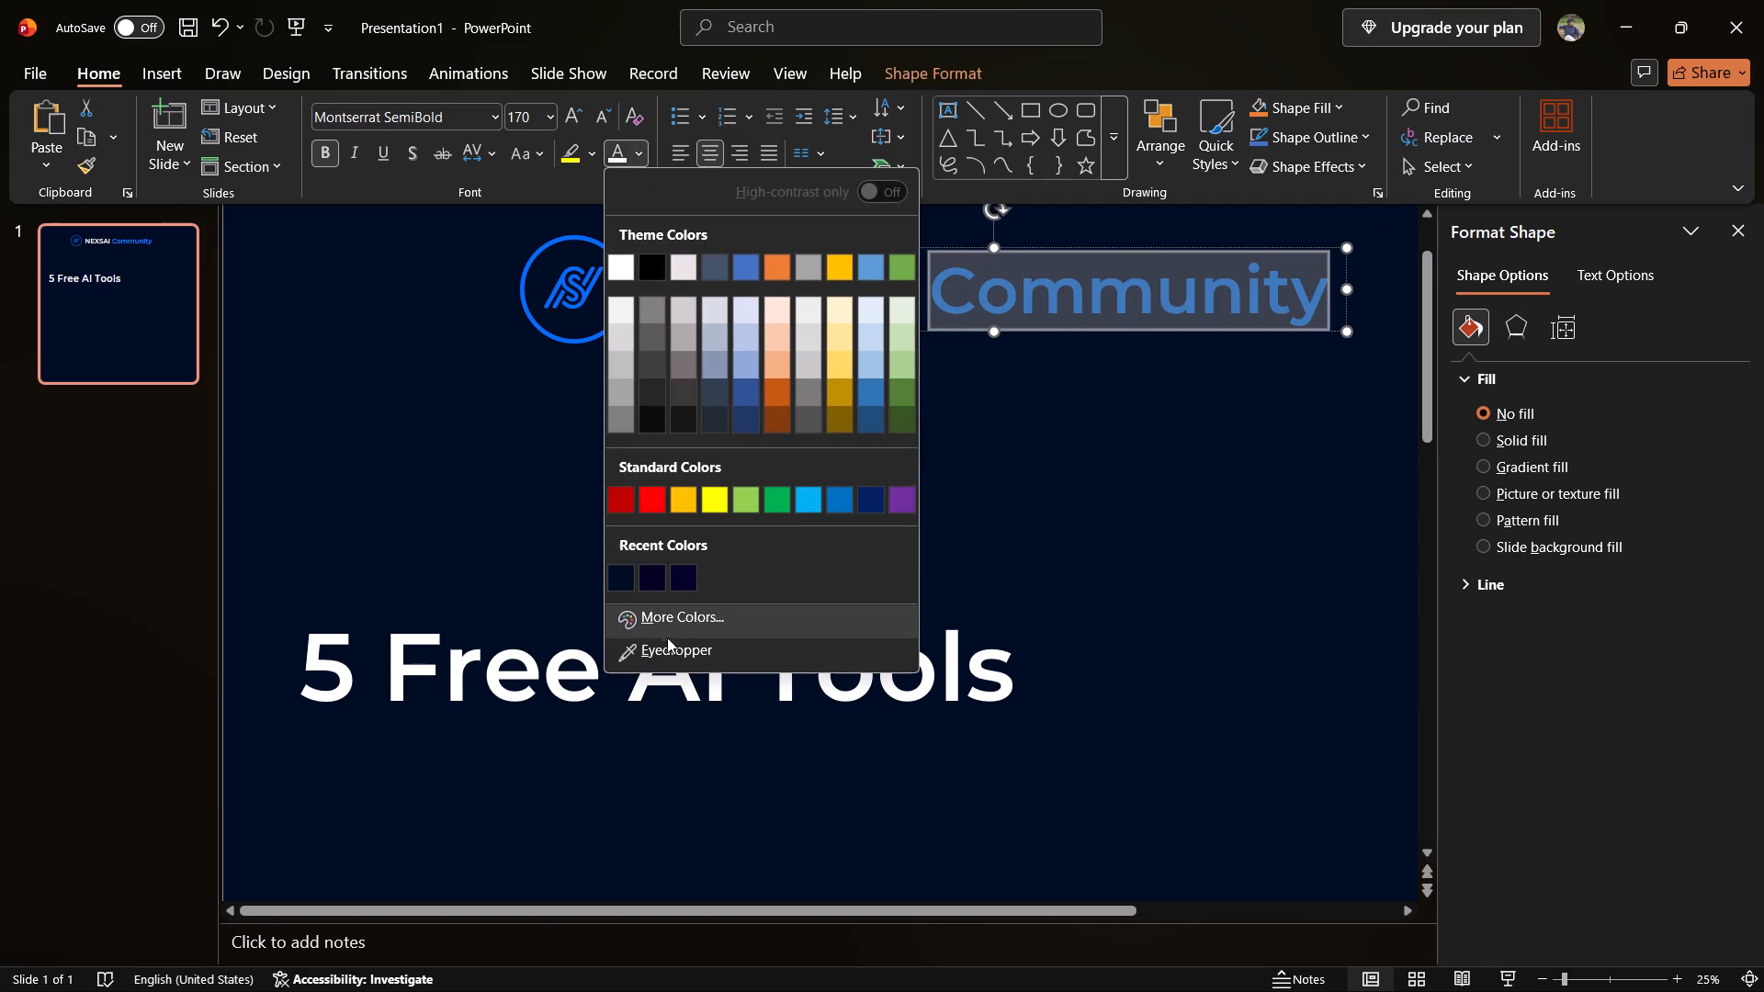
pyautogui.click(664, 648)
pyautogui.keyDown('ctrl'); pyautogui.scroll(5, 582, 276); pyautogui.keyUp('ctrl')
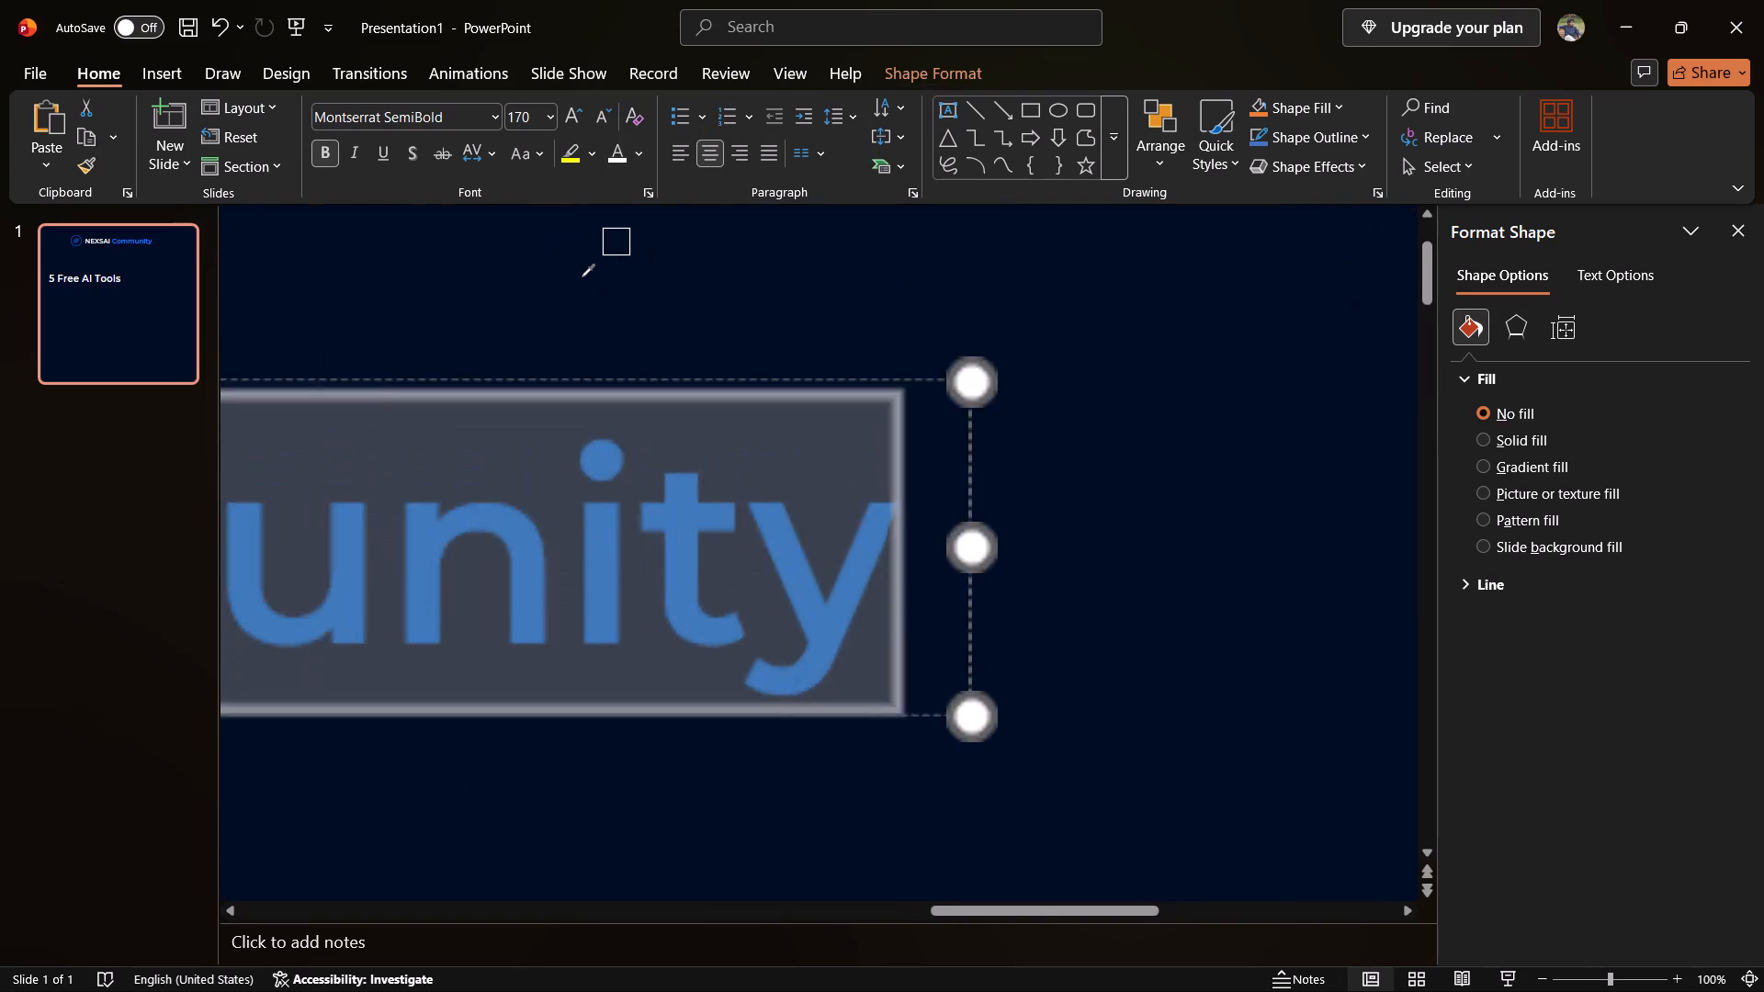
pyautogui.hscroll(19, 582, 276)
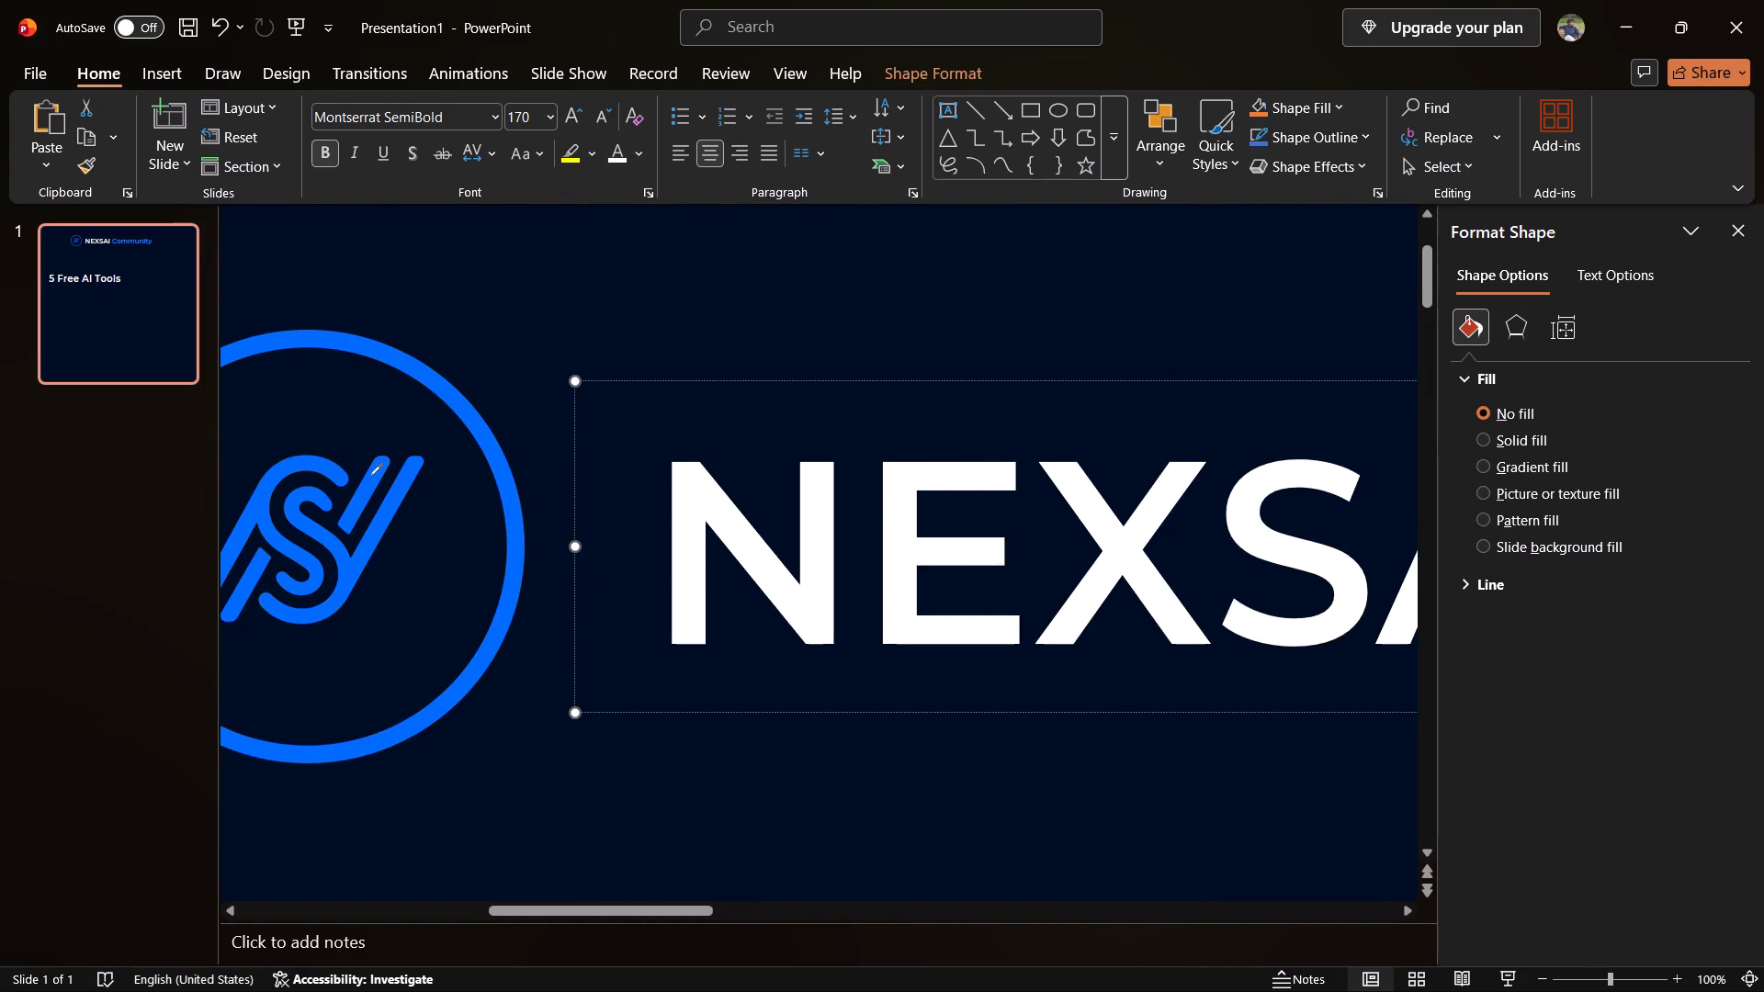
pyautogui.click(347, 569)
pyautogui.keyDown('ctrl'); pyautogui.scroll(-5, 347, 569); pyautogui.keyUp('ctrl')
pyautogui.click(613, 565)
pyautogui.hscroll(2, 613, 565)
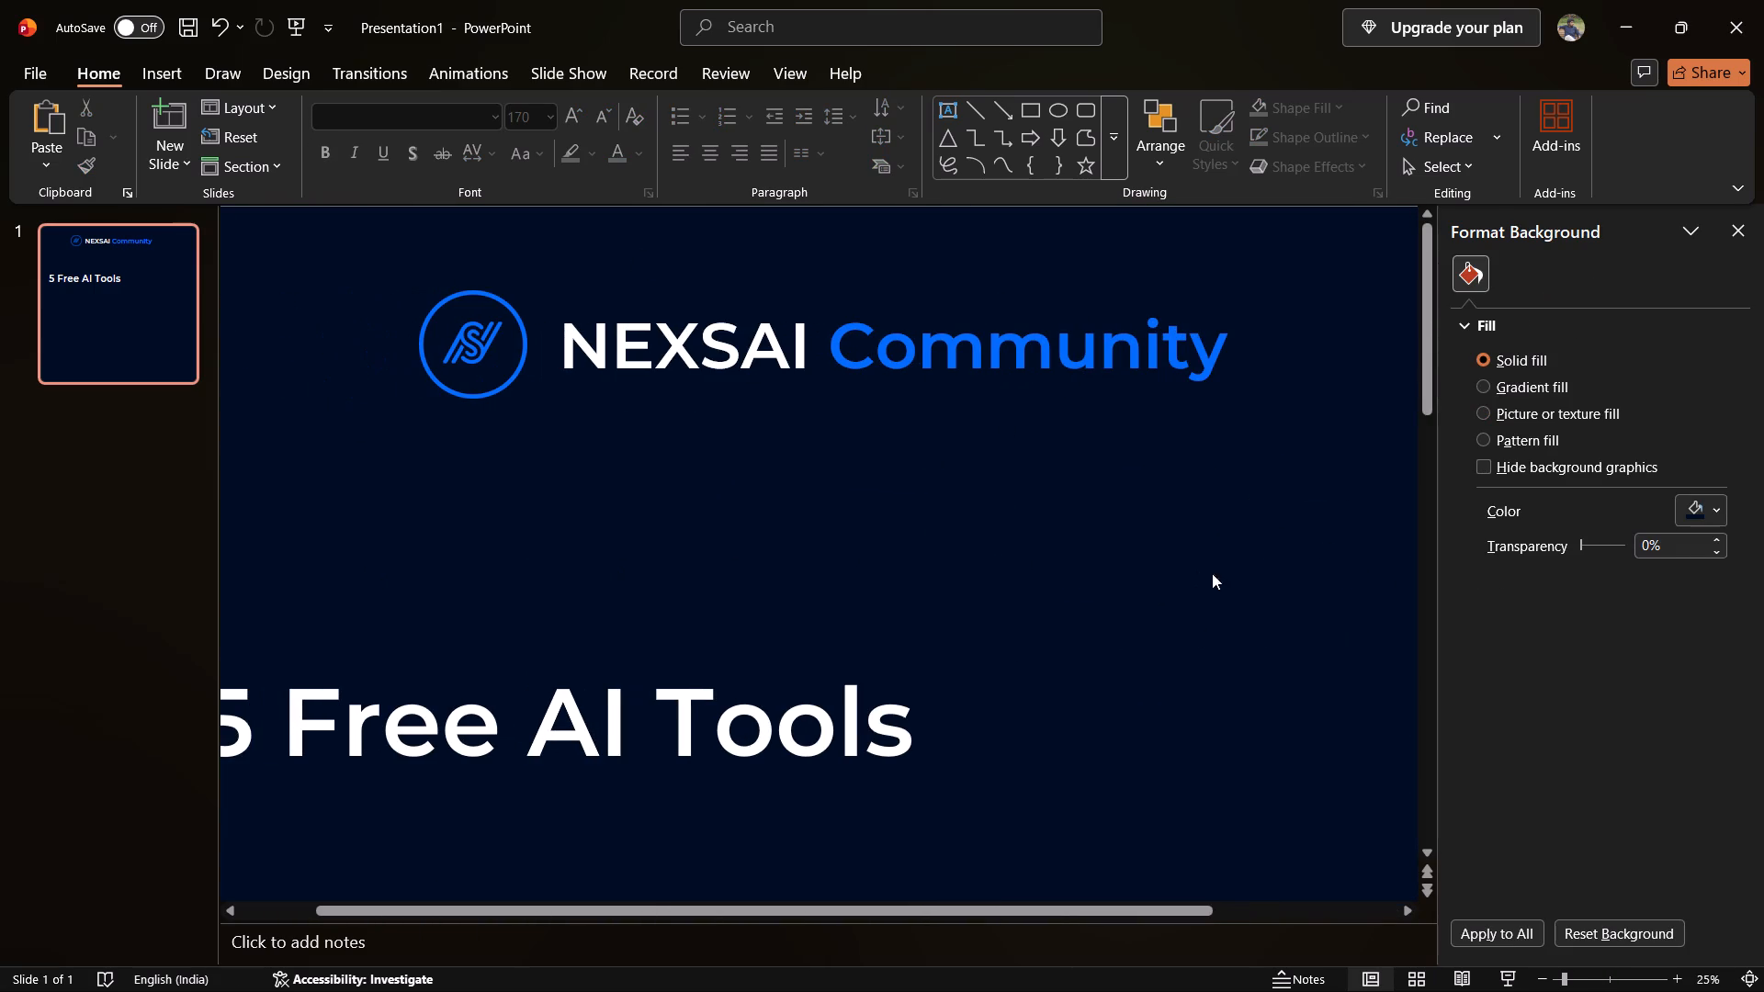
pyautogui.hscroll(3, 1138, 640)
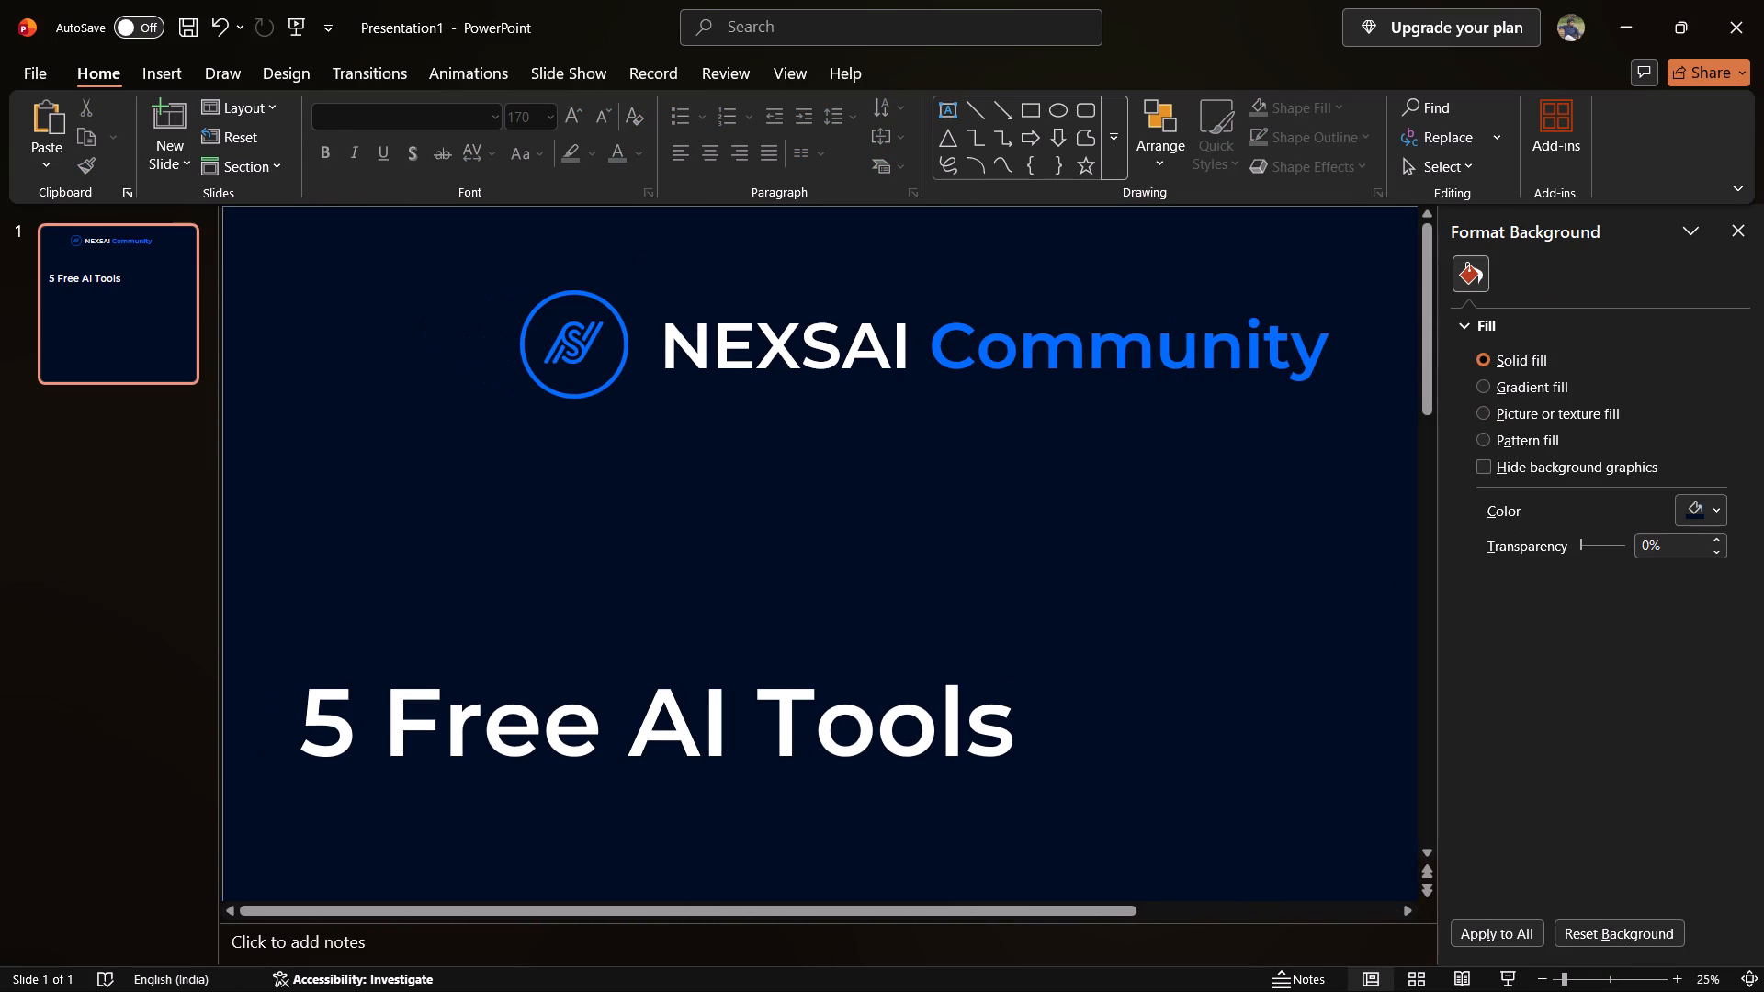
# Rewrite the words Free and Tools in the title in capitals so it reads 5 FREE AI TOOLS.
pyautogui.click(436, 701)
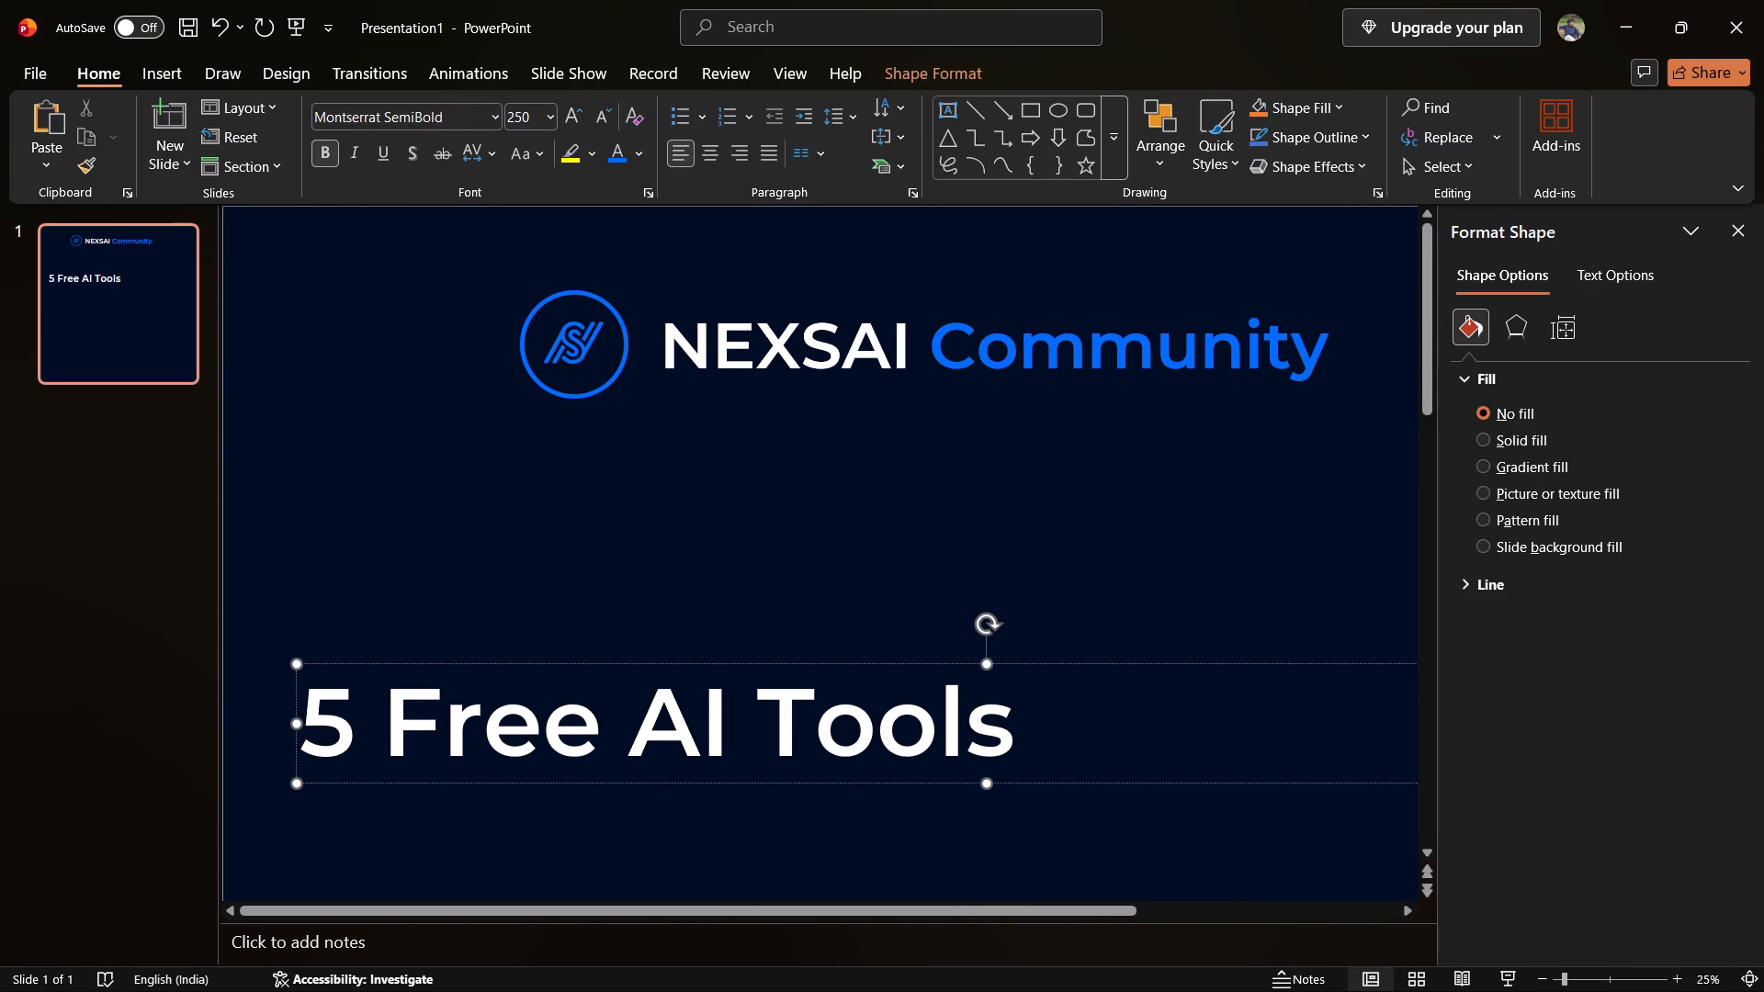
pyautogui.moveTo(593, 720); pyautogui.dragTo(447, 724)
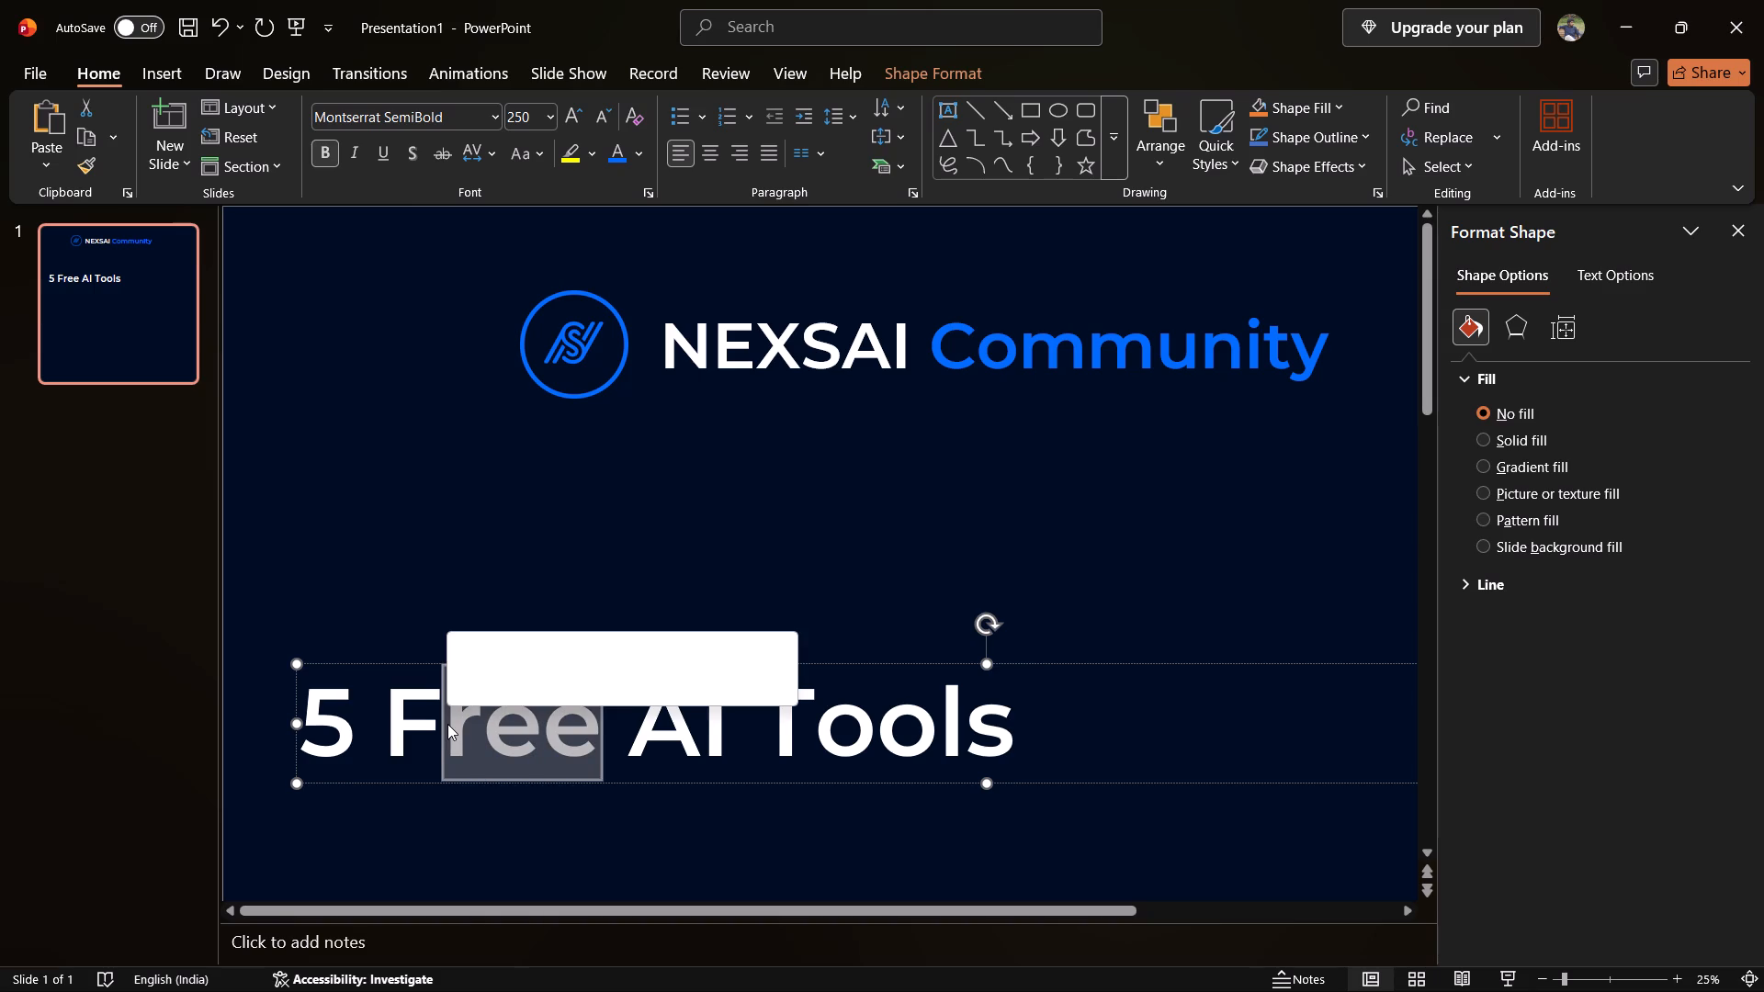
pyautogui.write('REE')
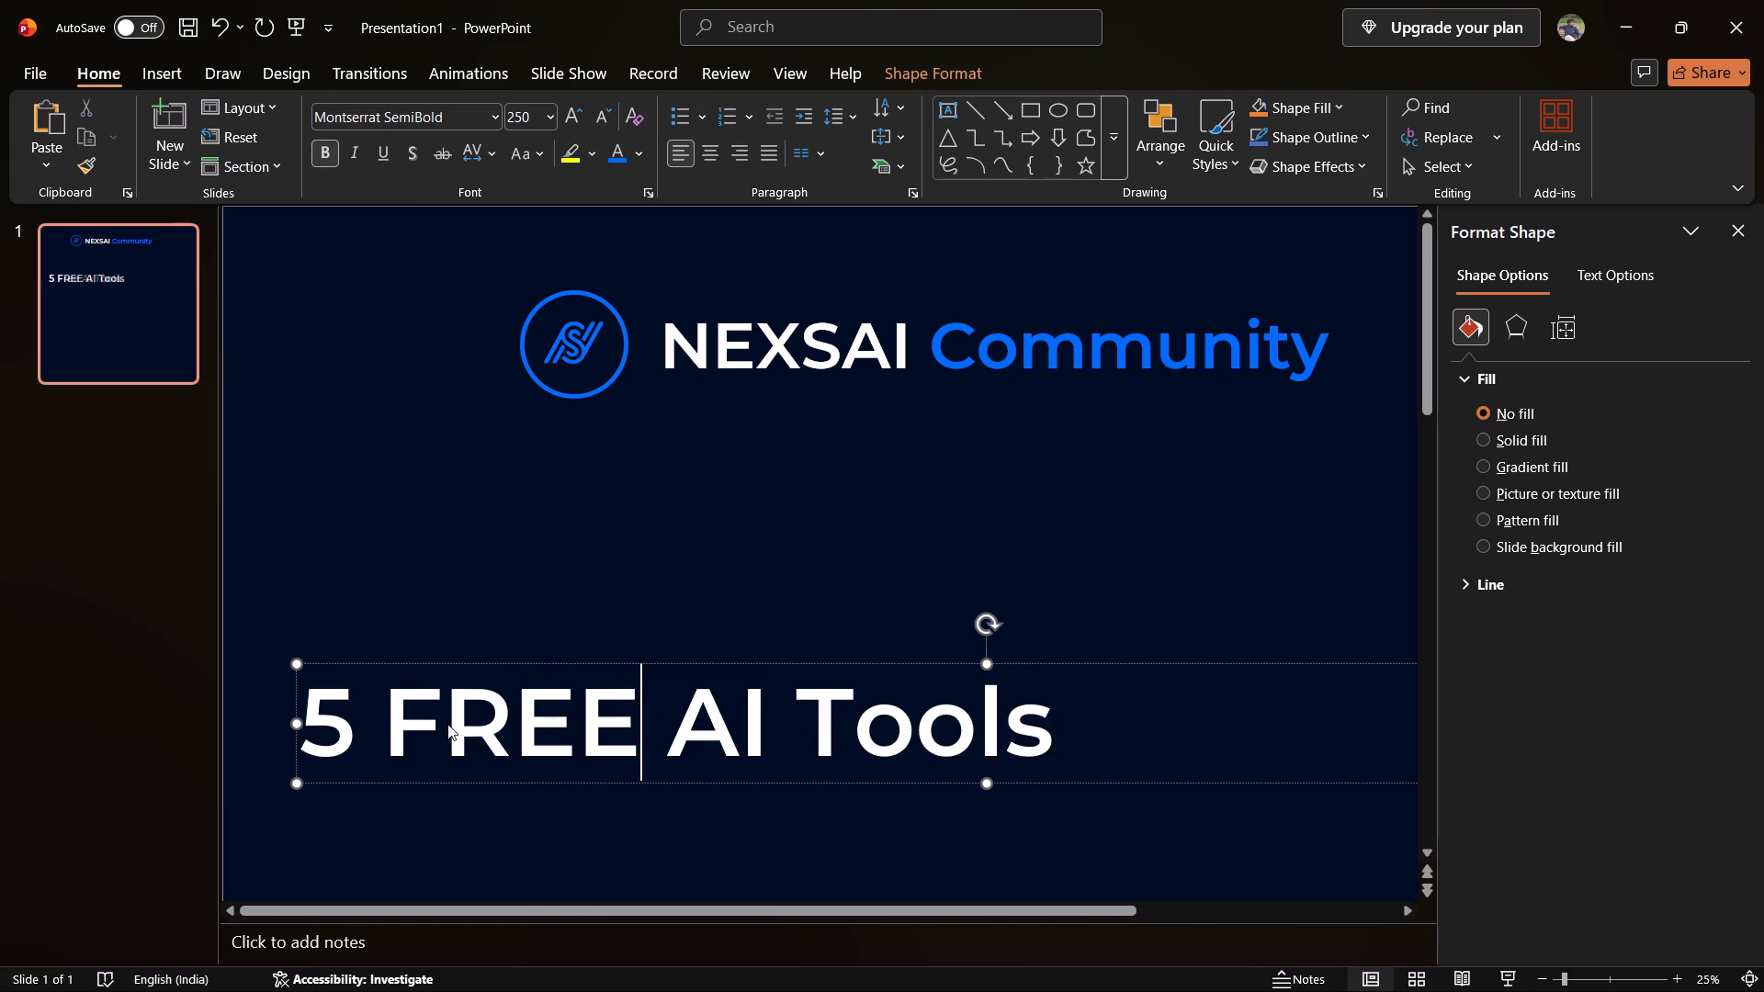
pyautogui.click(1058, 726)
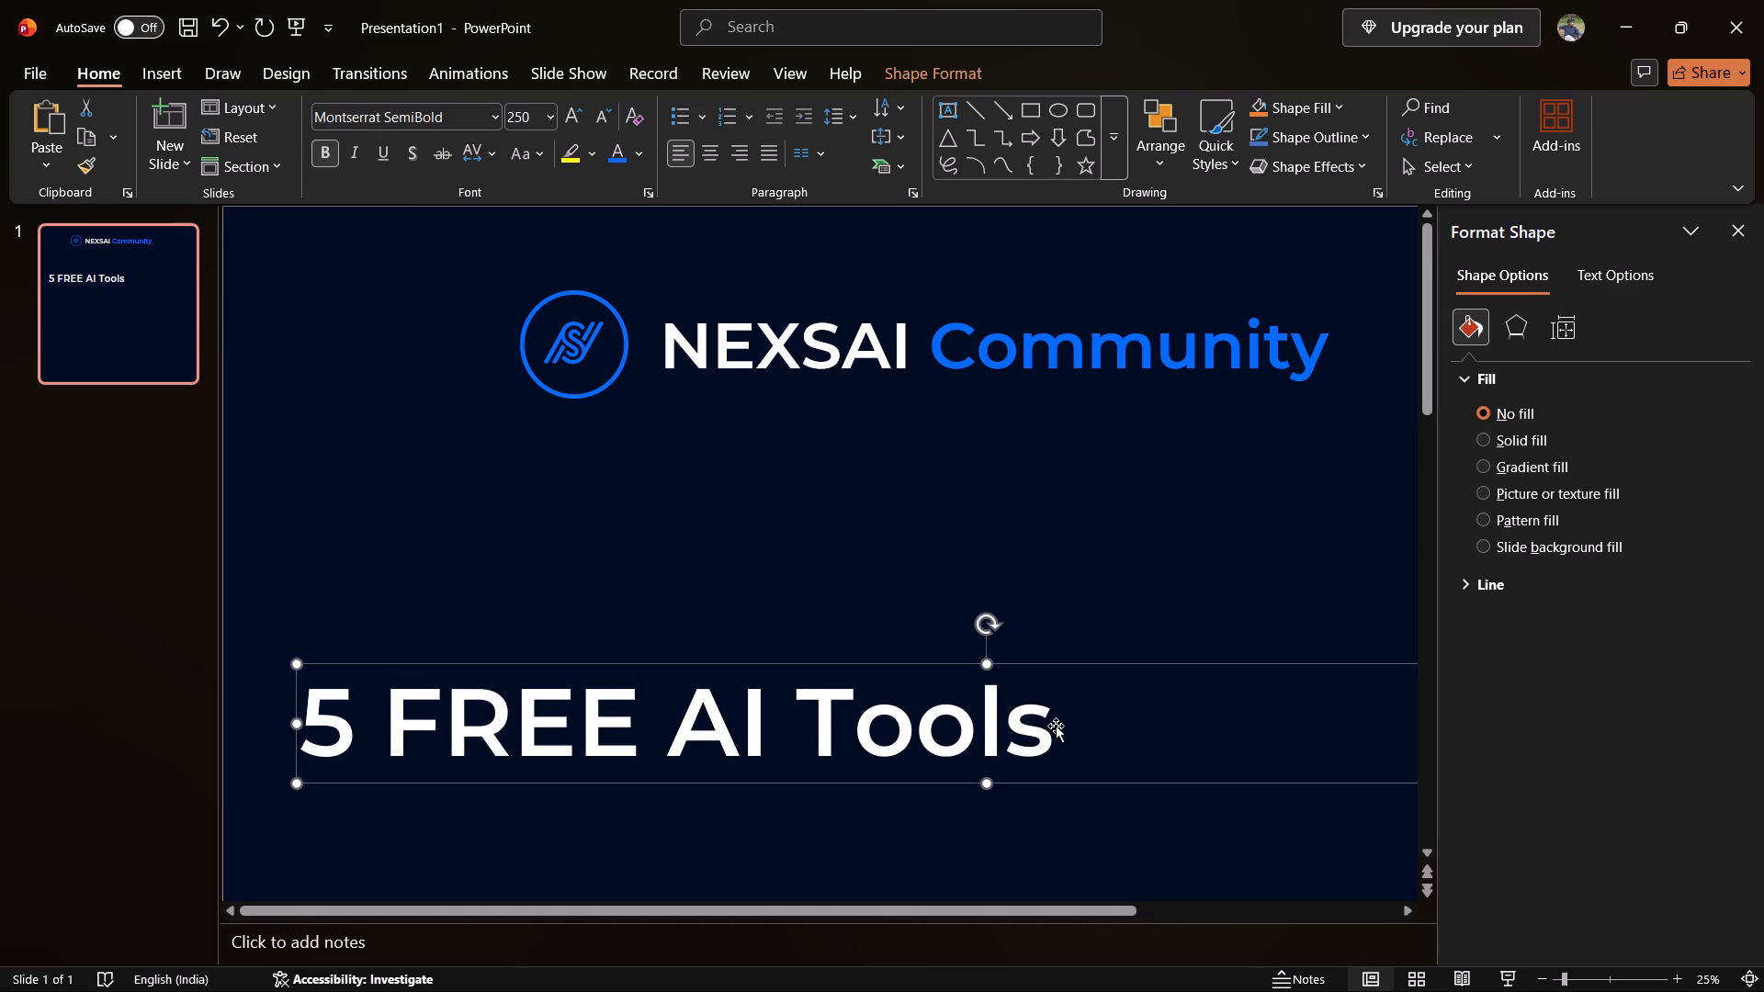
pyautogui.moveTo(1047, 727); pyautogui.dragTo(889, 737)
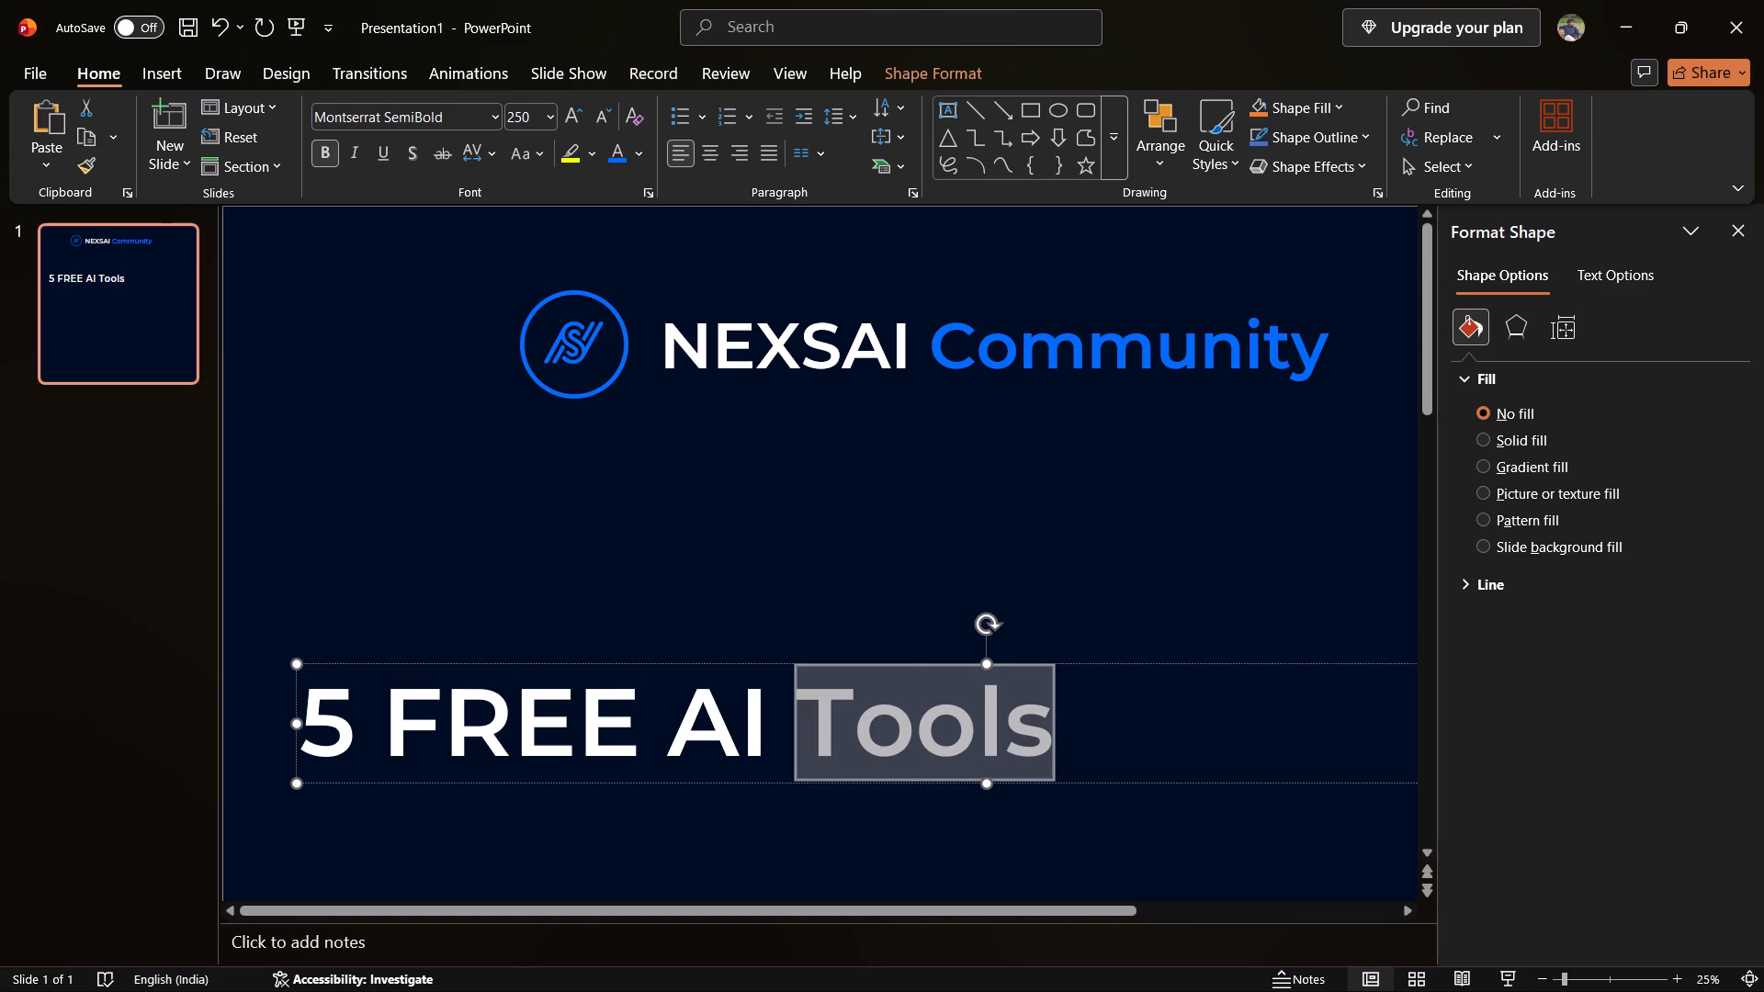
pyautogui.moveTo(889, 737); pyautogui.dragTo(881, 739)
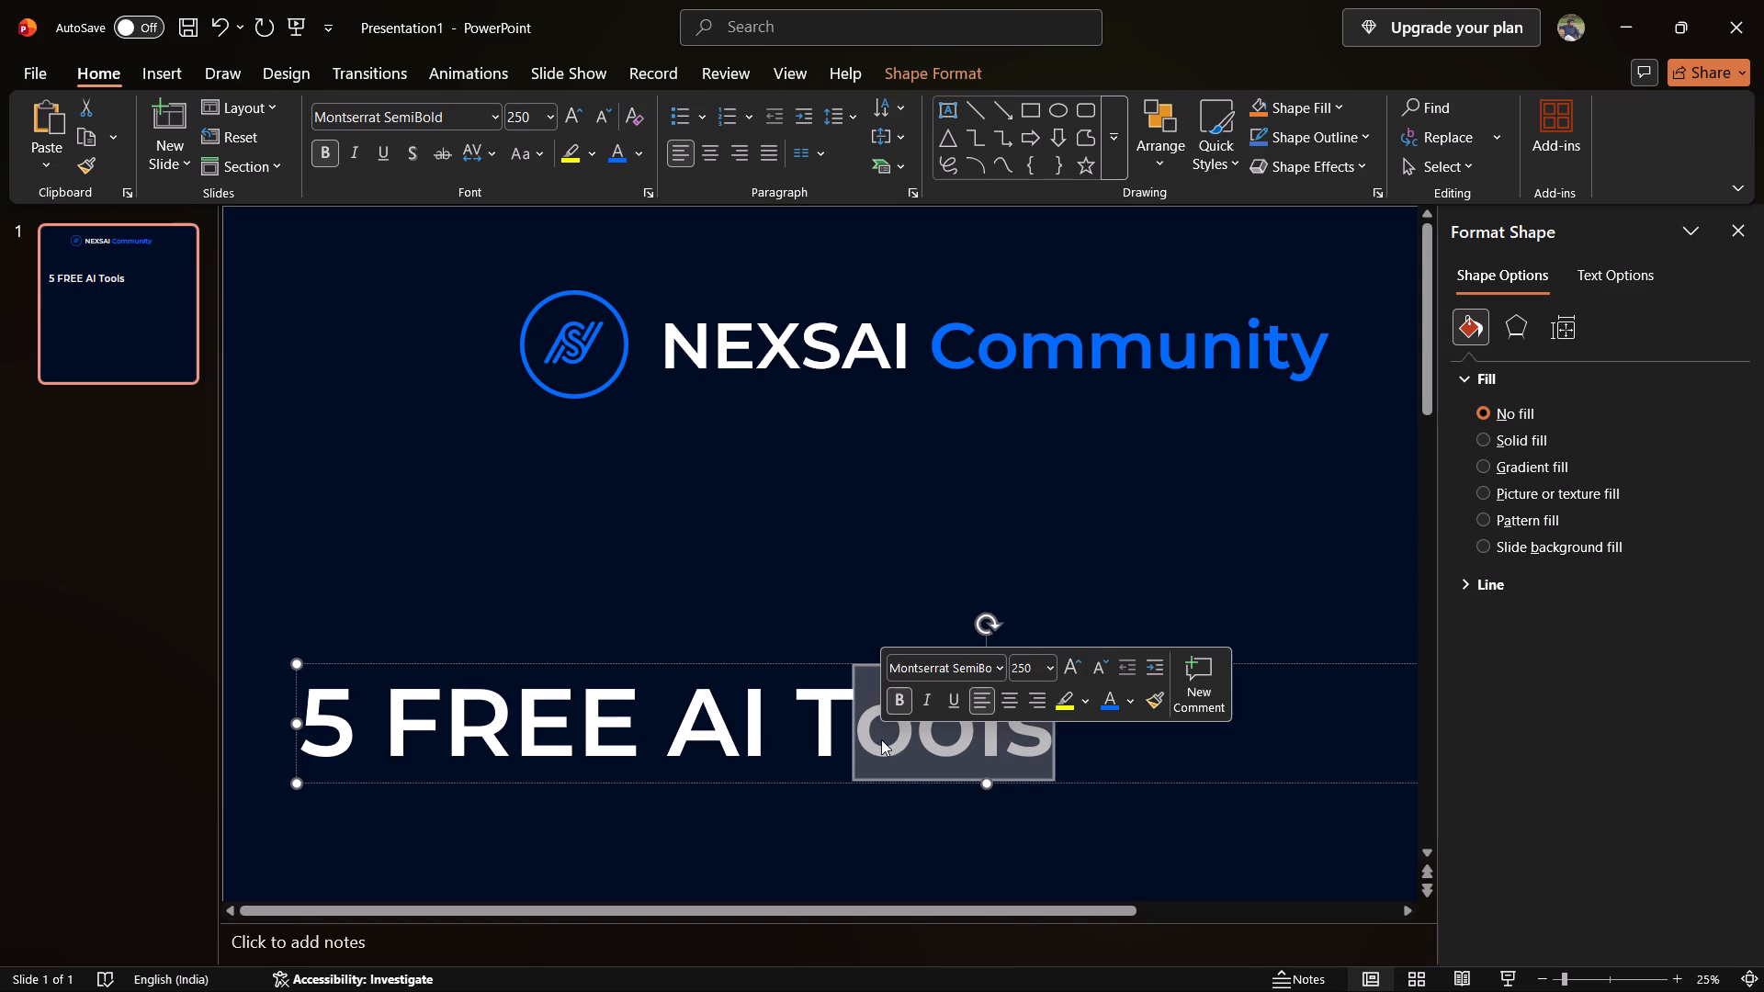
pyautogui.write('OOLS')
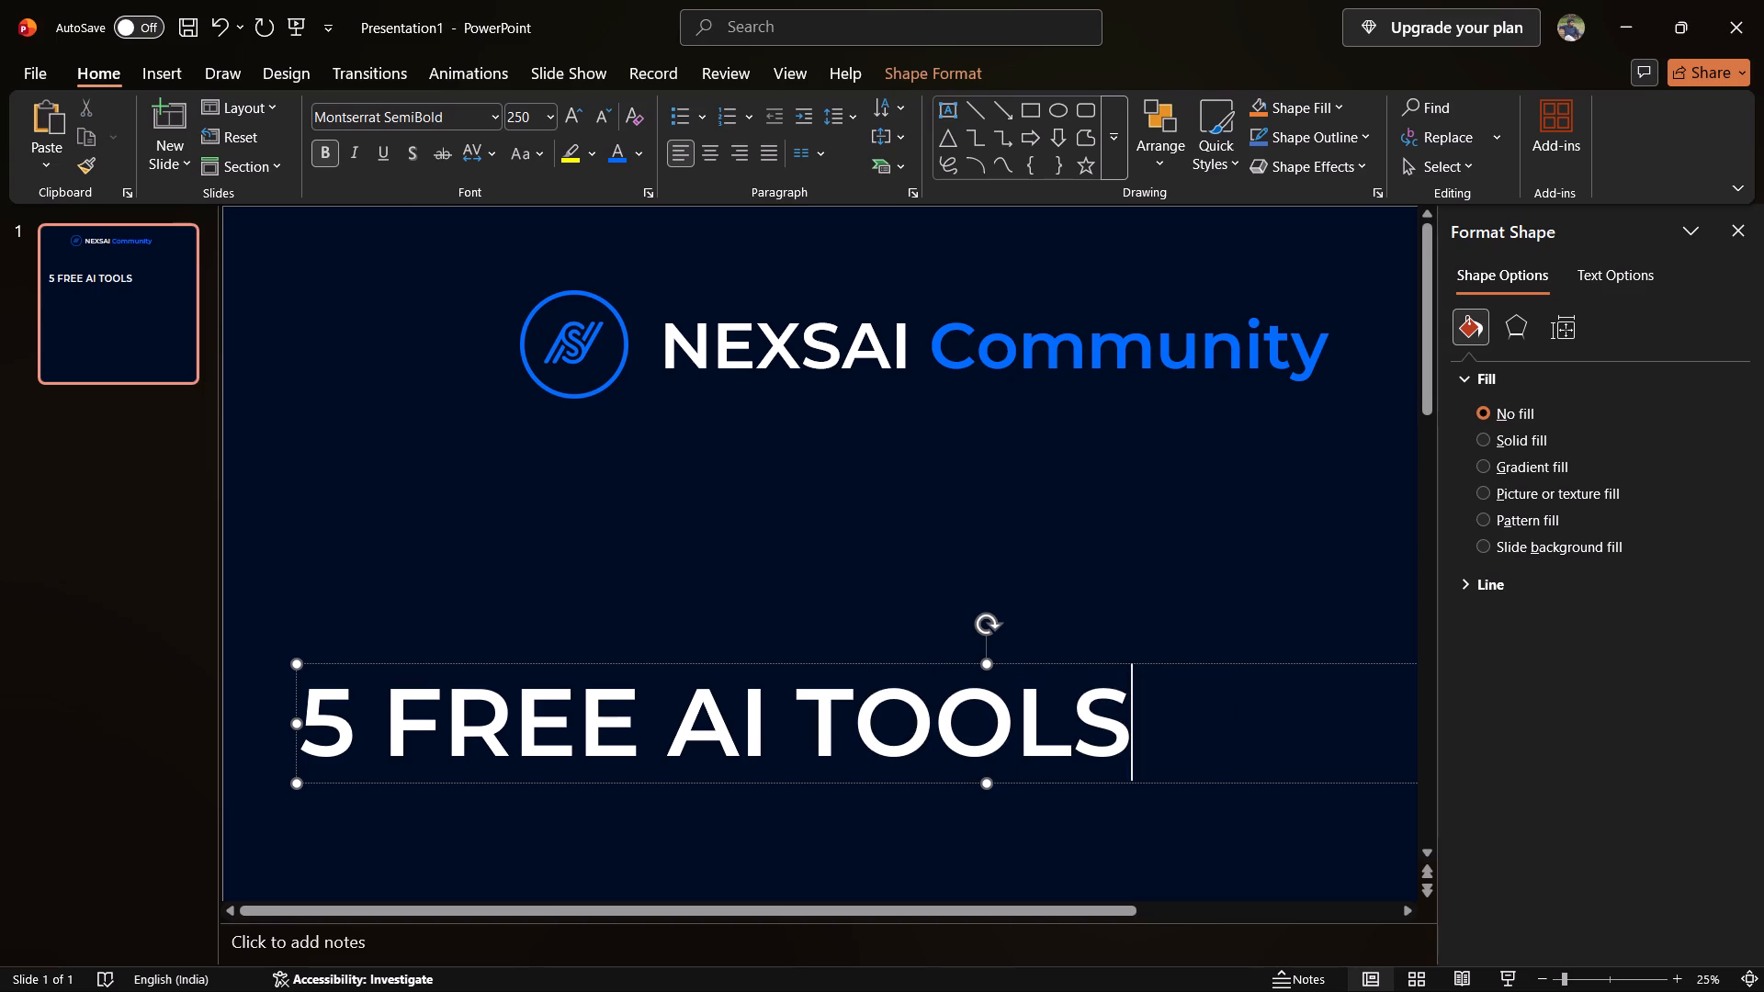
# Set the 5 FREE AI TOOLS text to font size 350.
pyautogui.click(924, 658)
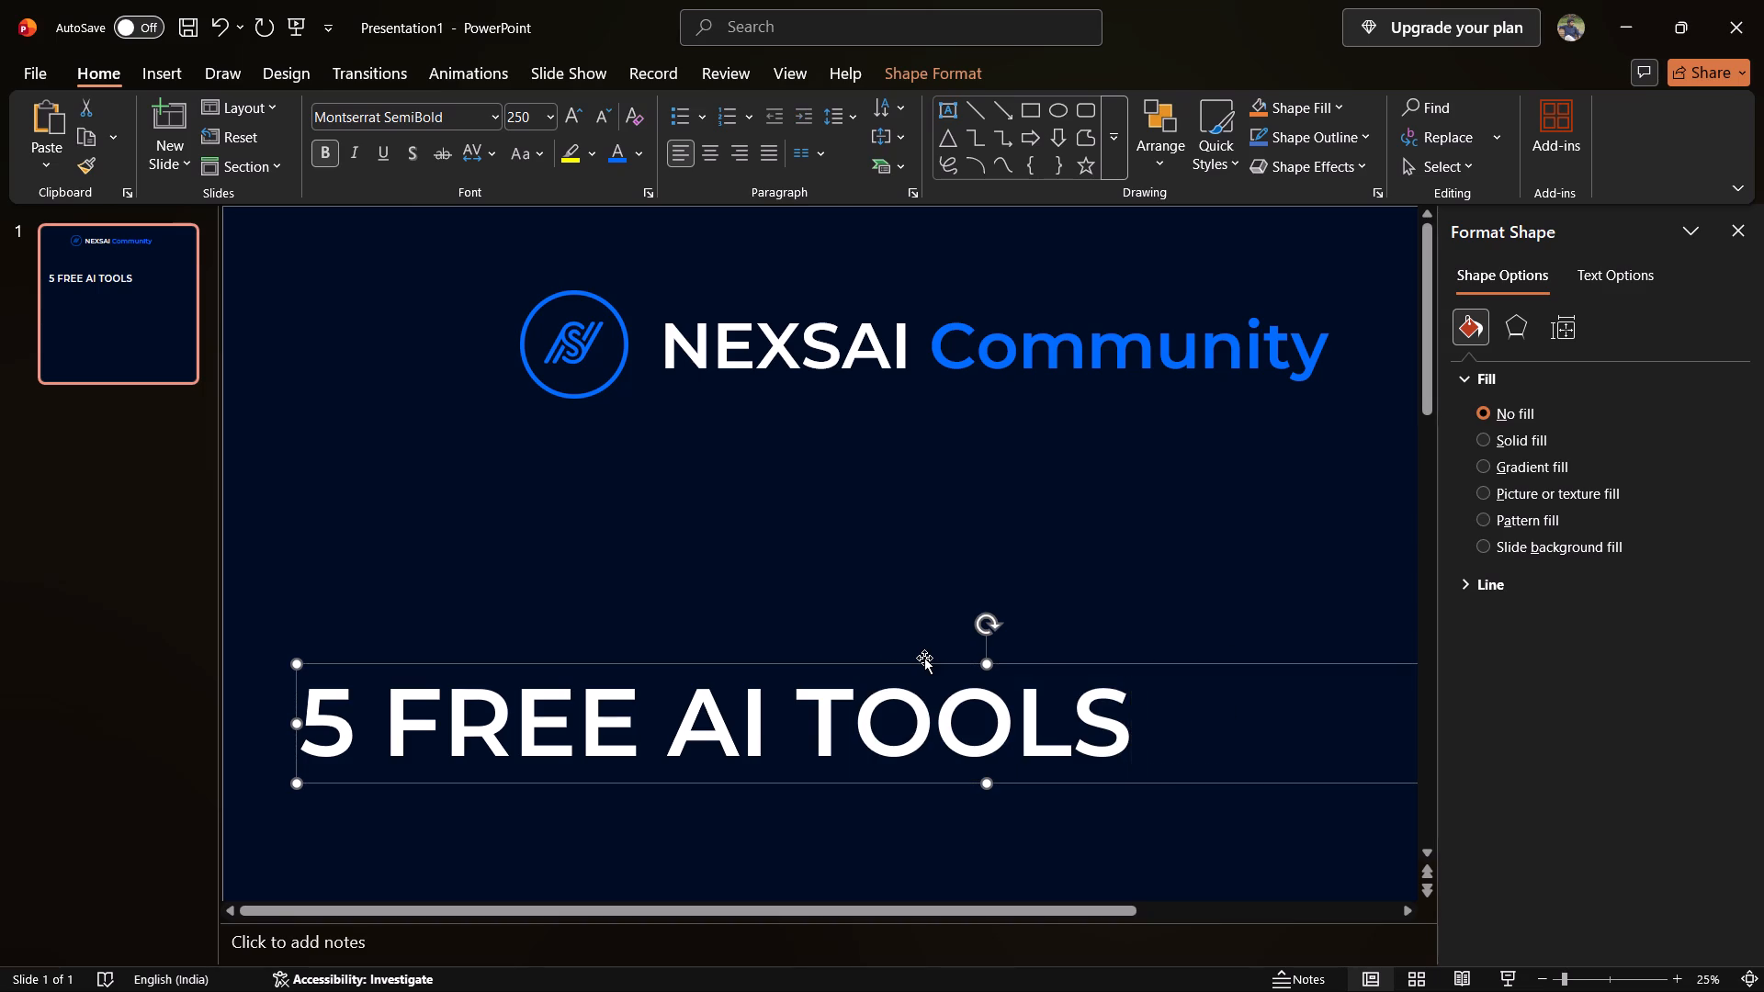
pyautogui.keyDown('ctrl'); pyautogui.scroll(-1, 924, 658); pyautogui.keyUp('ctrl')
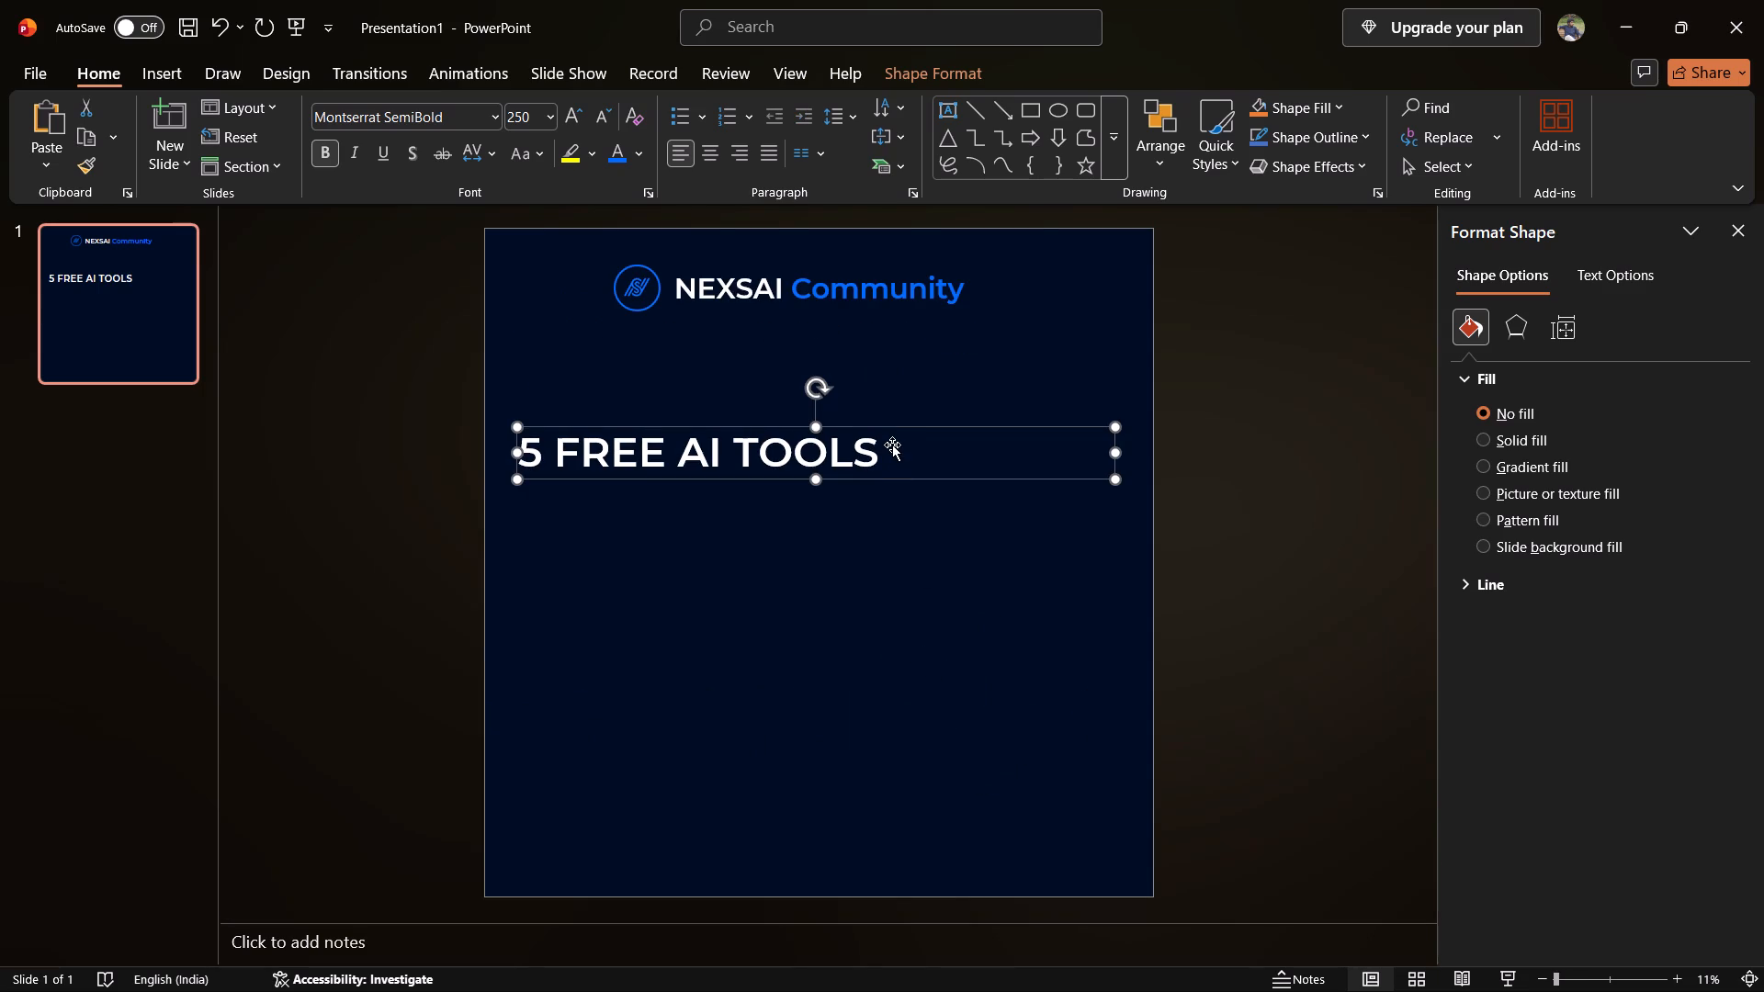
pyautogui.click(539, 117)
pyautogui.write('350')
pyautogui.press('Return')
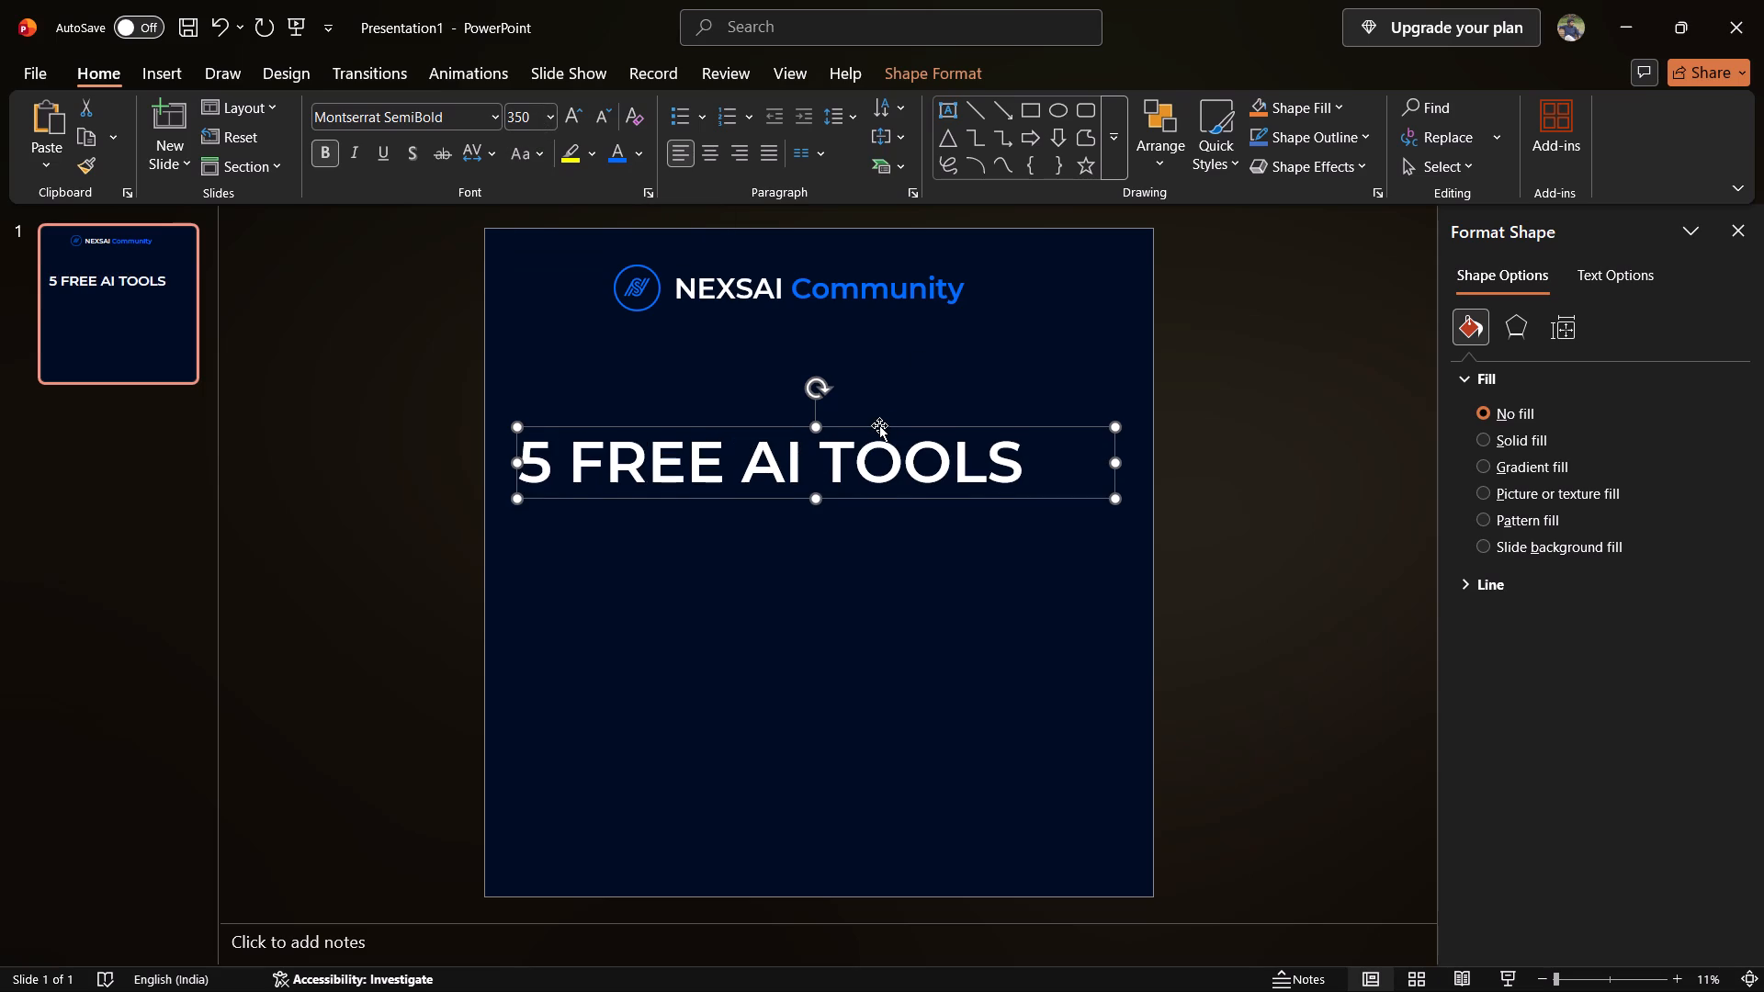
# Move the 5 FREE AI TOOLS text box slightly down the slide, keeping its horizontal alignment.
pyautogui.moveTo(878, 427); pyautogui.dragTo(878, 464)
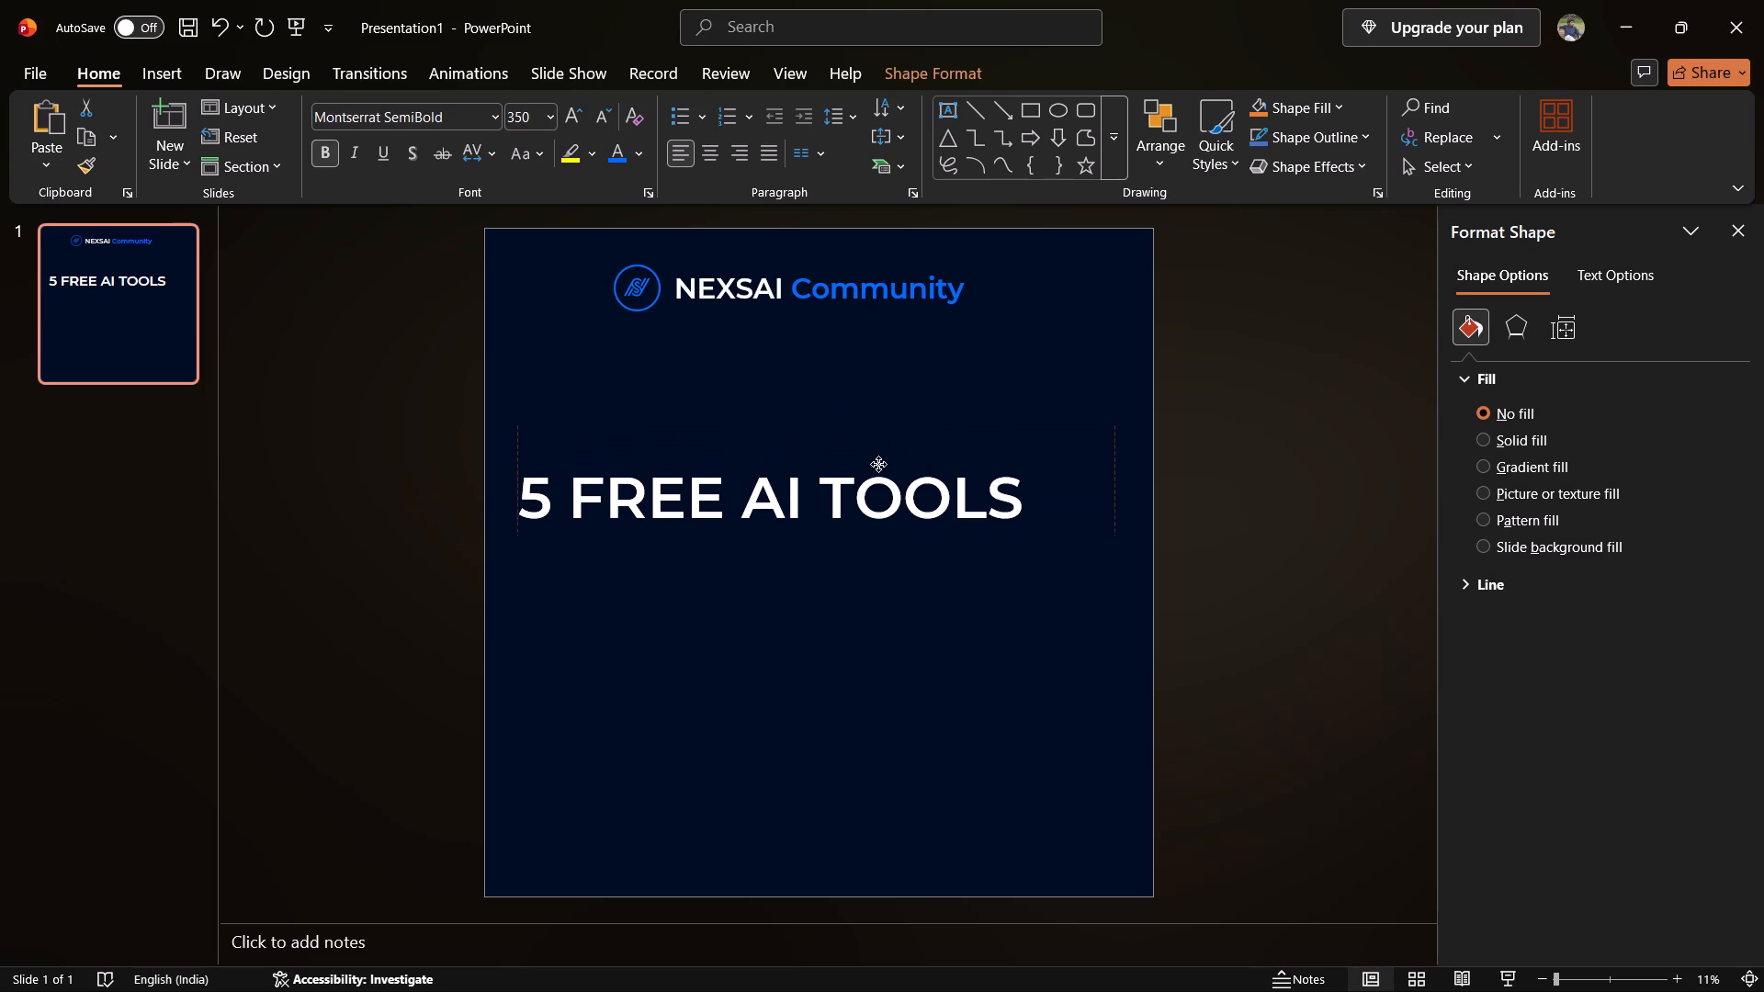
pyautogui.moveTo(878, 464); pyautogui.dragTo(878, 455)
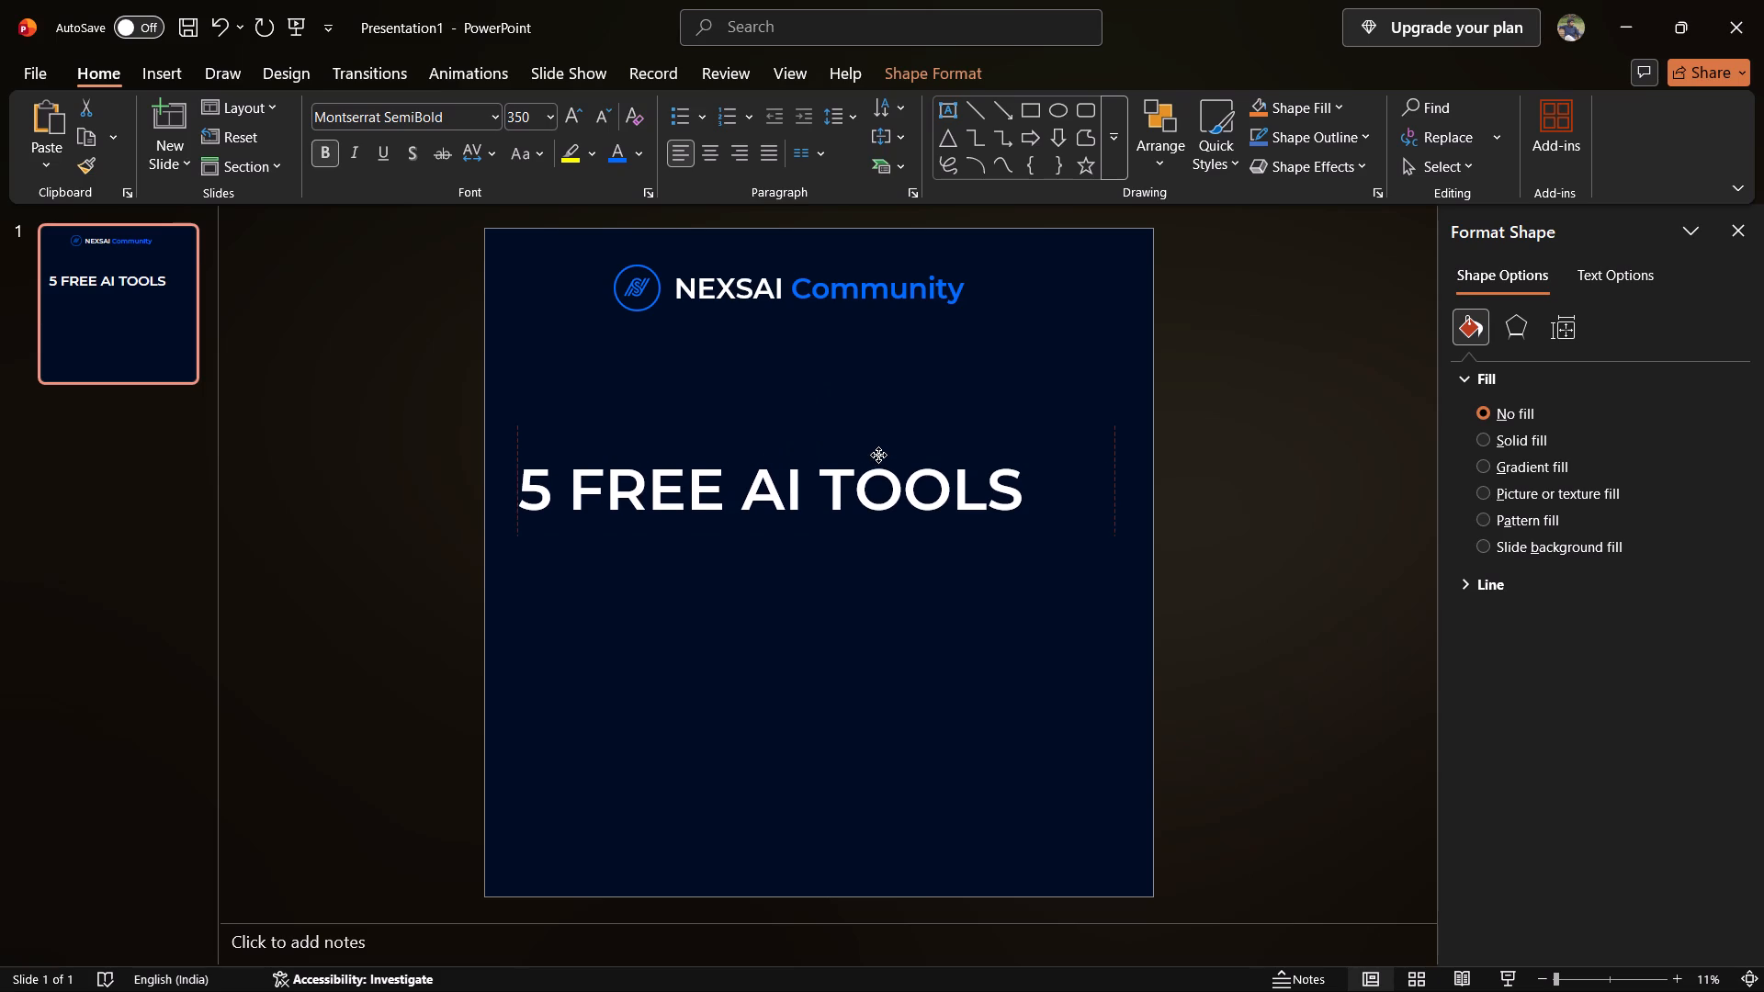
pyautogui.moveTo(878, 455); pyautogui.dragTo(876, 441)
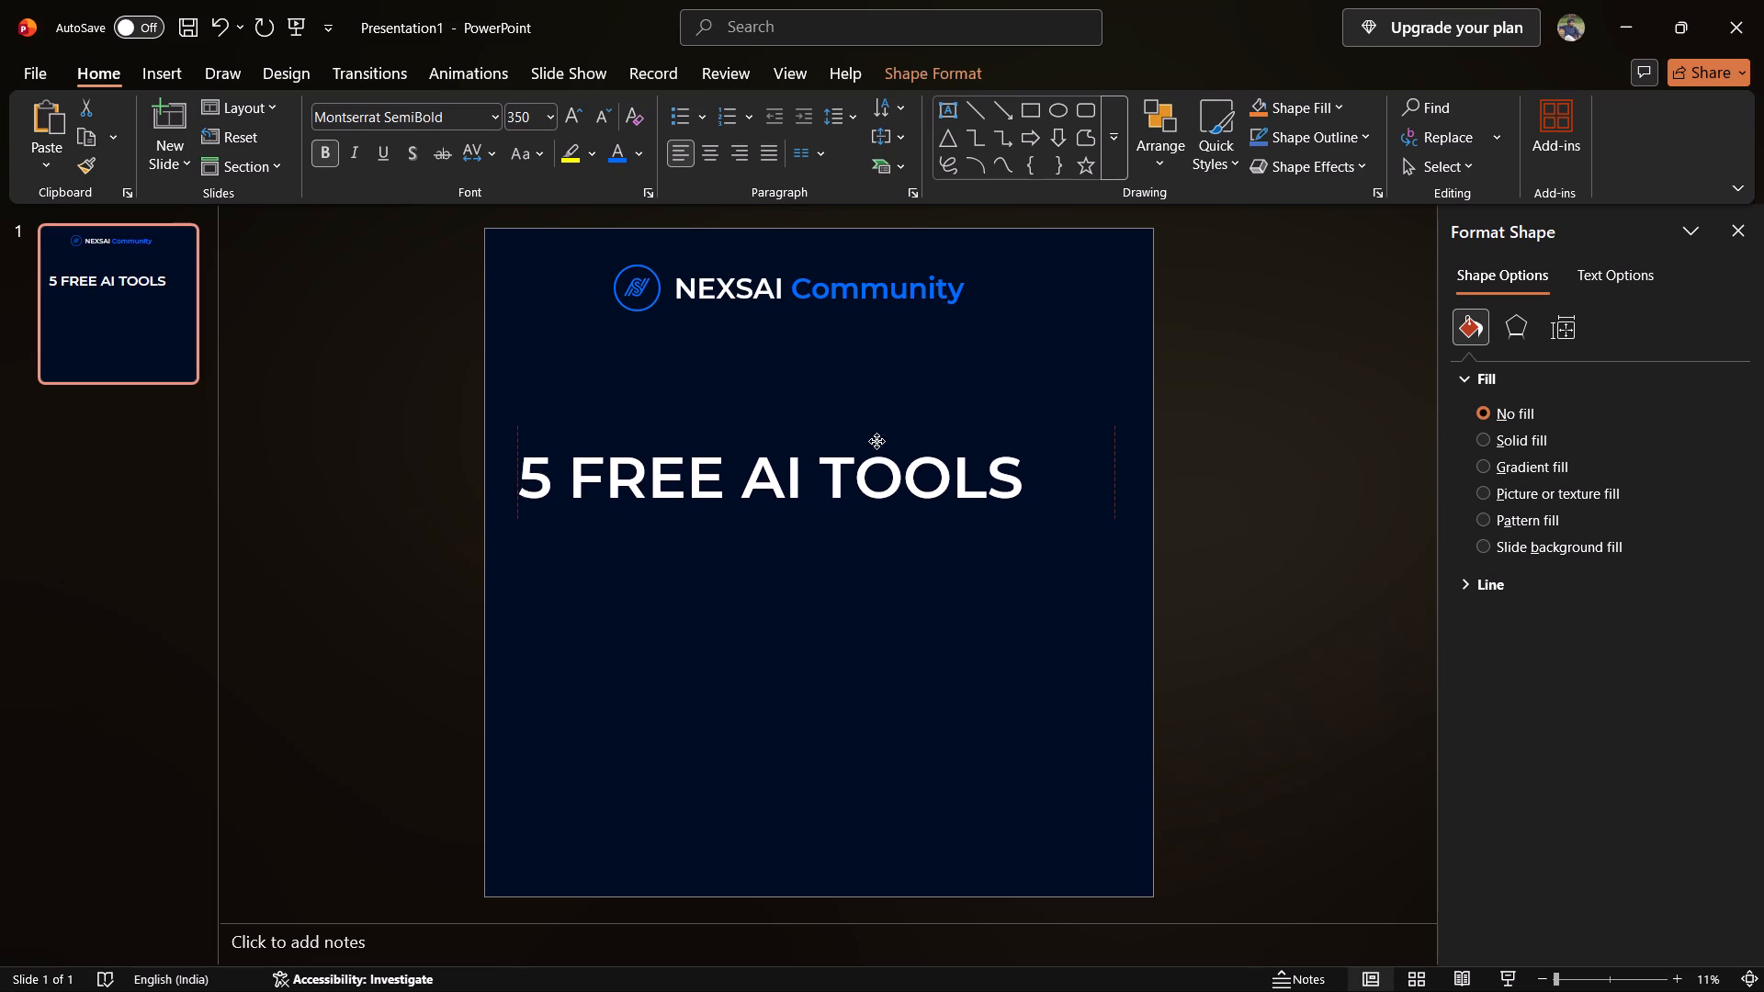
pyautogui.moveTo(876, 441); pyautogui.dragTo(876, 440)
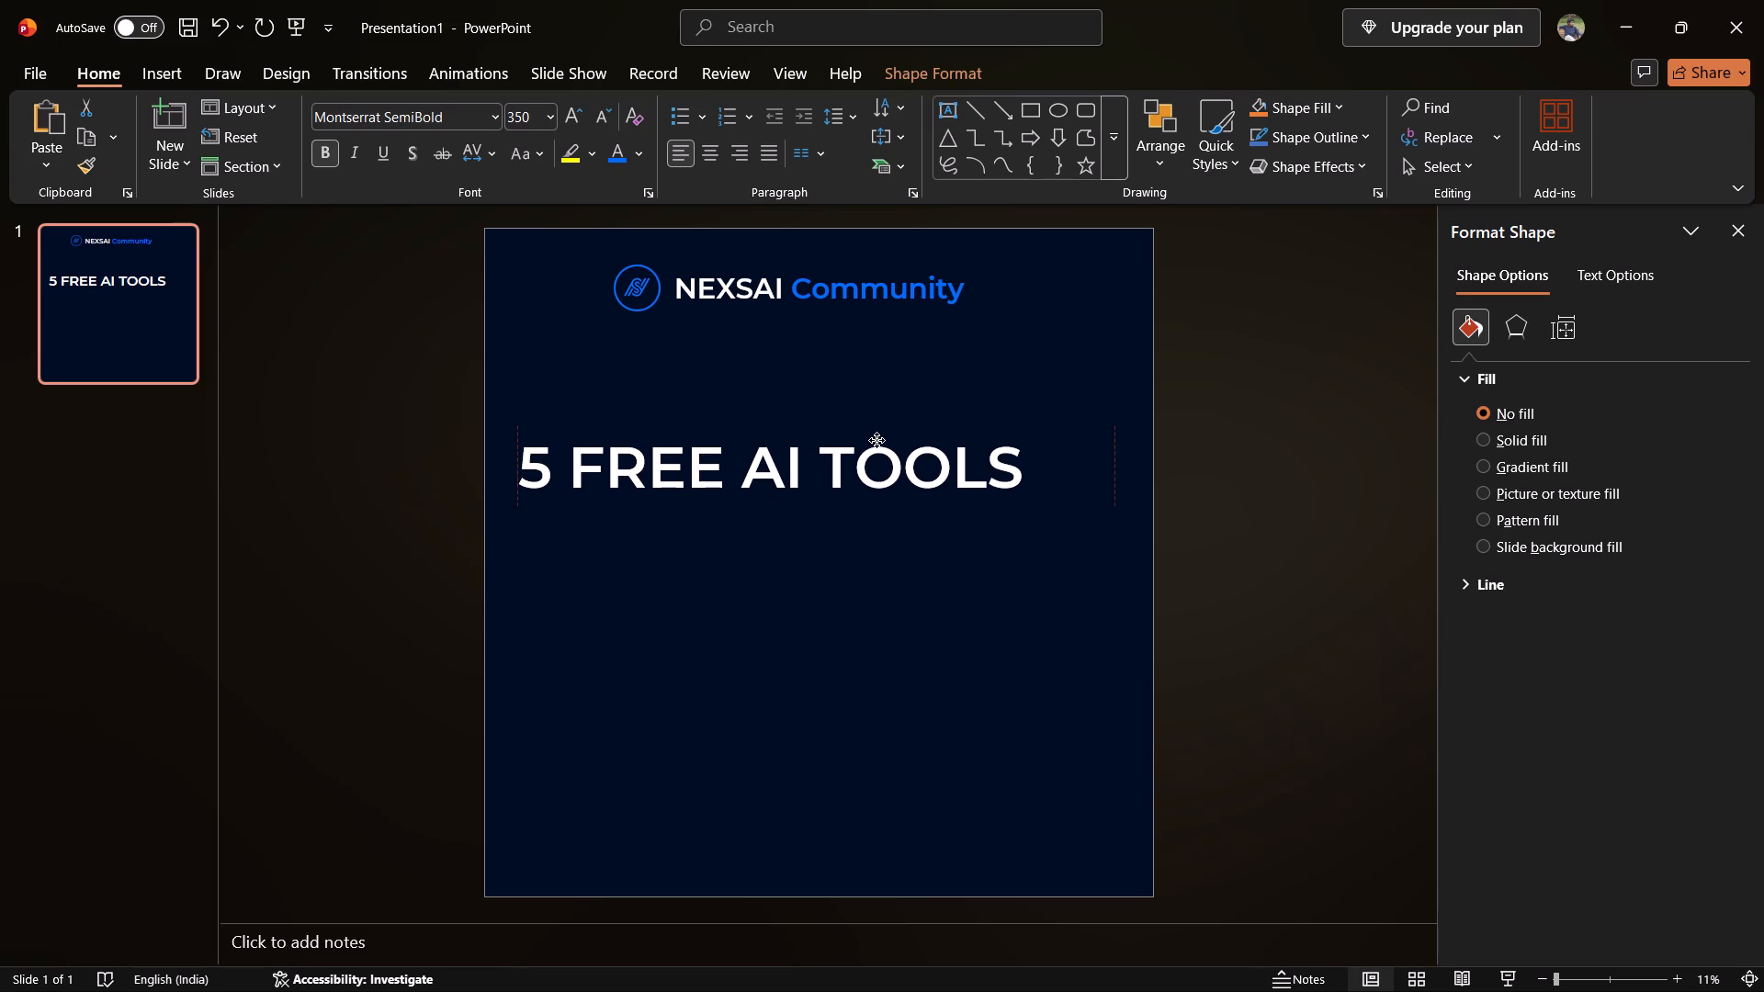
pyautogui.moveTo(876, 440); pyautogui.dragTo(876, 436)
pyautogui.moveTo(876, 436); pyautogui.dragTo(876, 435)
pyautogui.click(1220, 532)
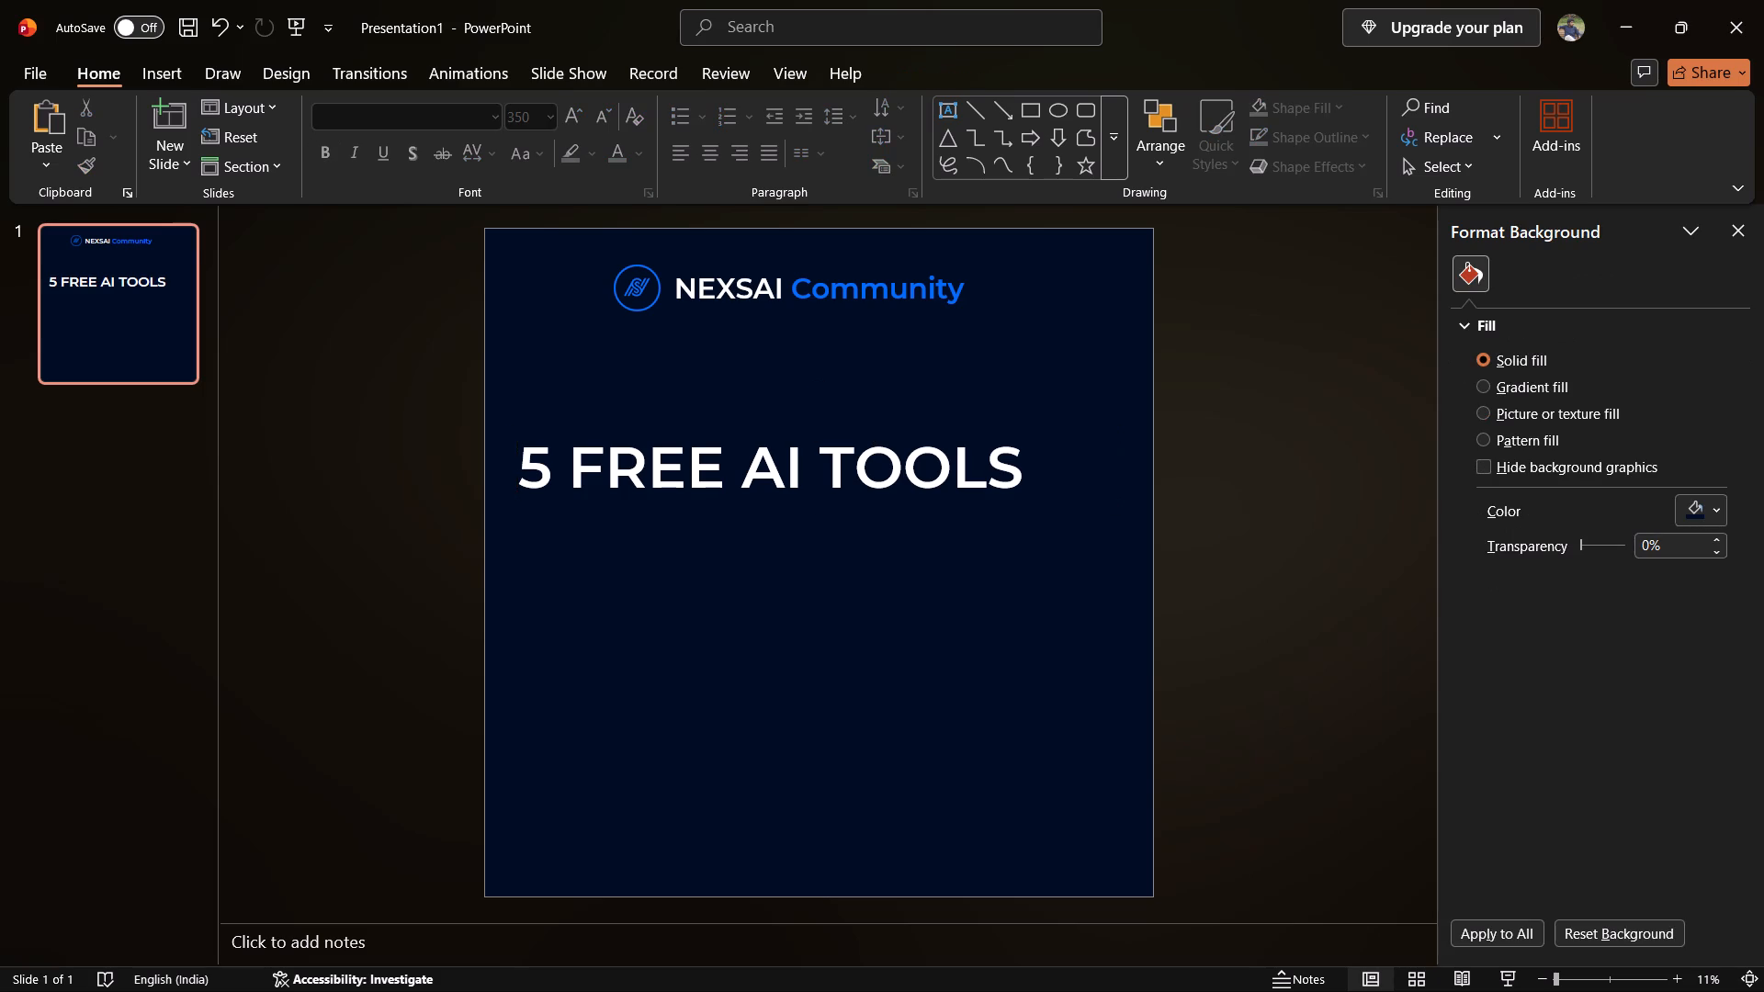
# Duplicate the 5 FREE AI TOOLS text box and place the copy directly below the original, with their edges aligned.
pyautogui.click(947, 475)
pyautogui.click(961, 502)
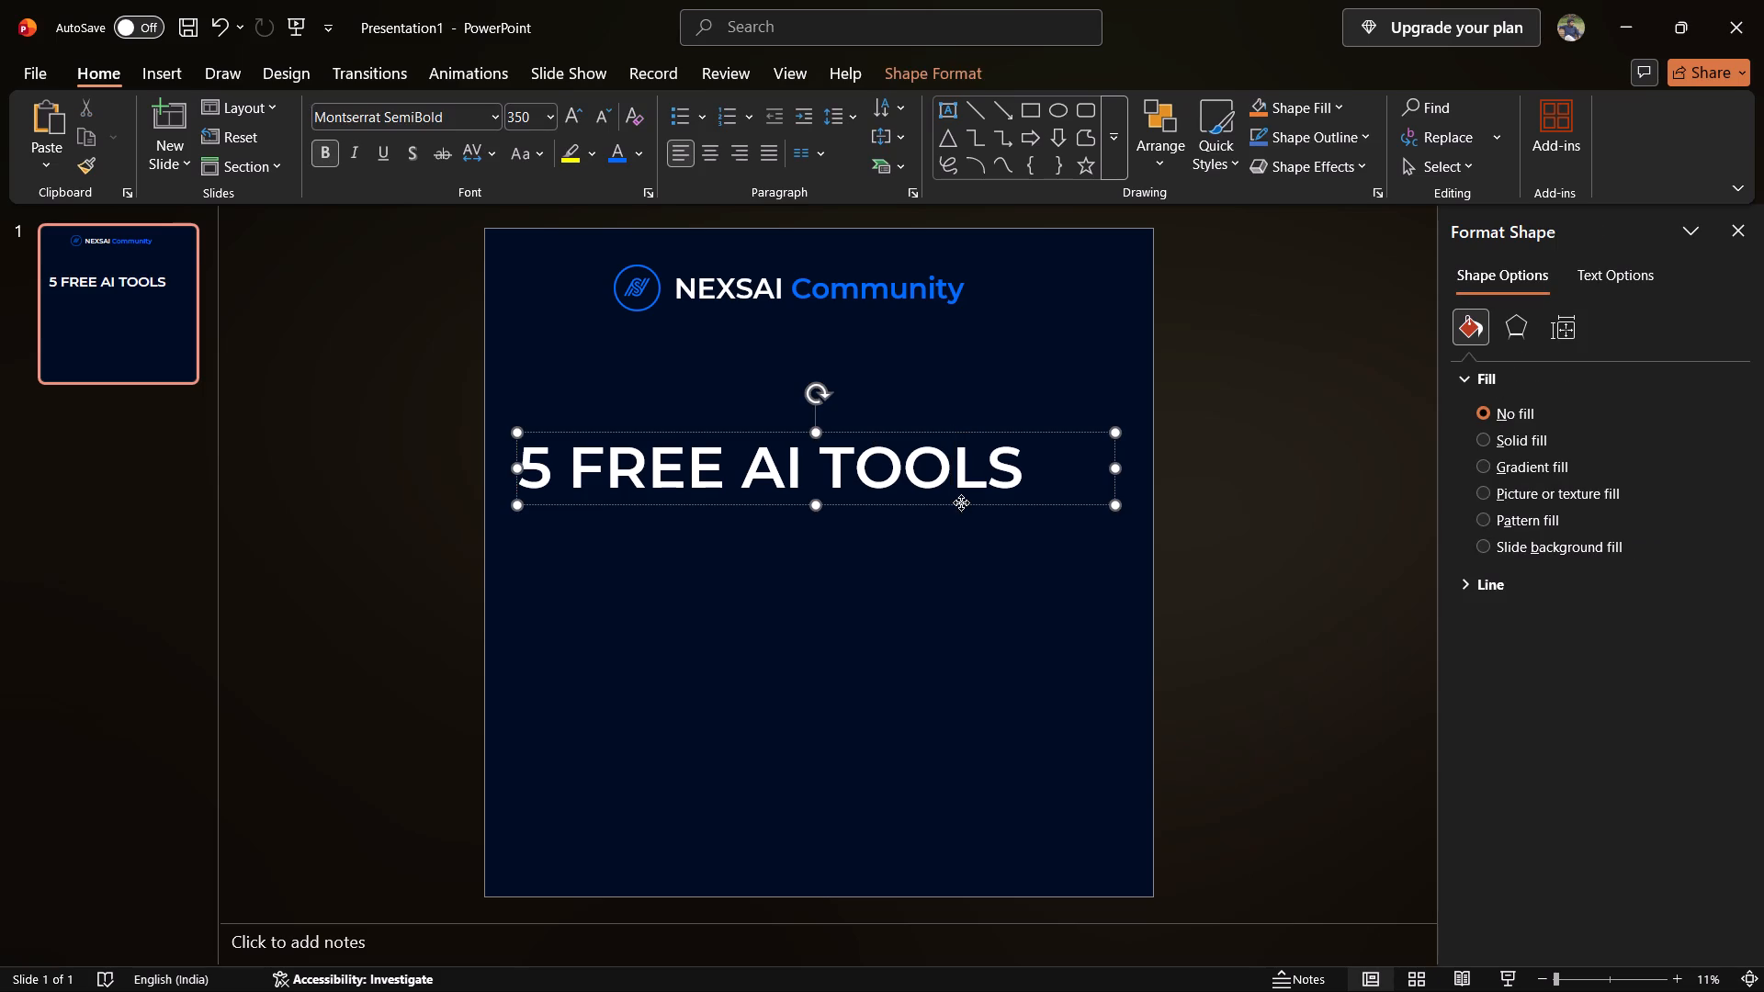
pyautogui.hotkey('ctrl', 'c')
pyautogui.hotkey('ctrl', 'v')
pyautogui.moveTo(961, 502); pyautogui.dragTo(961, 504)
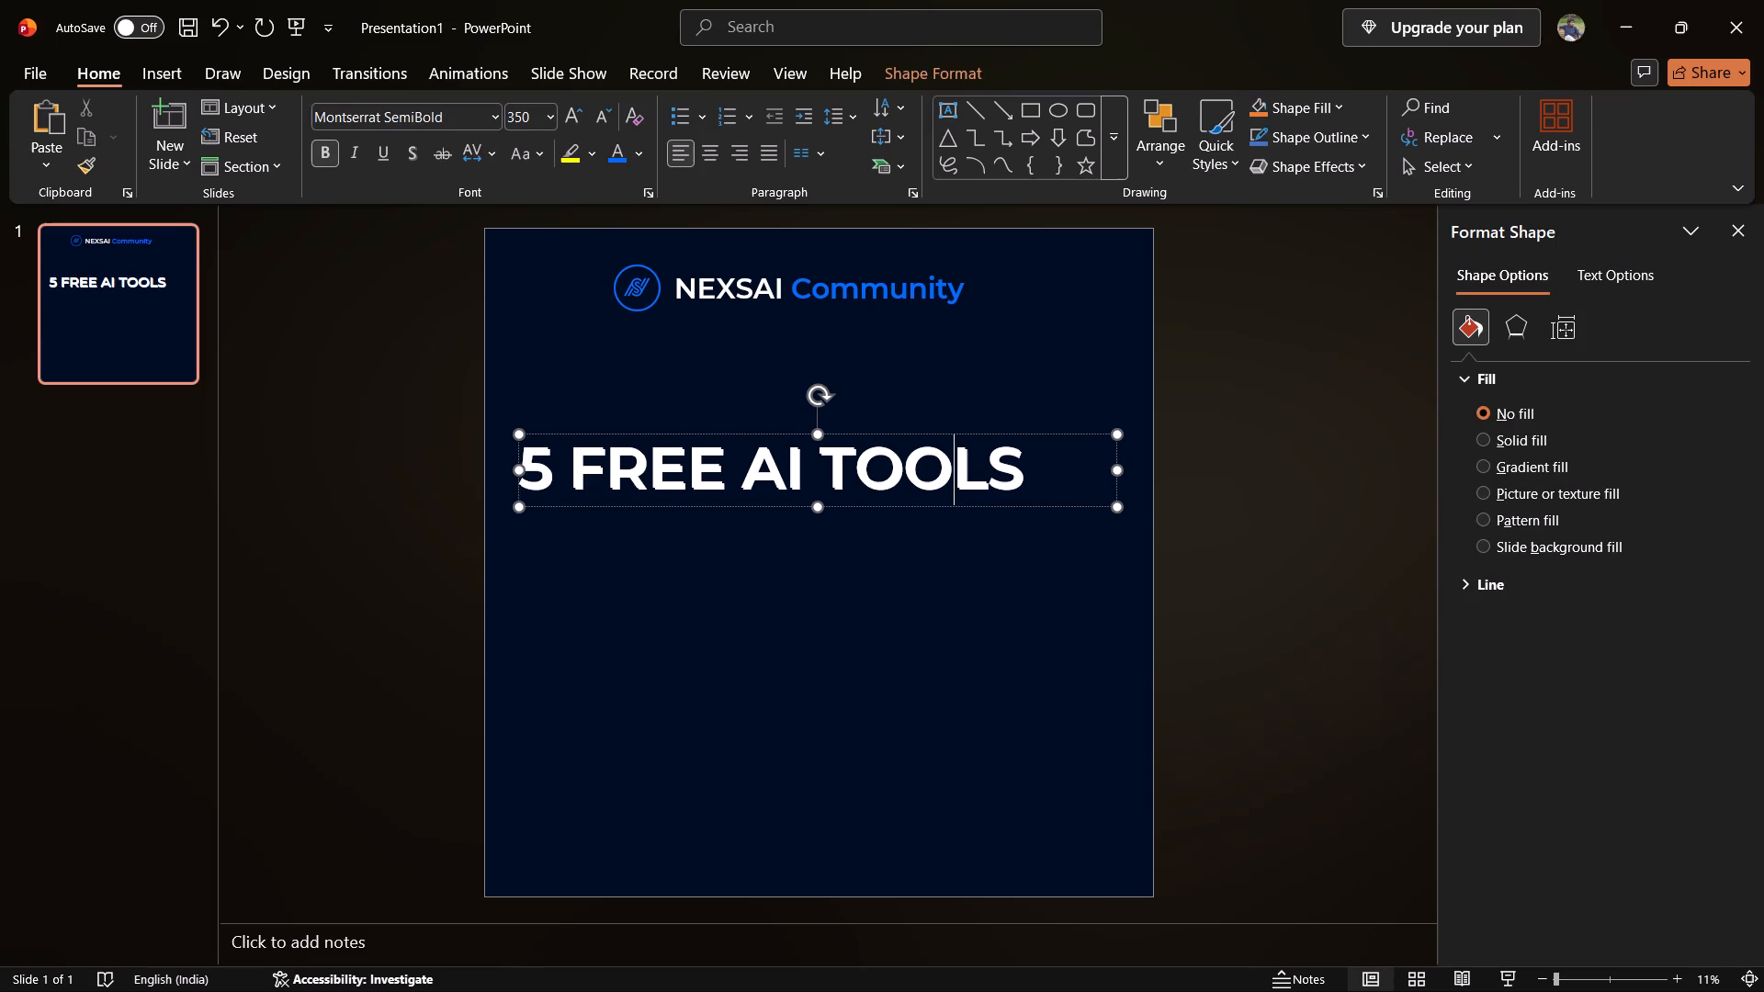
pyautogui.moveTo(961, 504); pyautogui.dragTo(958, 518)
pyautogui.moveTo(917, 509); pyautogui.dragTo(910, 587)
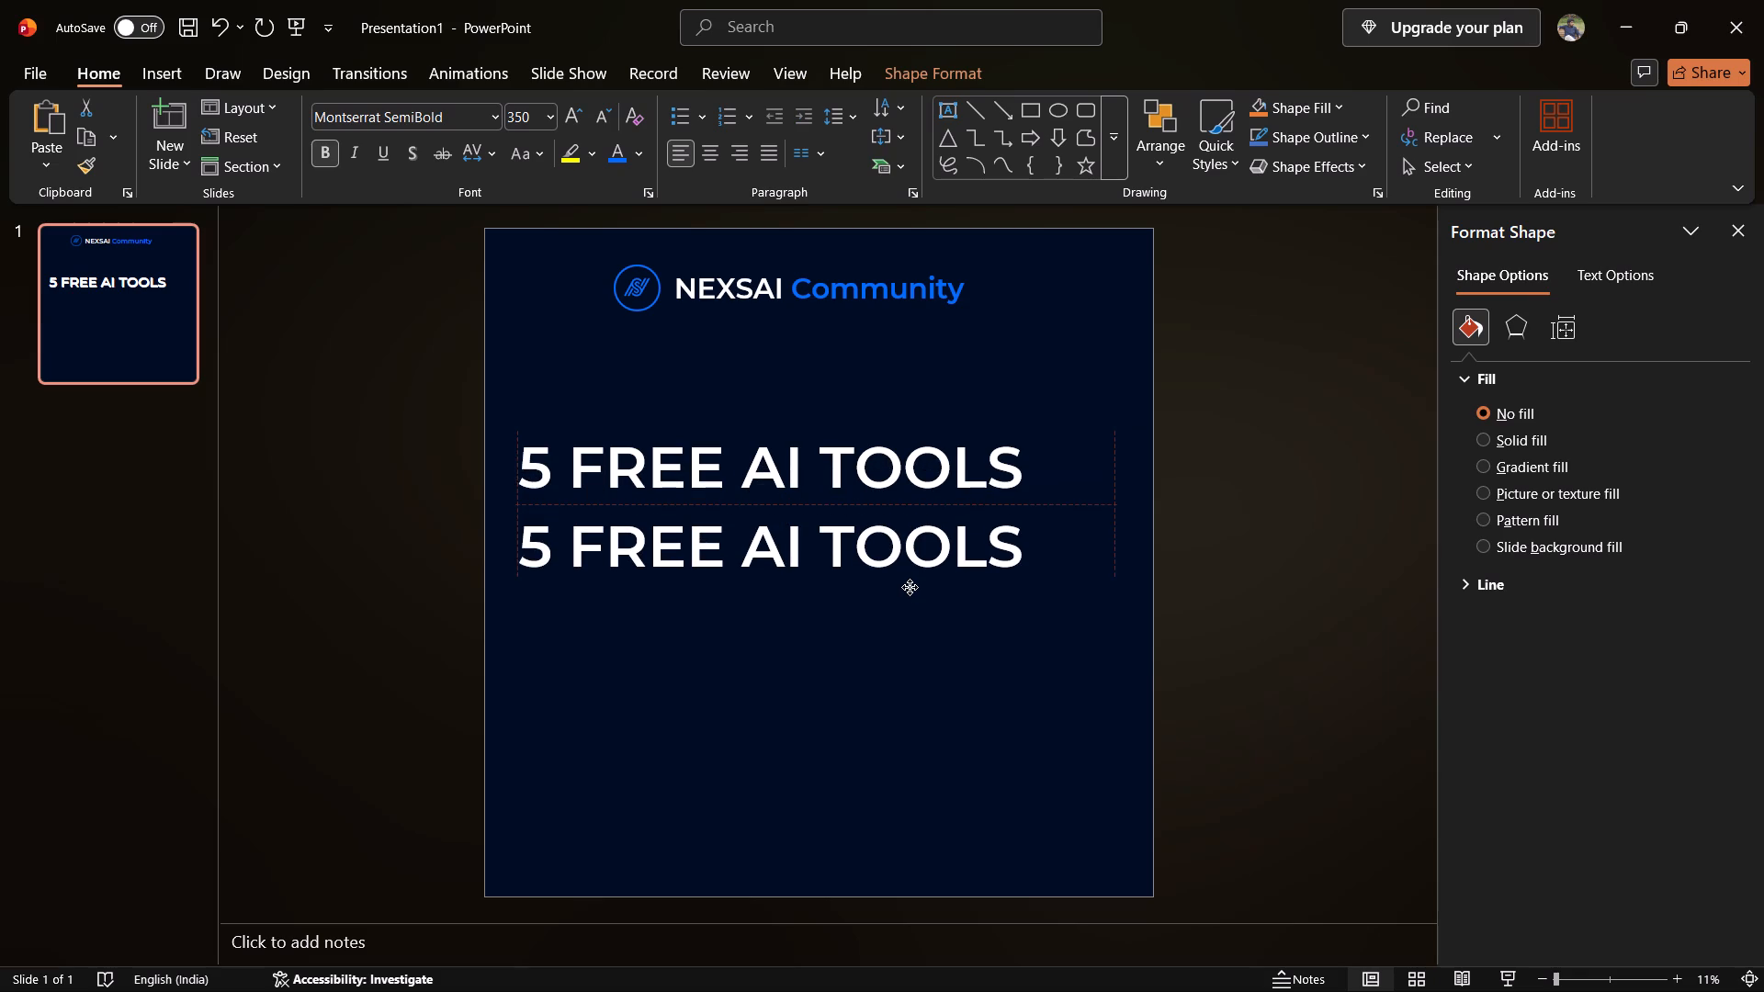
pyautogui.moveTo(910, 587); pyautogui.dragTo(910, 581)
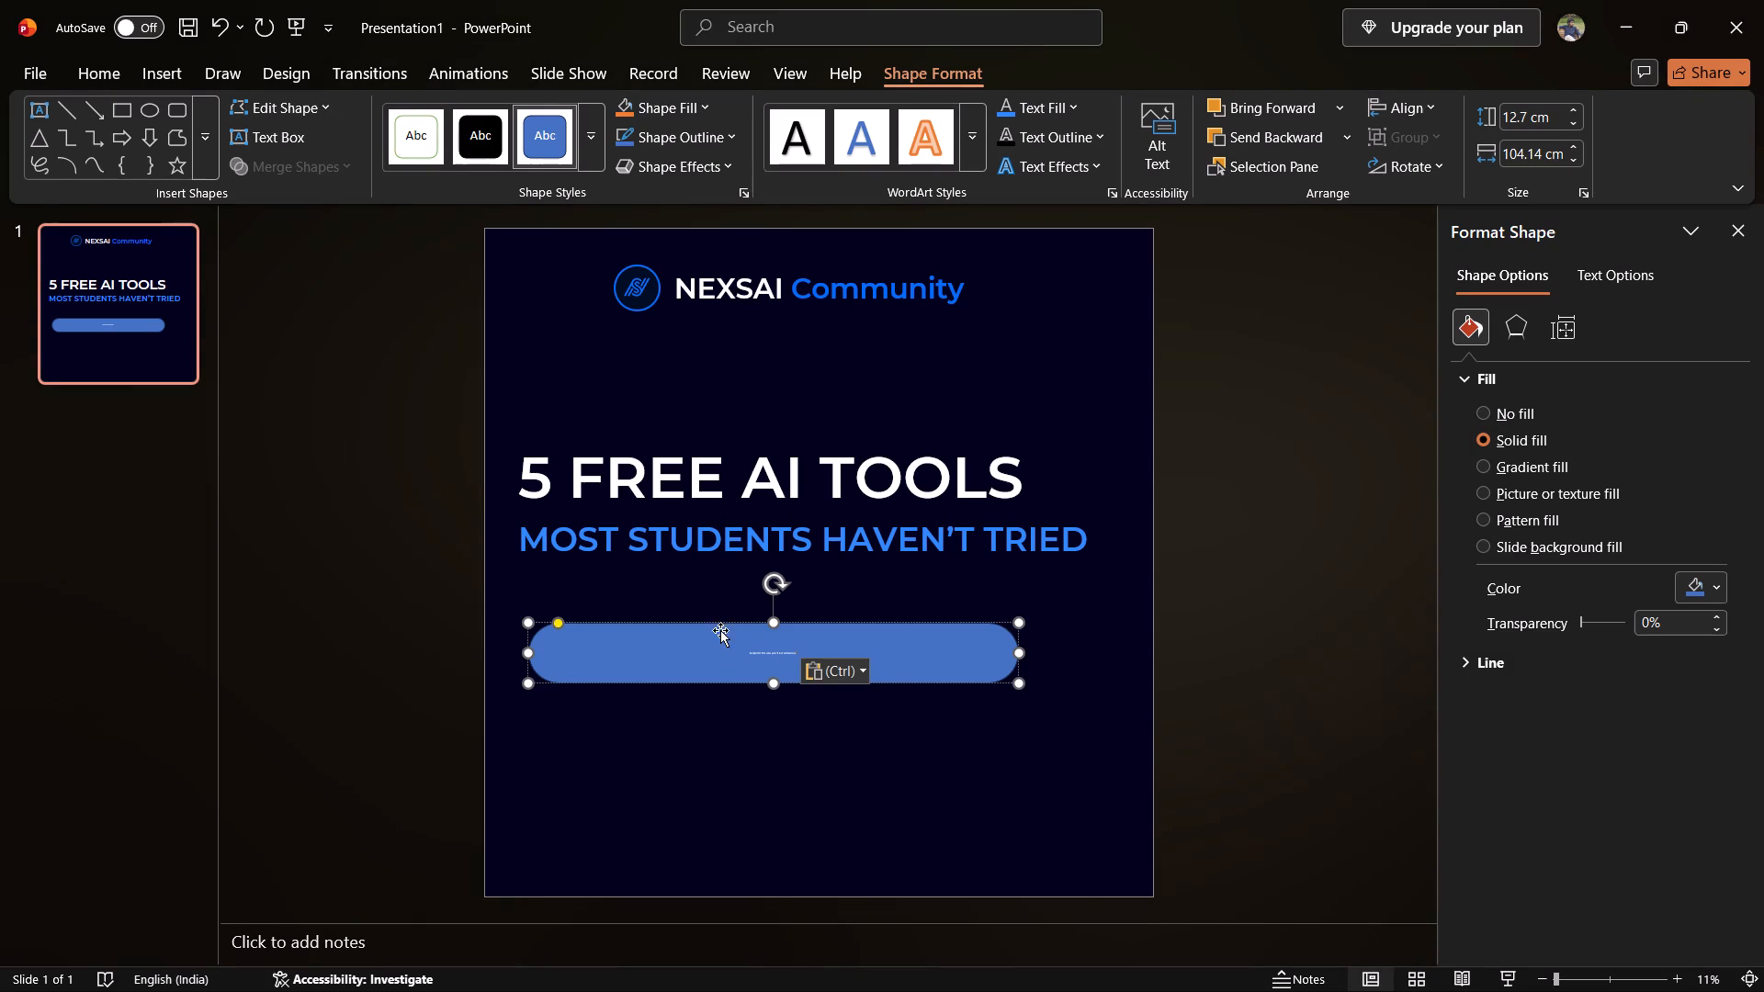
# Format the pill's text in Montserrat SemiBold at size 120.
pyautogui.click(718, 621)
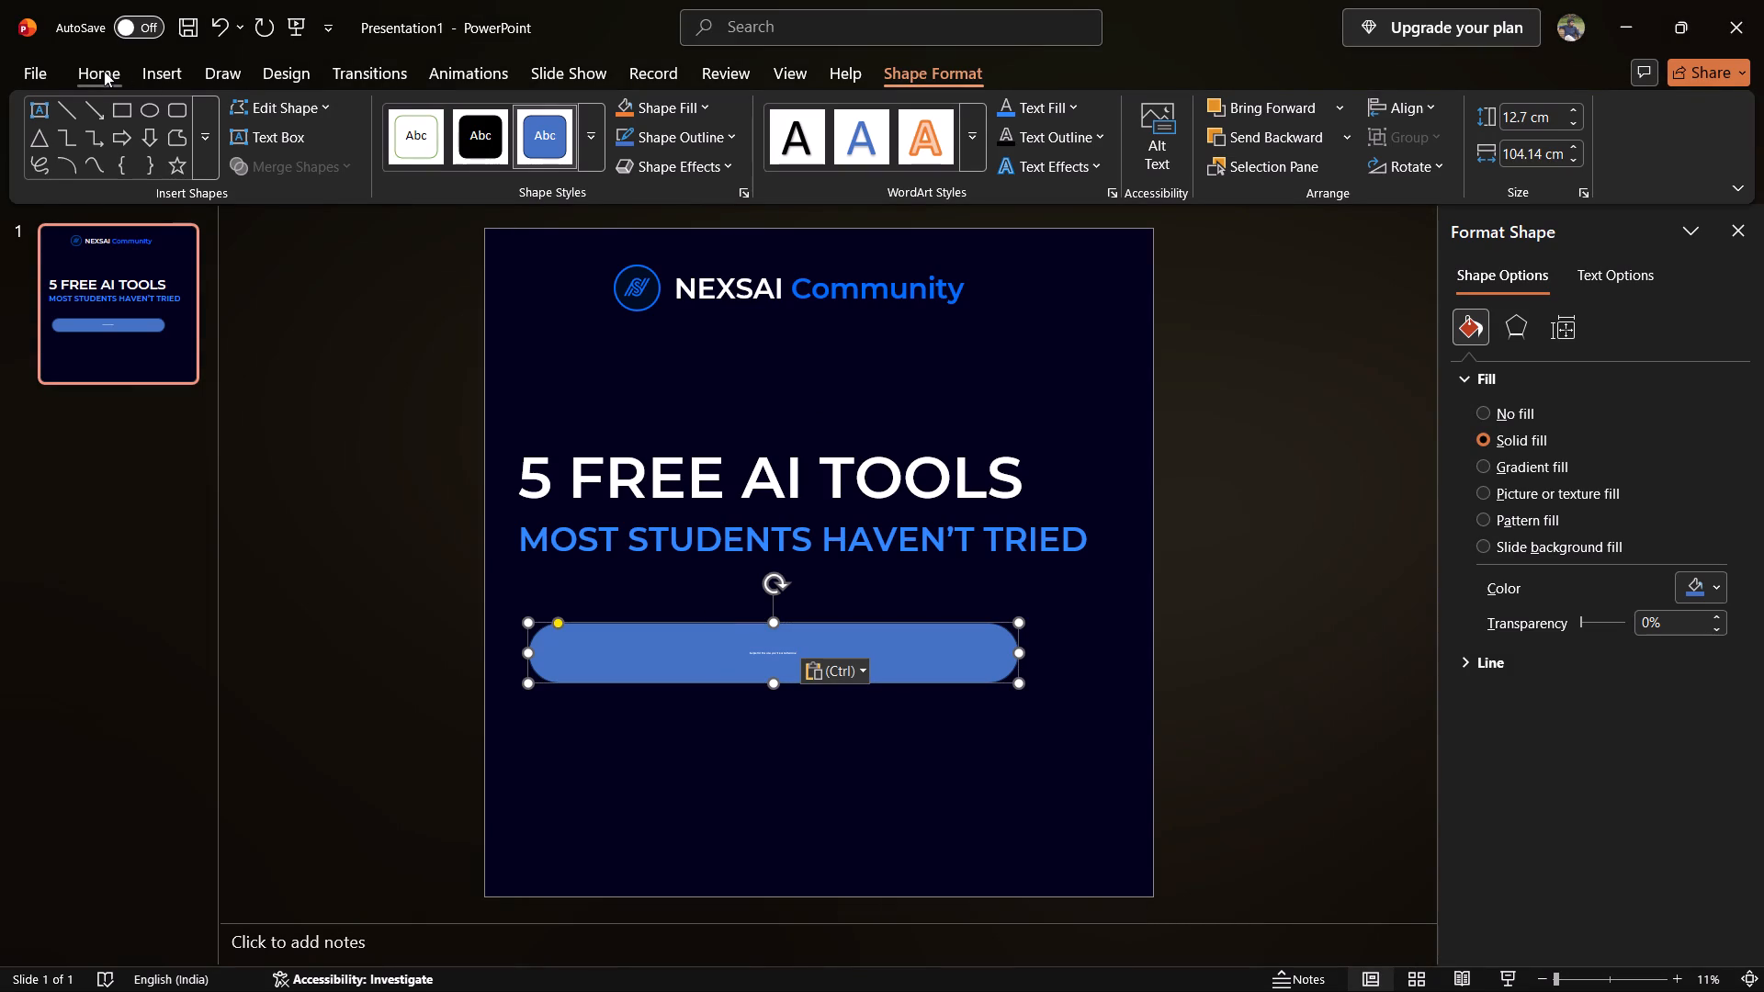
pyautogui.click(102, 69)
pyautogui.click(498, 111)
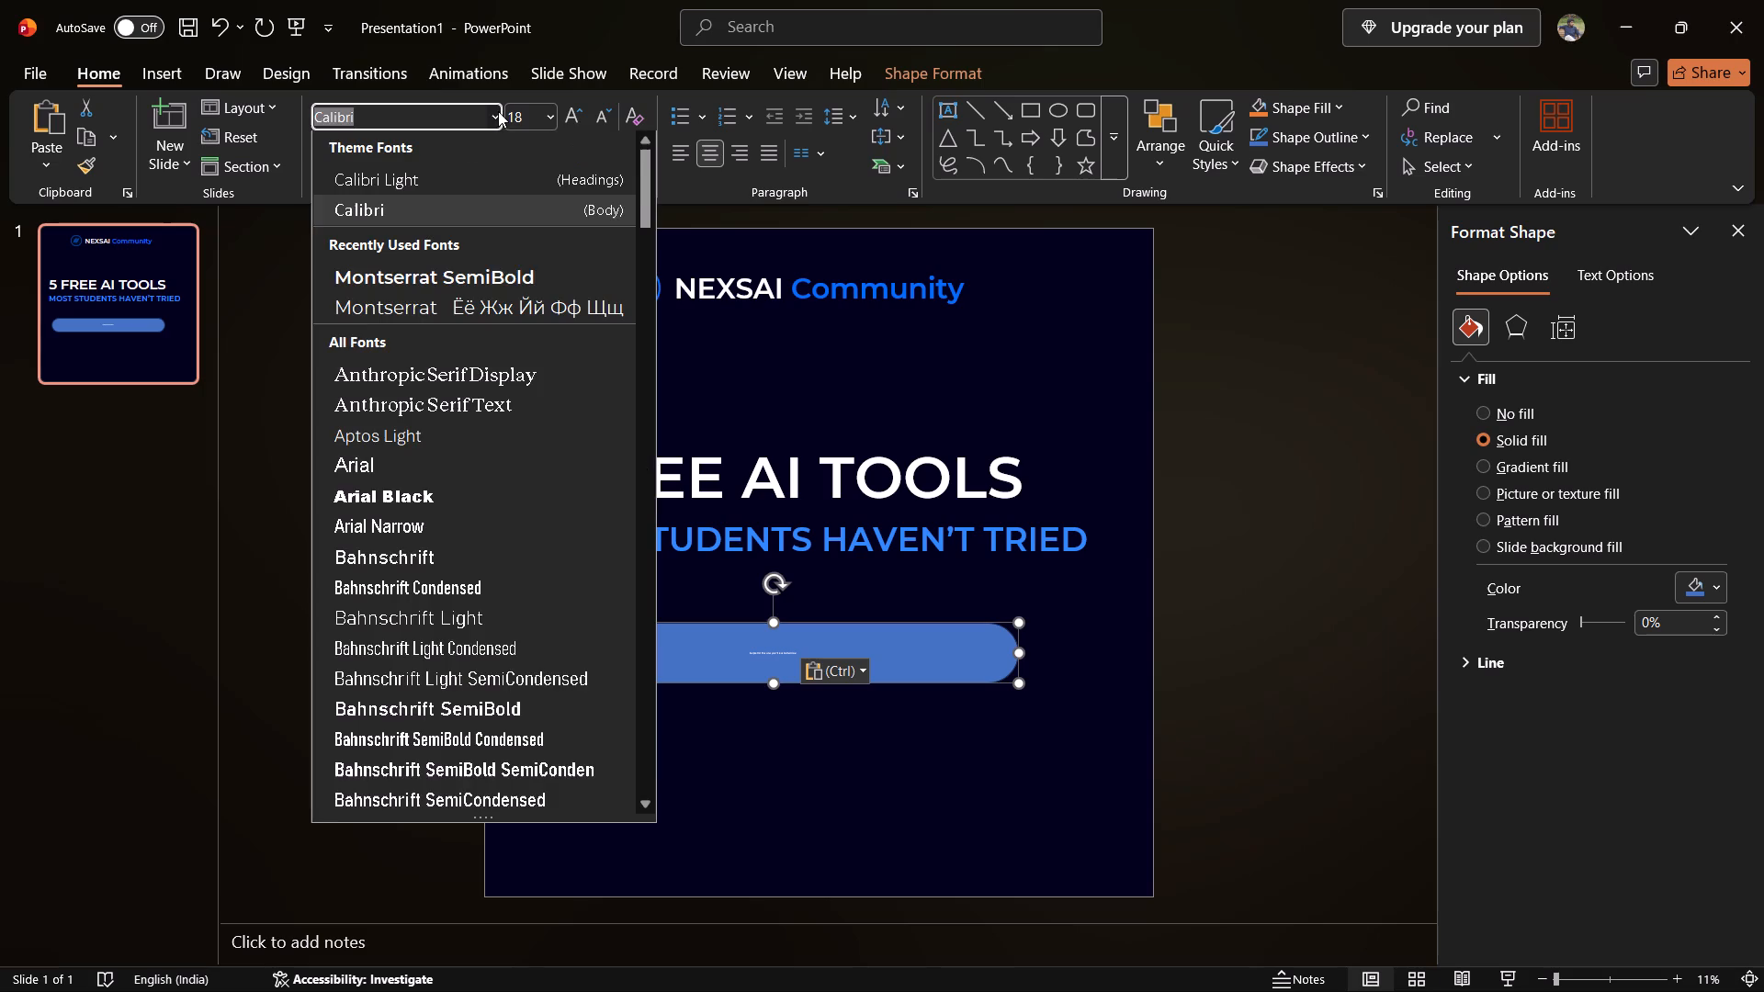
pyautogui.click(496, 273)
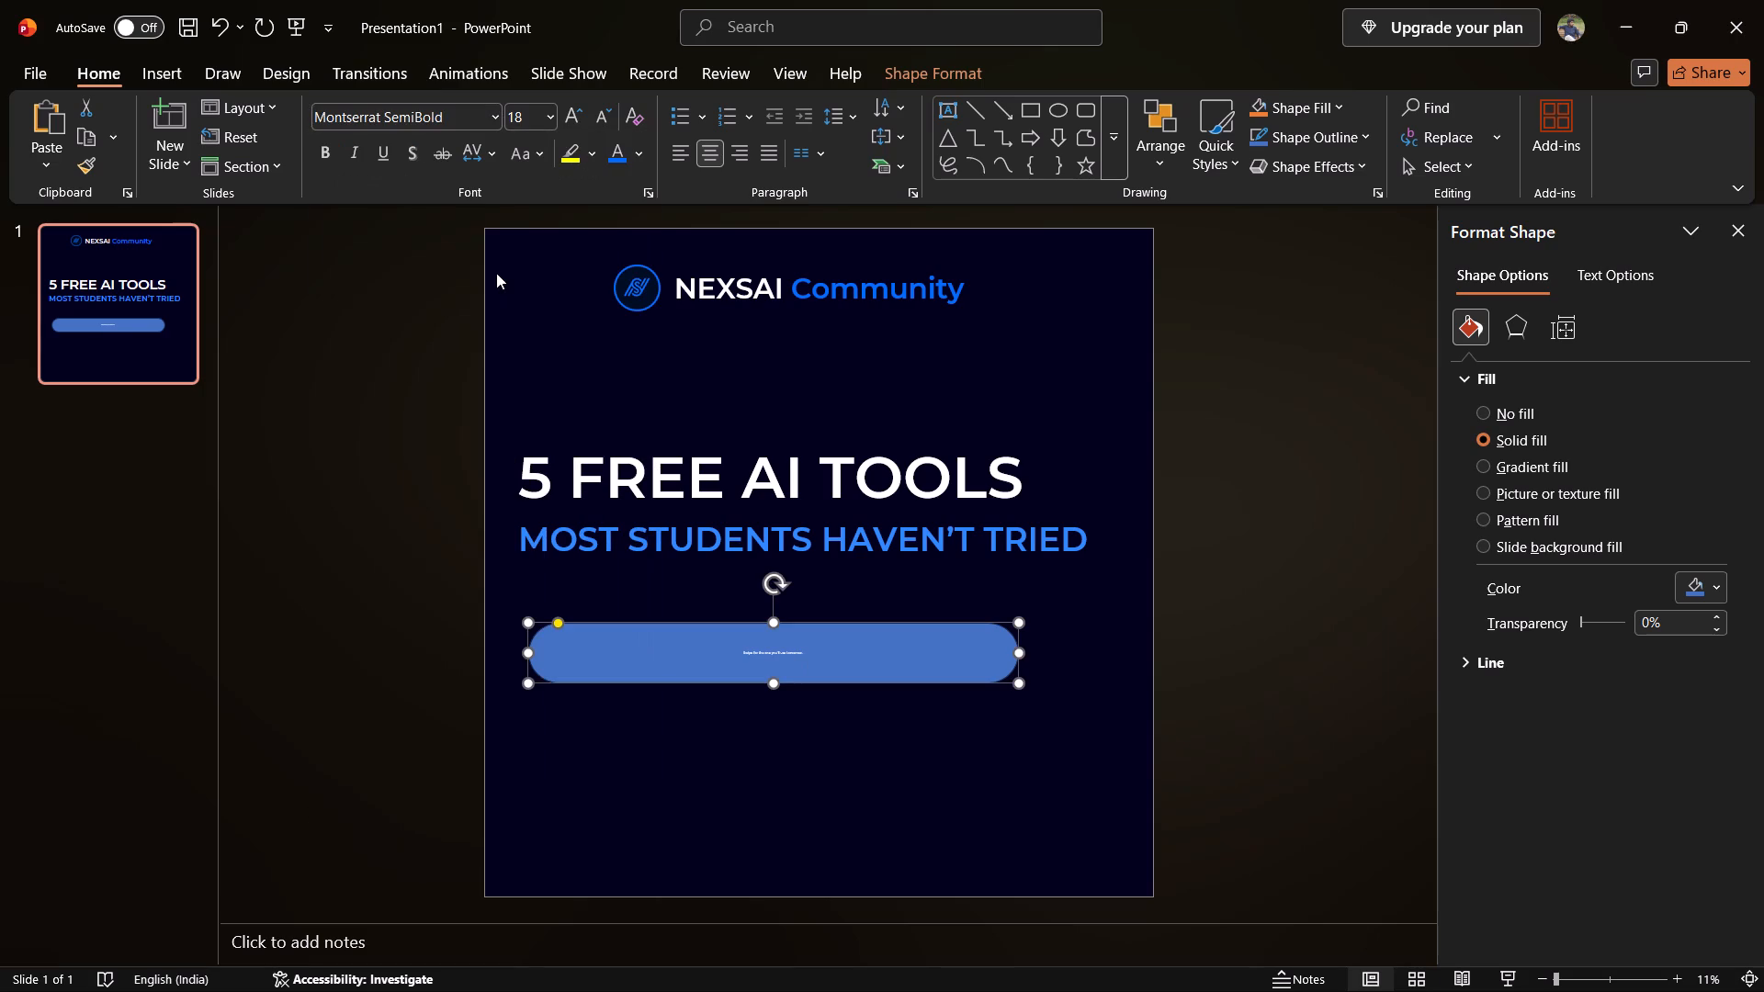
pyautogui.click(549, 119)
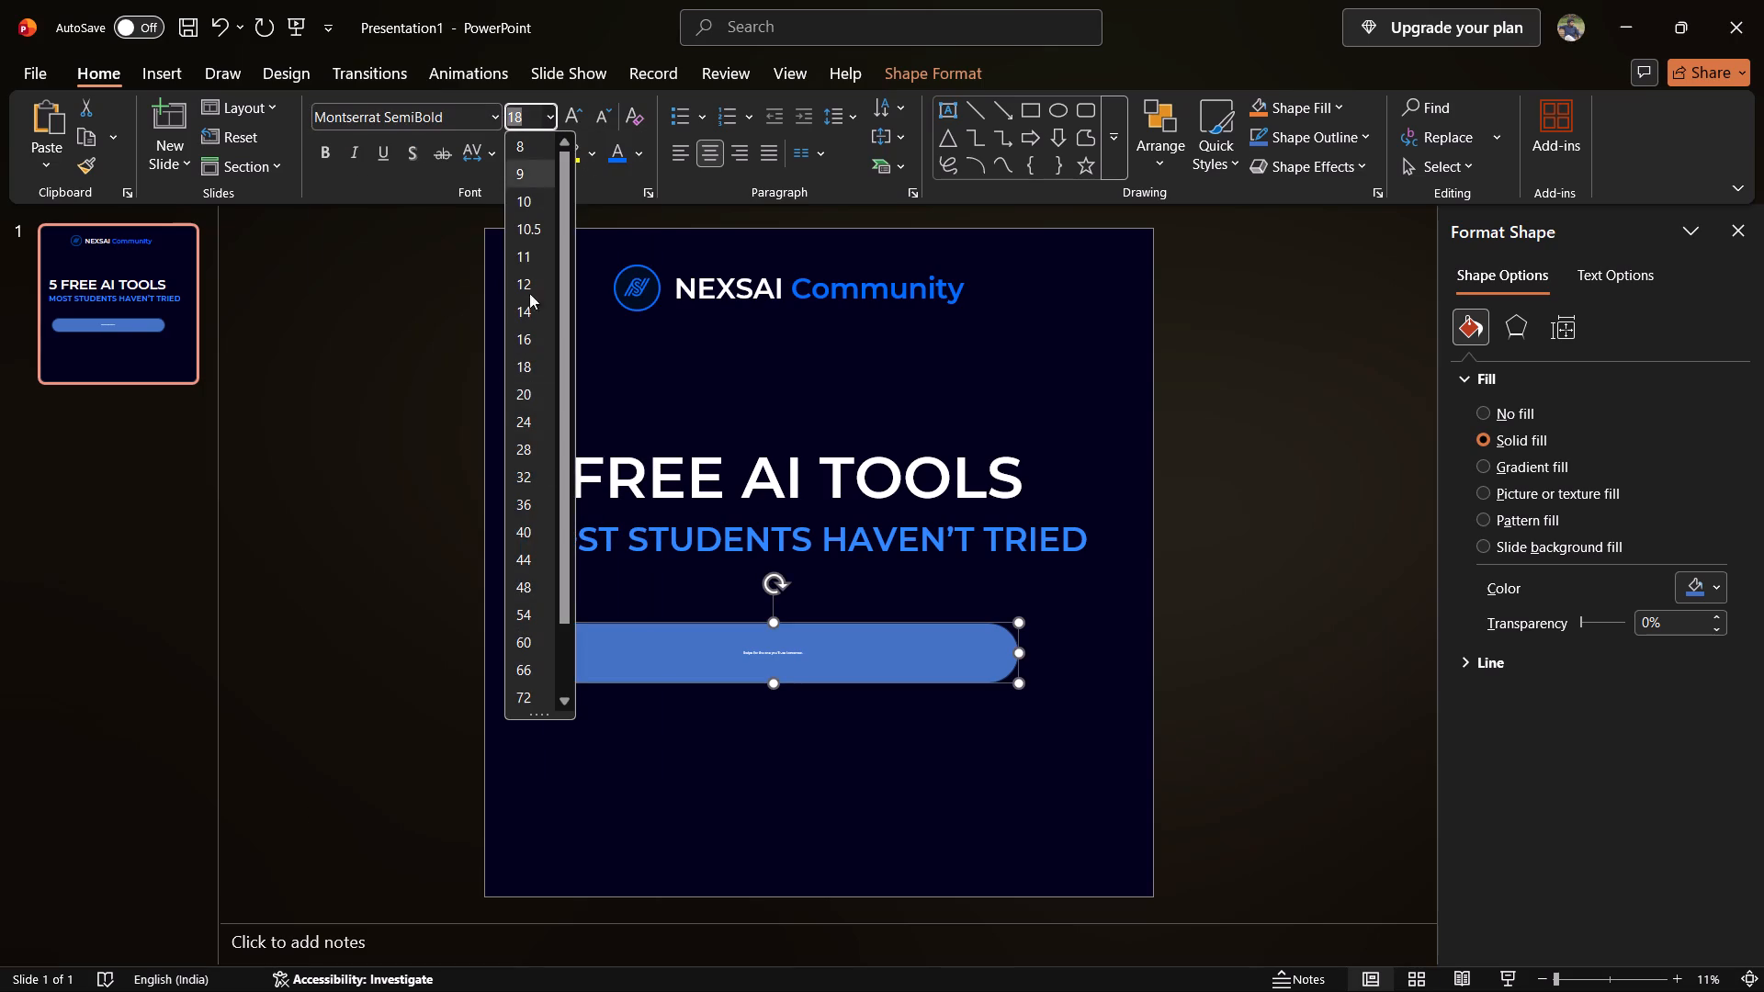
pyautogui.scroll(-2, 519, 694)
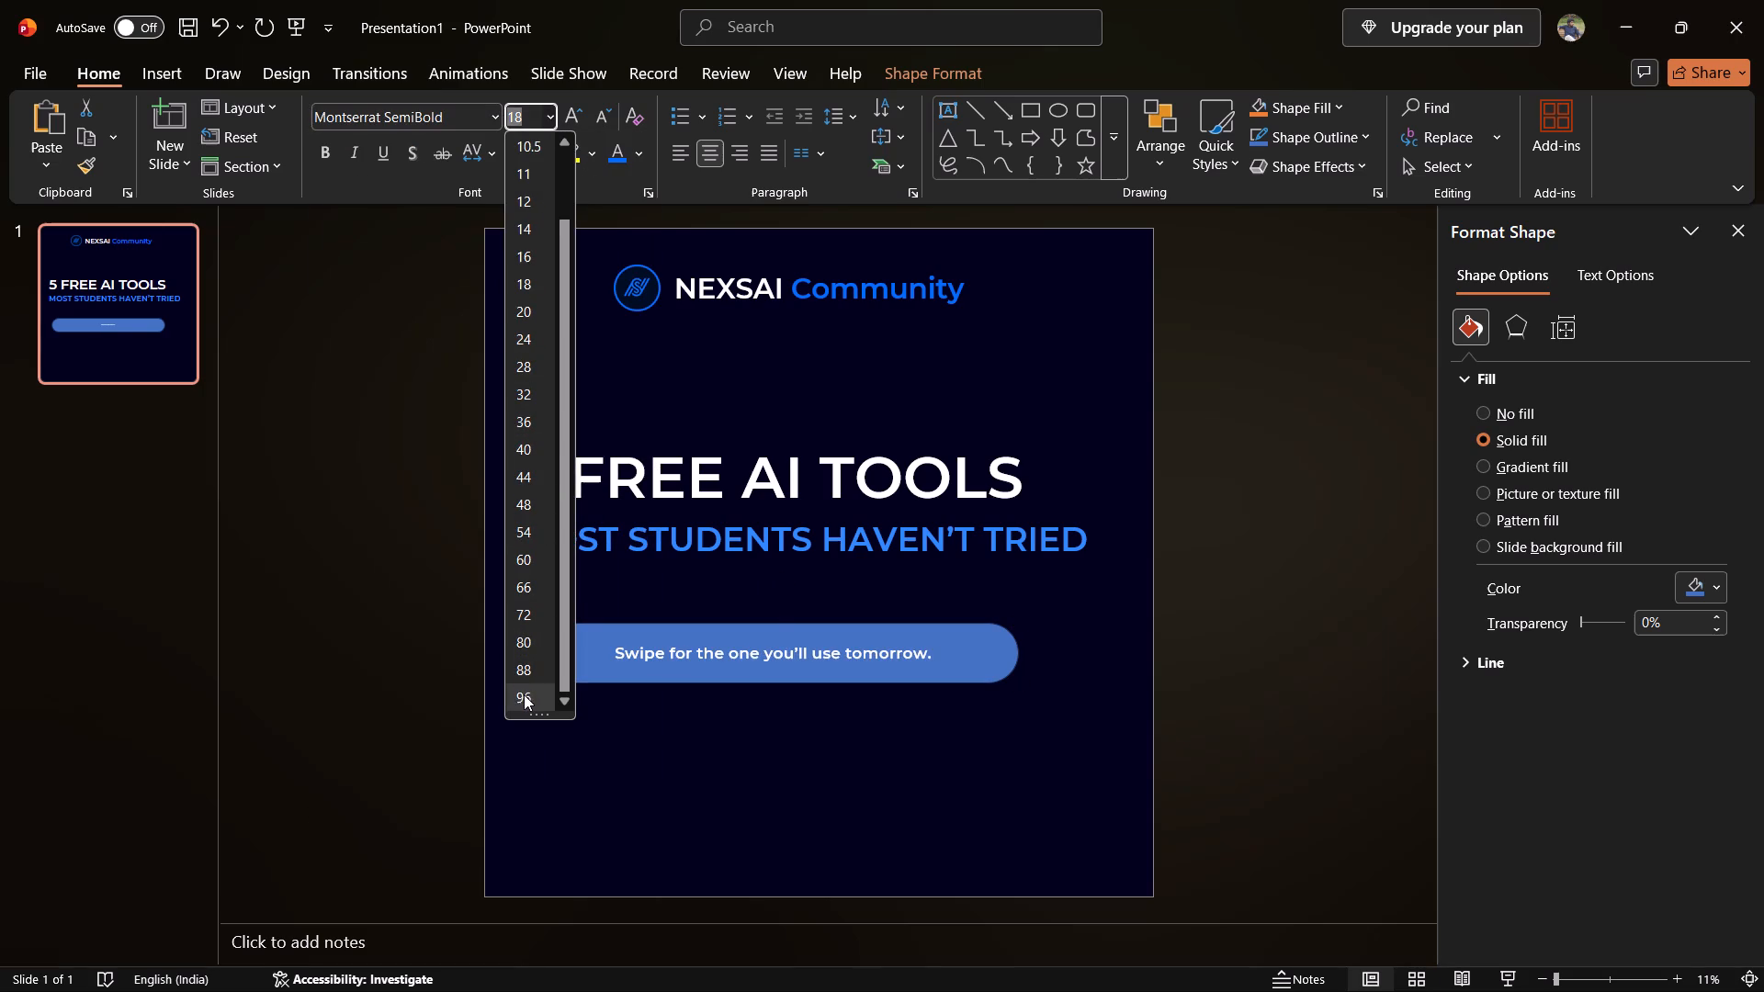
pyautogui.click(524, 694)
pyautogui.click(532, 119)
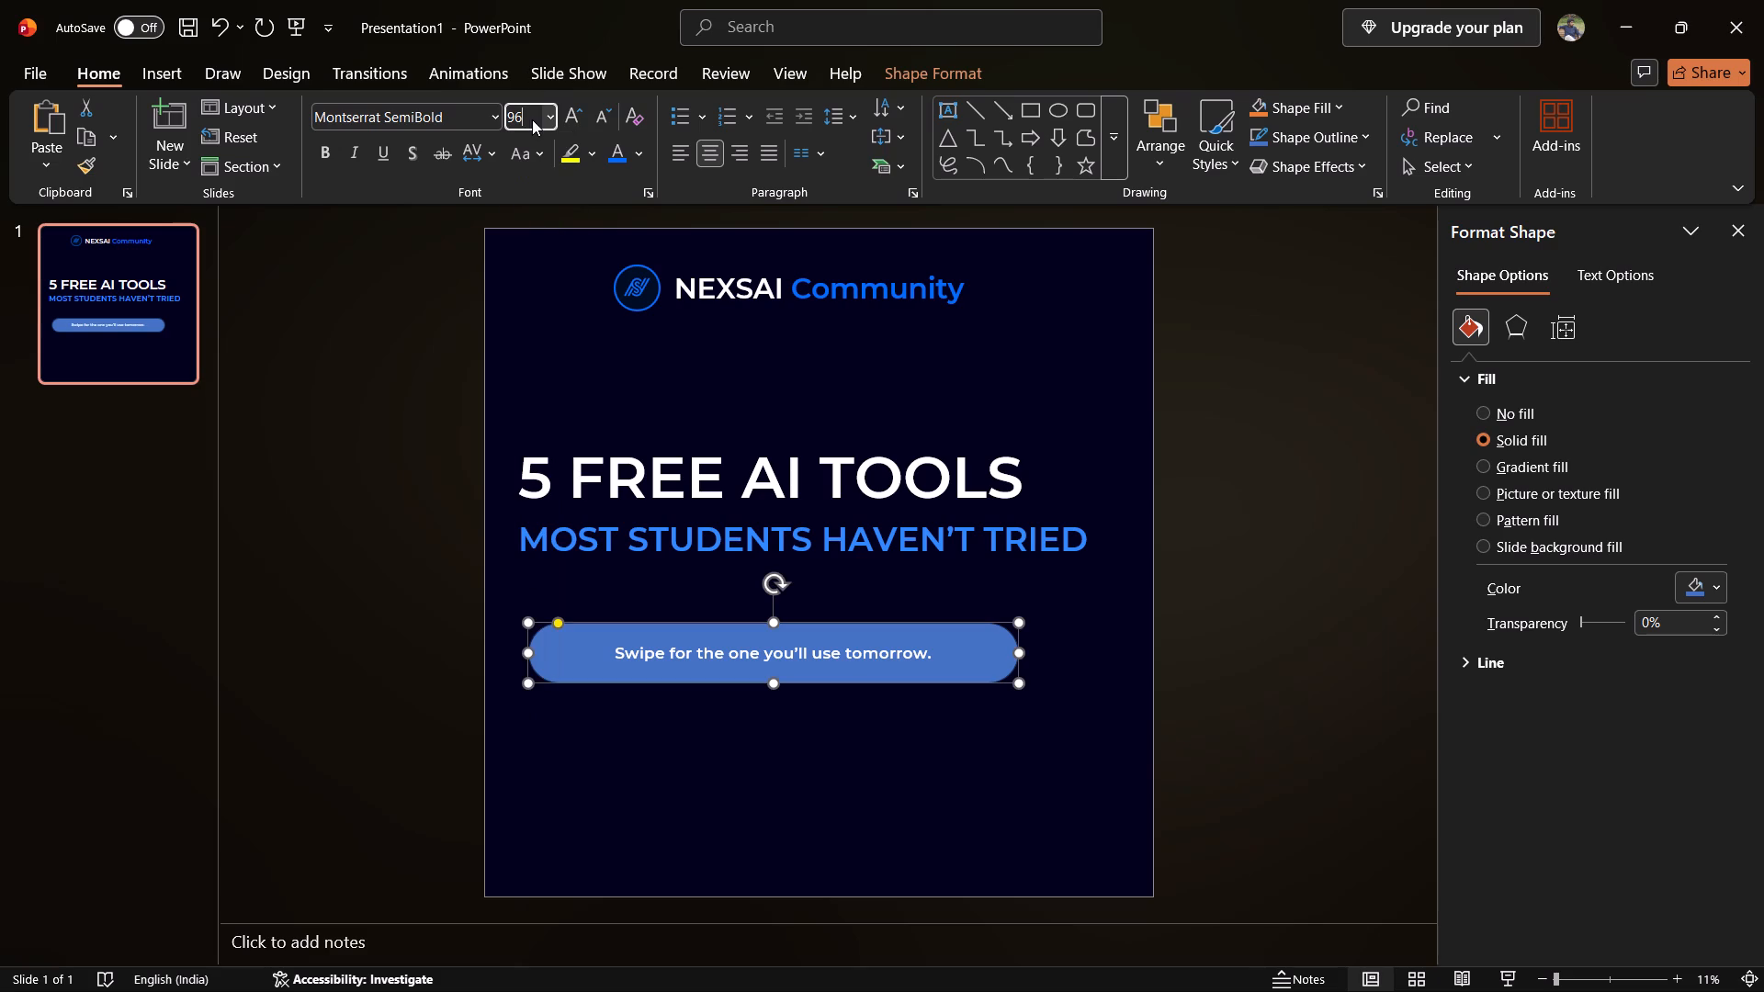
pyautogui.write('120')
pyautogui.press('Return')
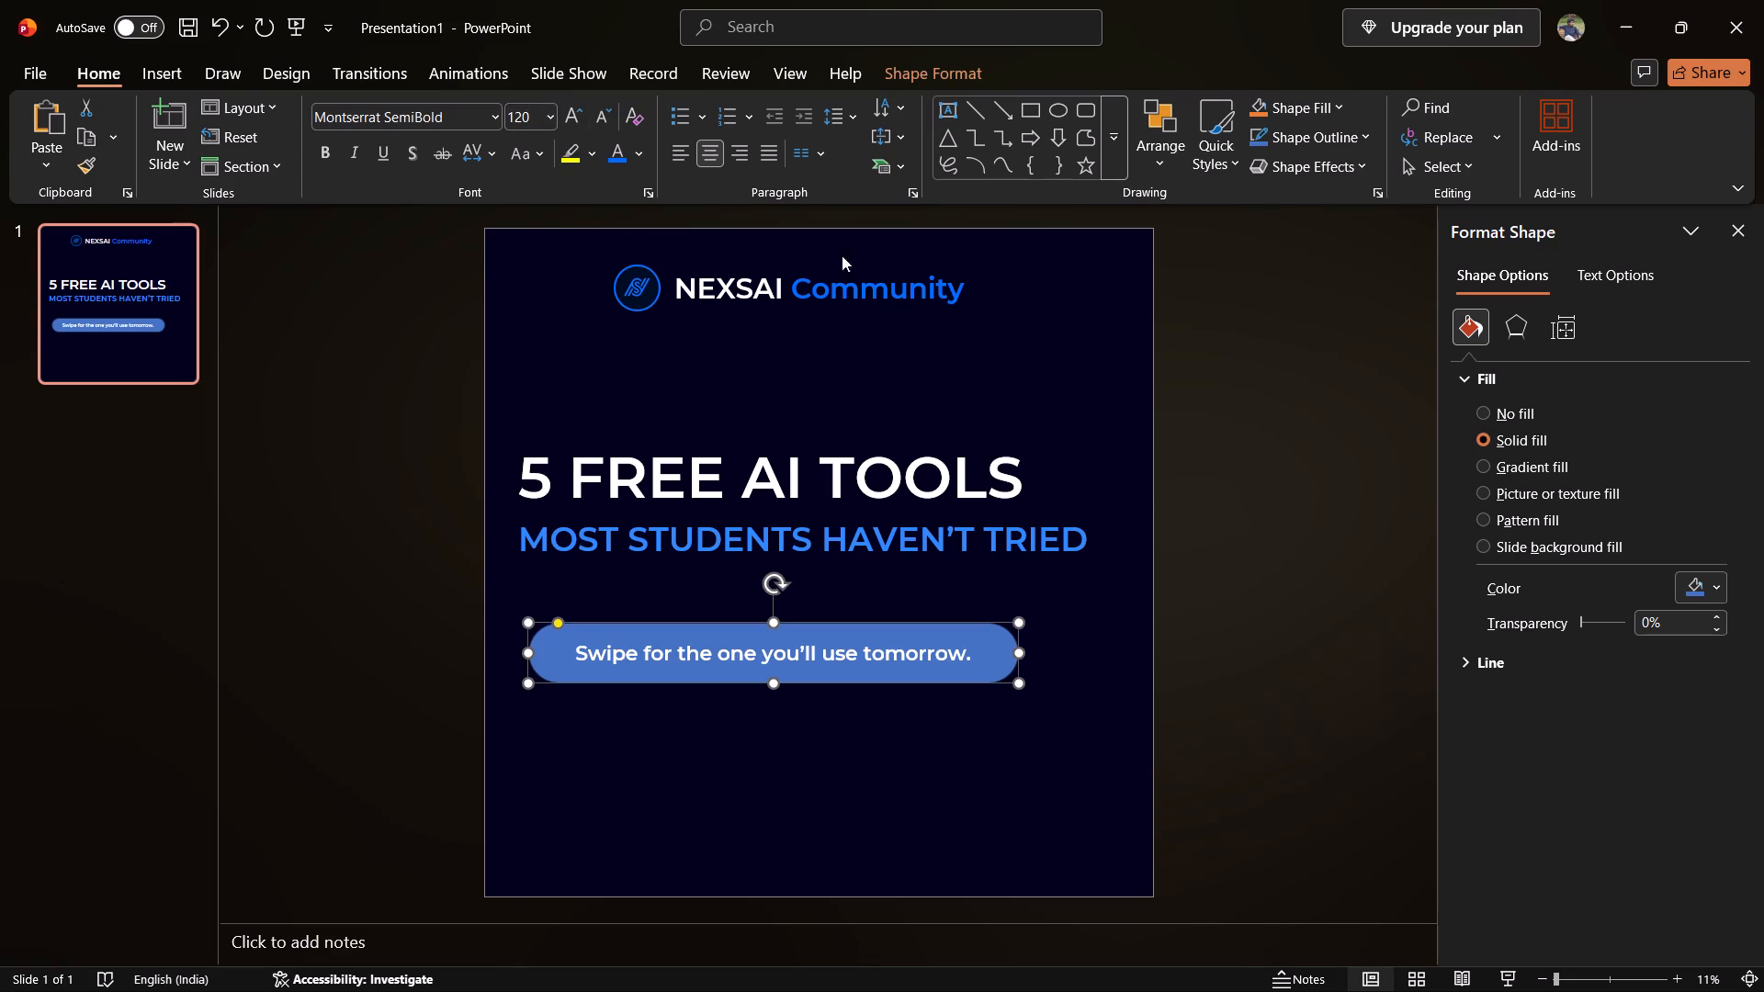
# Narrow the pill to about 97.7 cm wide so it fits the text more closely, keeping its left end in place.
pyautogui.moveTo(1018, 655); pyautogui.dragTo(978, 655)
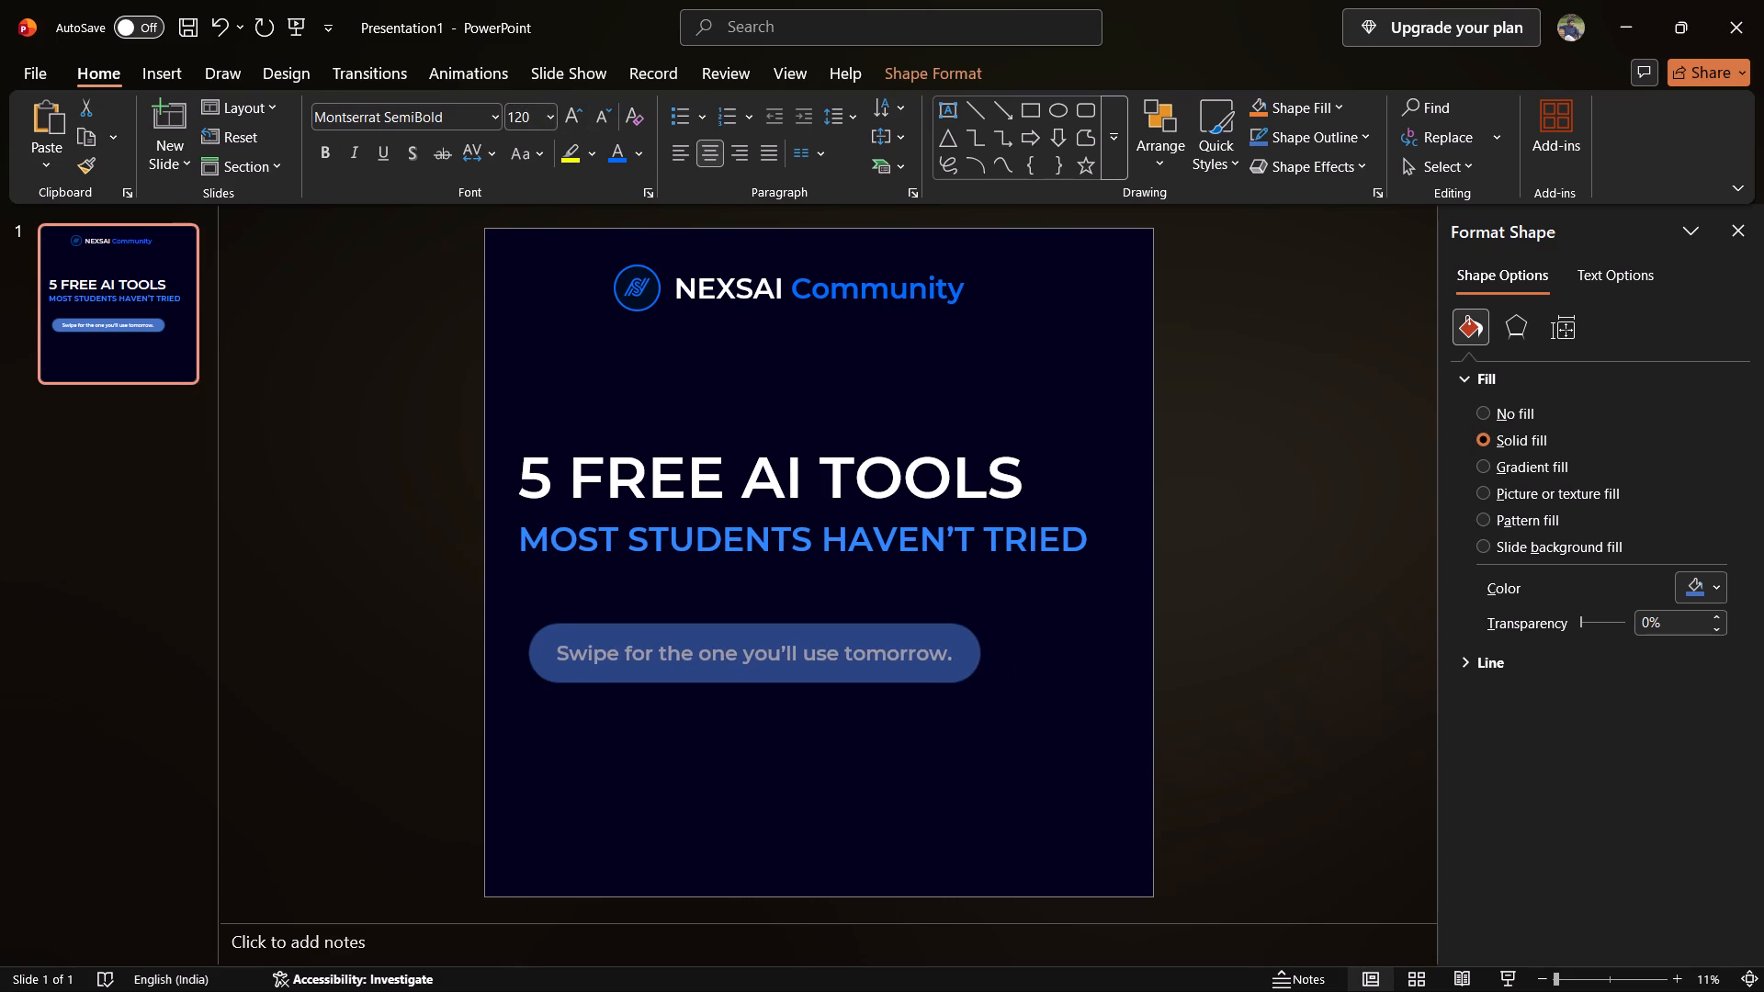
pyautogui.moveTo(978, 655); pyautogui.dragTo(988, 655)
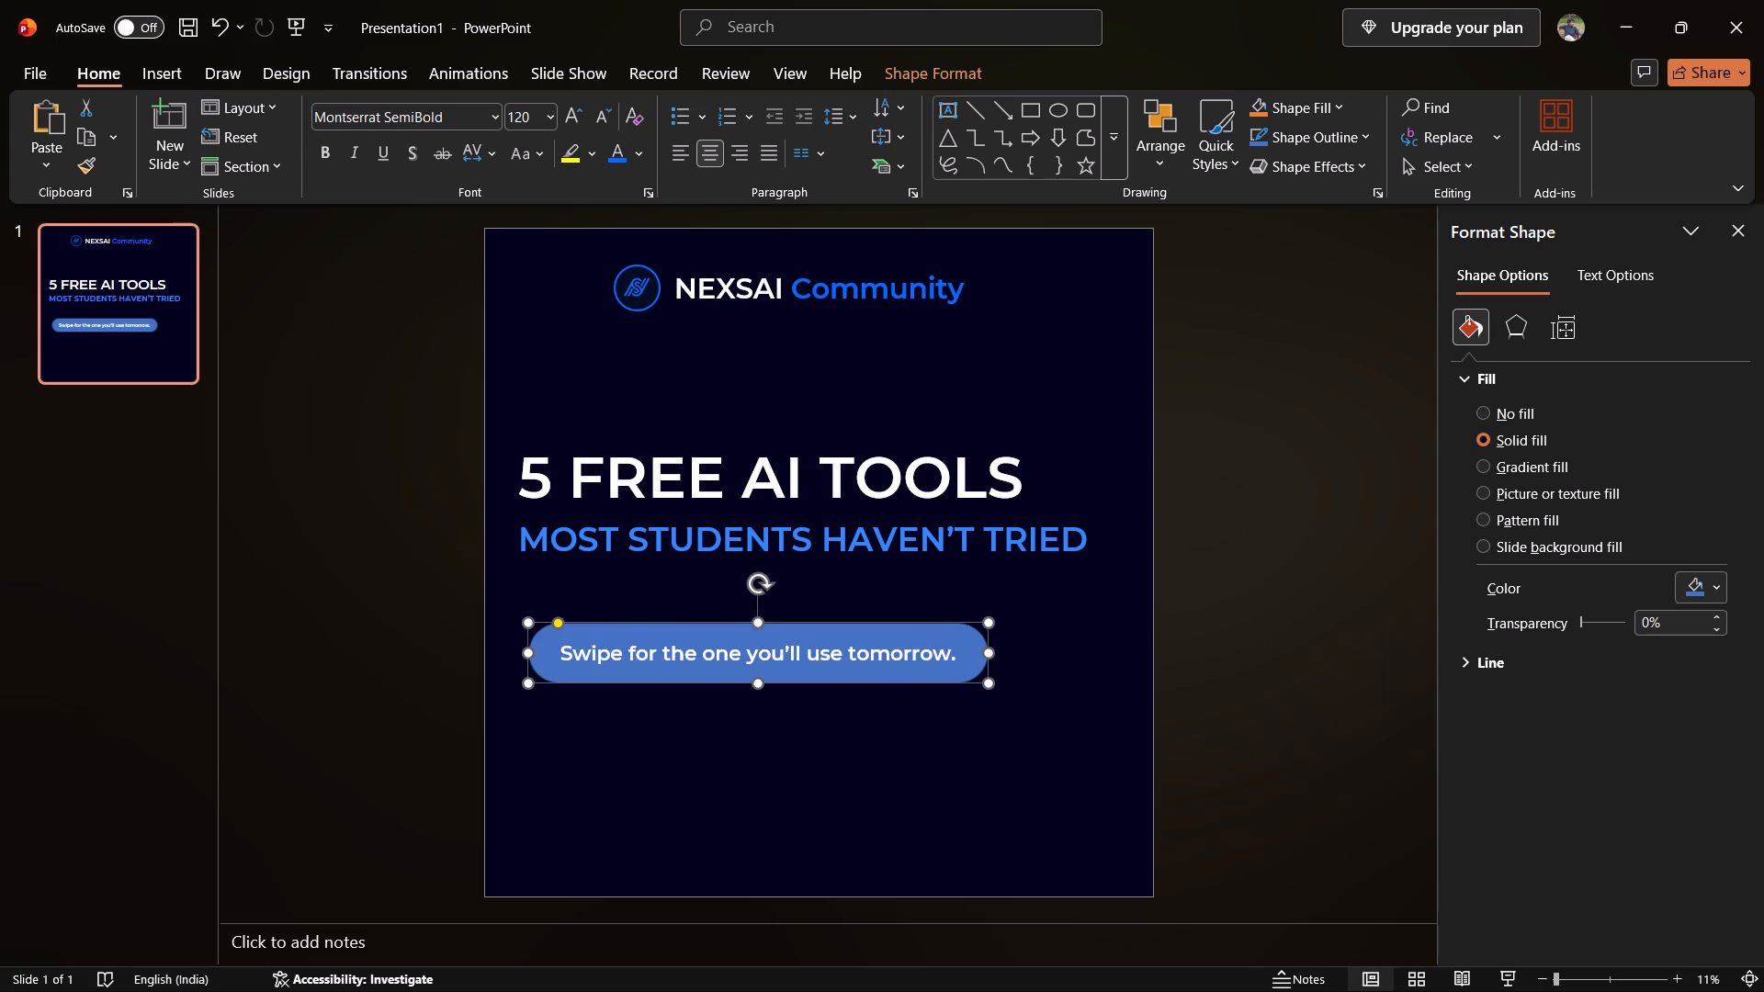
# Recolour the pill's text with the third recently used colour, a dark navy.
pyautogui.click(643, 159)
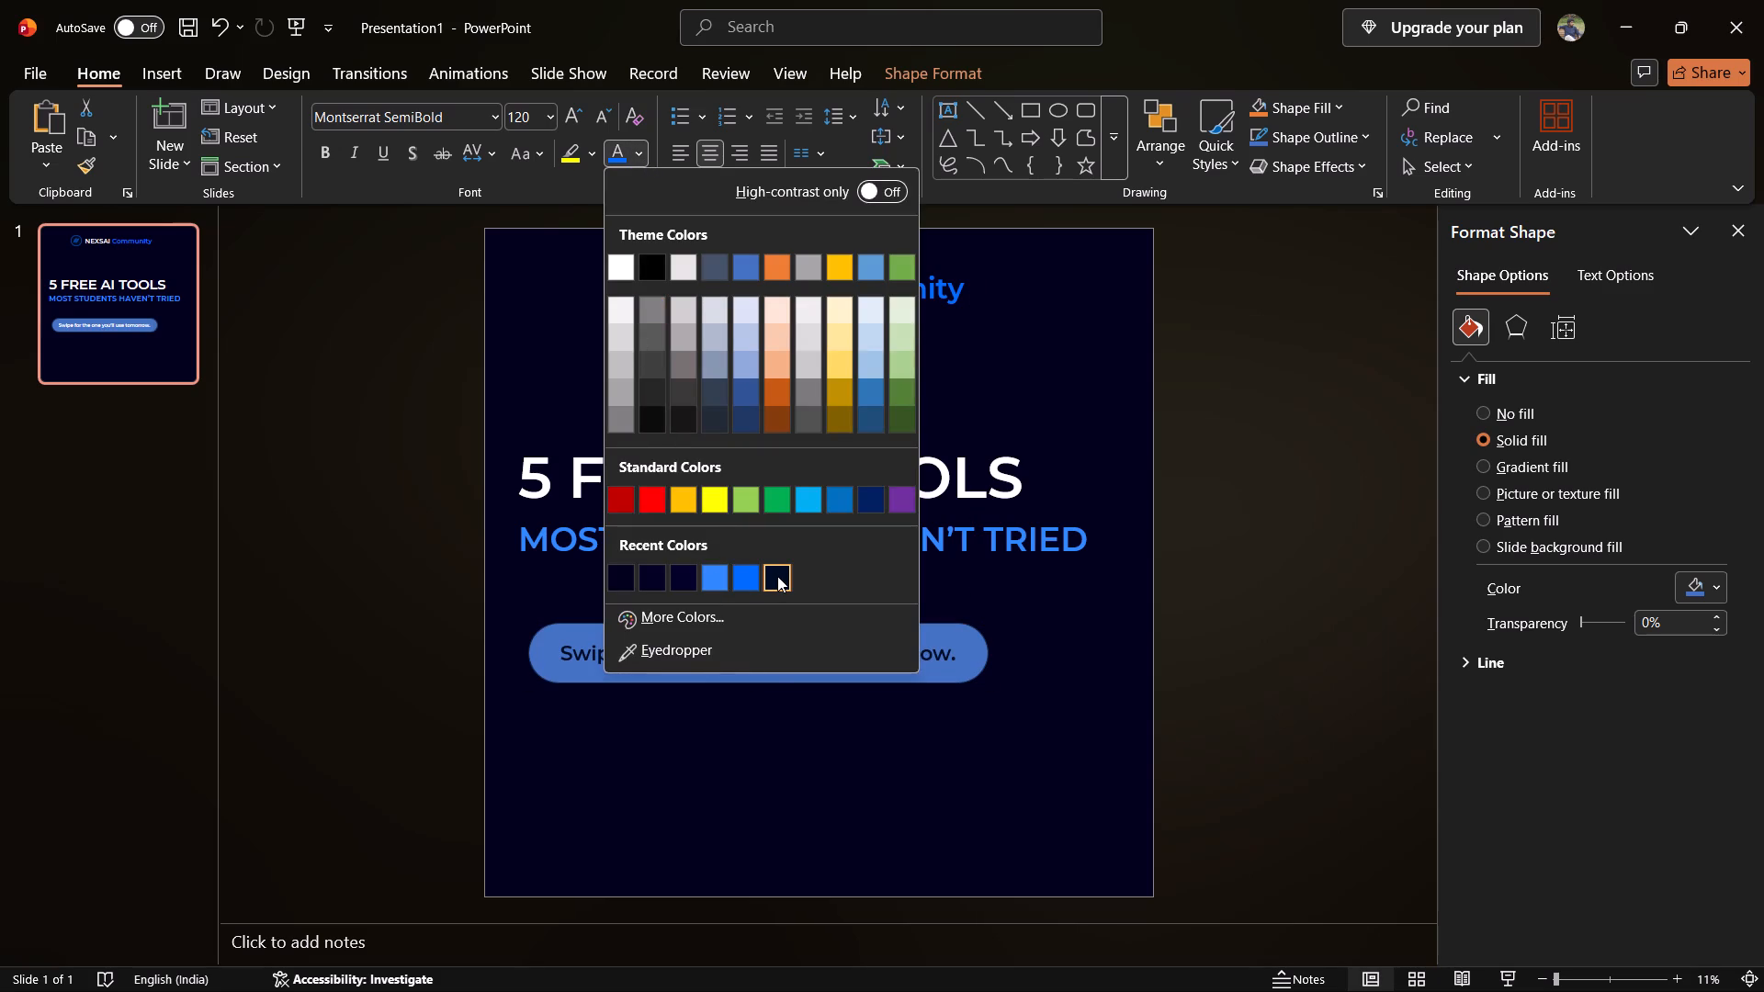
pyautogui.click(684, 575)
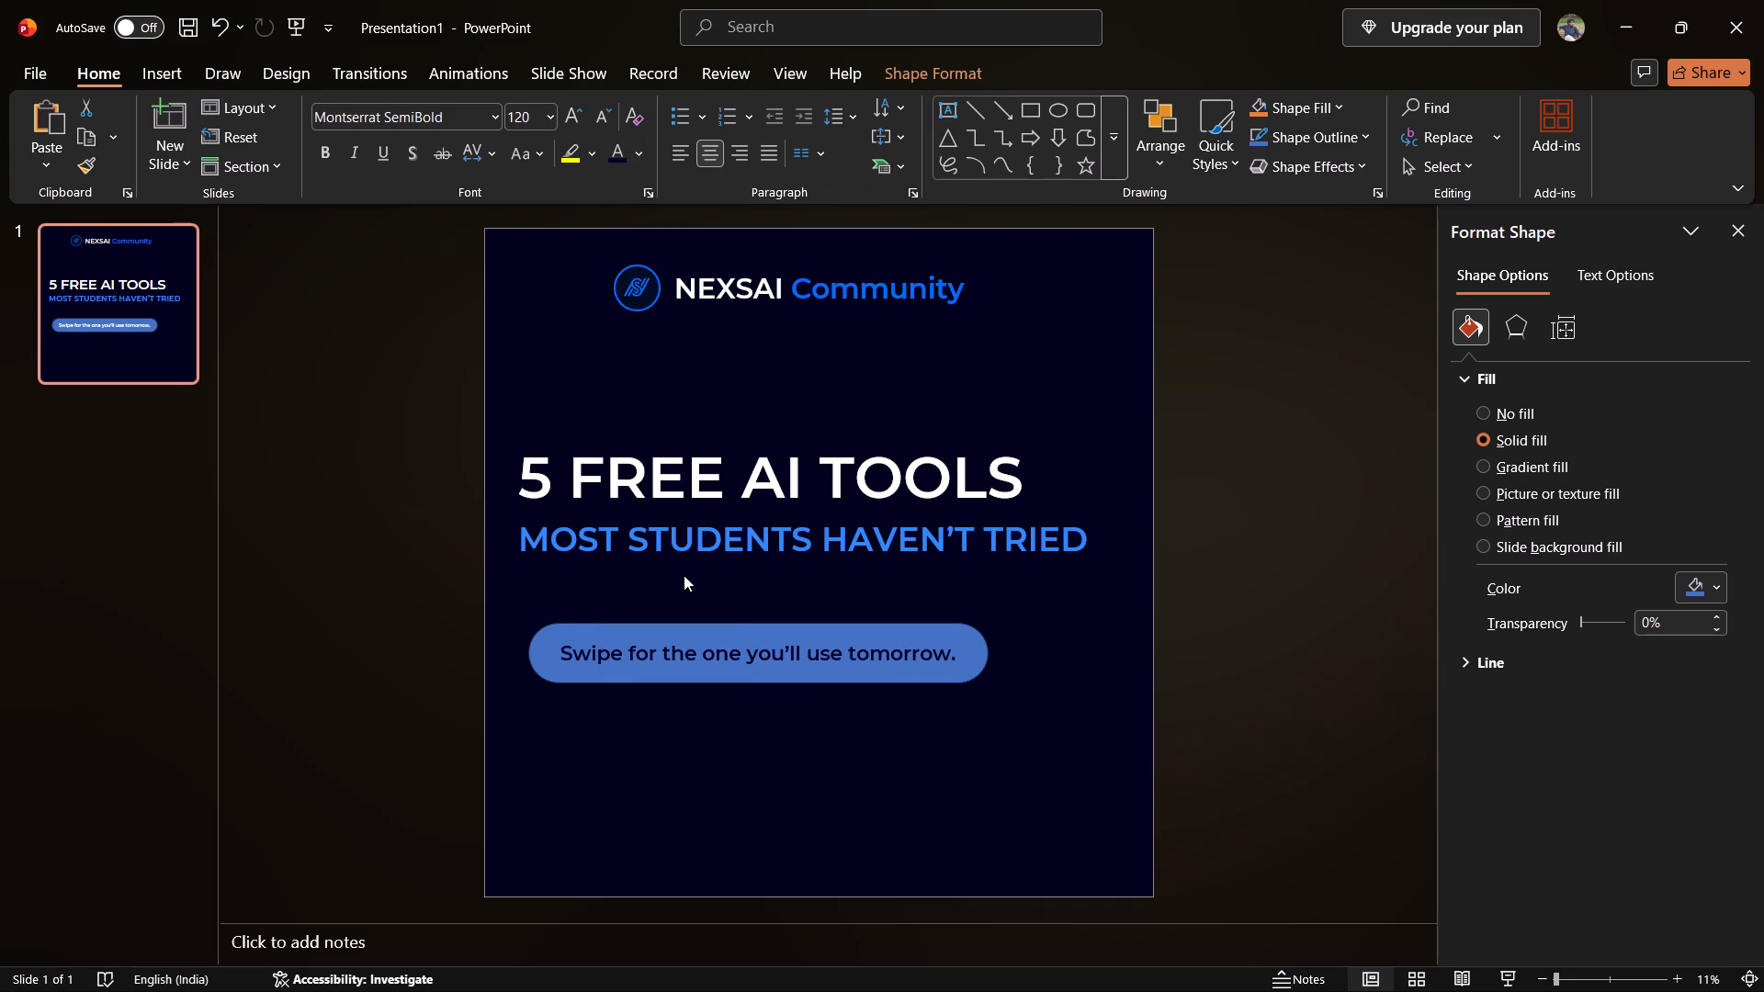
# Fill the pill with white and remove its outline.
pyautogui.click(922, 62)
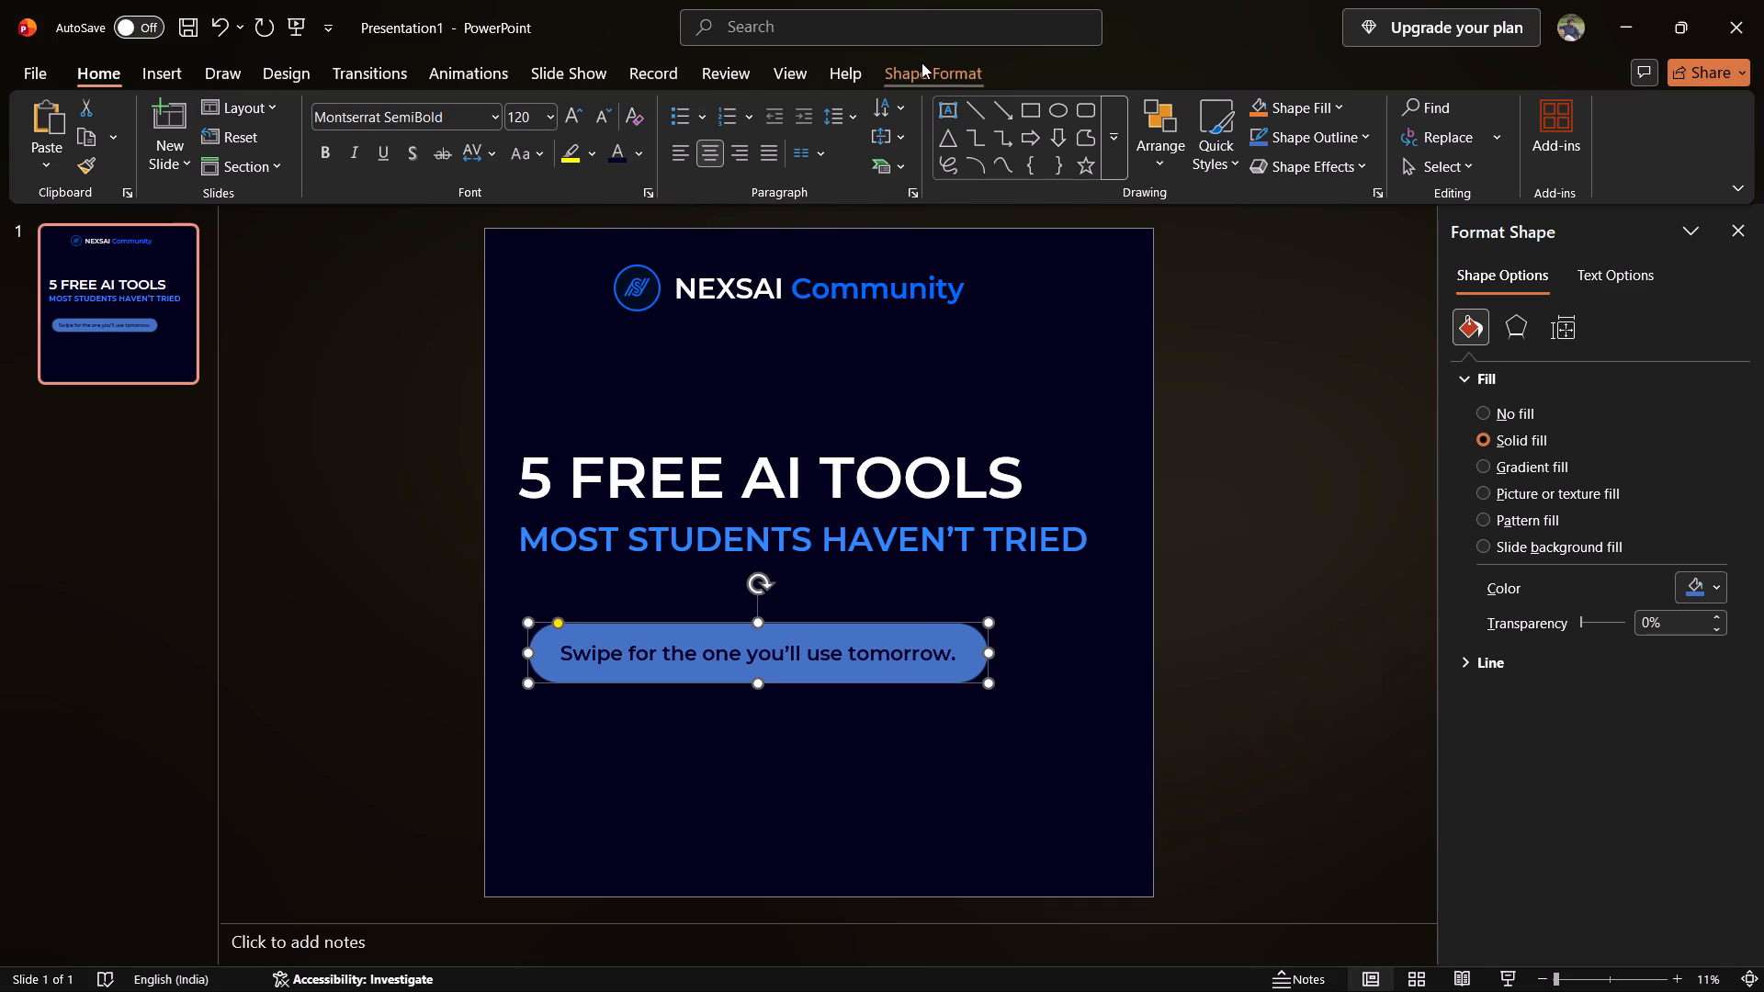
pyautogui.click(686, 97)
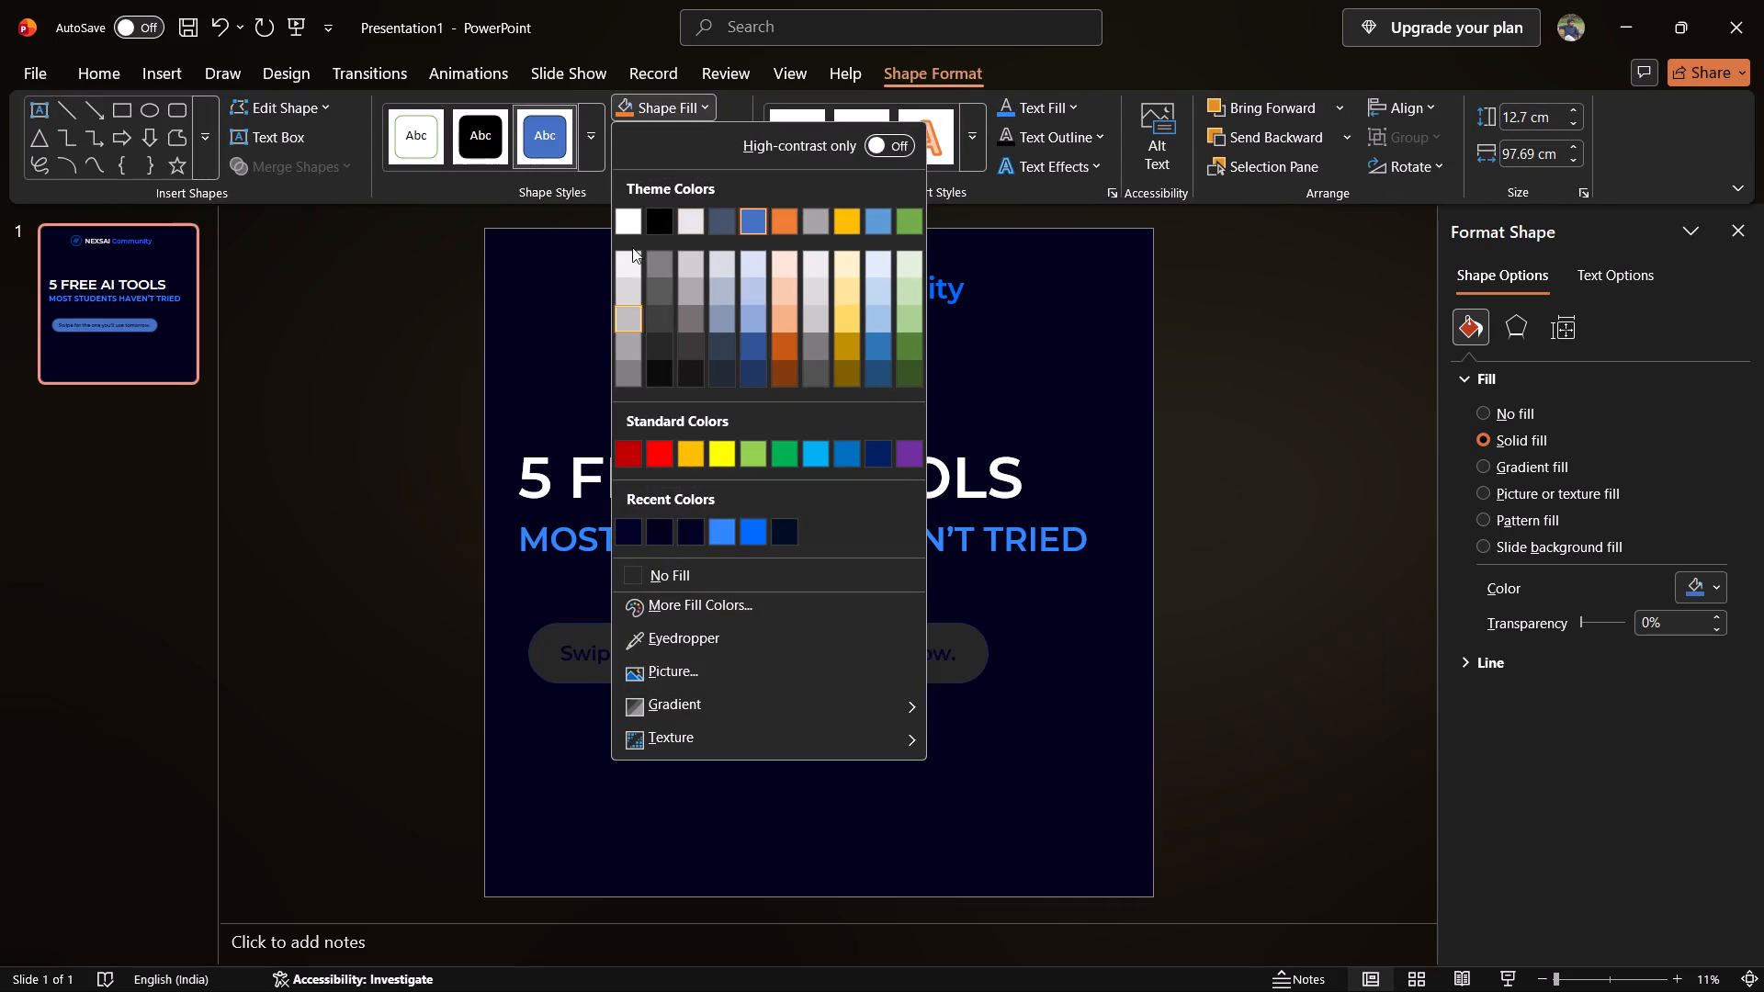
pyautogui.click(628, 223)
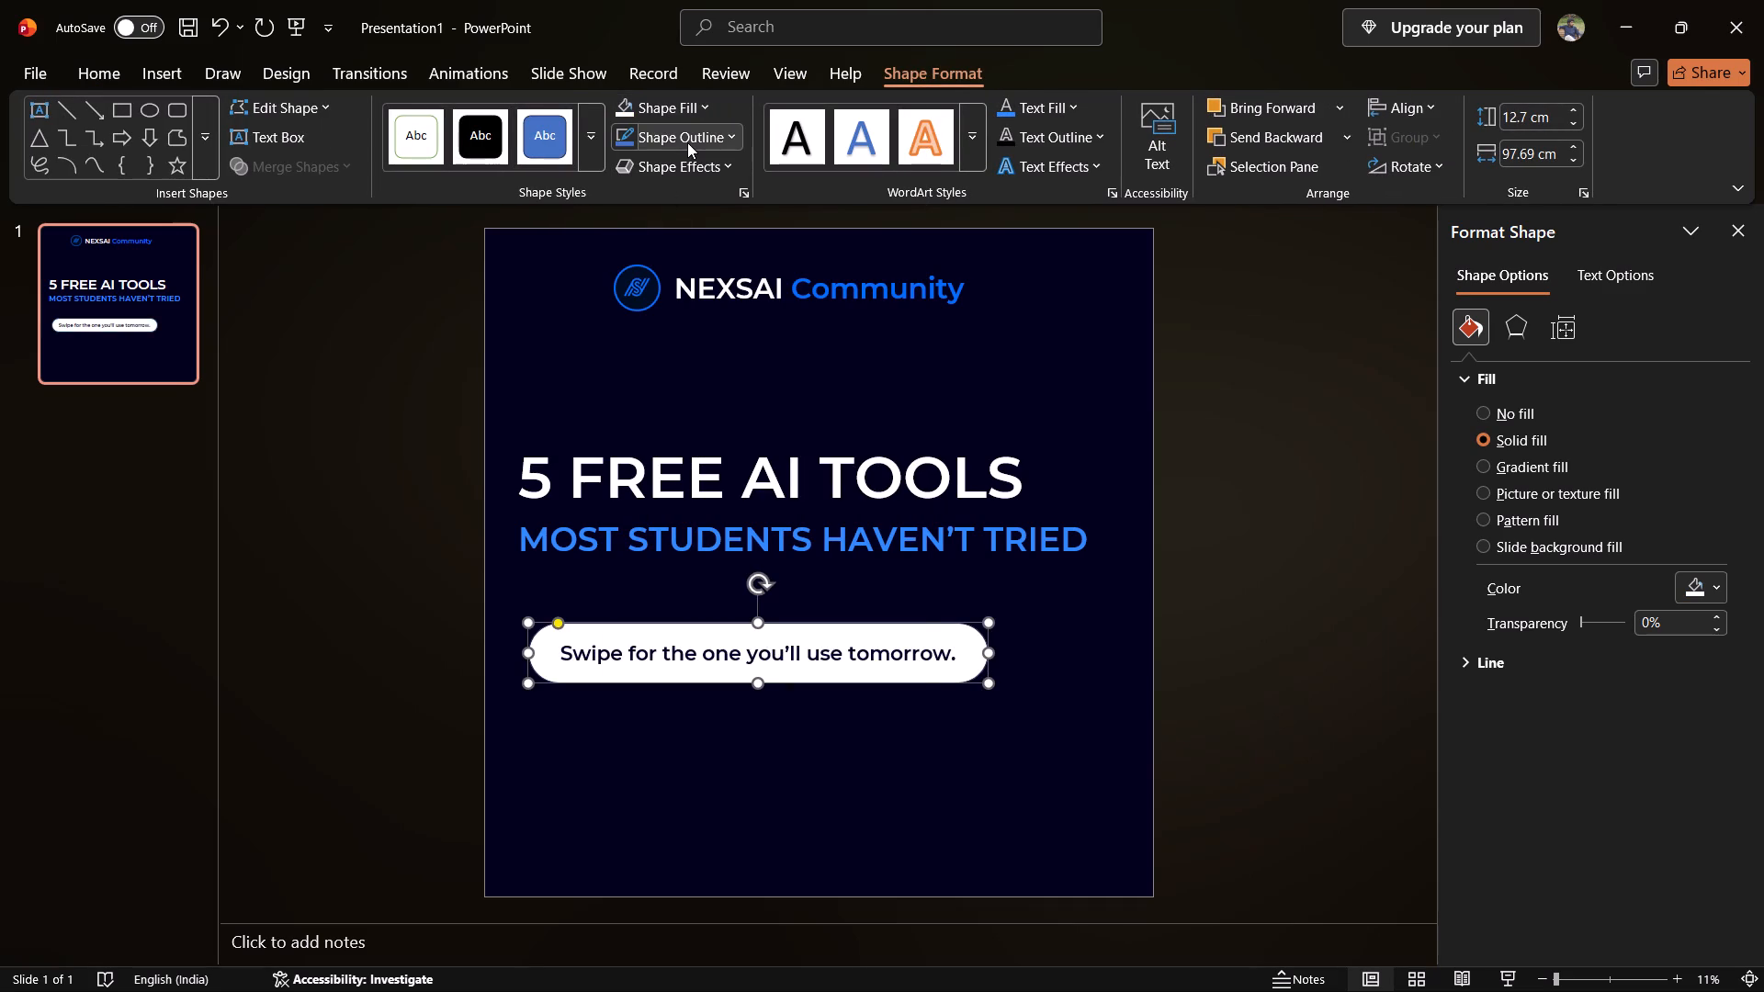
pyautogui.click(687, 142)
pyautogui.click(687, 595)
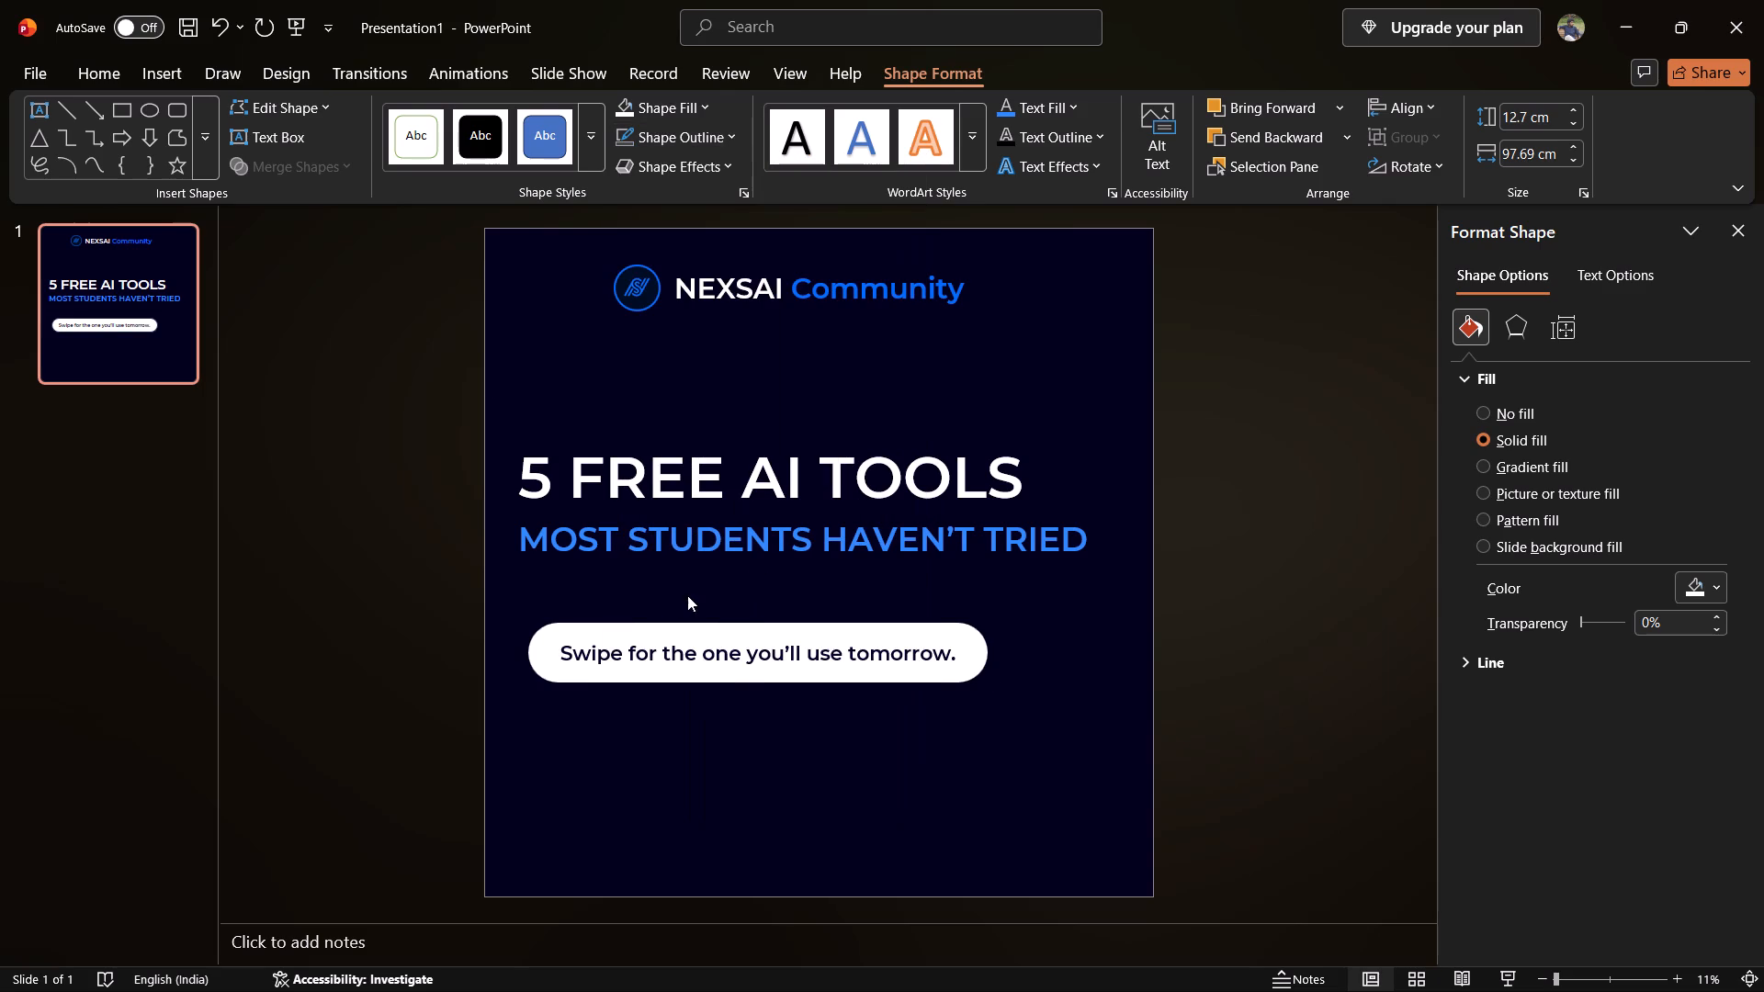
# Make the pill's "Swipe for the one you'll use tomorrow." text bold.
pyautogui.click(114, 70)
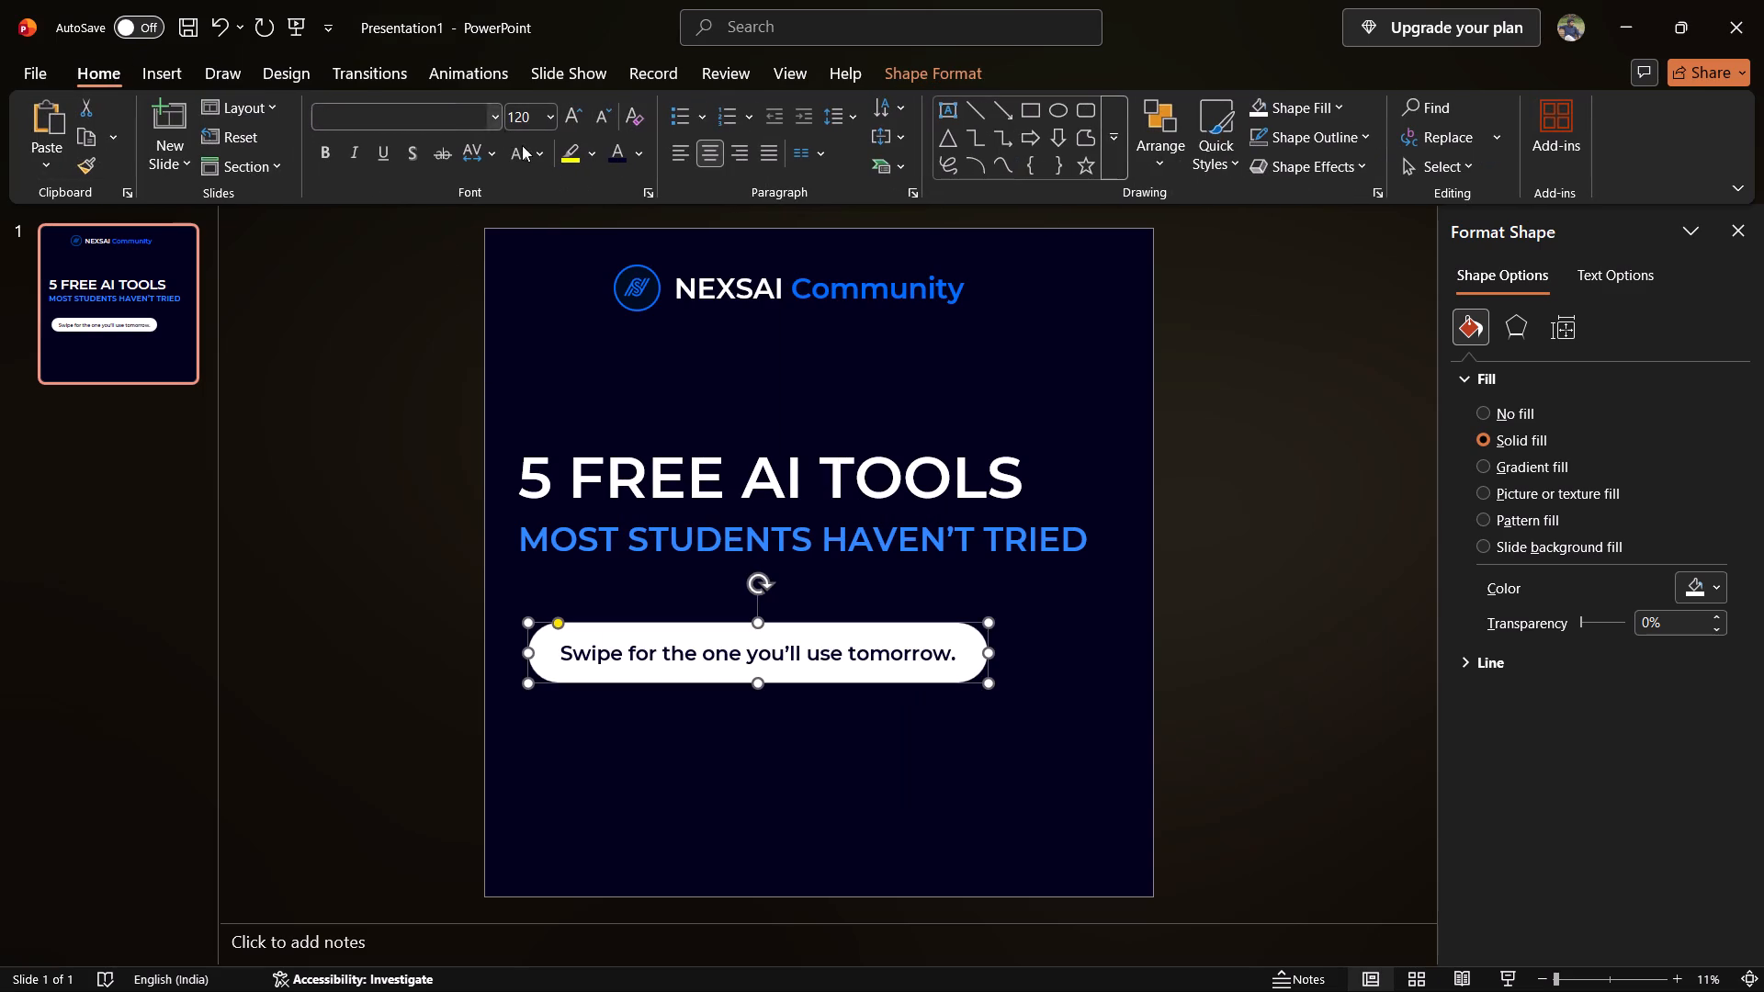
pyautogui.click(323, 159)
# Change the font of the pill's "Swipe for the one you'll use tomorrow." text to Montserrat.
pyautogui.click(758, 620)
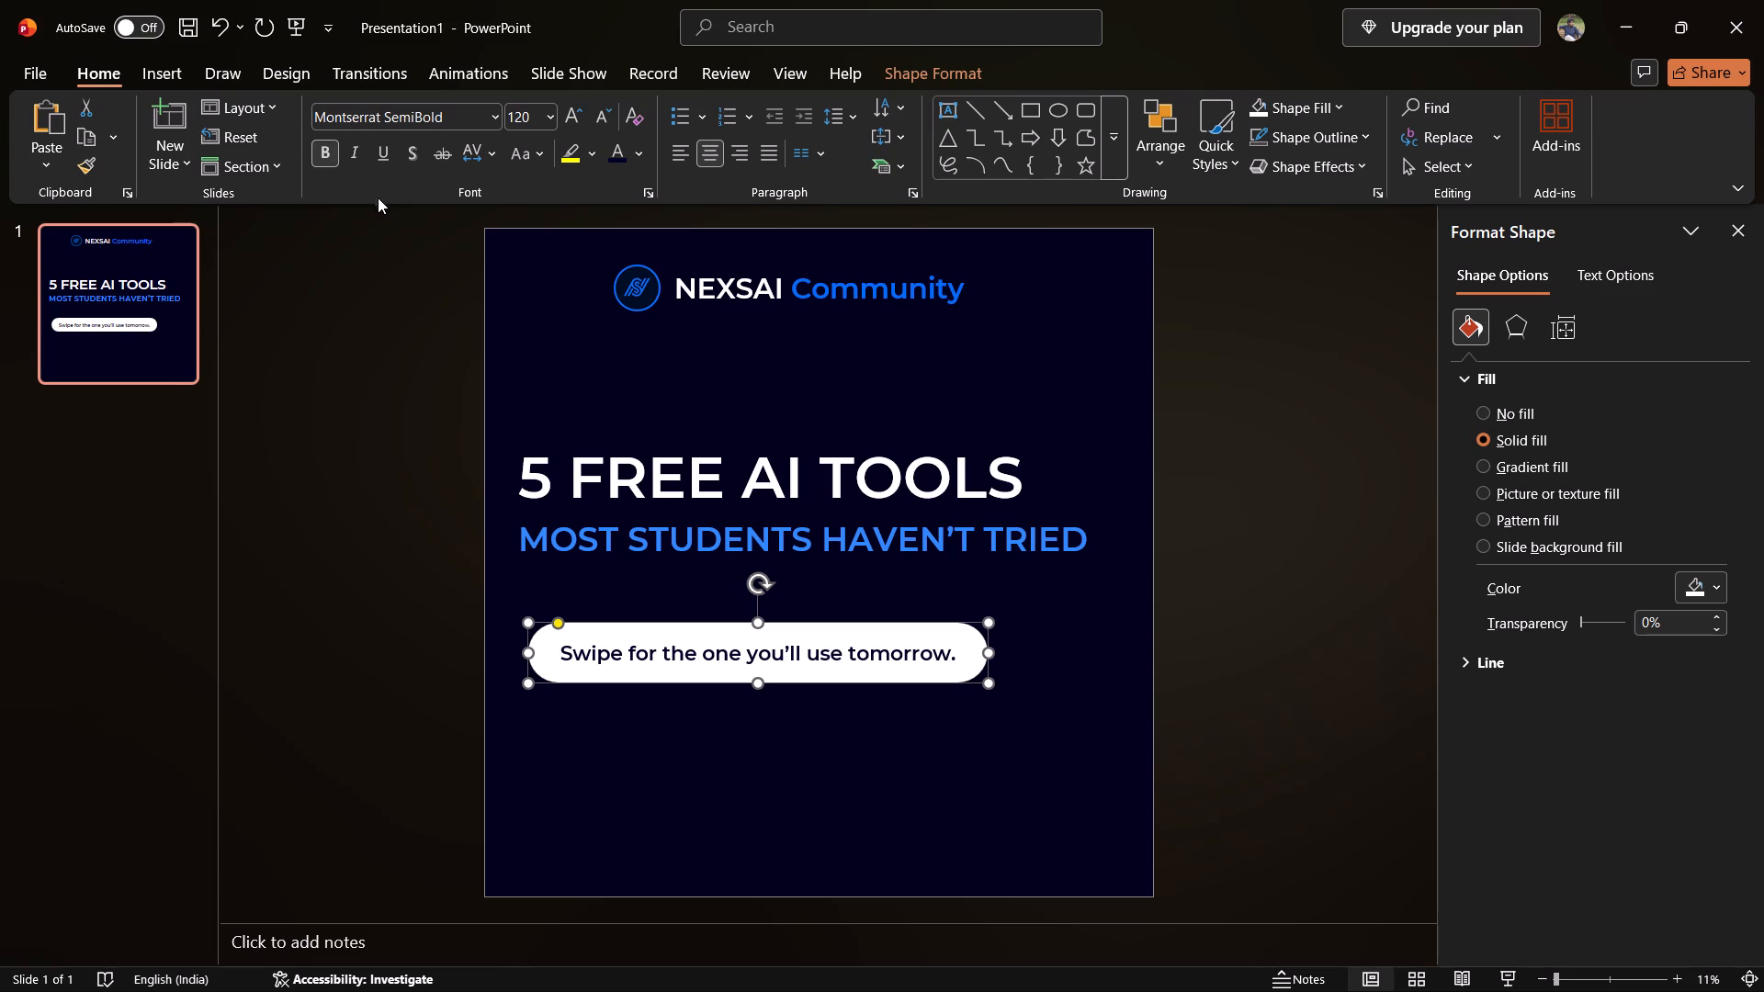
pyautogui.click(491, 120)
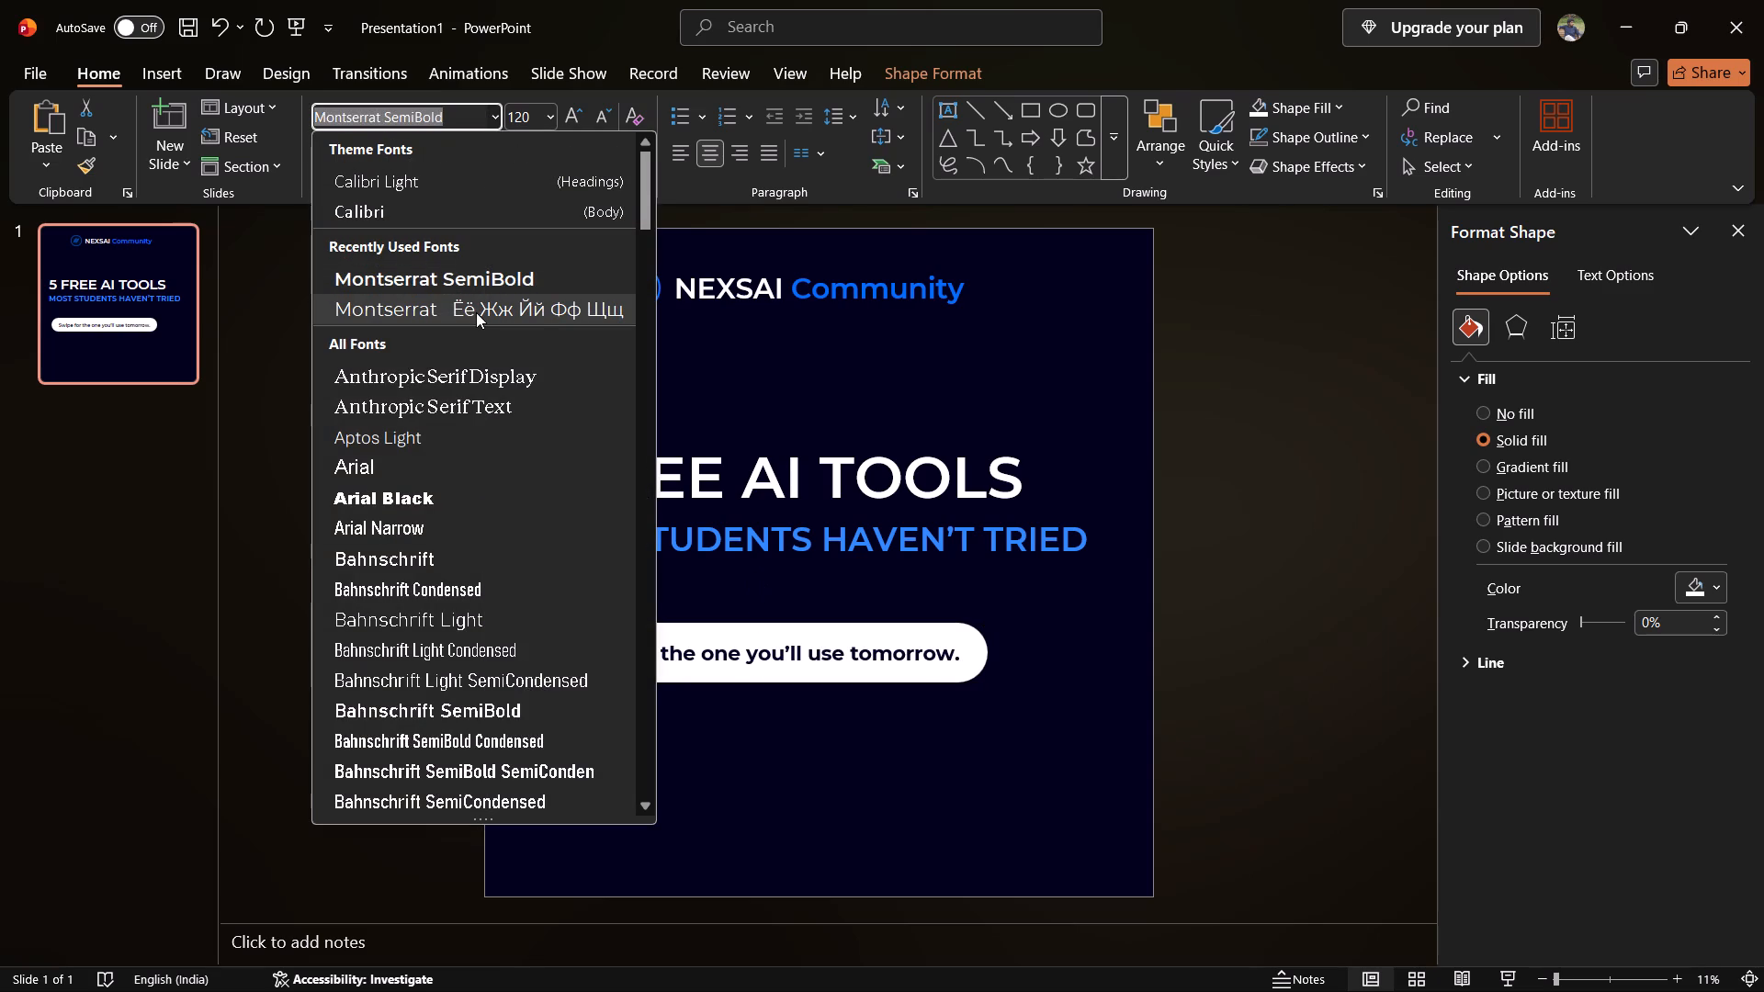
pyautogui.click(476, 312)
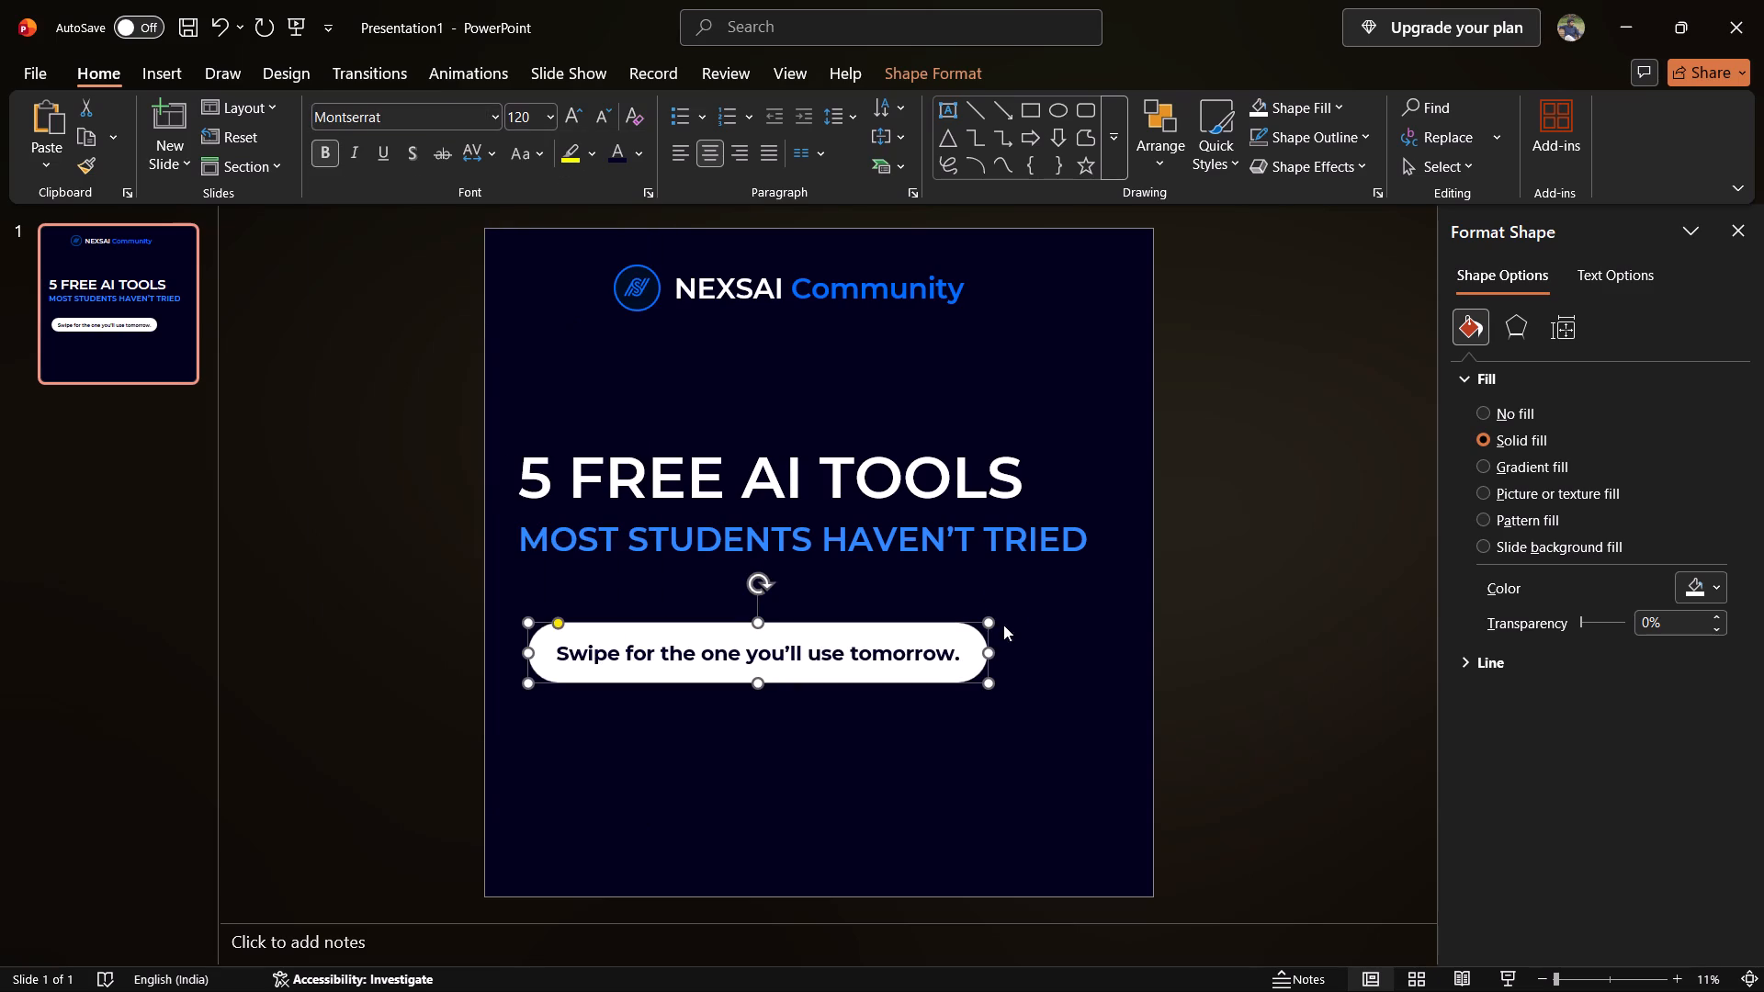
# Make the pill slightly narrower and flatter, and place it below the subtitle with its left edge aligned to the title text.
pyautogui.moveTo(984, 655); pyautogui.dragTo(965, 657)
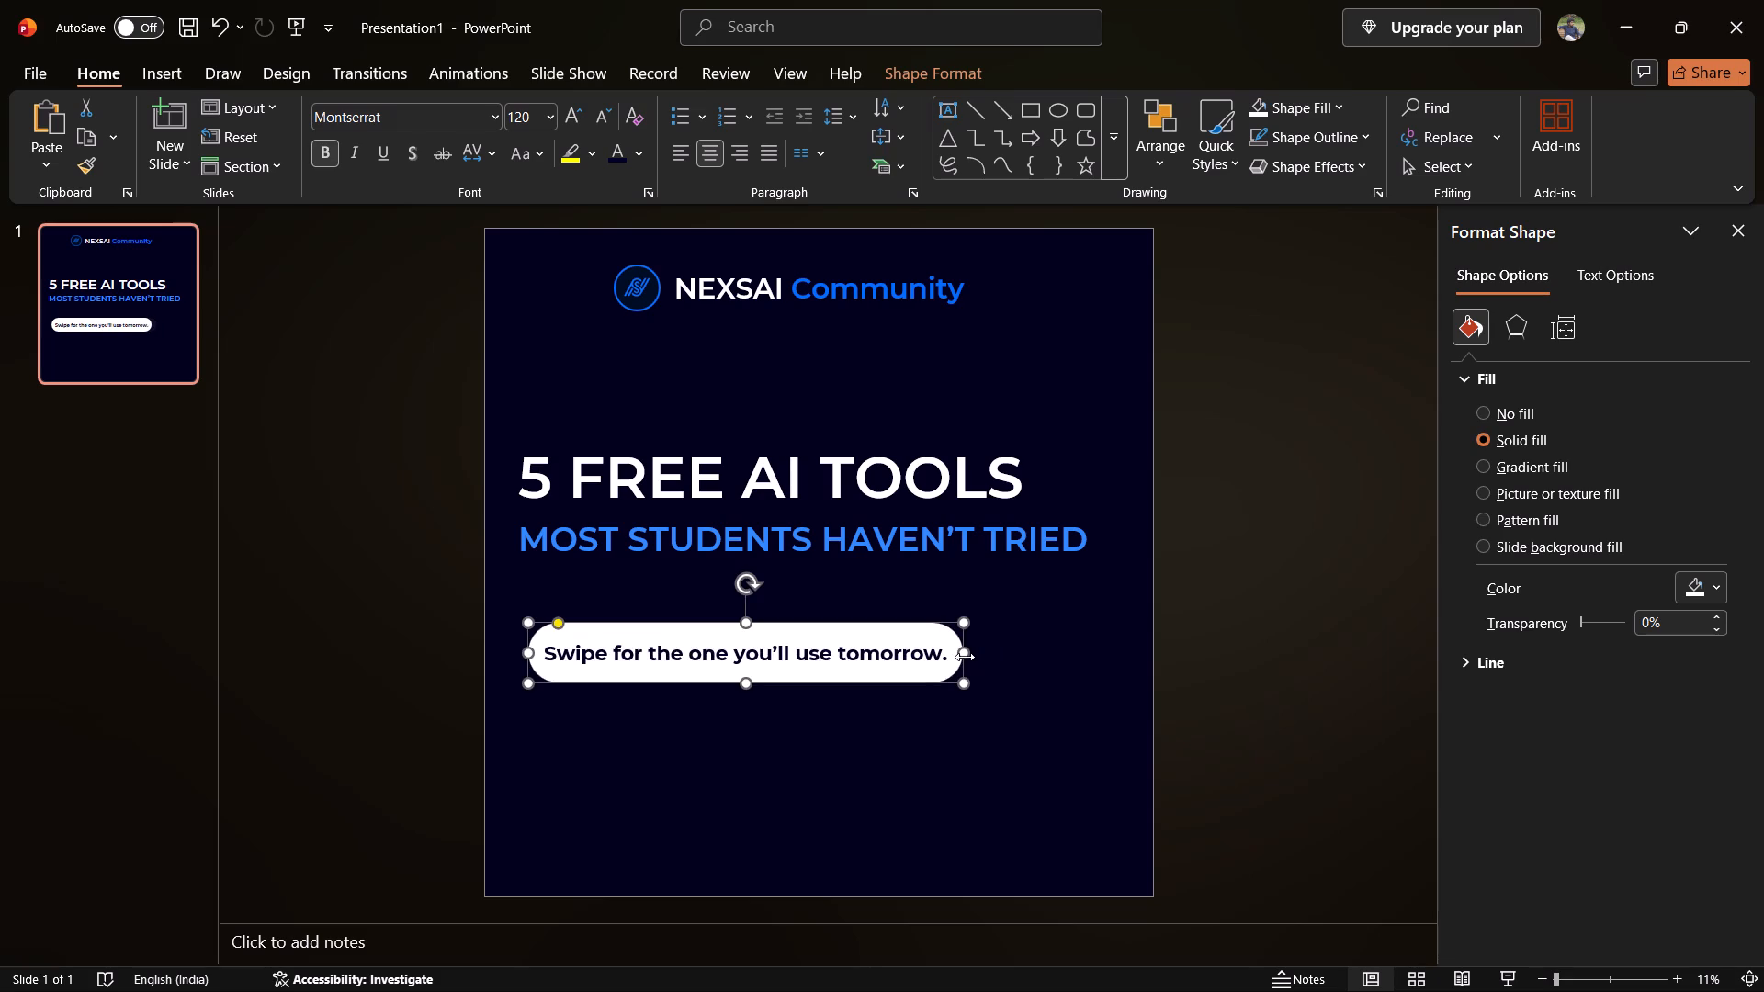
pyautogui.moveTo(893, 624); pyautogui.dragTo(880, 624)
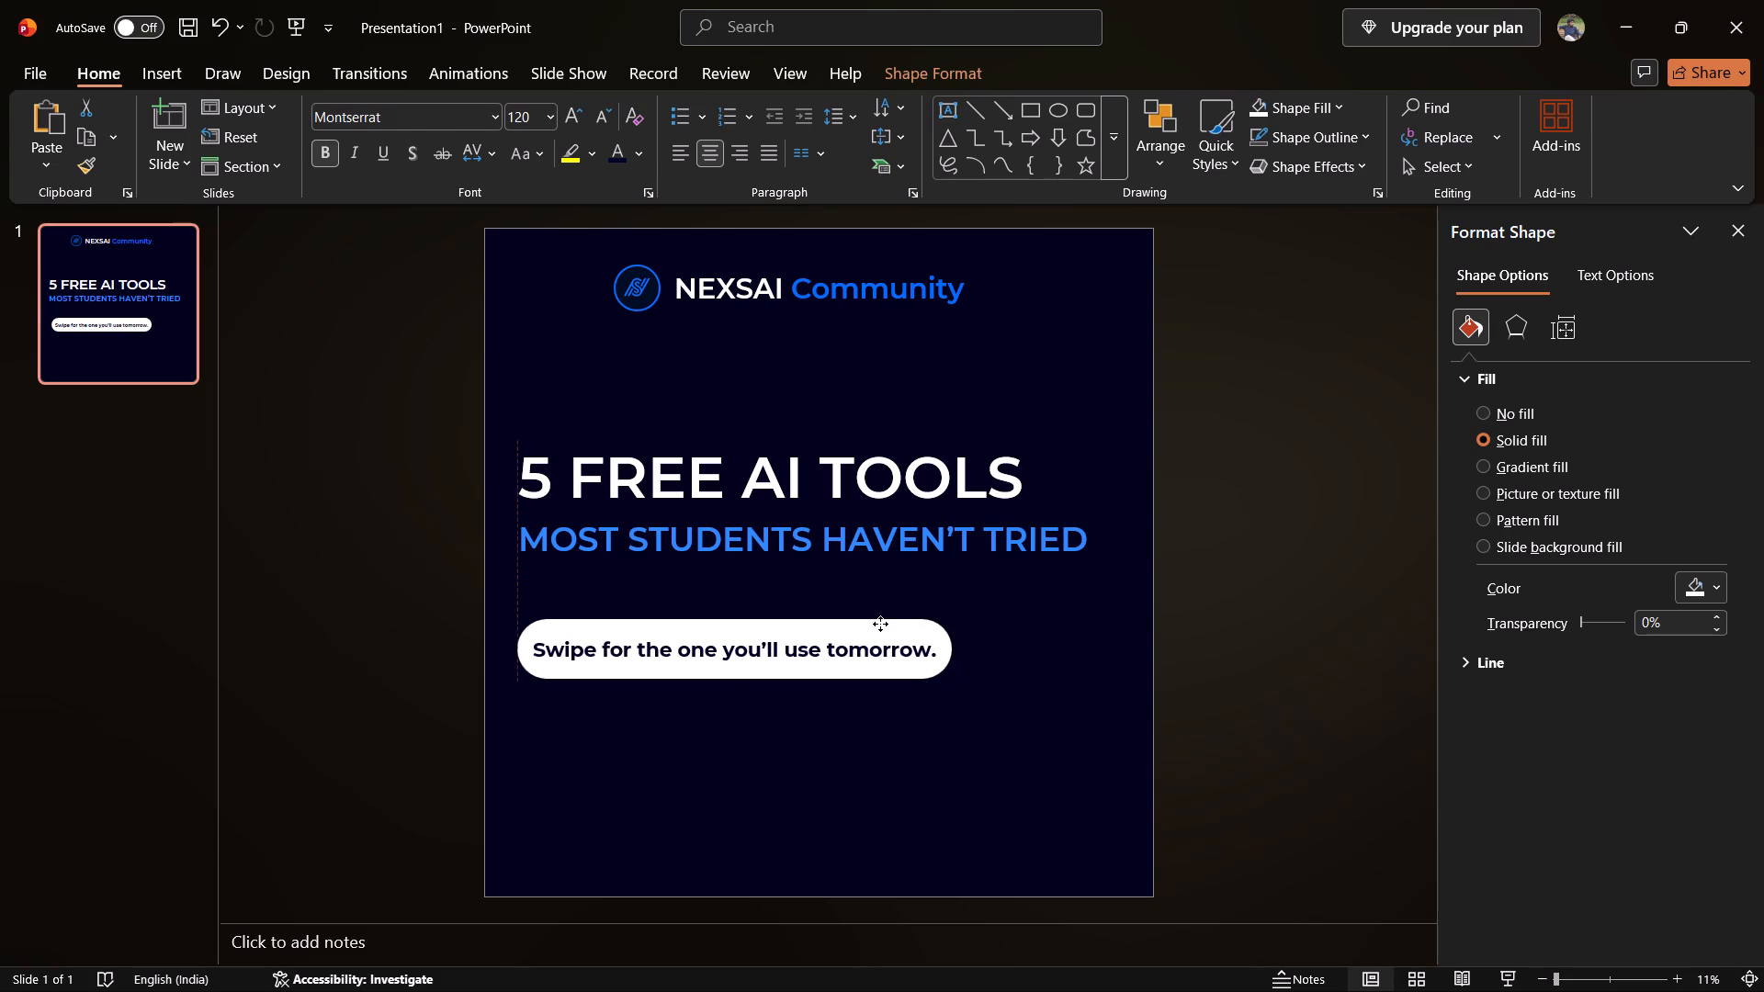
pyautogui.moveTo(880, 624); pyautogui.dragTo(876, 592)
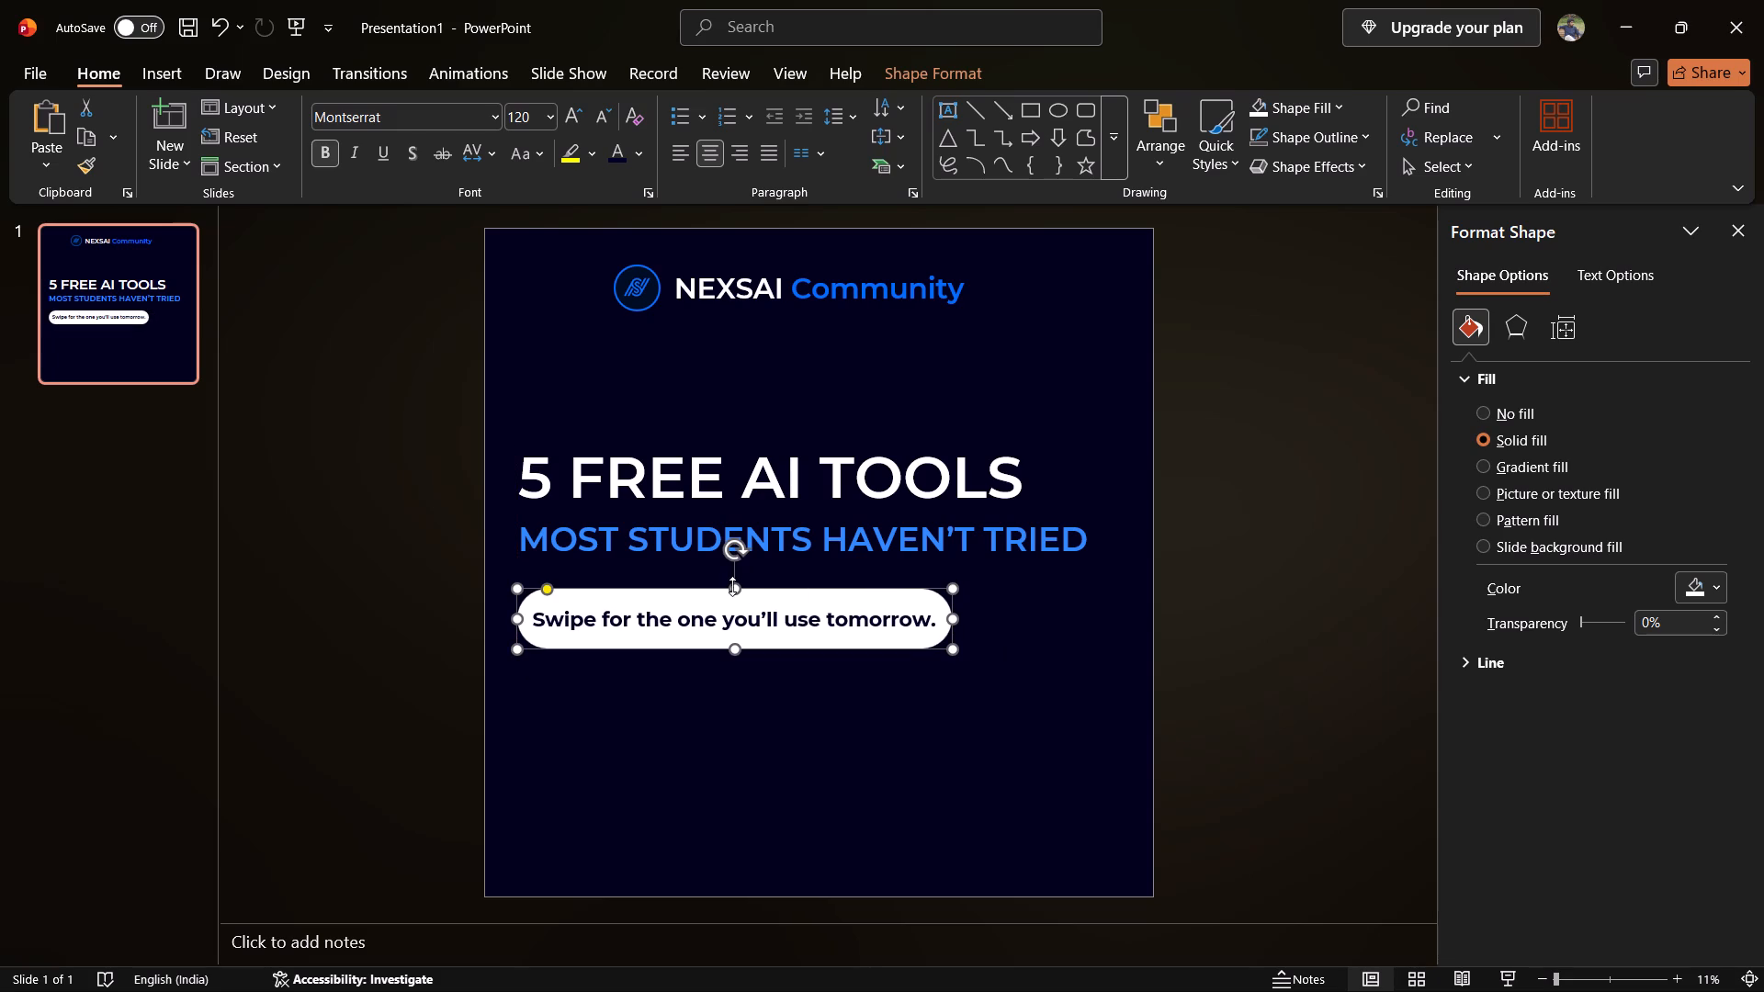
pyautogui.moveTo(730, 586); pyautogui.dragTo(736, 597)
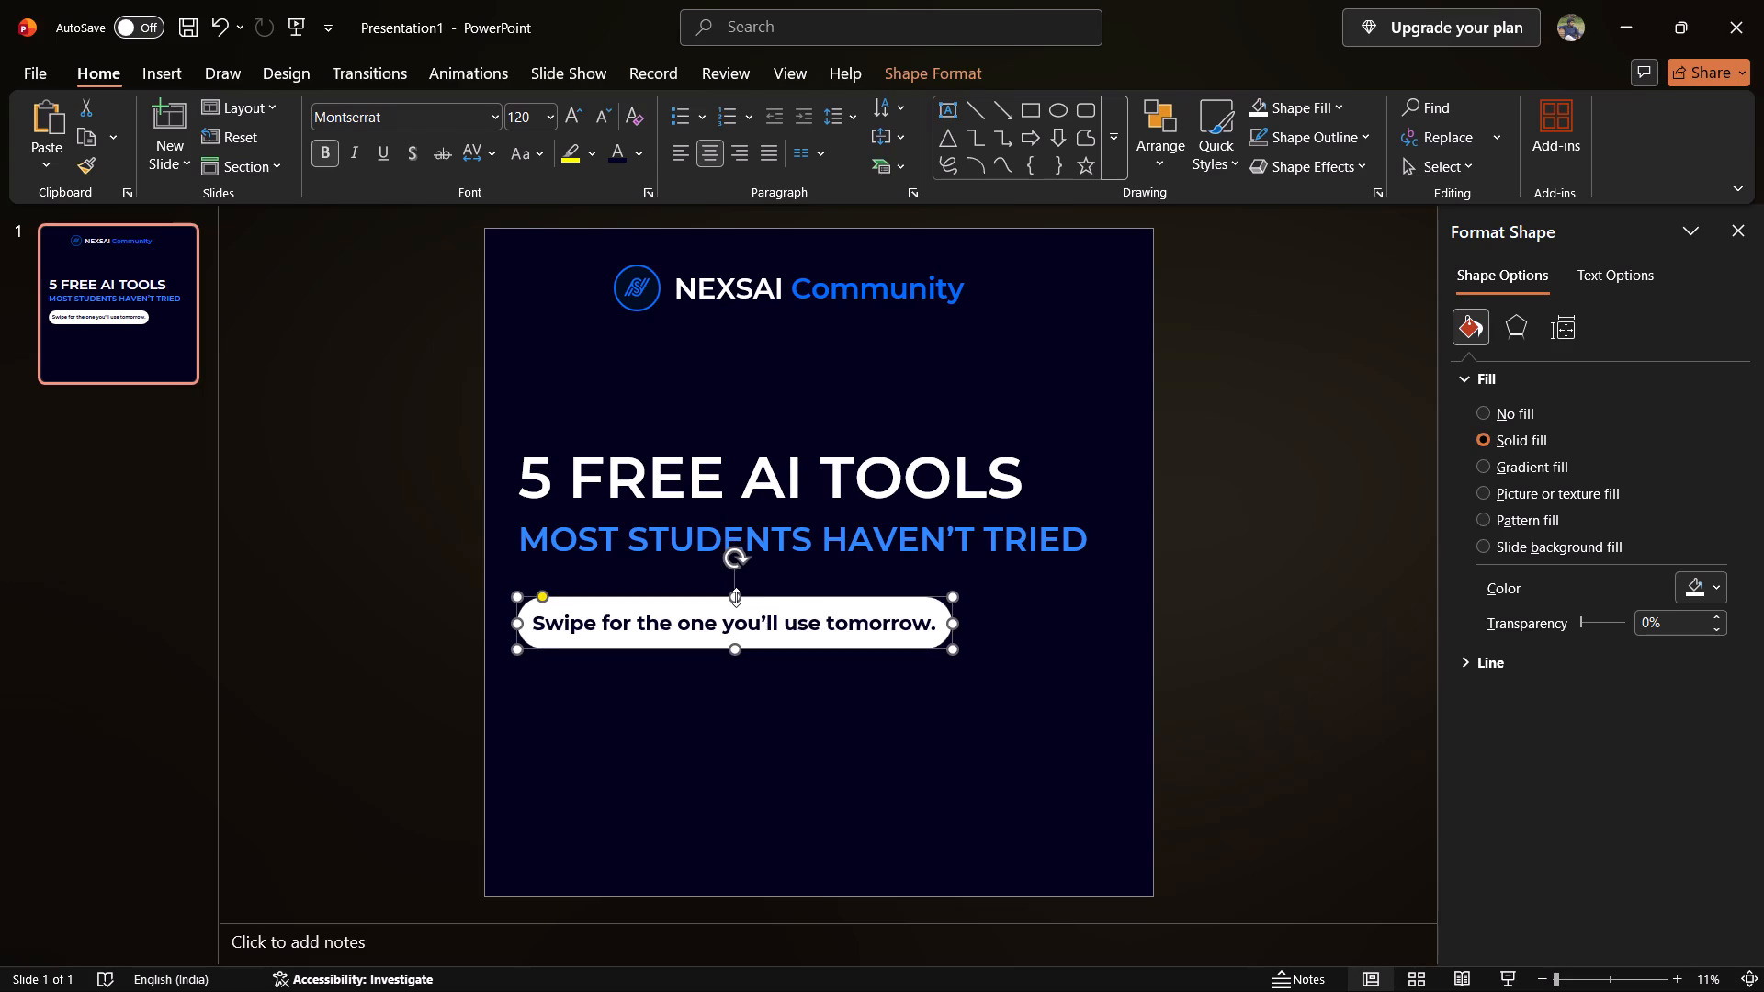
pyautogui.moveTo(816, 598); pyautogui.dragTo(814, 654)
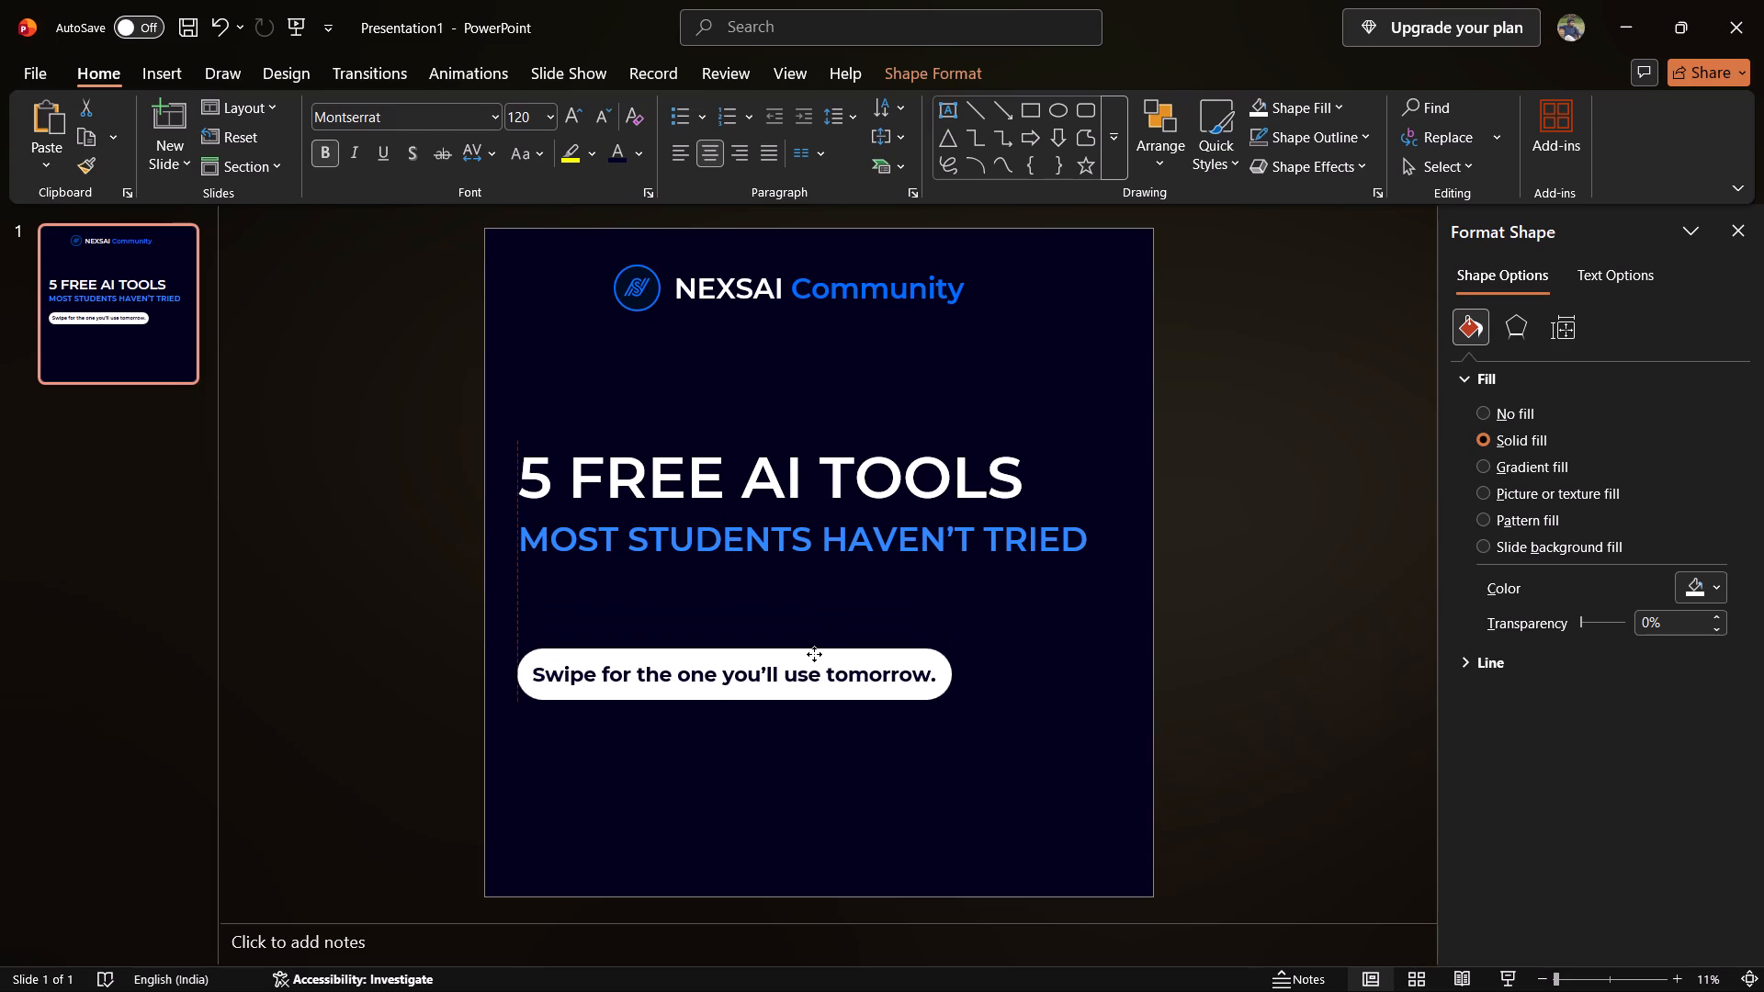
pyautogui.moveTo(814, 654); pyautogui.dragTo(810, 634)
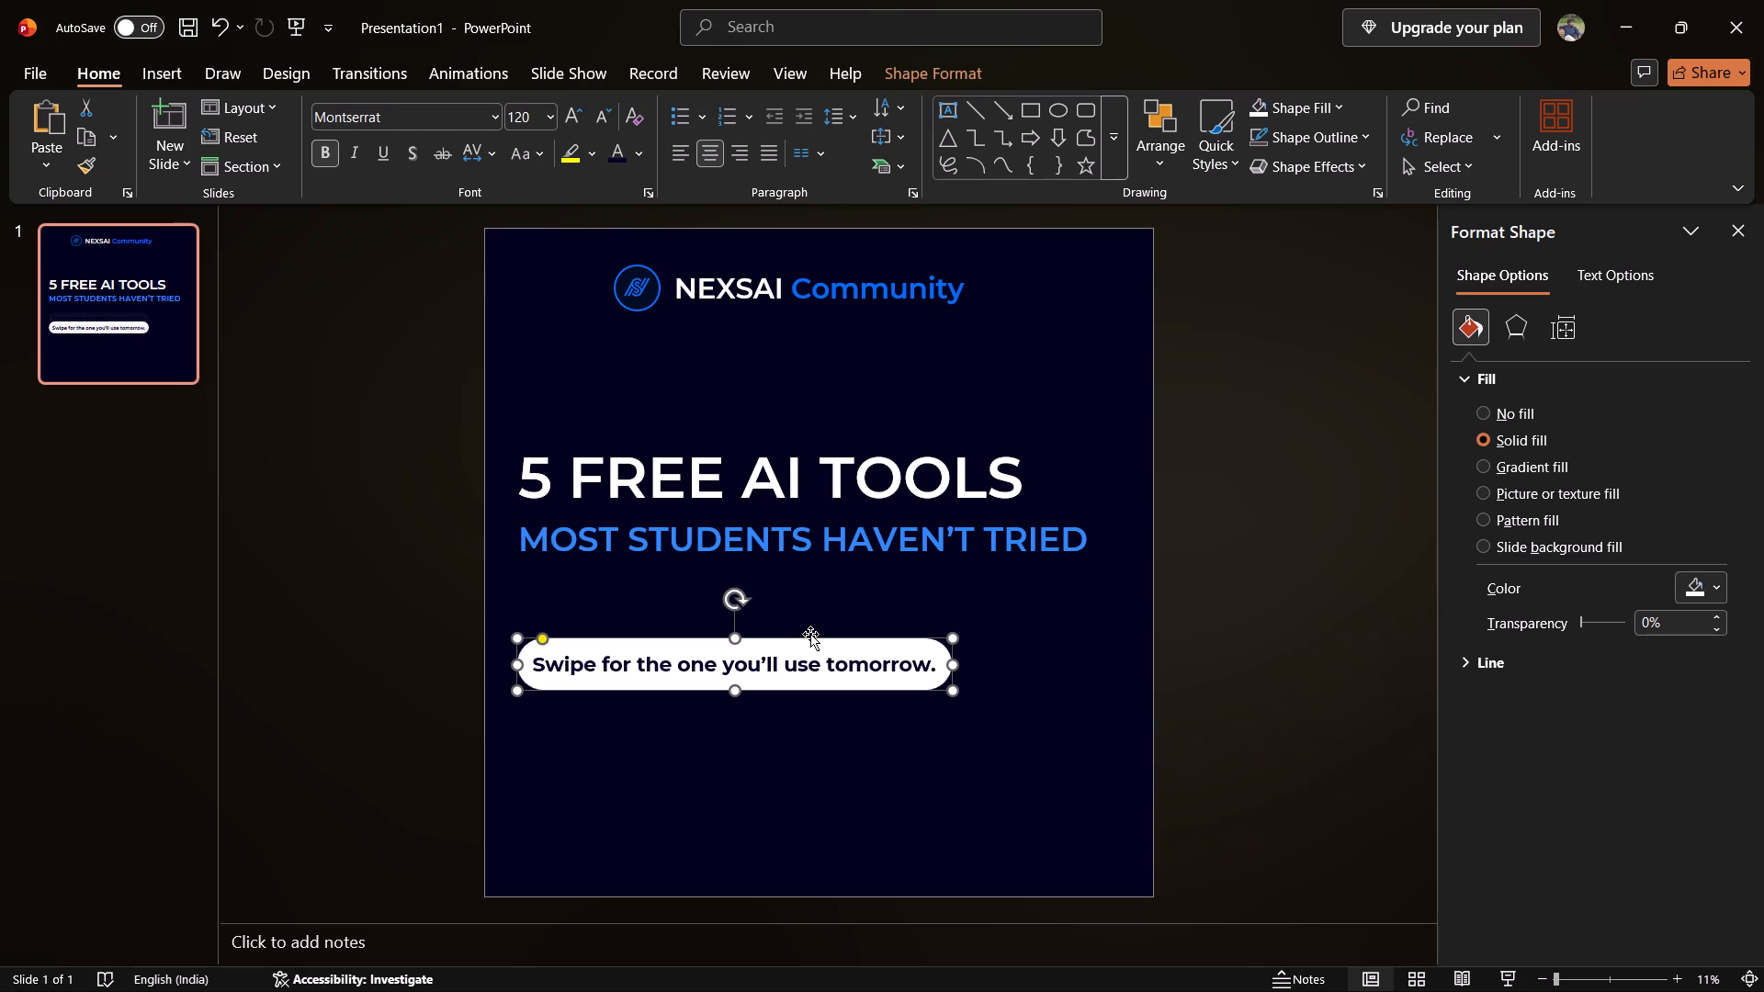
# Capture a screenshot of the whole slide area to the clipboard.
pyautogui.press('shift+super+s')
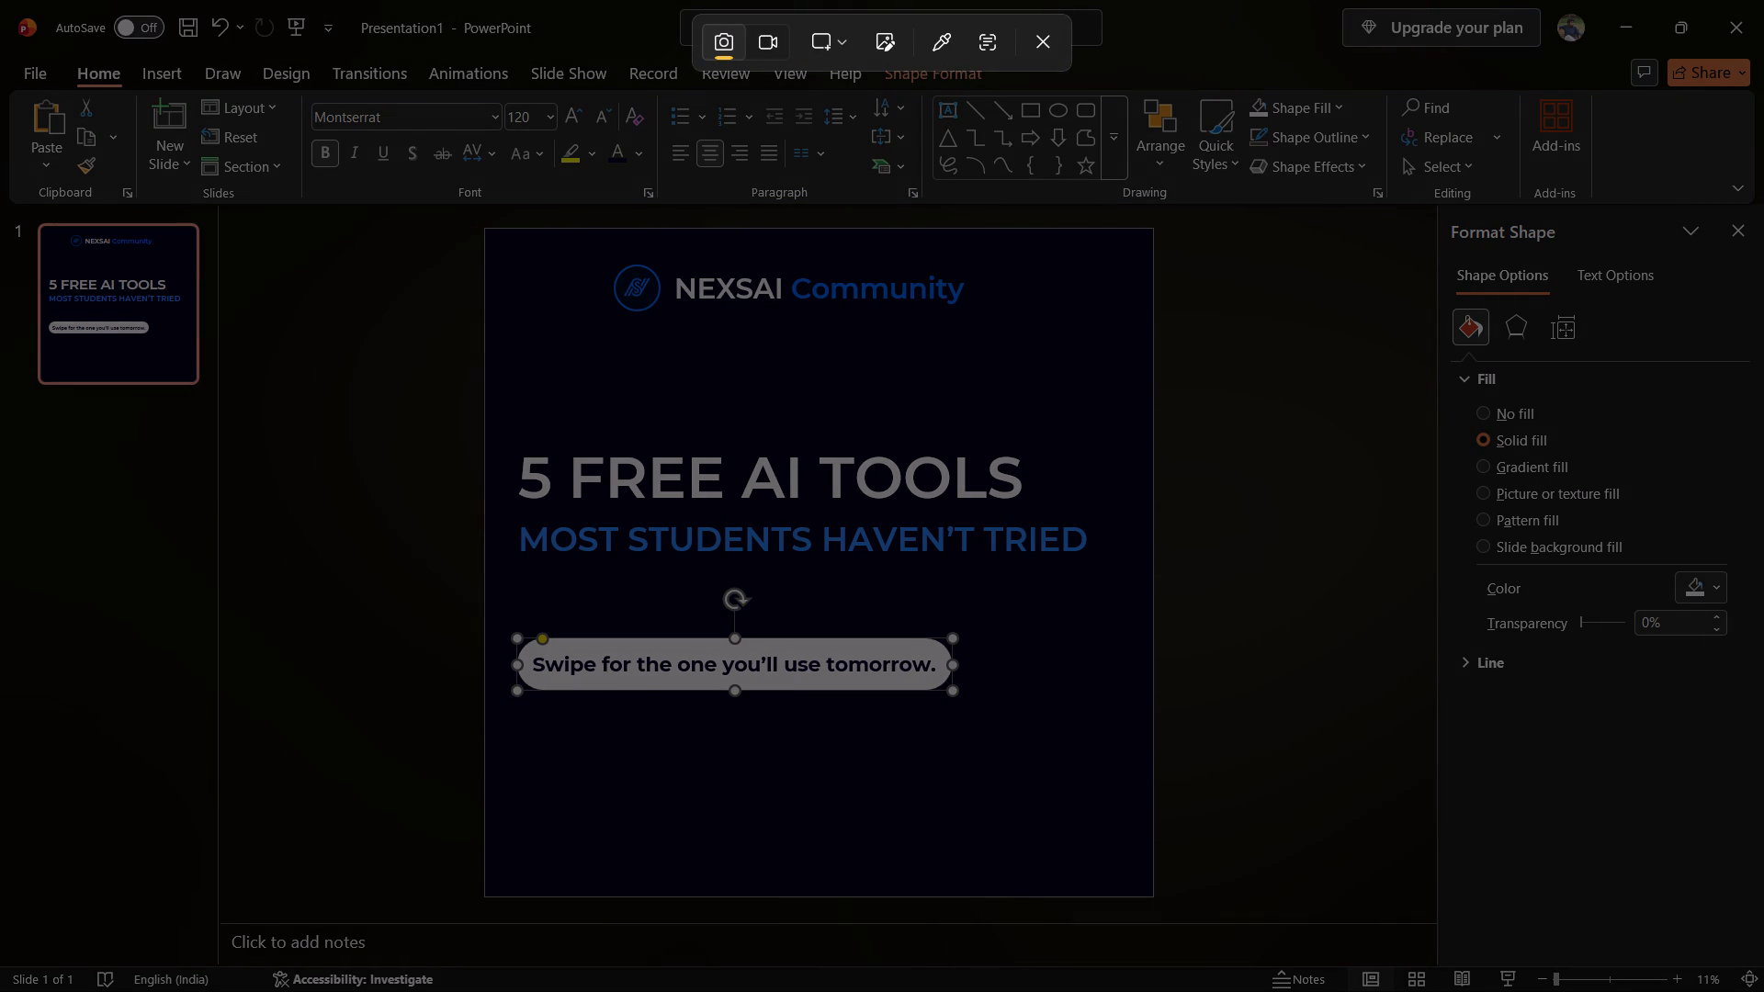
pyautogui.moveTo(485, 231); pyautogui.dragTo(1150, 890)
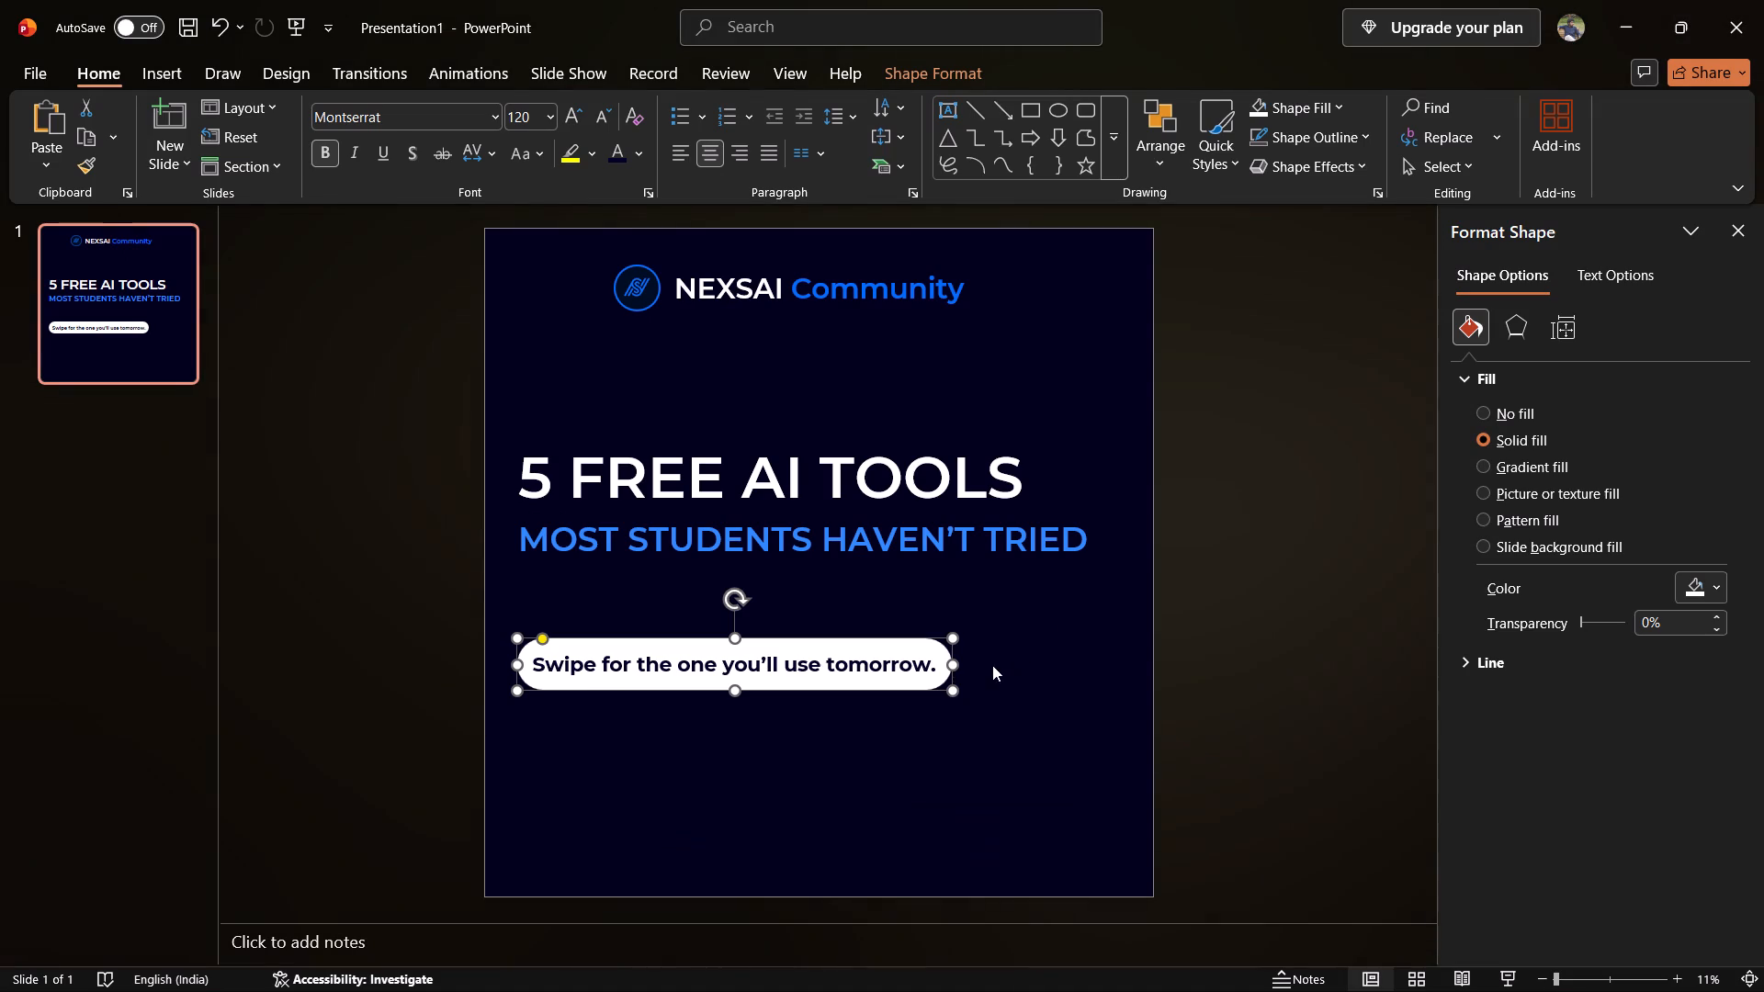
# Switch to PowerPoint, extend the white "Swipe for the one you'll use tomorrow." pill slightly to the right and left-align its text.
pyautogui.moveTo(949, 665); pyautogui.dragTo(1040, 666)
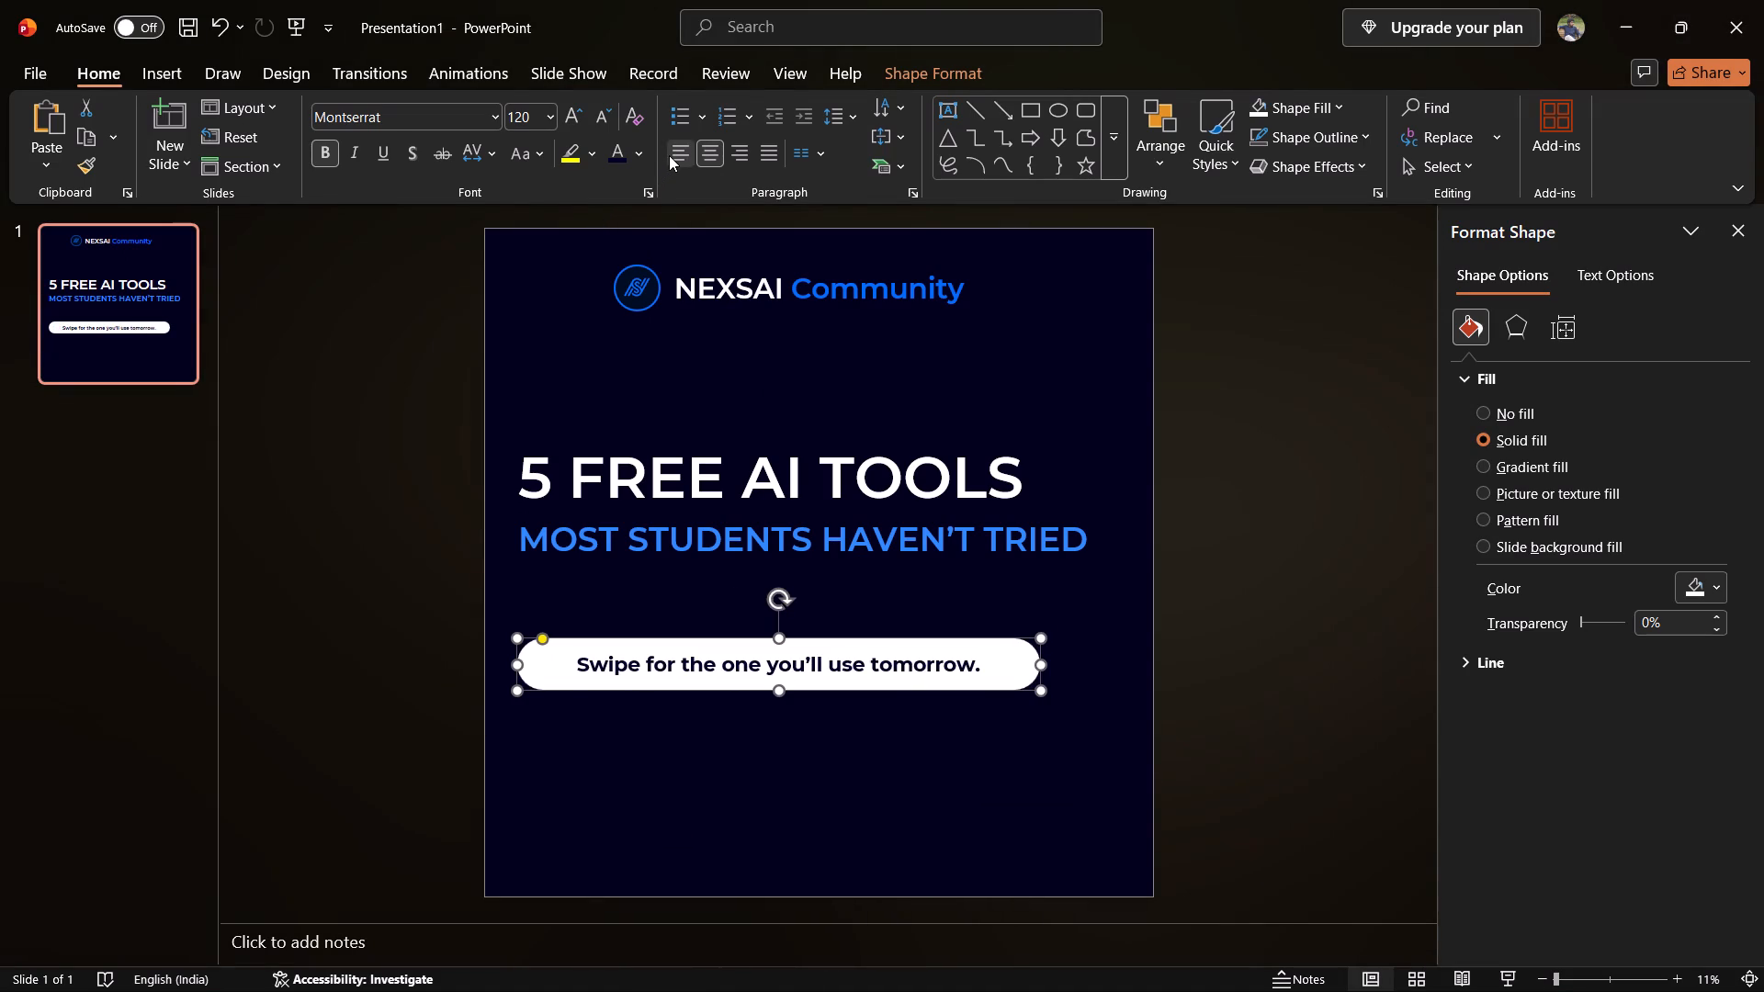
pyautogui.click(669, 155)
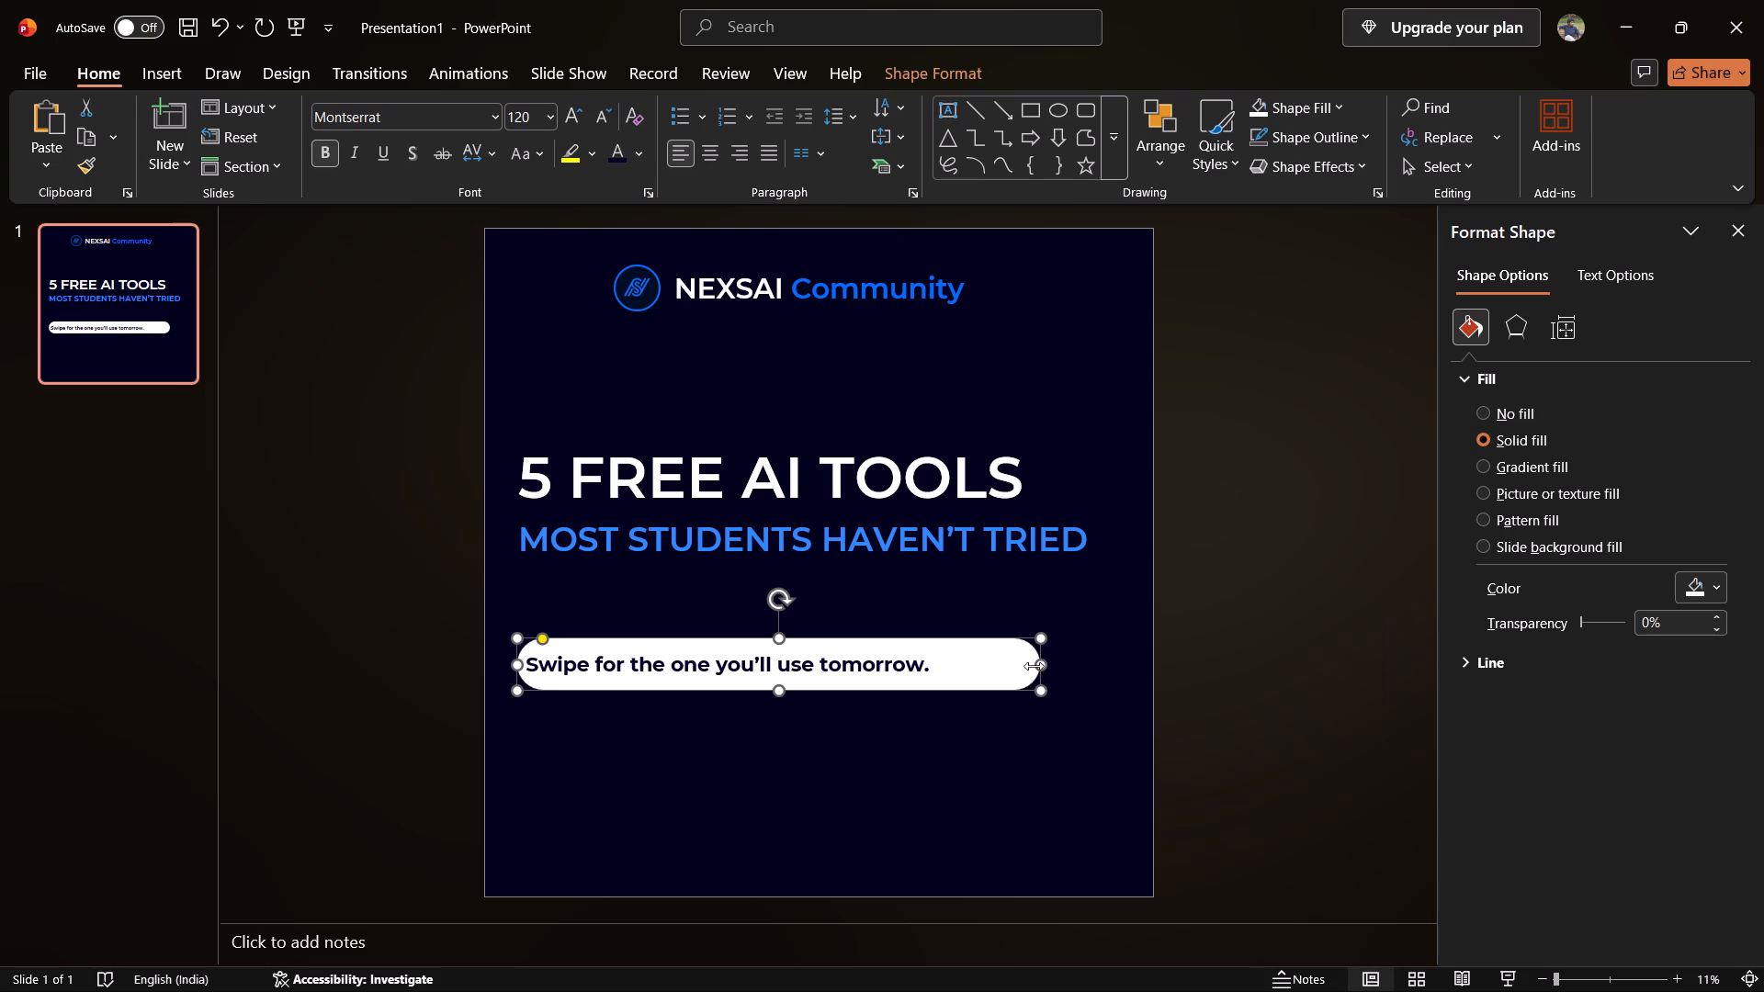
pyautogui.moveTo(1039, 668); pyautogui.dragTo(1010, 669)
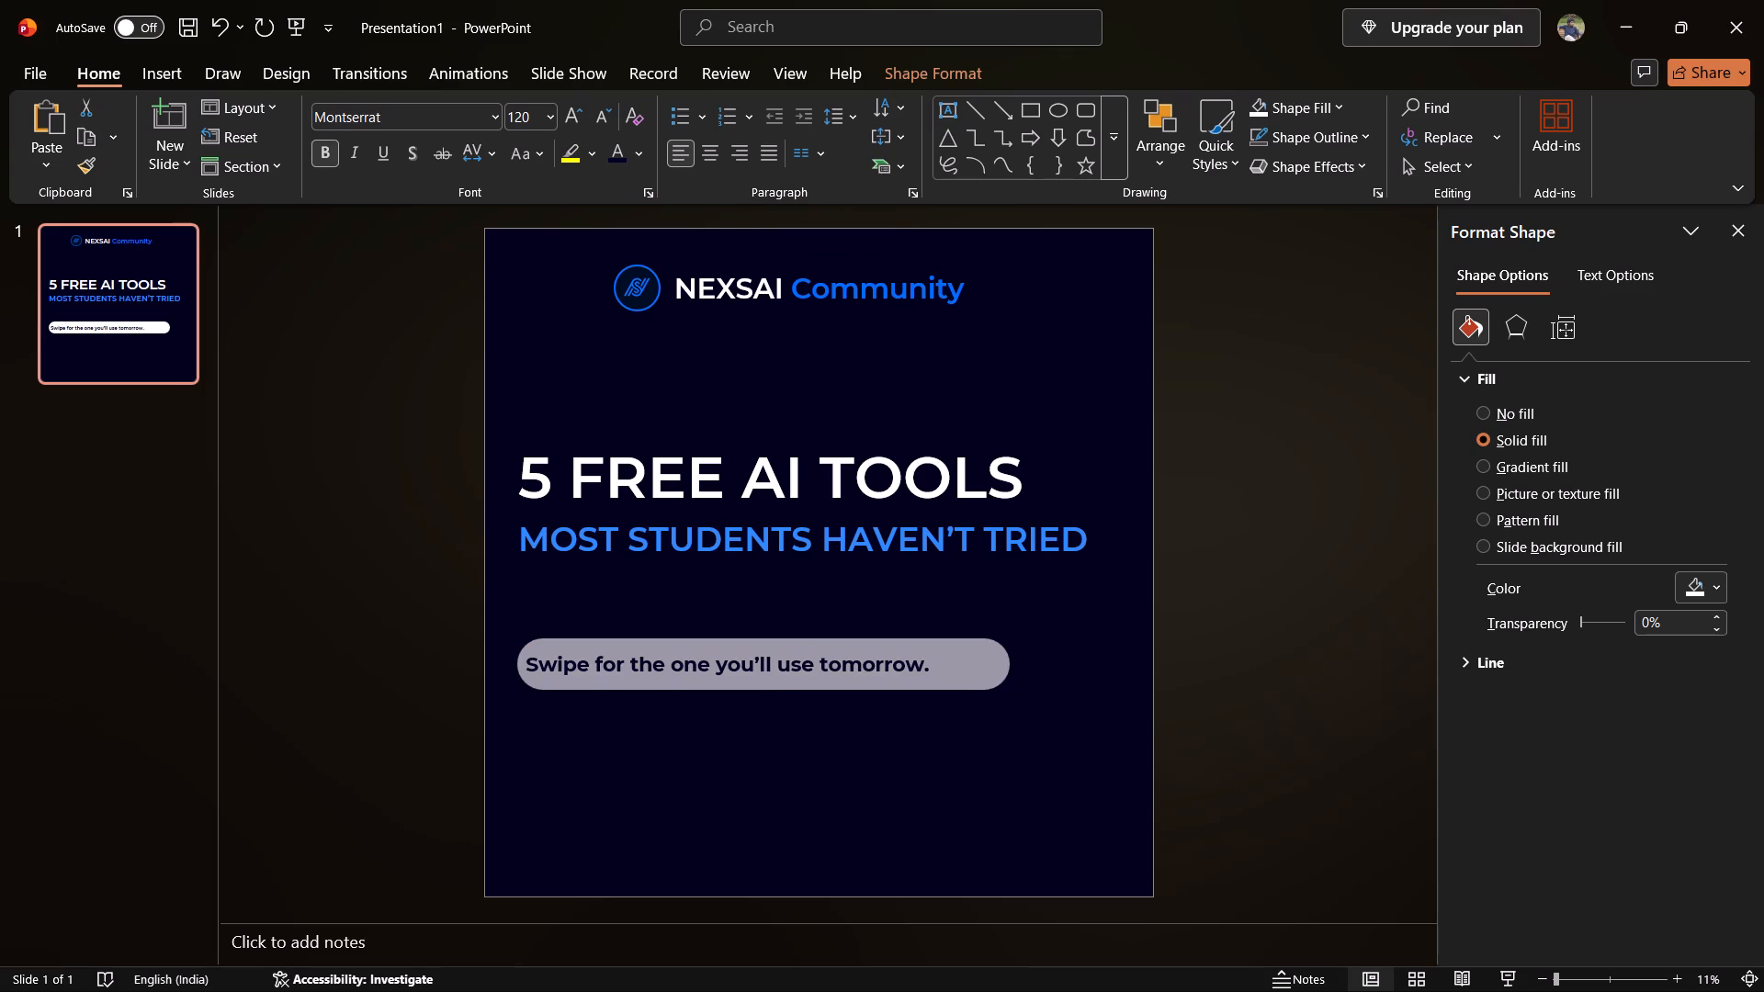
pyautogui.moveTo(1010, 669); pyautogui.dragTo(976, 678)
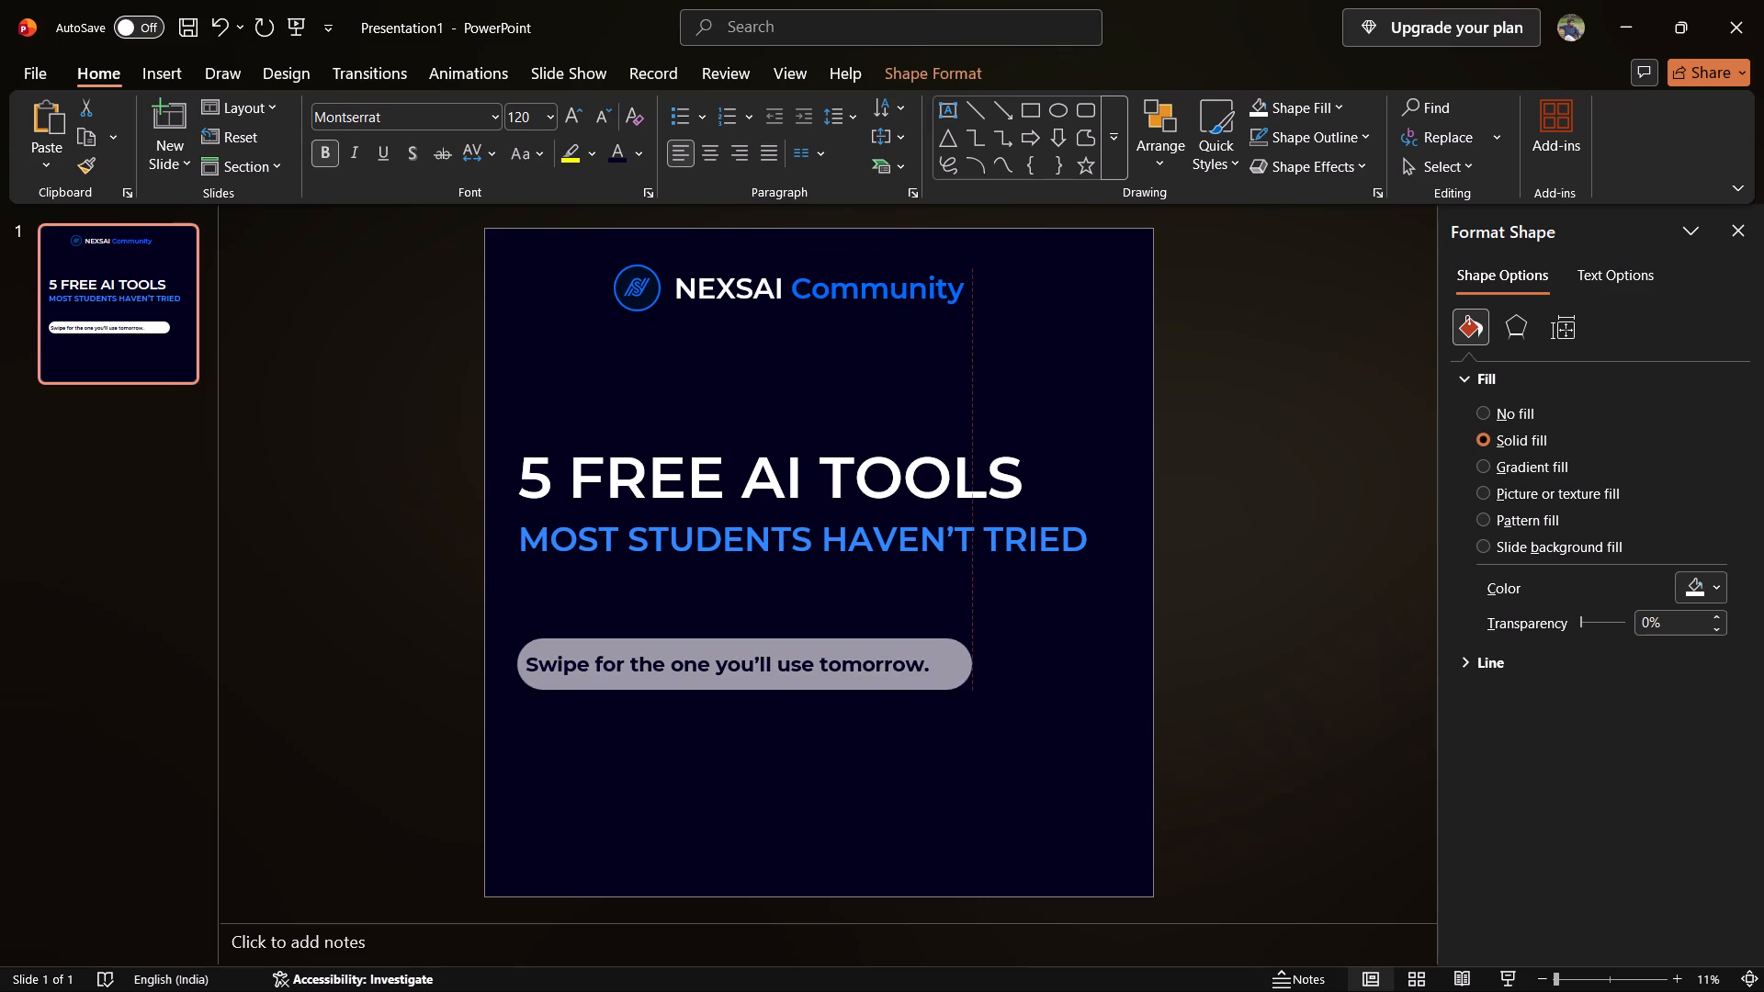
pyautogui.moveTo(976, 678); pyautogui.dragTo(979, 679)
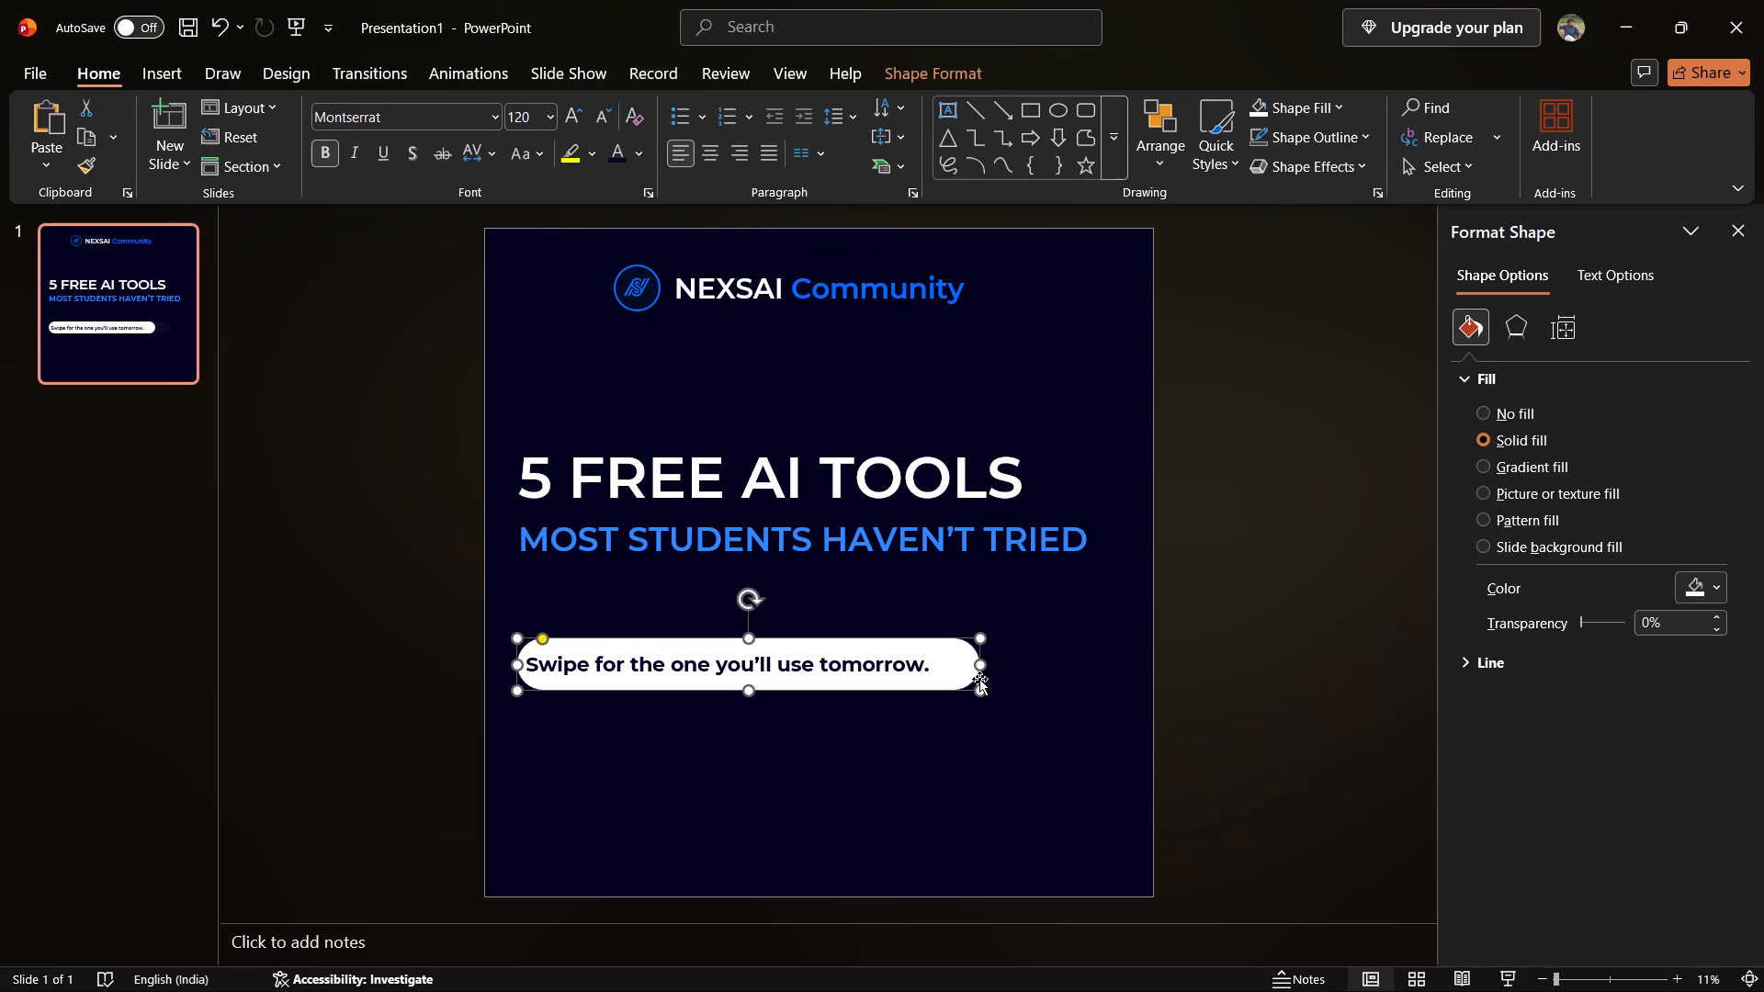
# Draw a right block arrow about 7.2 cm wide and 4.5 cm high below the white pill's right end.
pyautogui.click(1028, 140)
pyautogui.moveTo(886, 738); pyautogui.dragTo(900, 759)
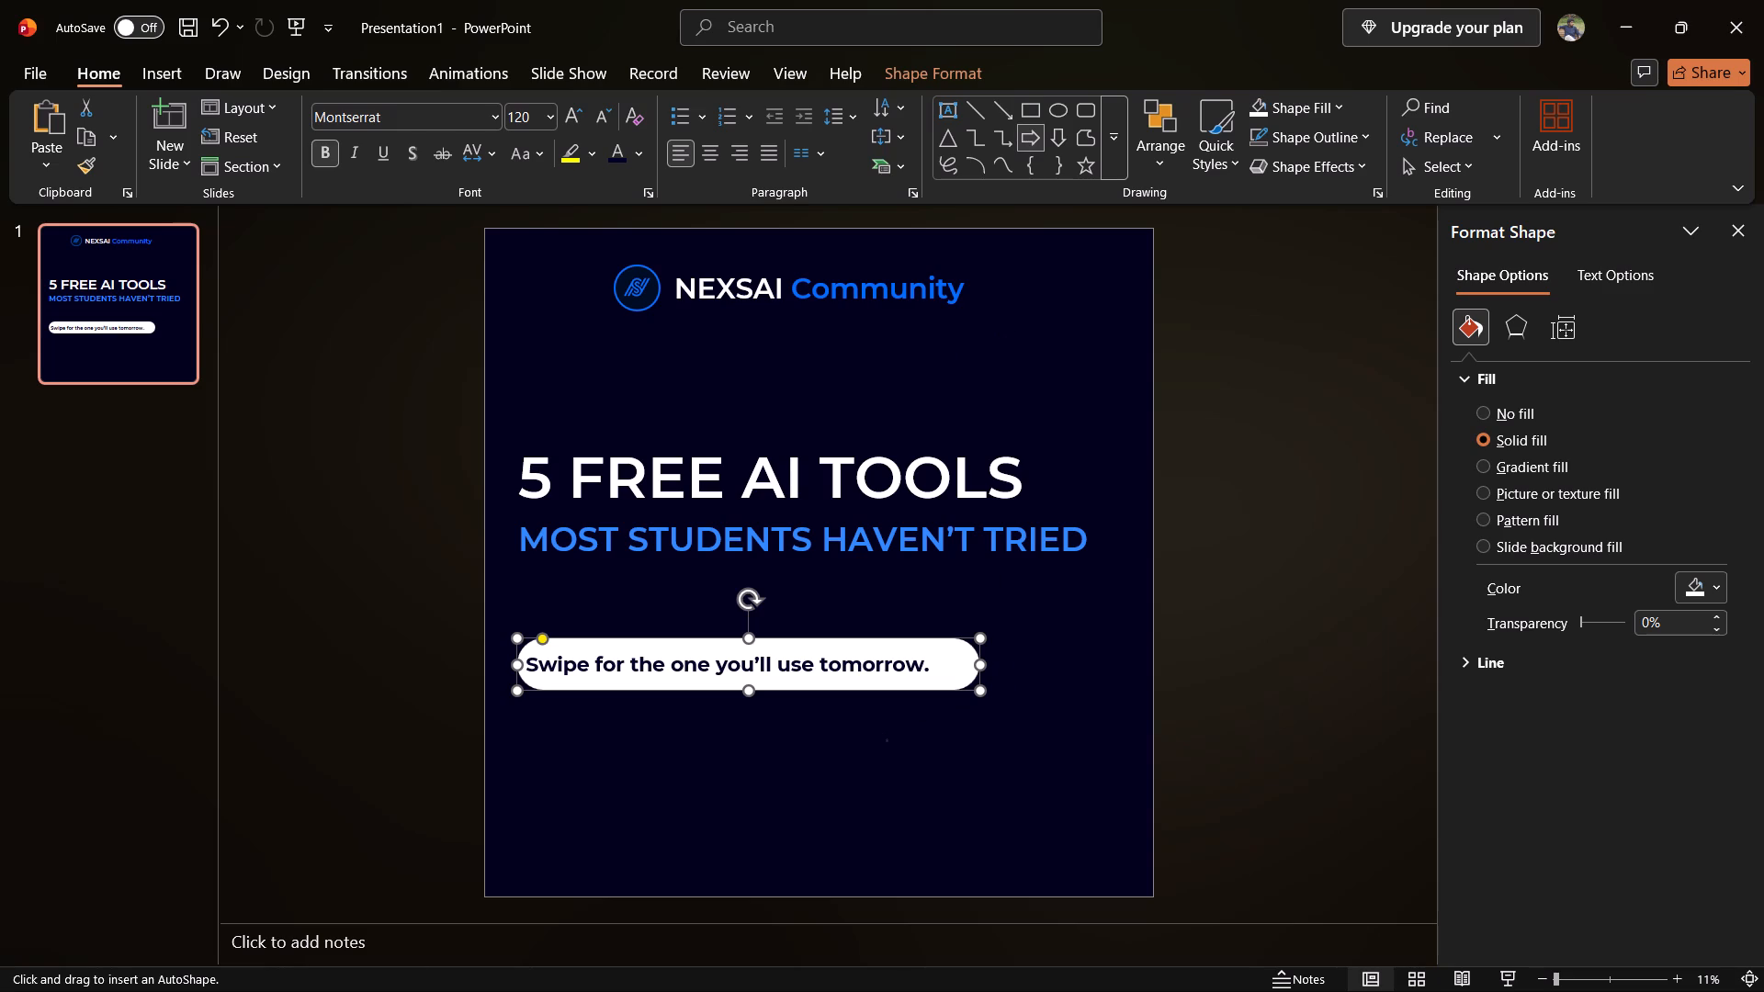
pyautogui.moveTo(900, 759); pyautogui.dragTo(932, 765)
pyautogui.moveTo(932, 765); pyautogui.dragTo(920, 760)
# Thin the block arrow's shaft to about half its thickness, keeping the arrowhead size.
pyautogui.keyDown('ctrl'); pyautogui.scroll(5, 920, 760); pyautogui.keyUp('ctrl')
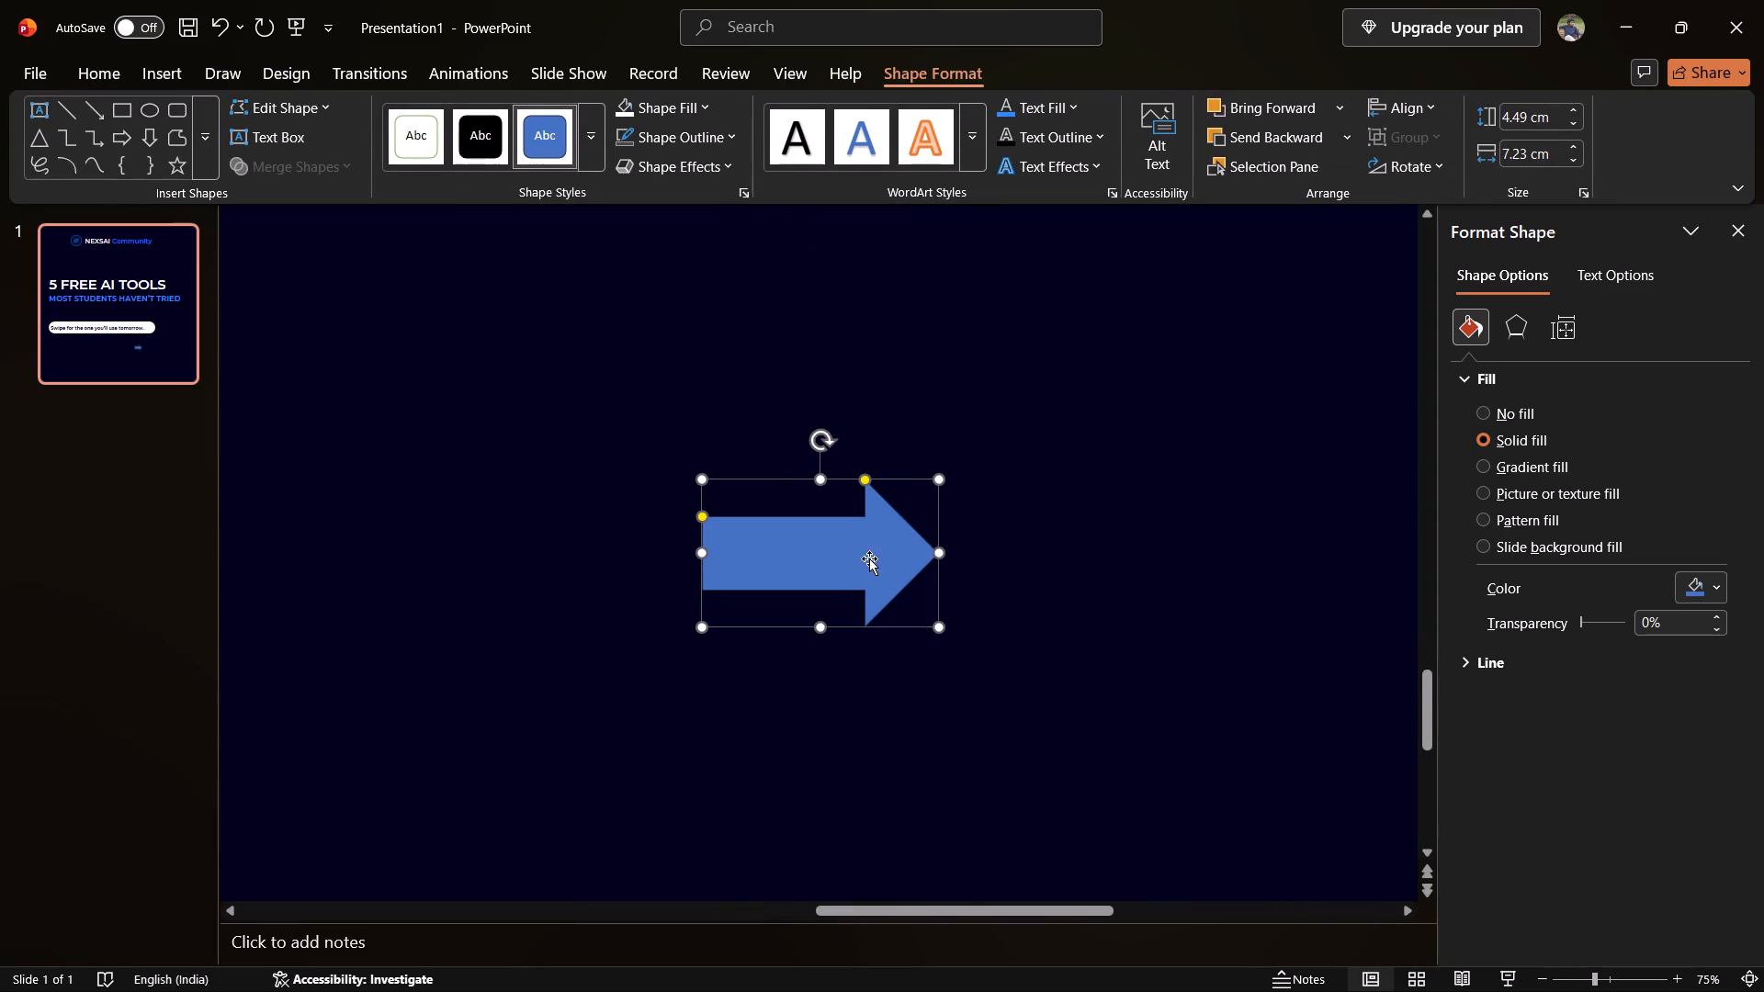
pyautogui.moveTo(701, 515); pyautogui.dragTo(701, 522)
pyautogui.moveTo(701, 522); pyautogui.dragTo(702, 534)
pyautogui.rightClick(836, 547)
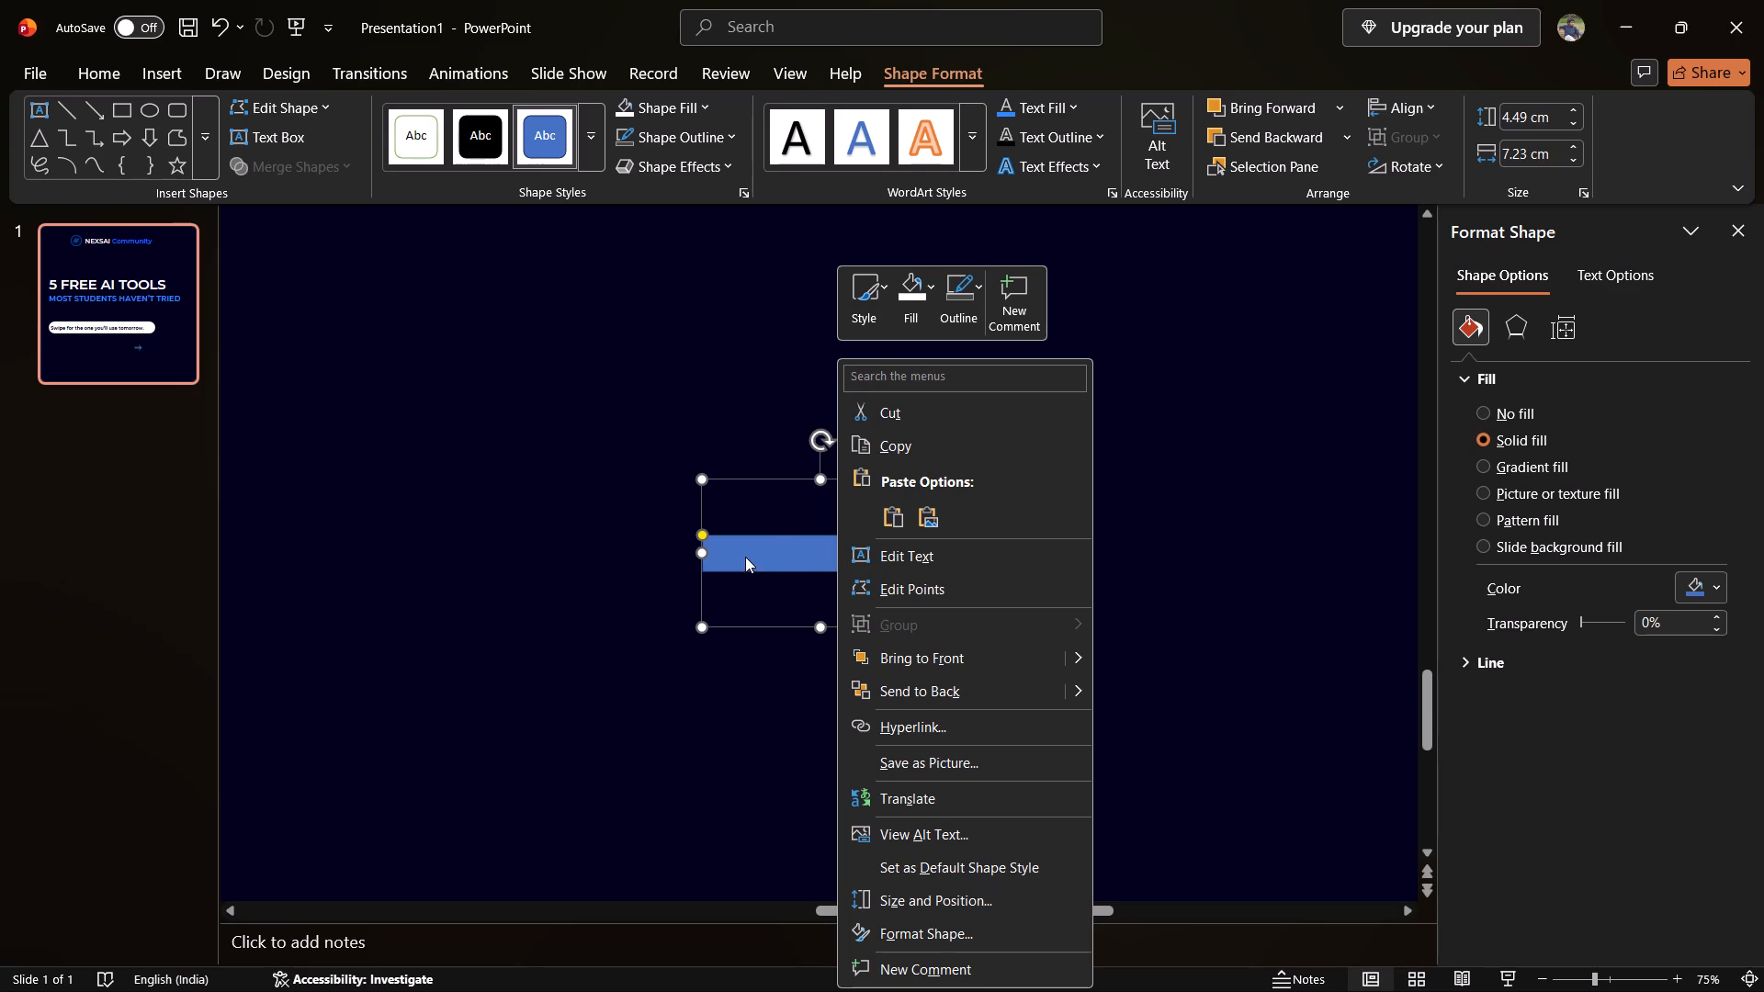
pyautogui.click(767, 513)
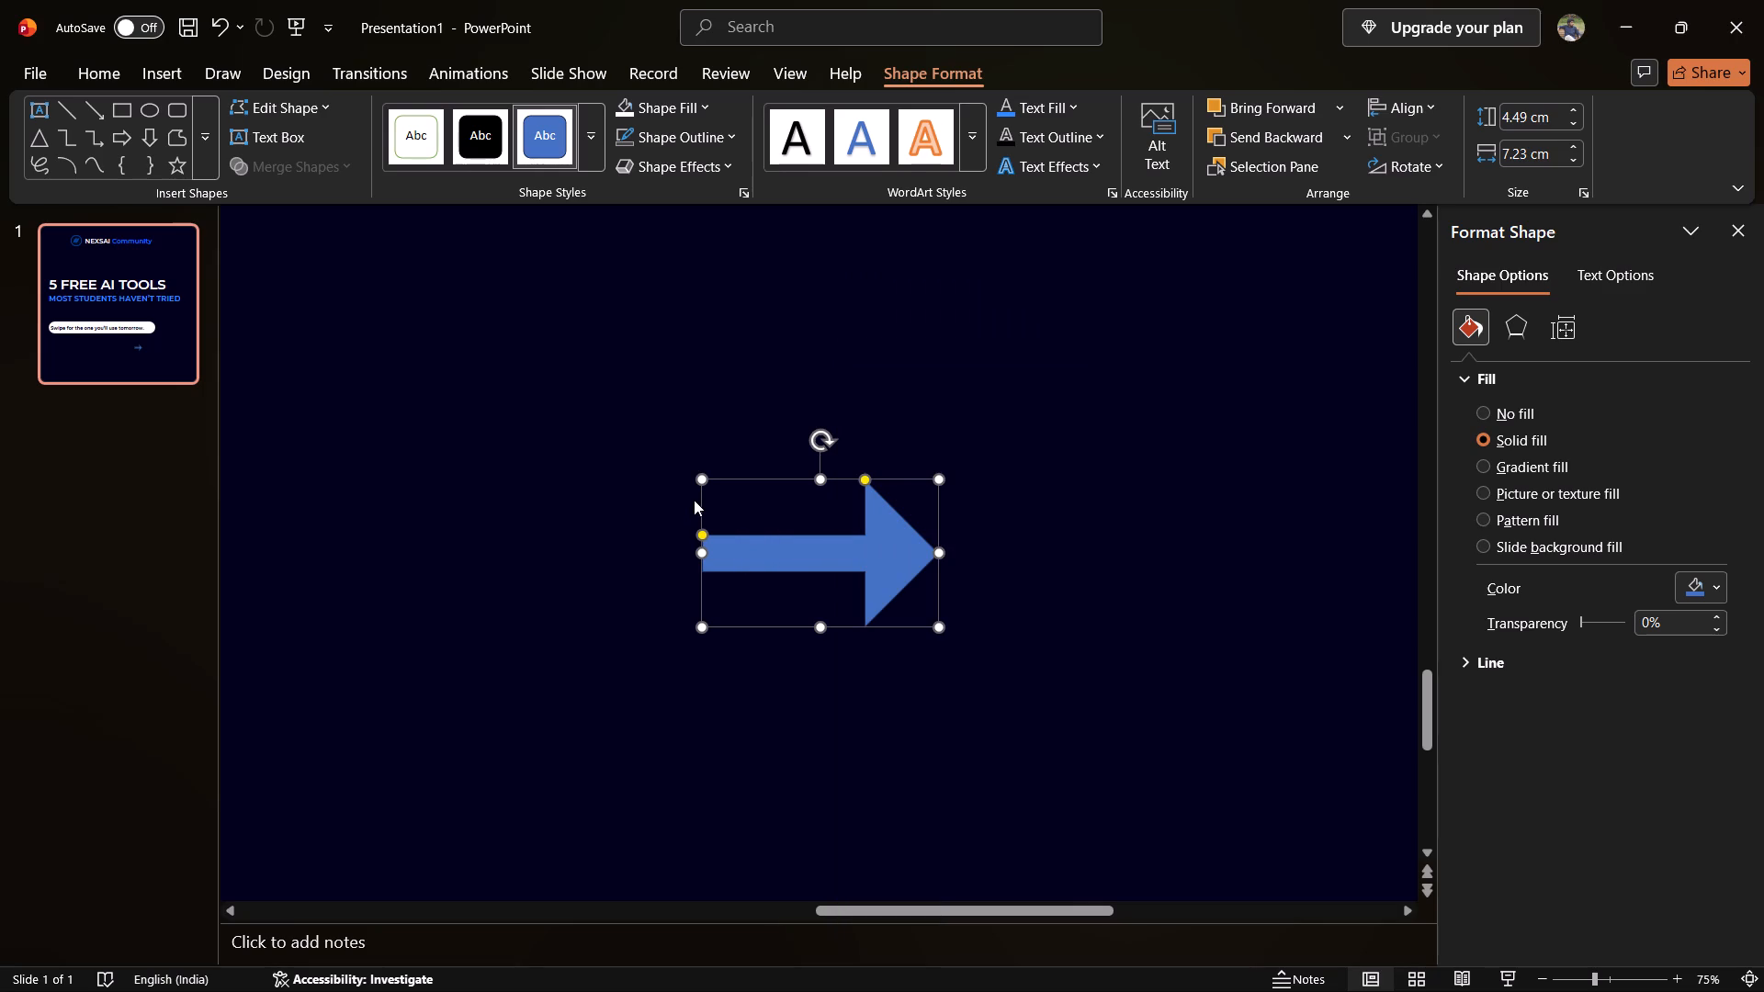
# Reselect the block arrow and apply the curved Sketched outline style to it.
pyautogui.click(694, 500)
pyautogui.click(723, 538)
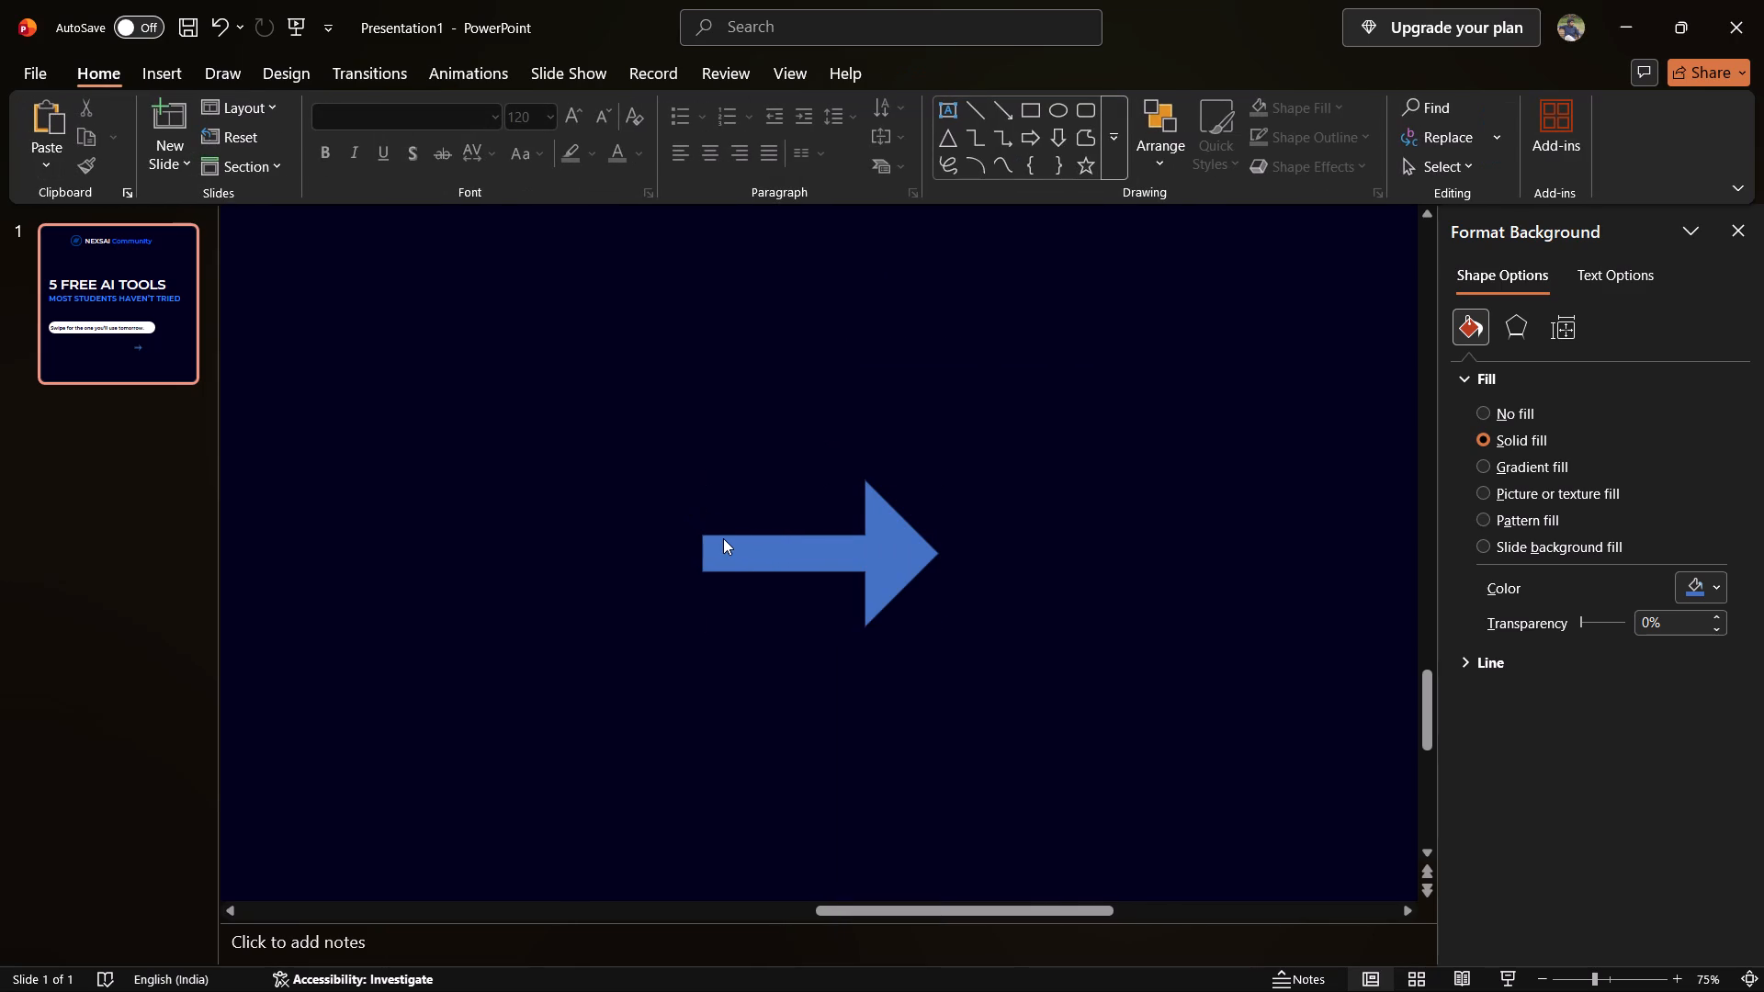
pyautogui.click(745, 479)
pyautogui.click(667, 142)
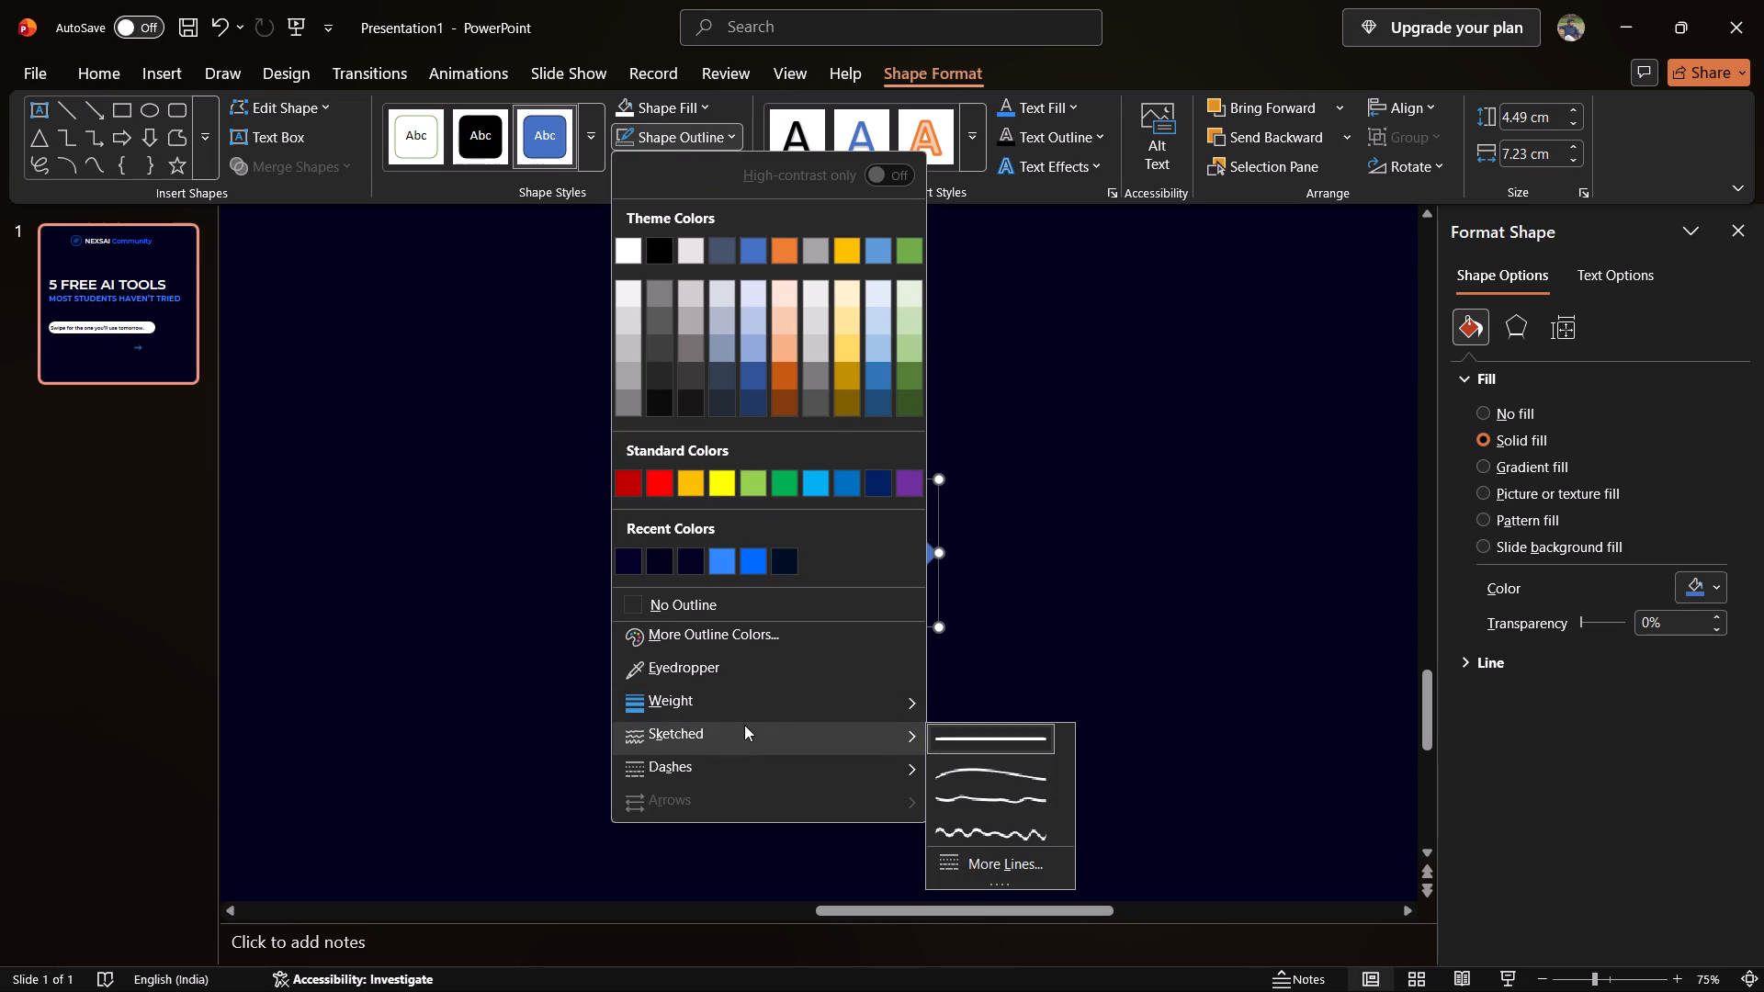
pyautogui.click(978, 772)
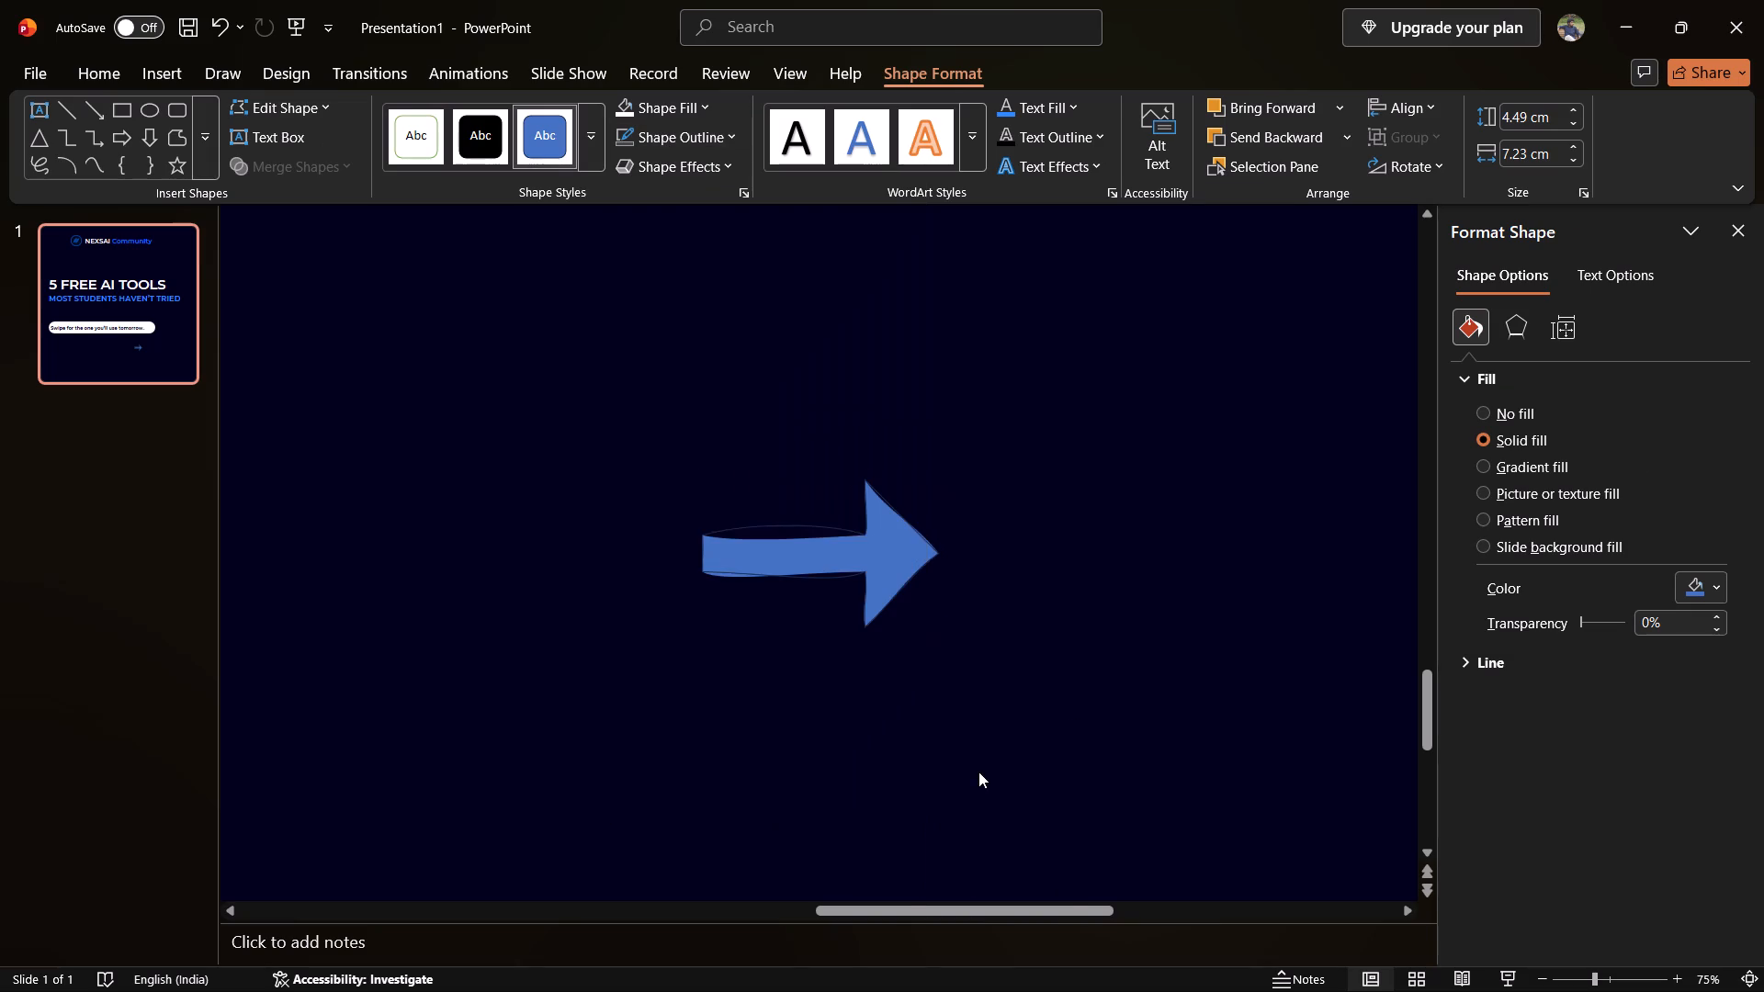
pyautogui.hscroll(2, 976, 726)
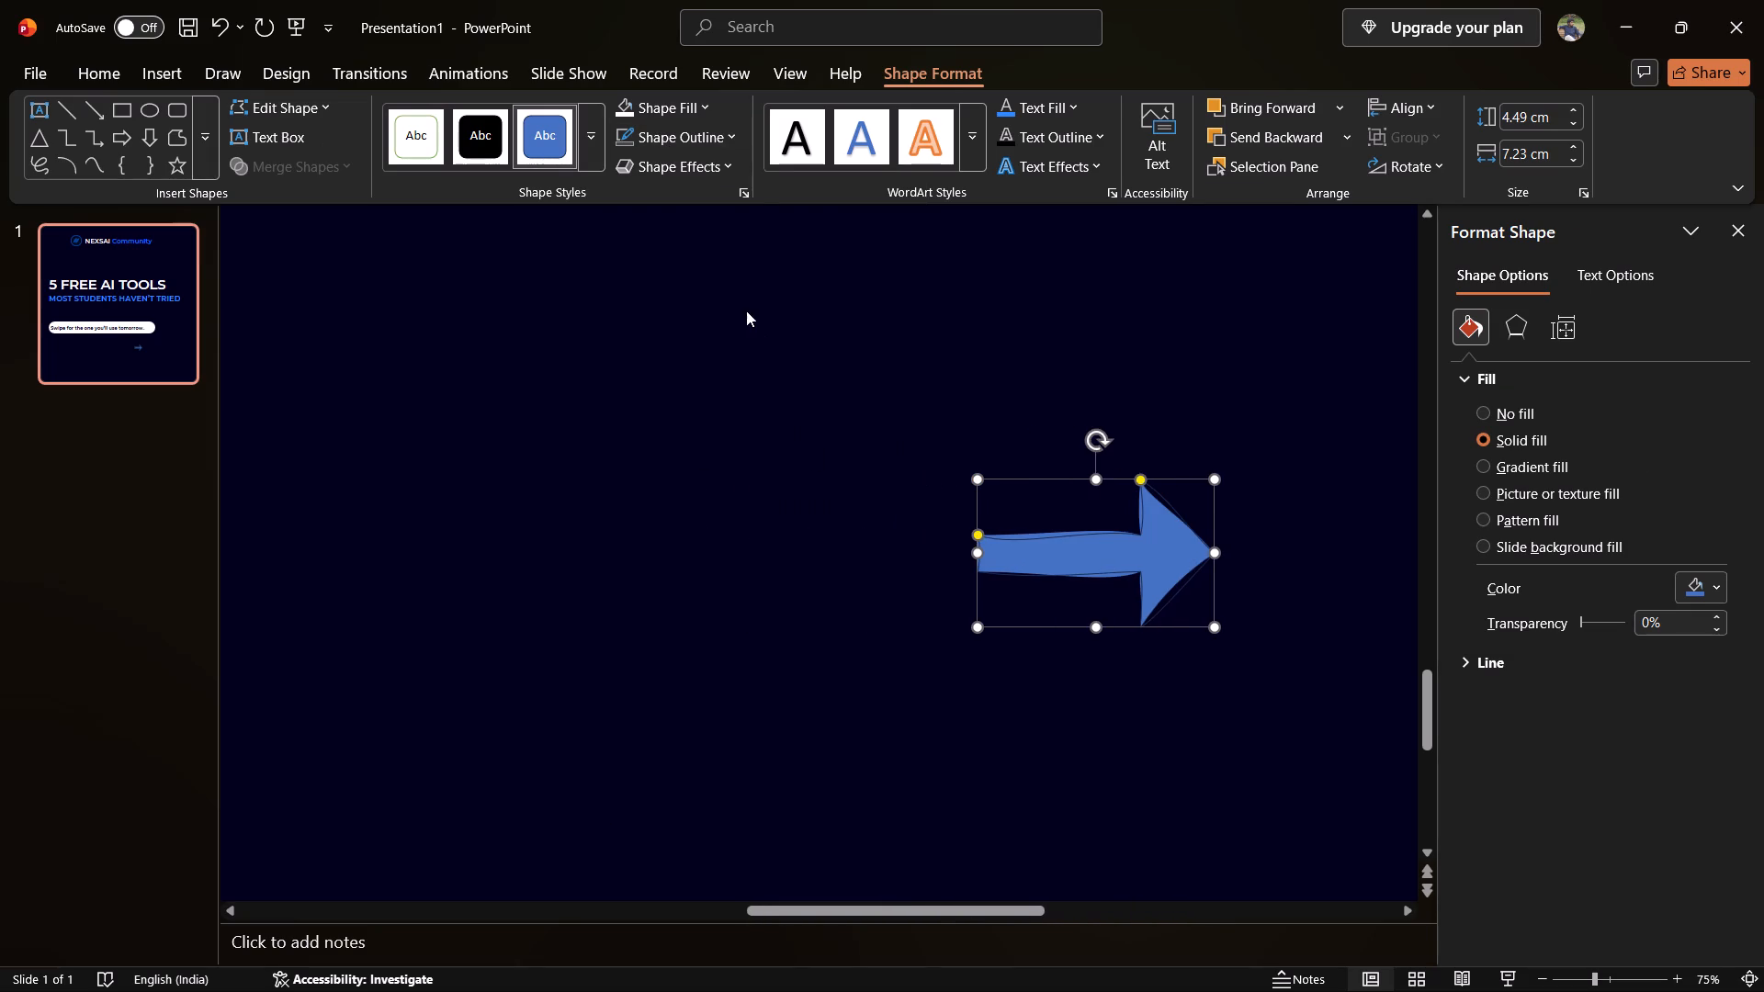
# Replace the block arrow's curved Sketched outline with the plain straight style.
pyautogui.click(696, 138)
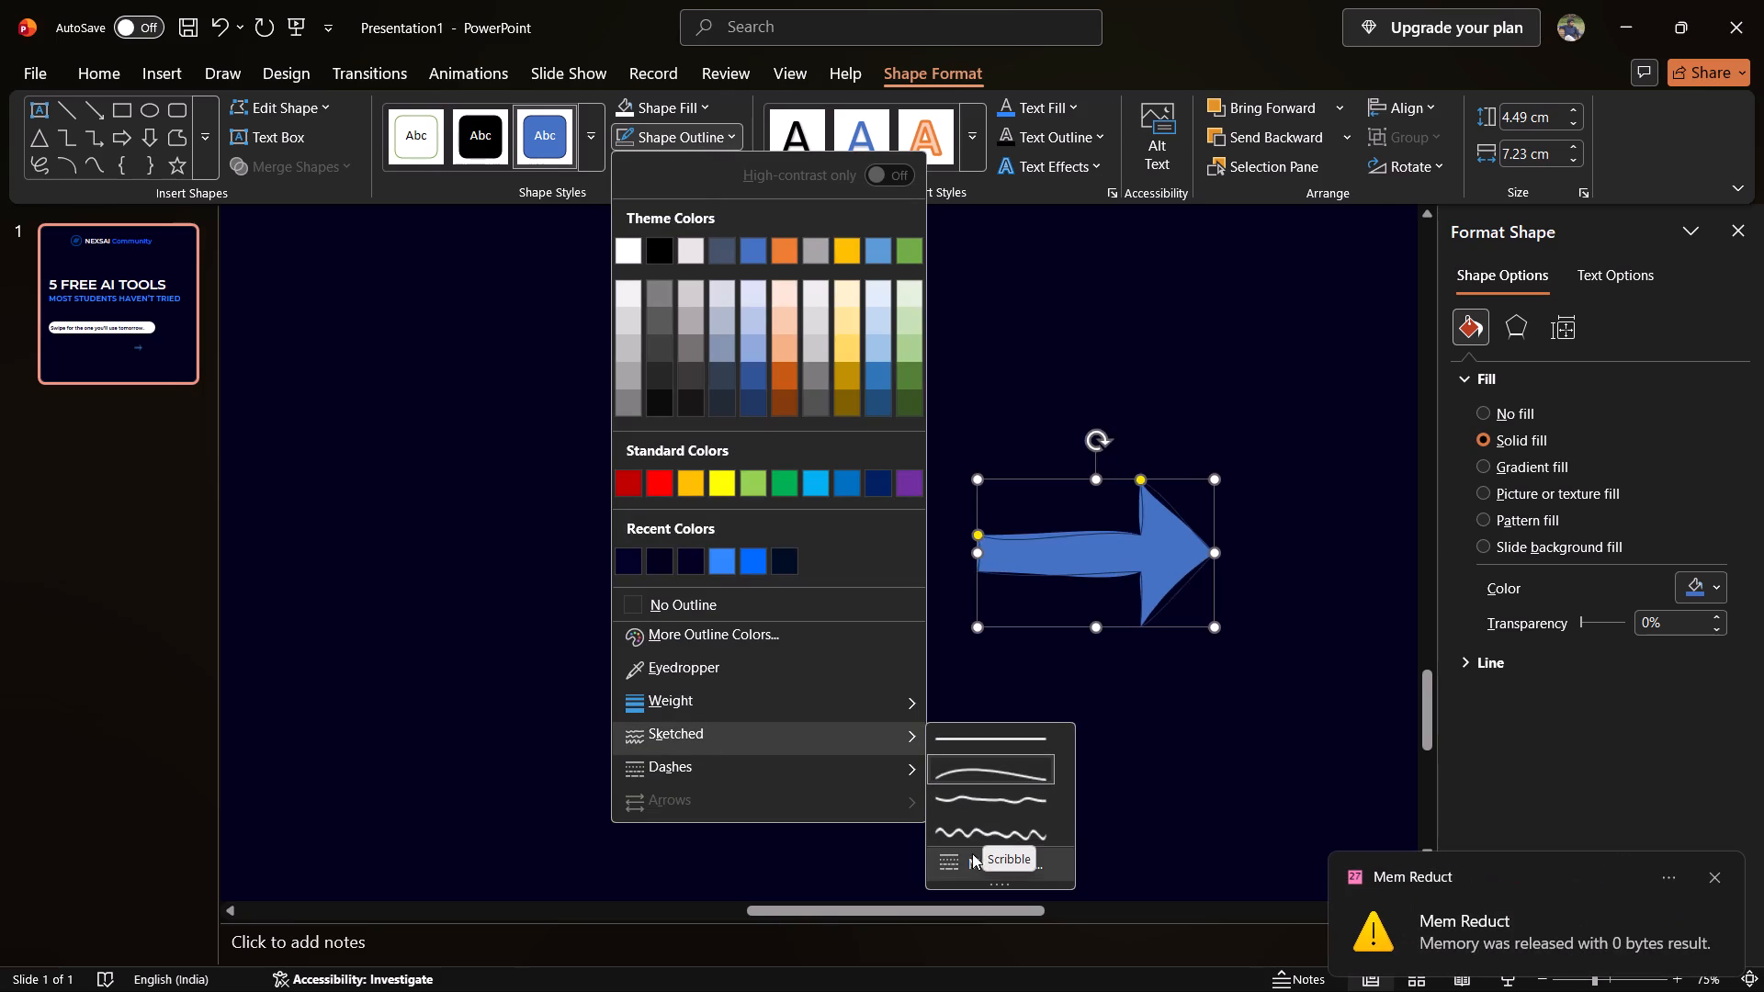
pyautogui.click(975, 748)
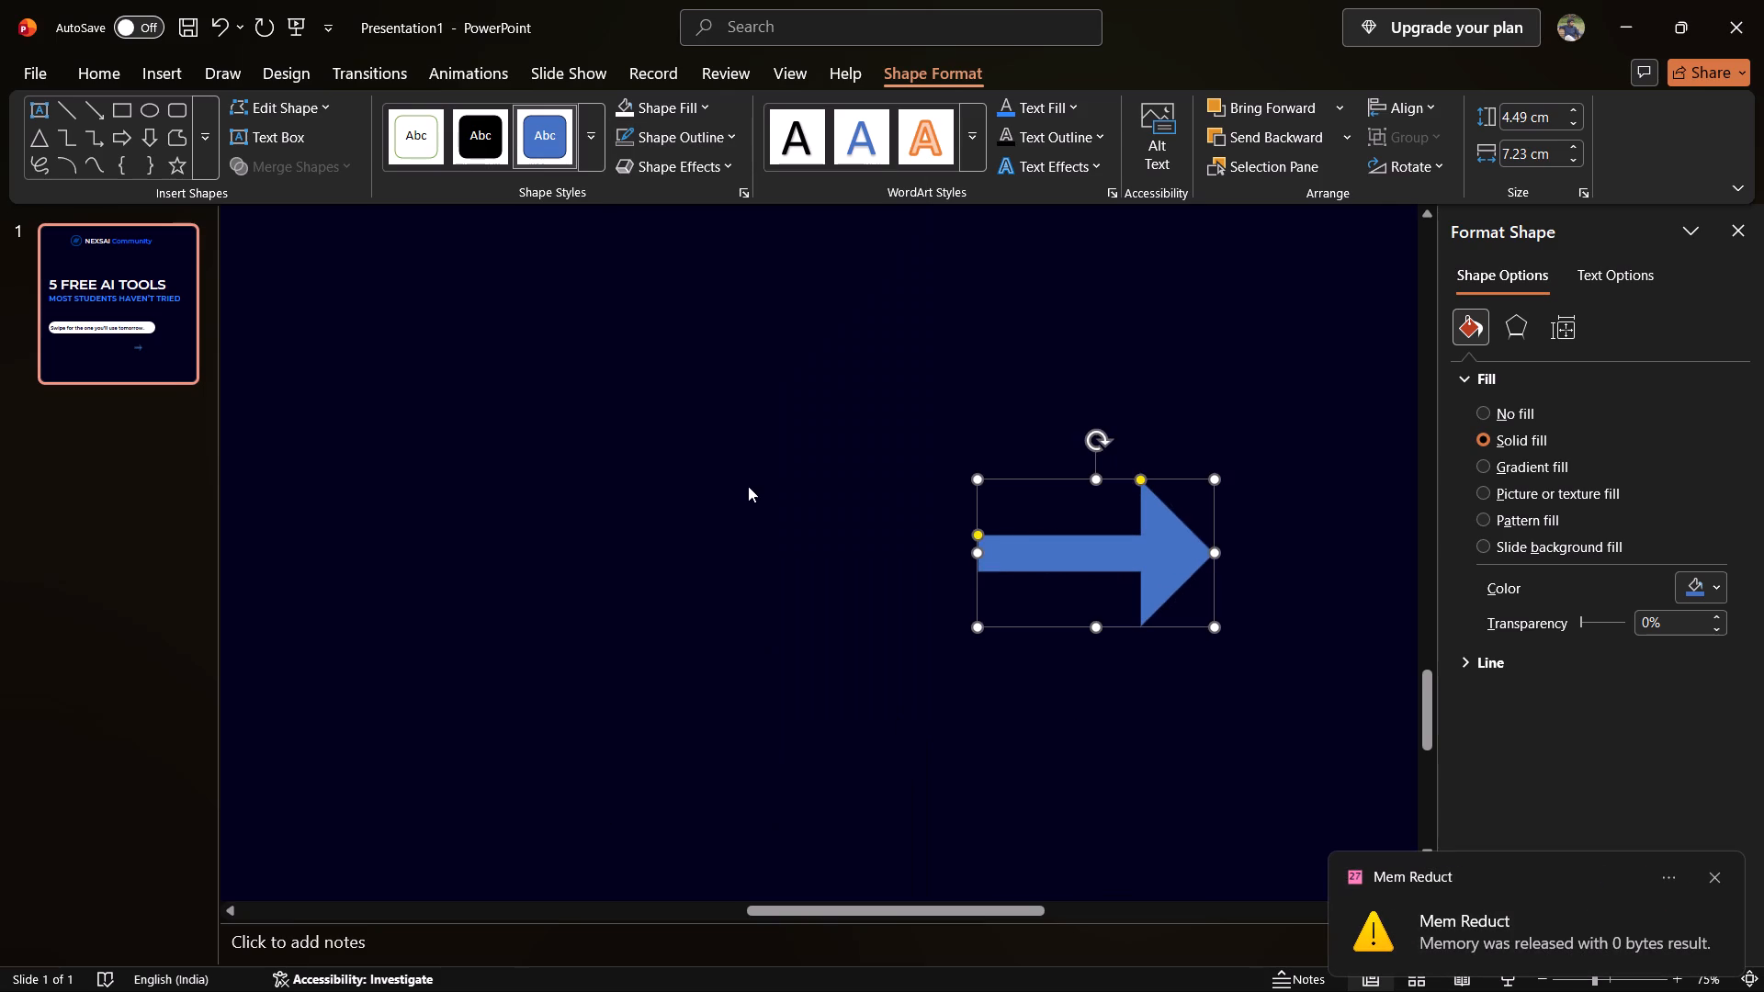
# Remove the block arrow's outline and fill the arrow white.
pyautogui.click(693, 134)
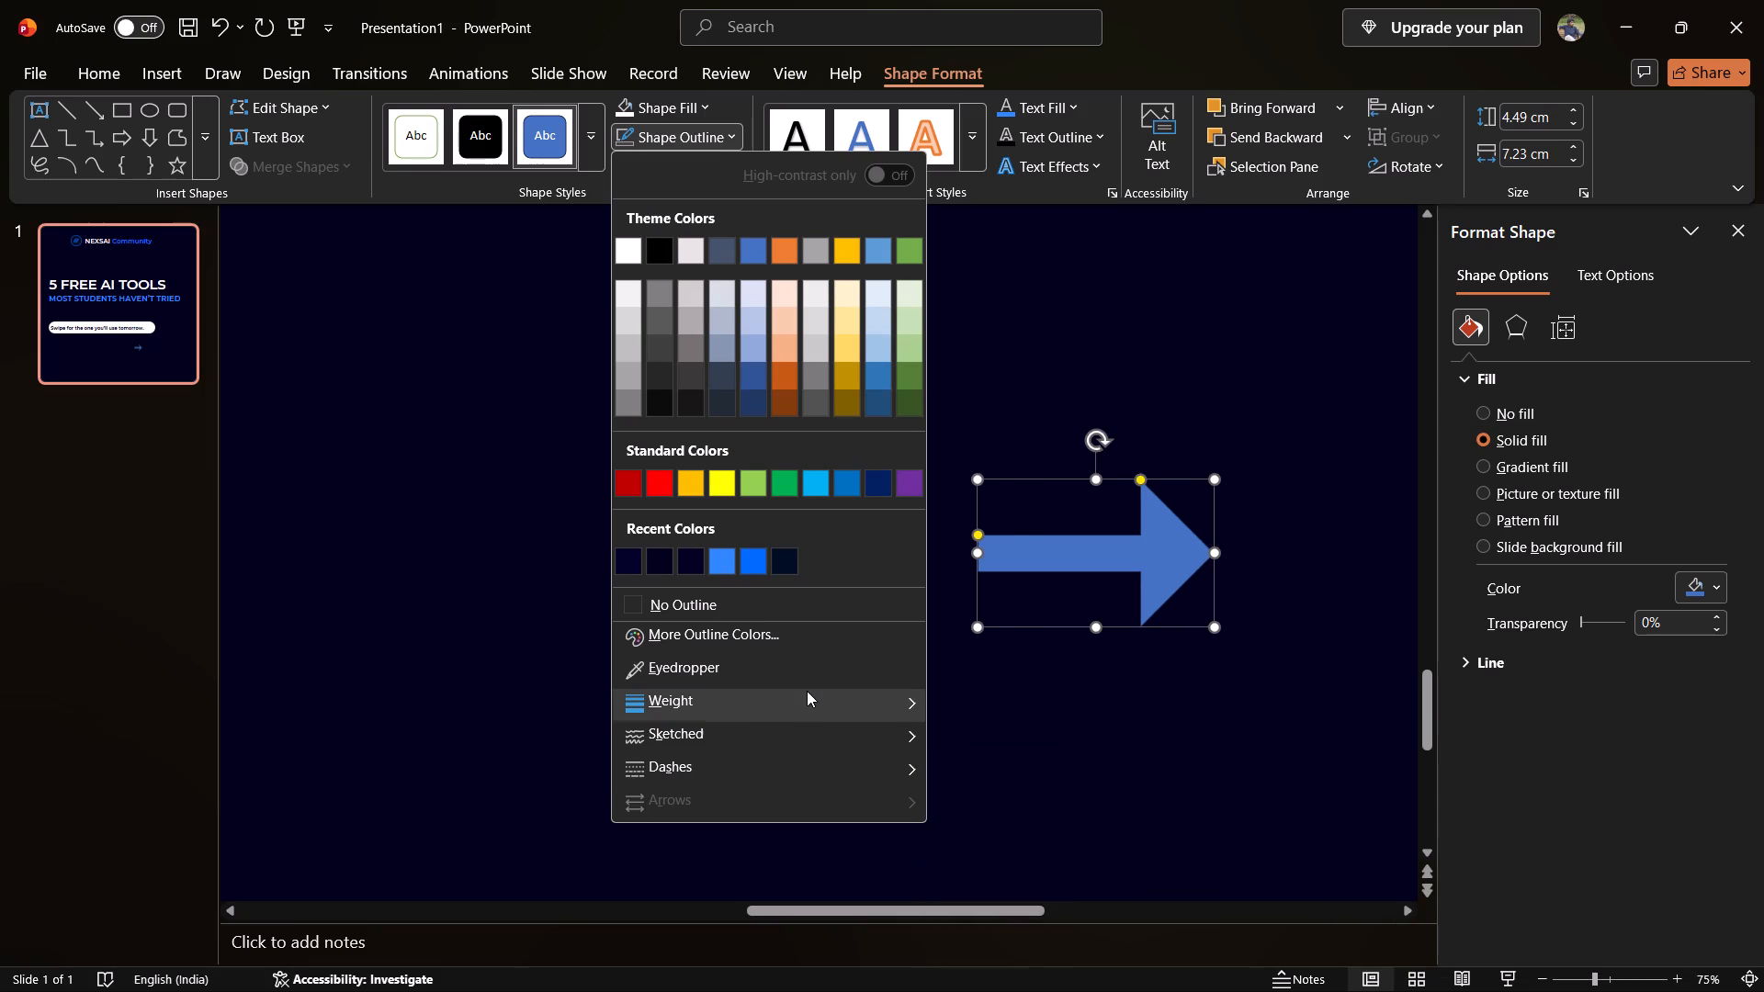
pyautogui.click(780, 800)
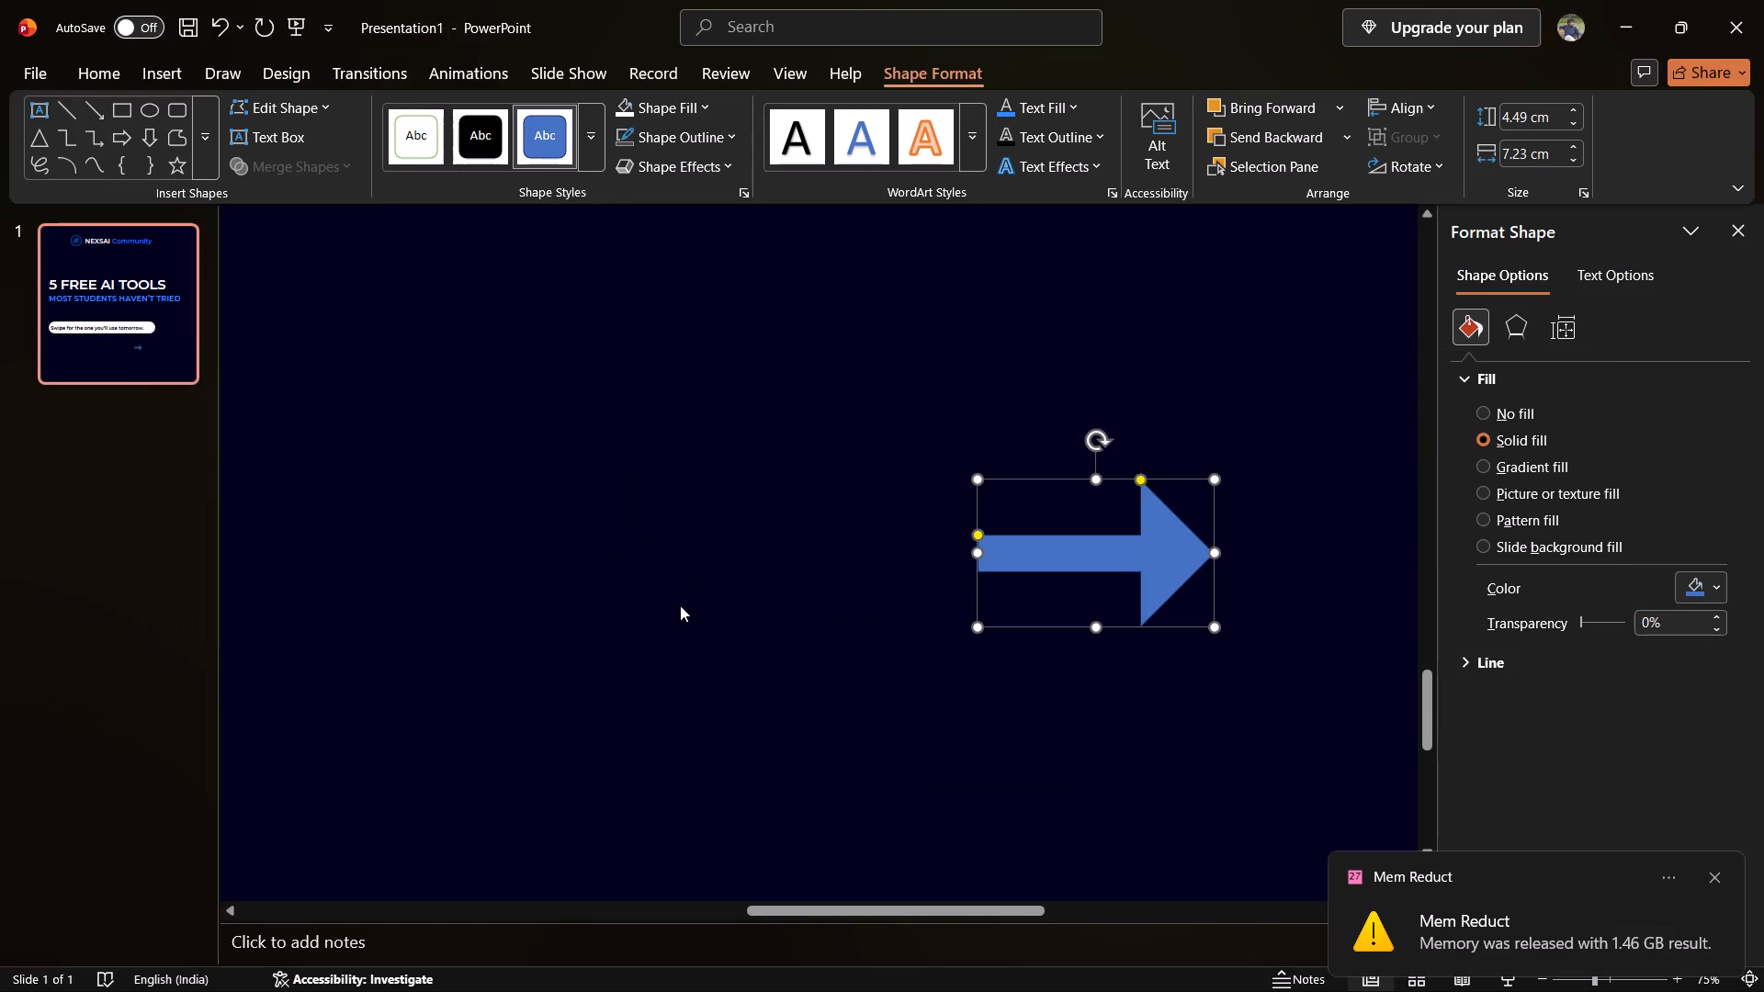
pyautogui.click(622, 143)
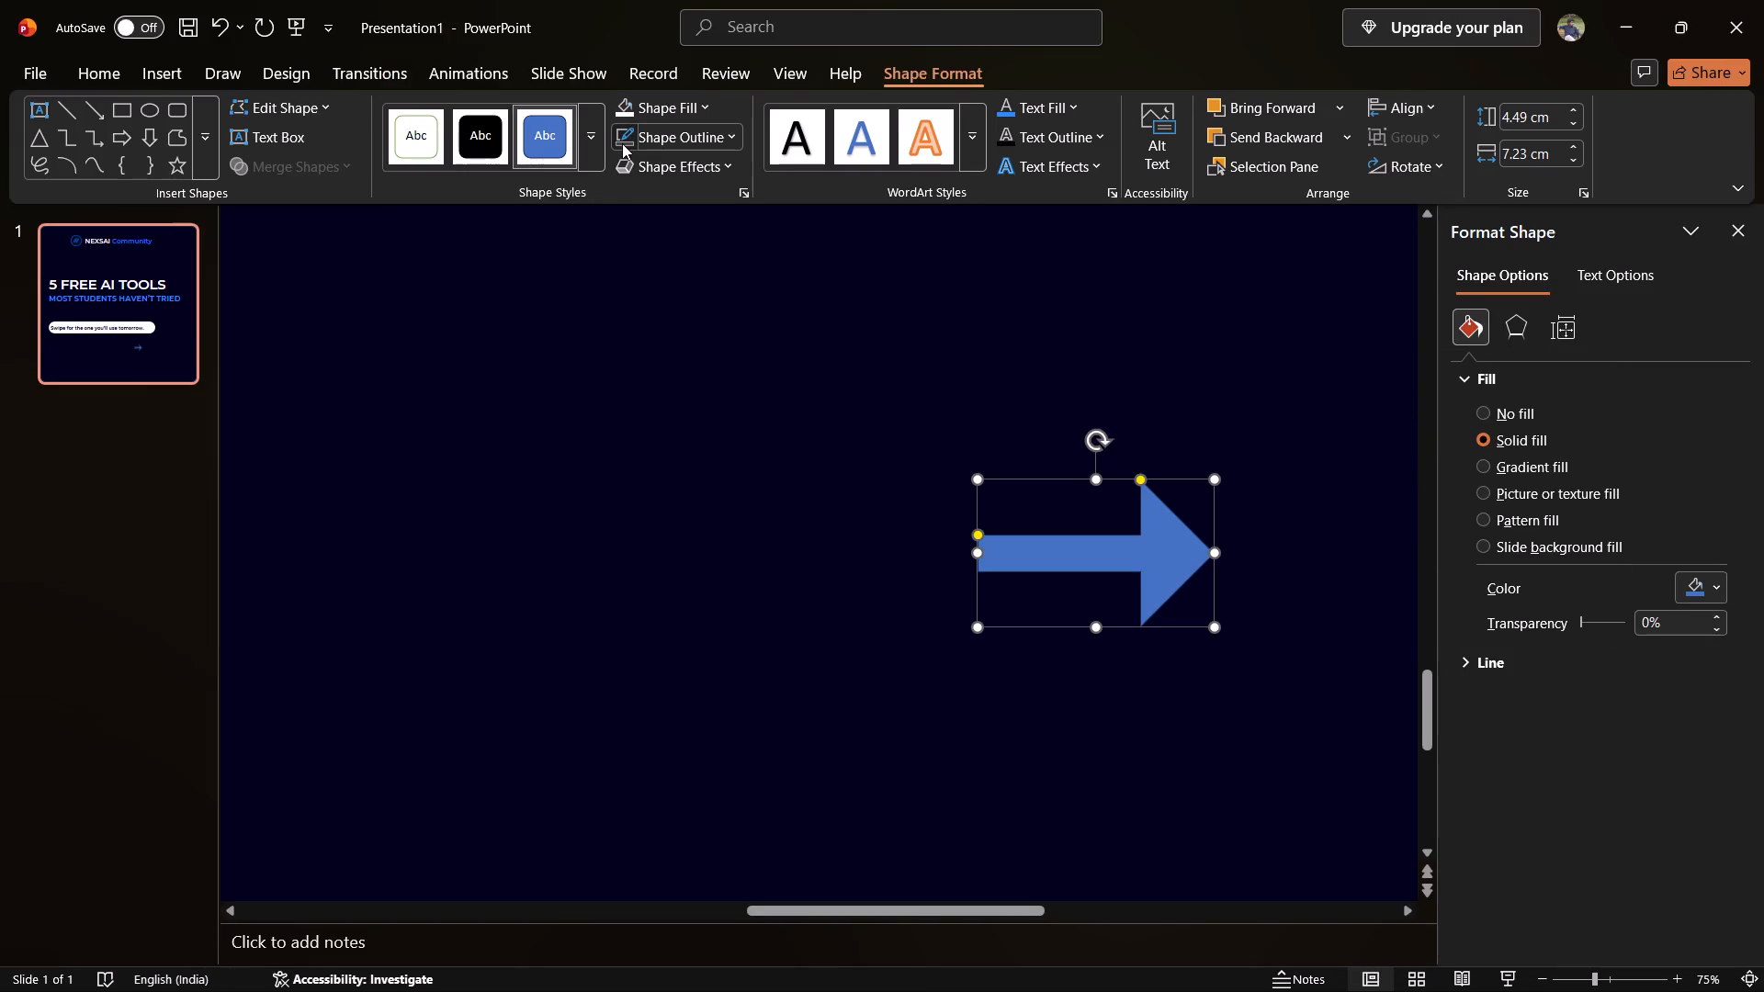
pyautogui.click(626, 106)
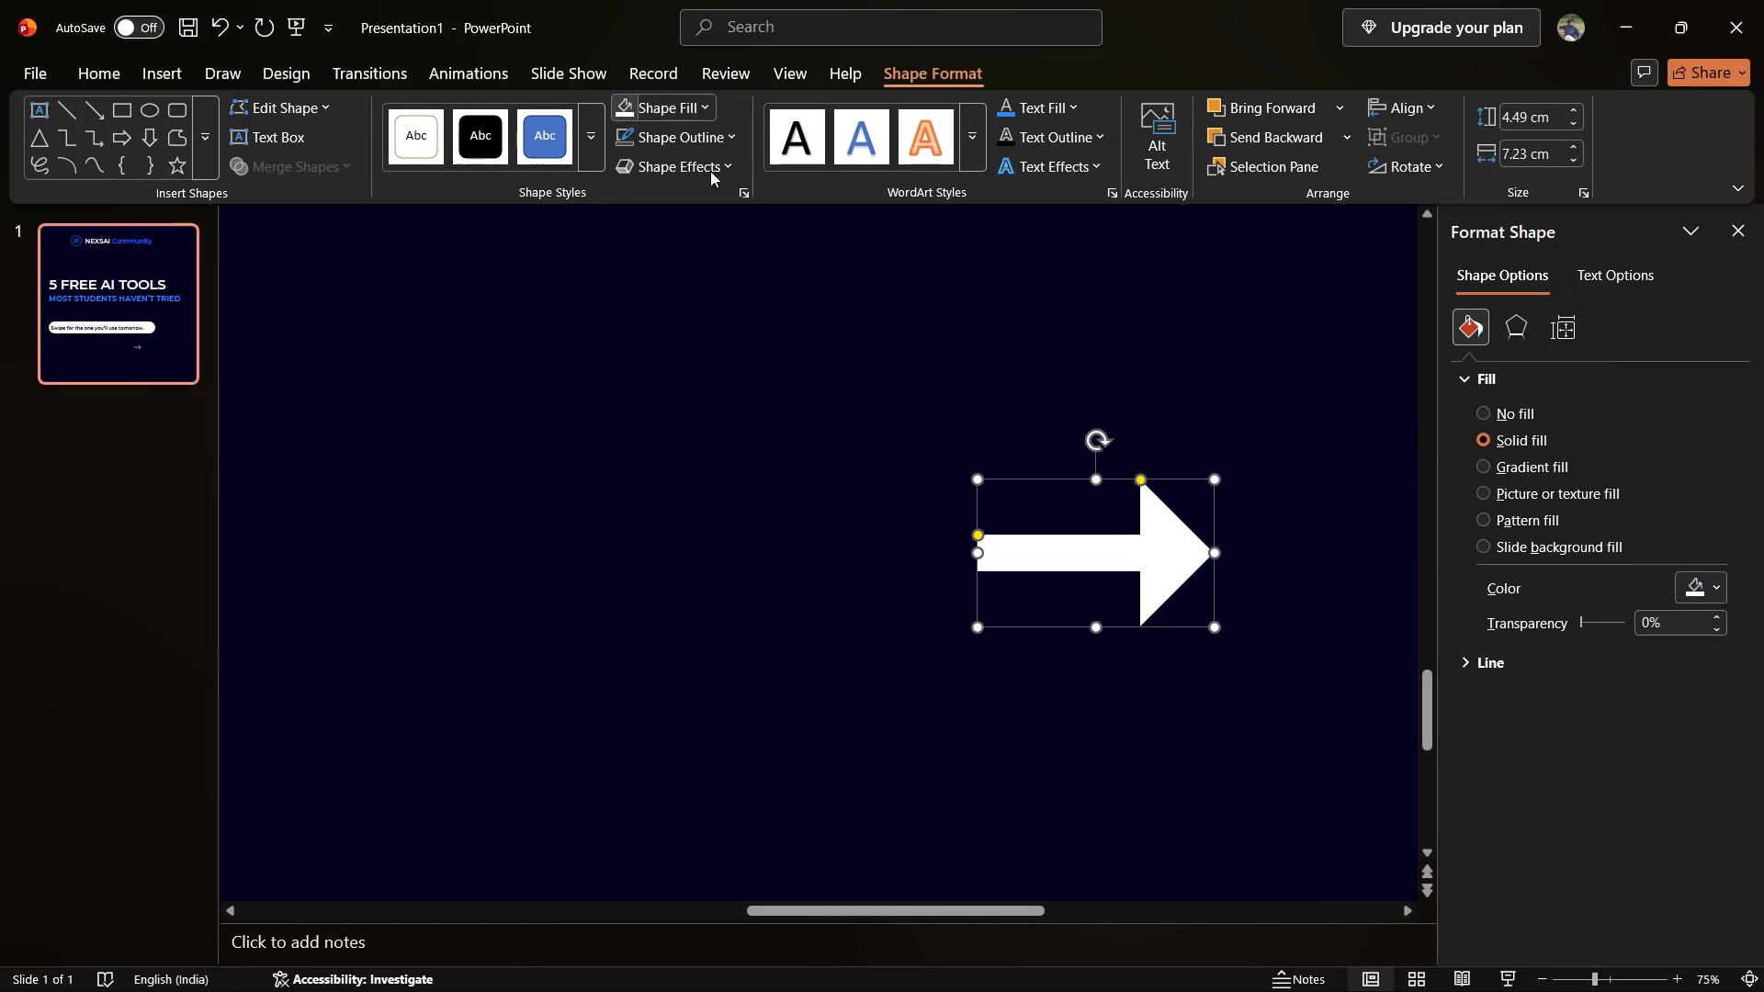
pyautogui.click(757, 442)
# Draw an oval about 6.1 cm wide and 5.3 cm high inside the white pill's right end, after "tomorrow.".
pyautogui.scroll(5, 757, 442)
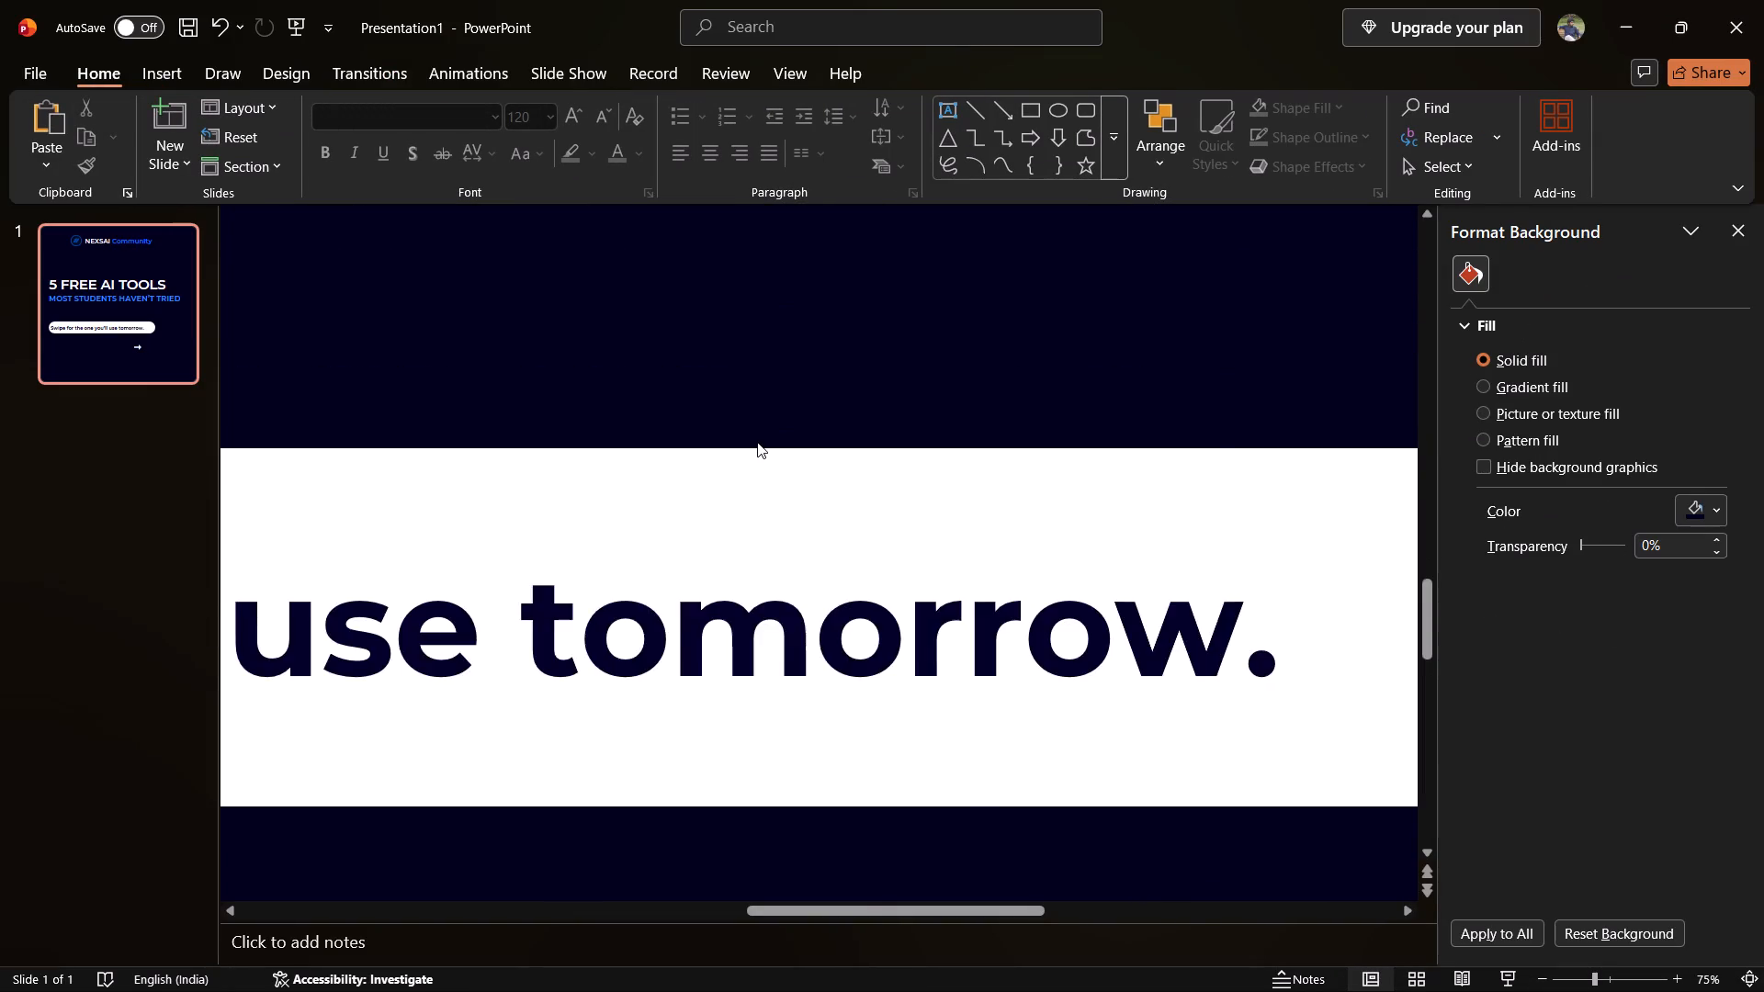
pyautogui.scroll(2, 757, 442)
pyautogui.click(1064, 107)
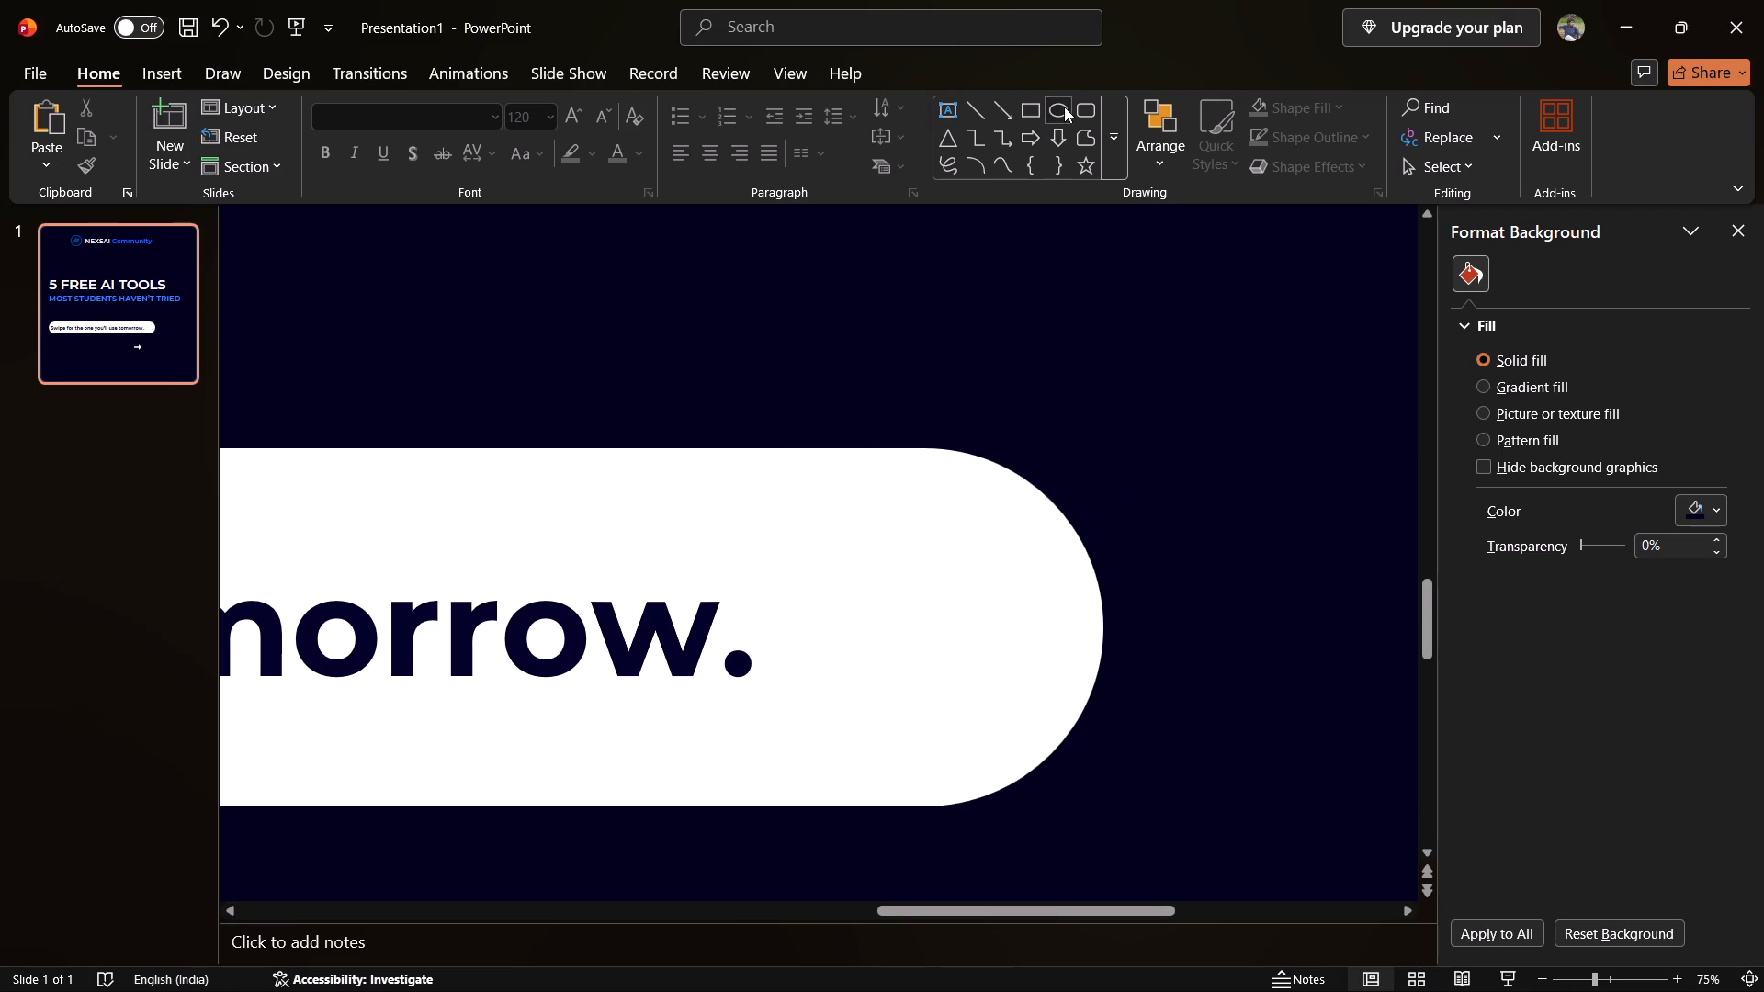
pyautogui.moveTo(812, 571); pyautogui.dragTo(1010, 746)
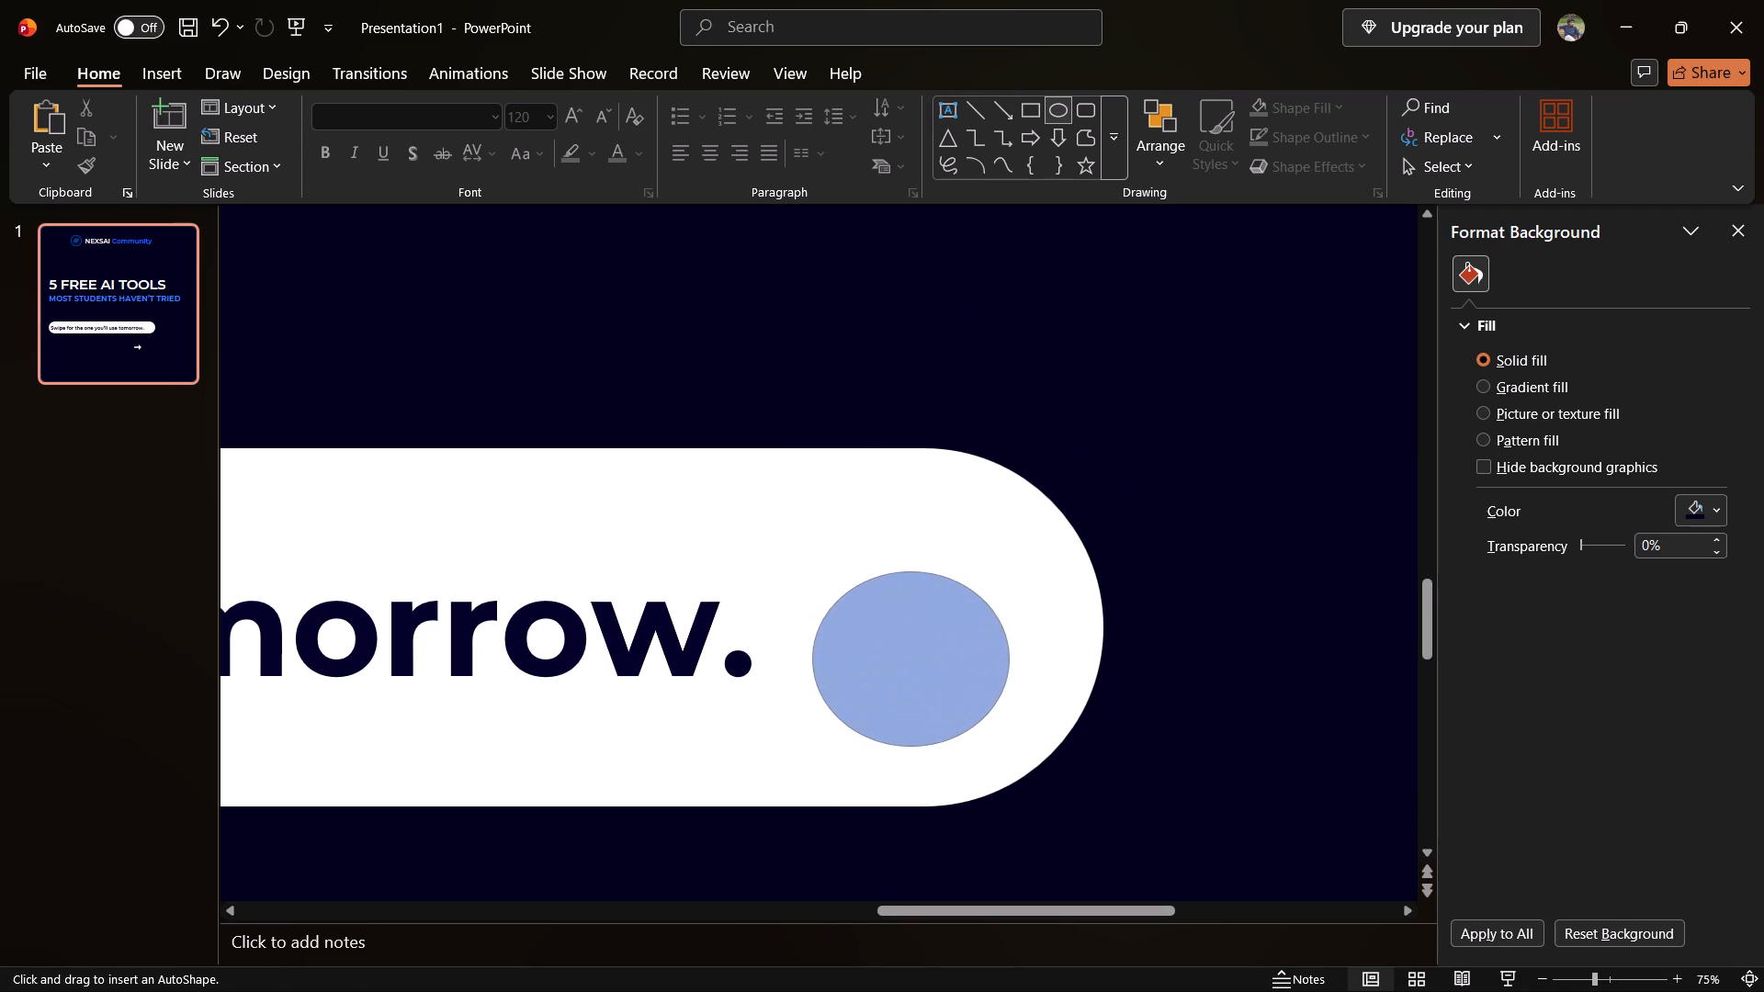
pyautogui.moveTo(1010, 746); pyautogui.dragTo(1010, 745)
pyautogui.moveTo(924, 666); pyautogui.dragTo(919, 625)
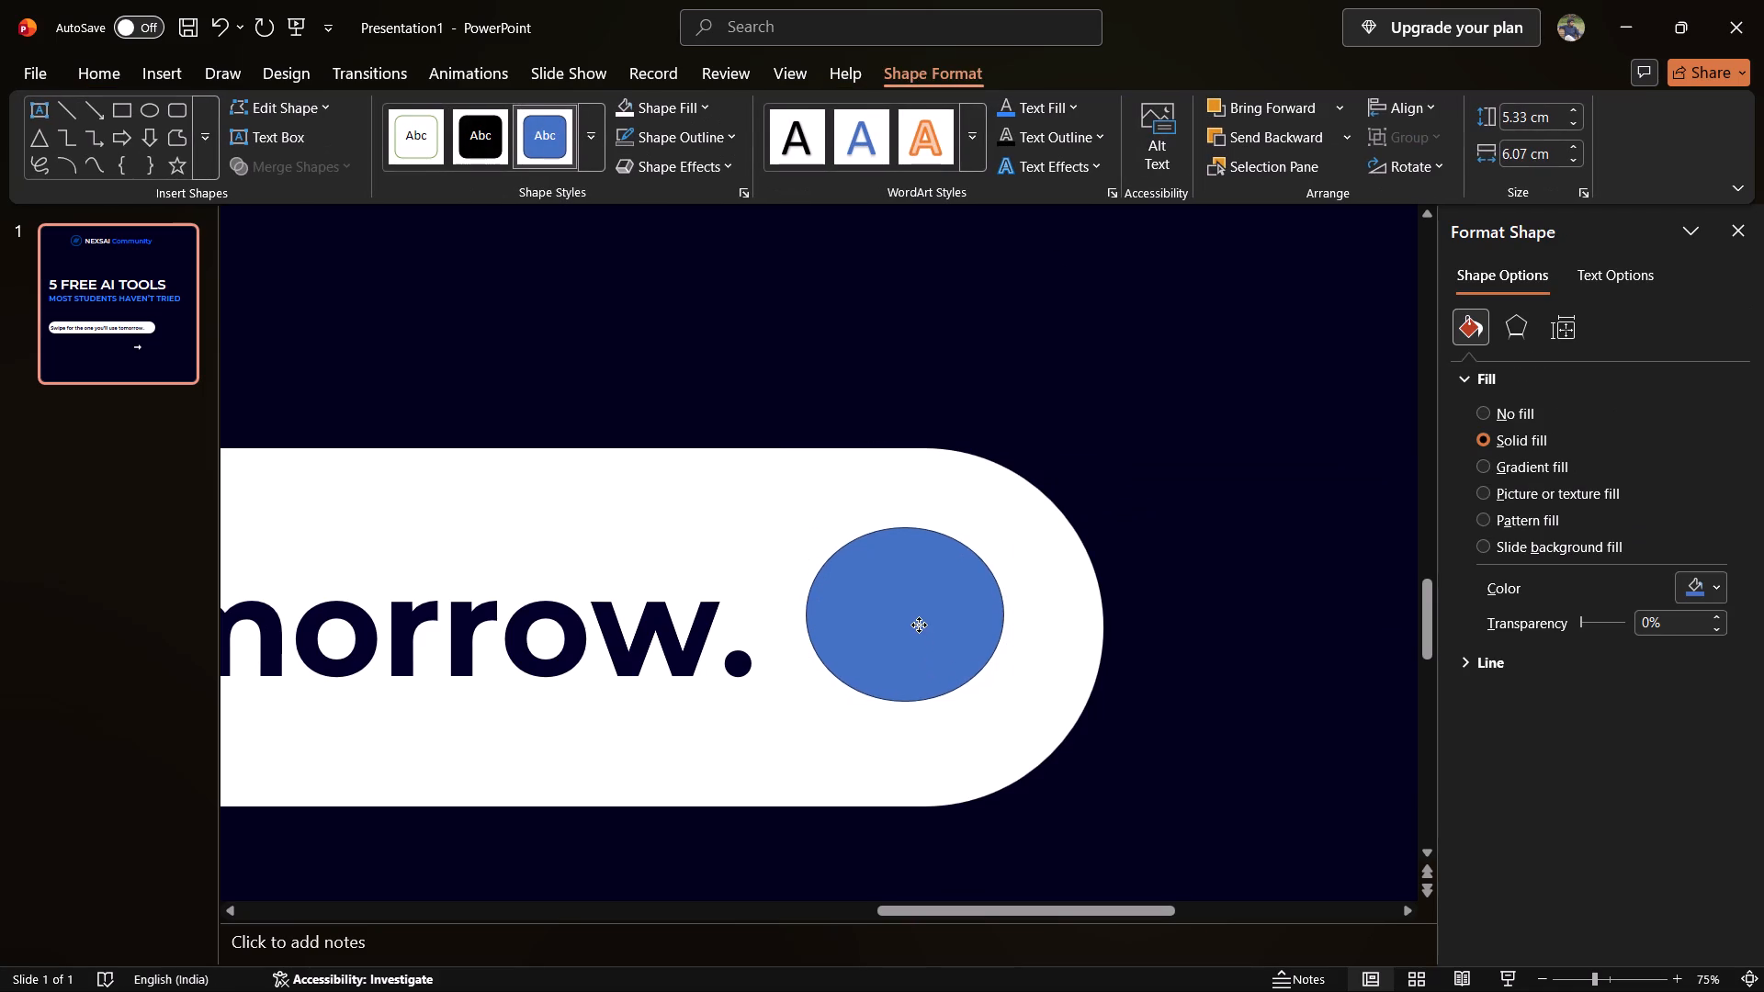
pyautogui.moveTo(919, 625); pyautogui.dragTo(920, 638)
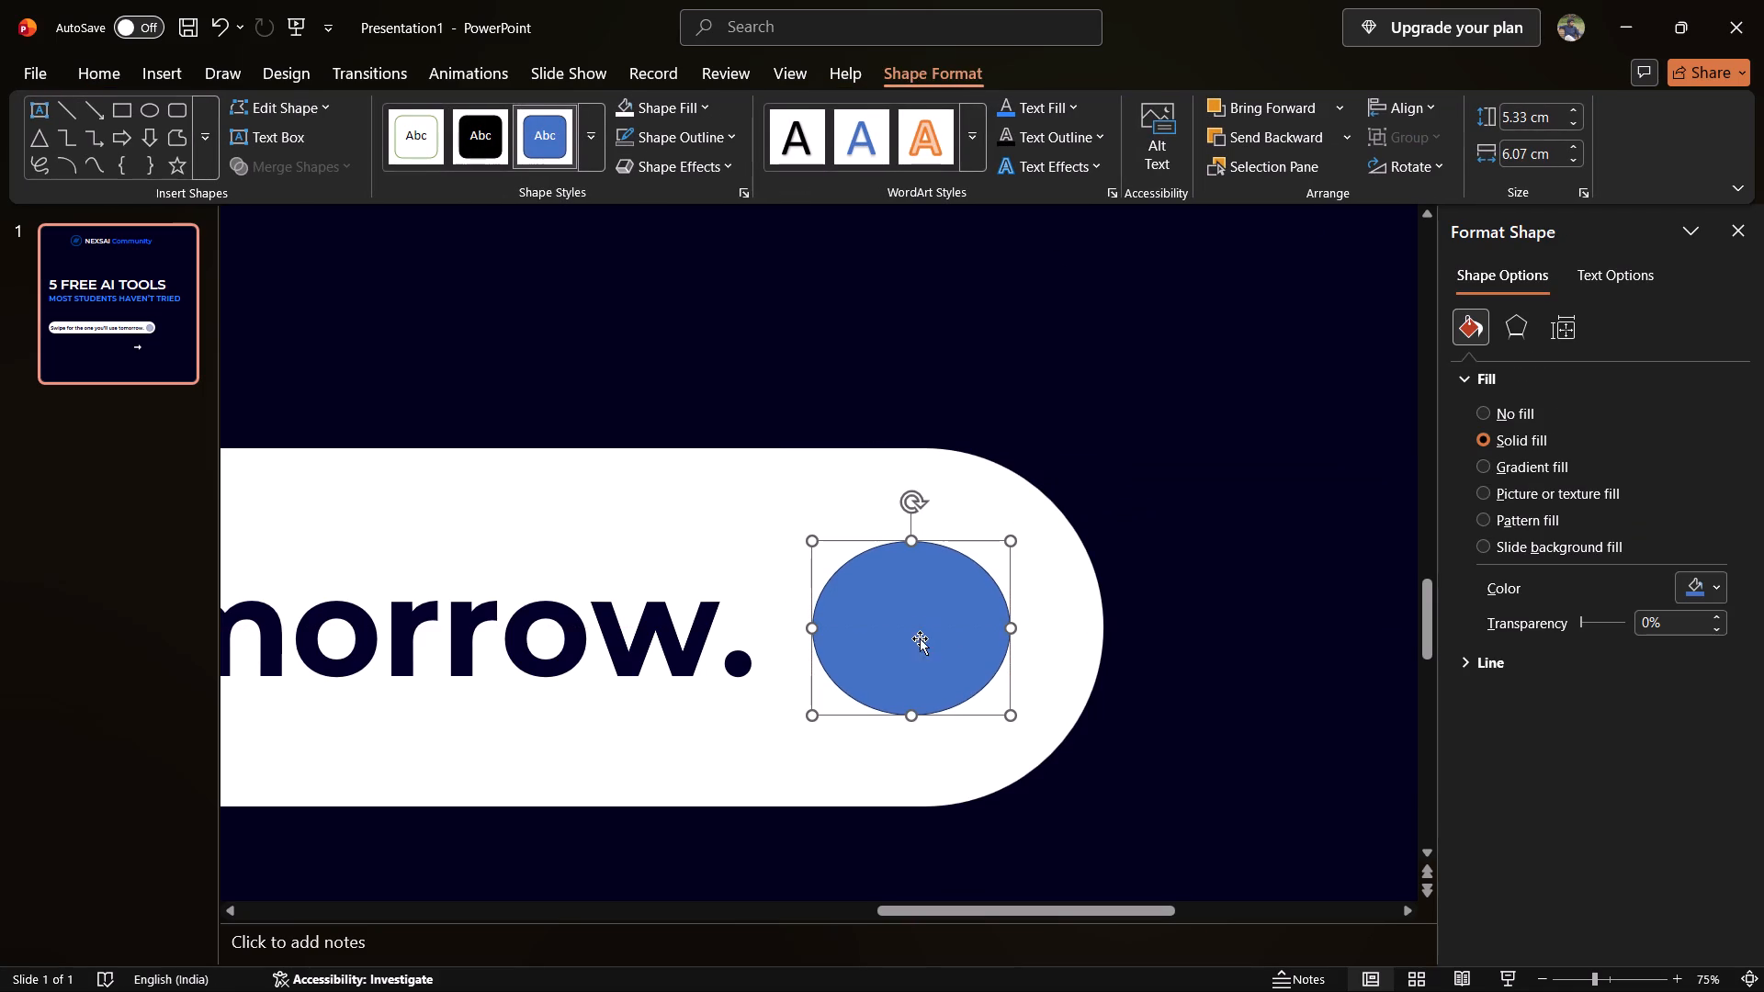
# Resize the oval to a circle 6 cm wide and 6 cm high.
pyautogui.click(1510, 152)
pyautogui.press('6')
pyautogui.click(1514, 113)
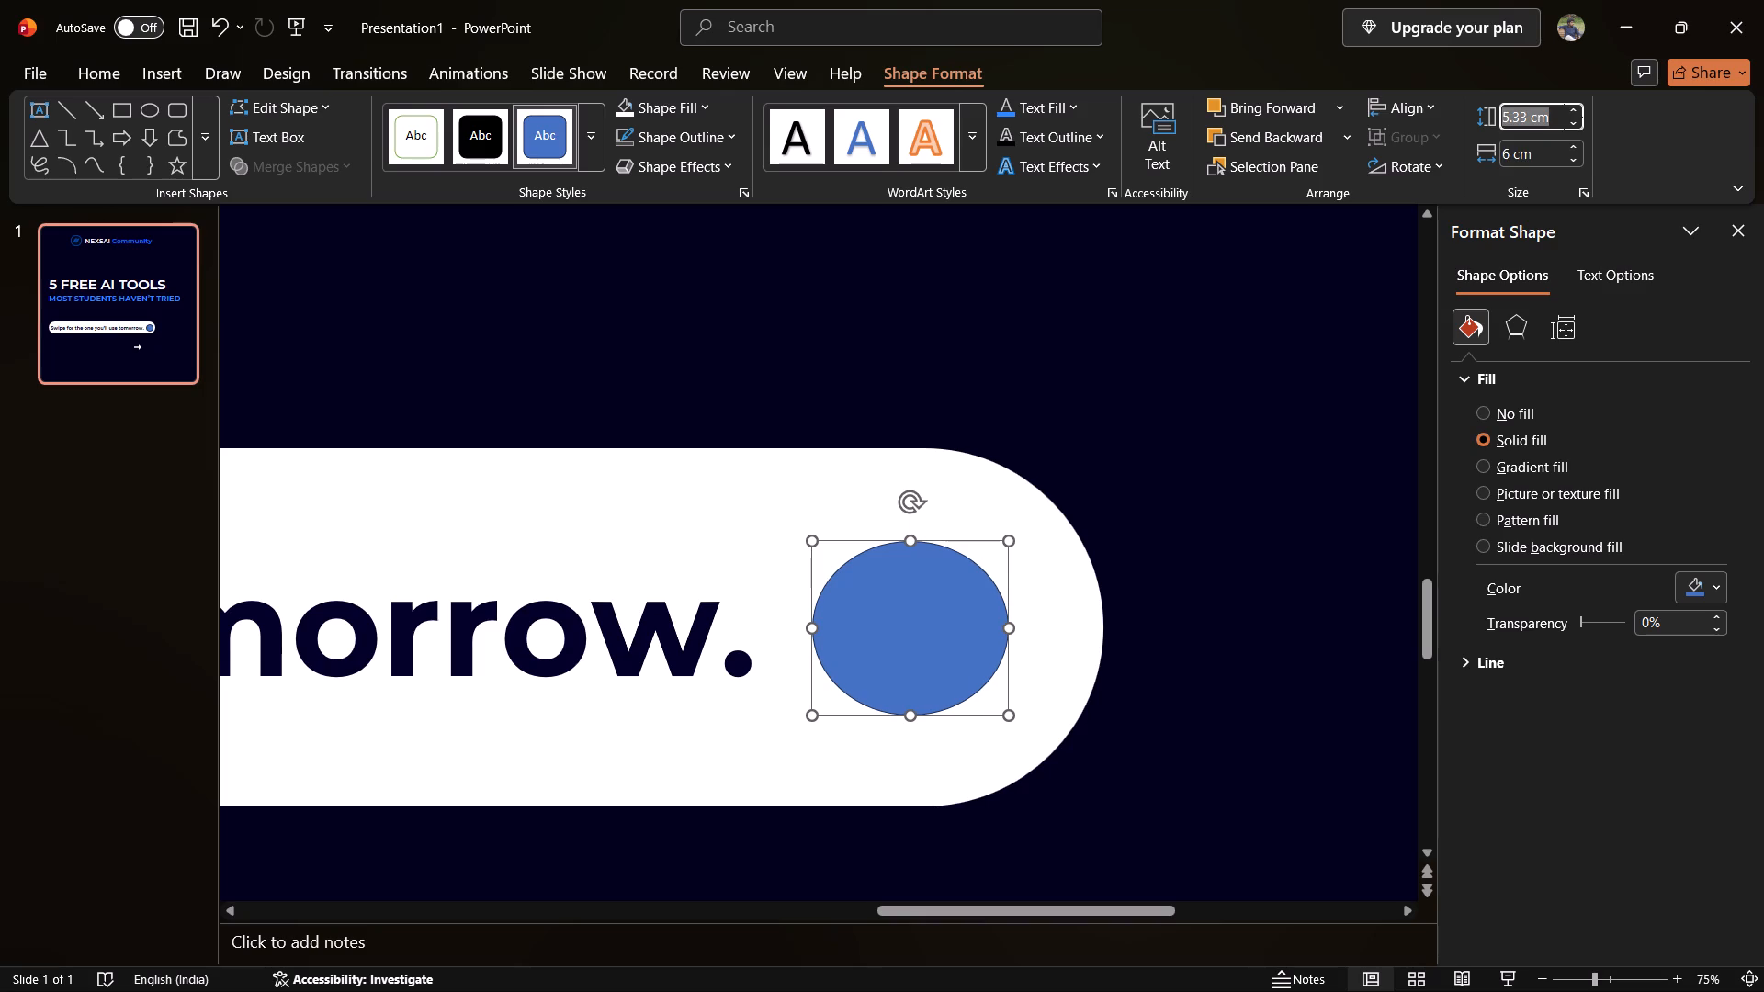
pyautogui.press('6')
pyautogui.click(1353, 391)
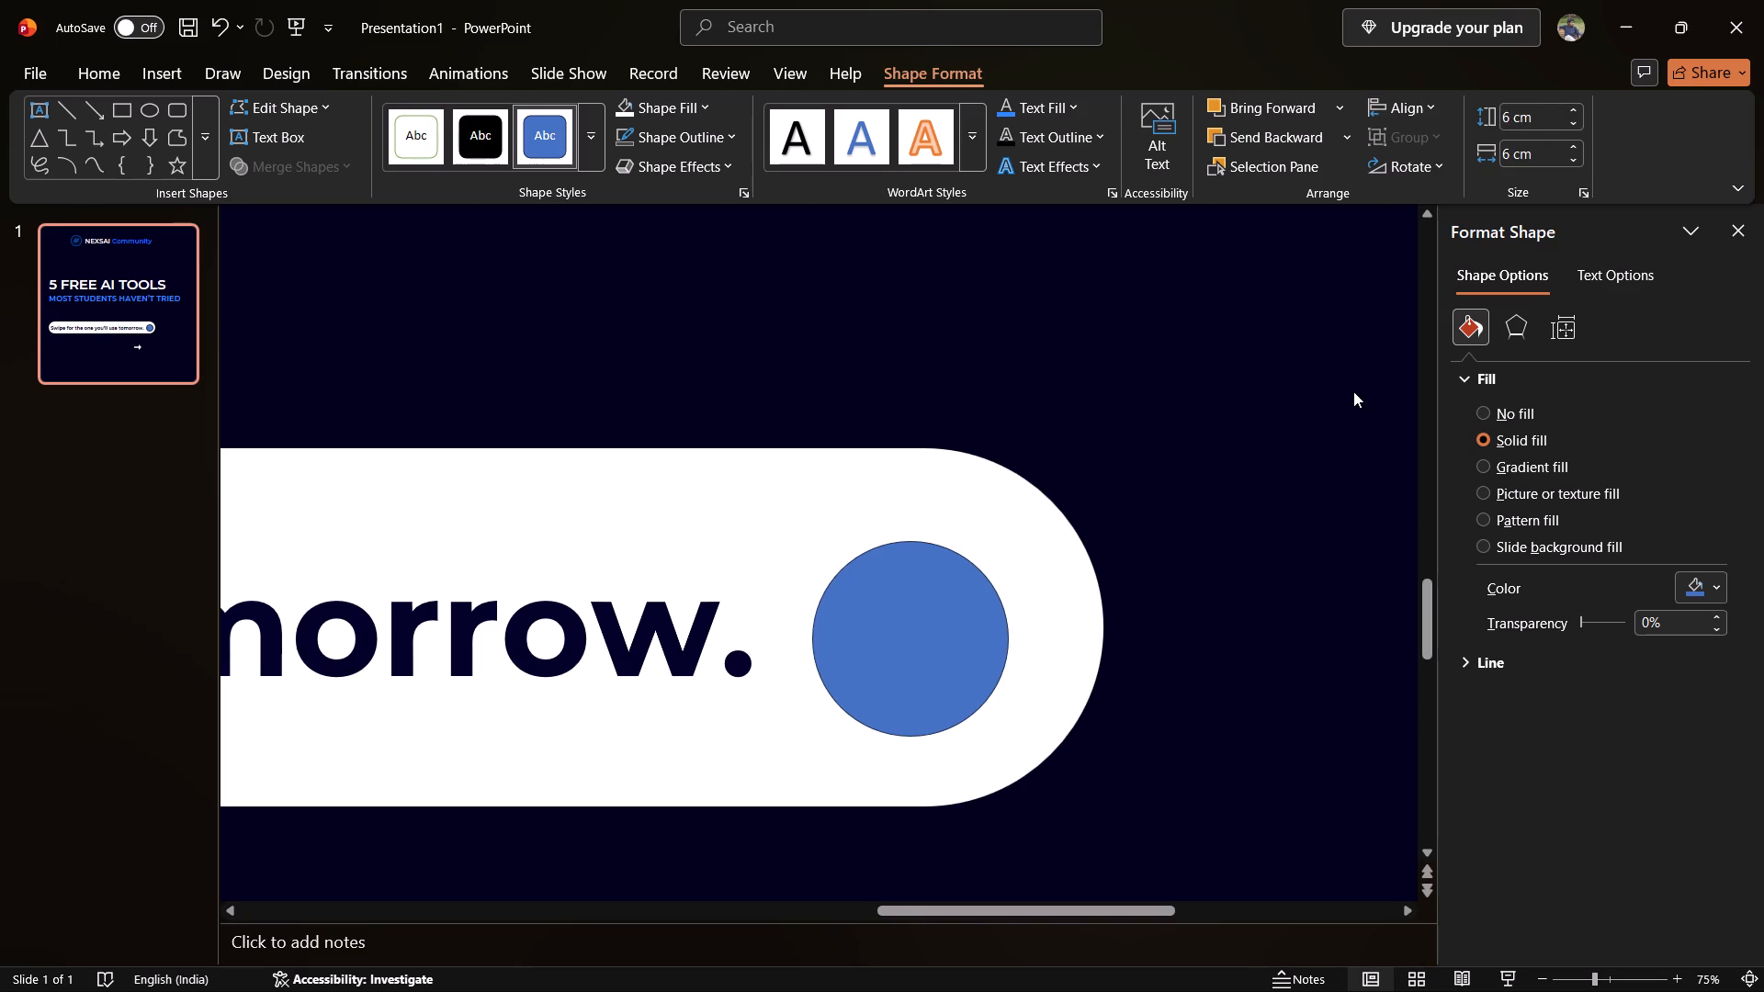
# Centre the circle vertically in the white pill, between the text's full stop and the pill's rounded end.
pyautogui.moveTo(939, 636); pyautogui.dragTo(939, 623)
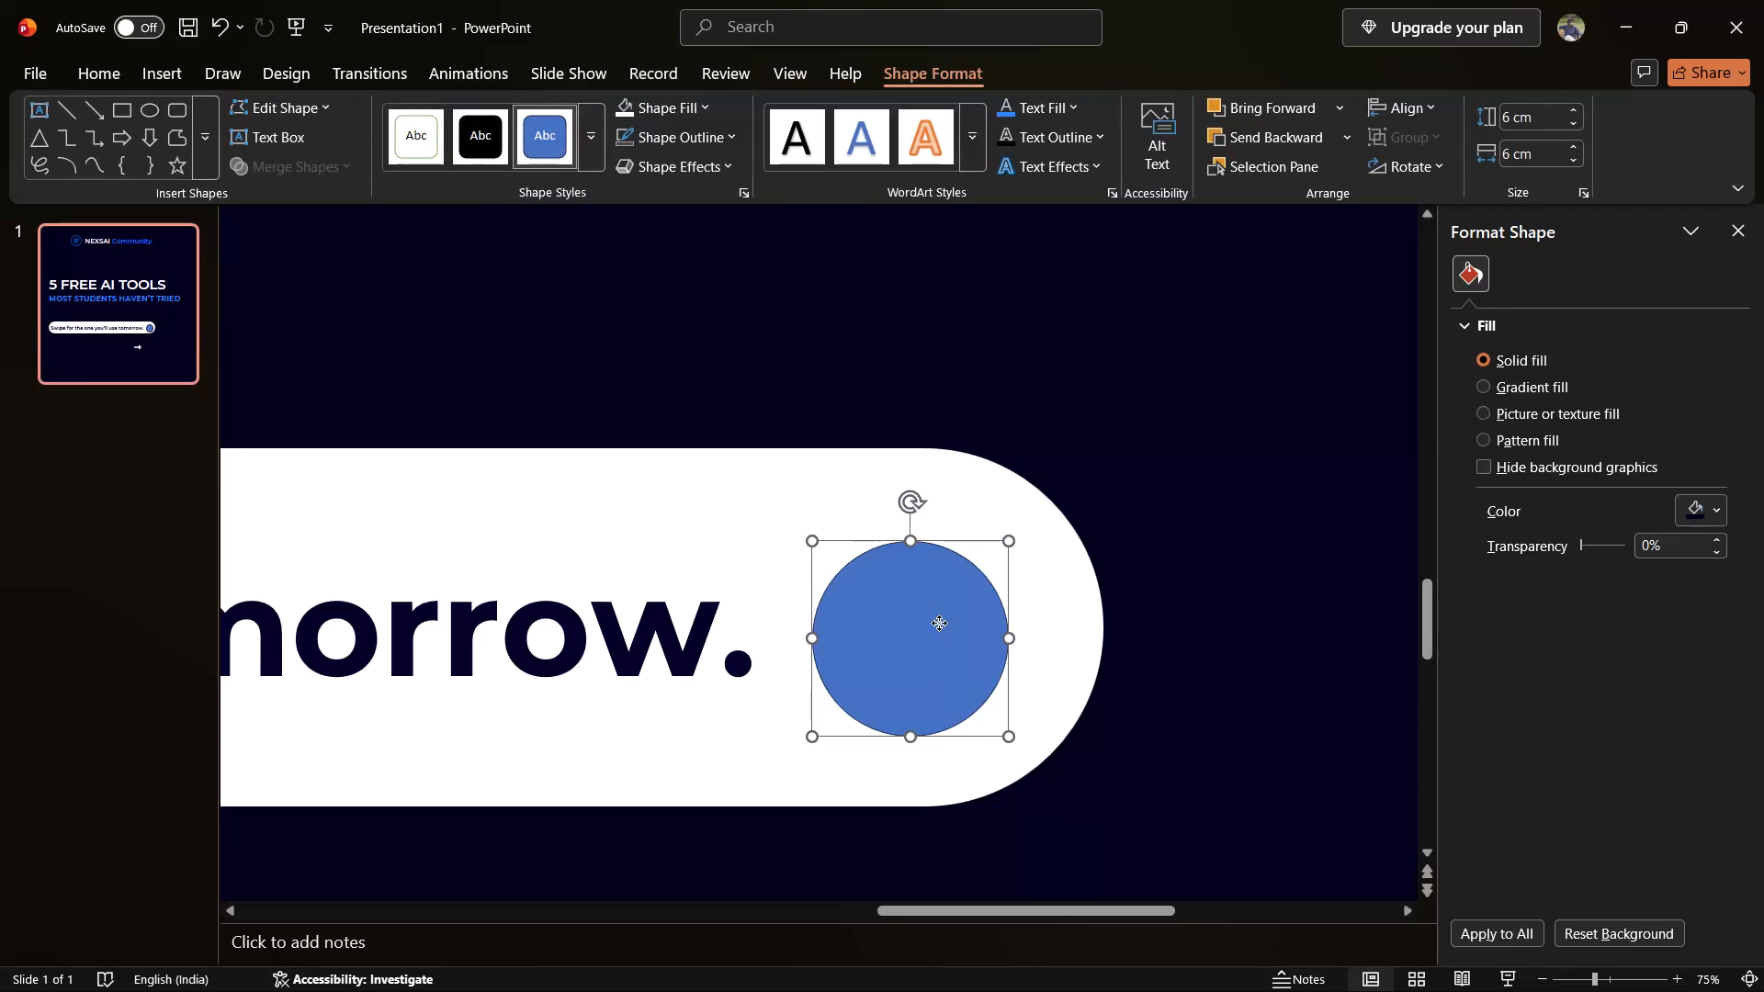
pyautogui.moveTo(939, 623); pyautogui.dragTo(940, 630)
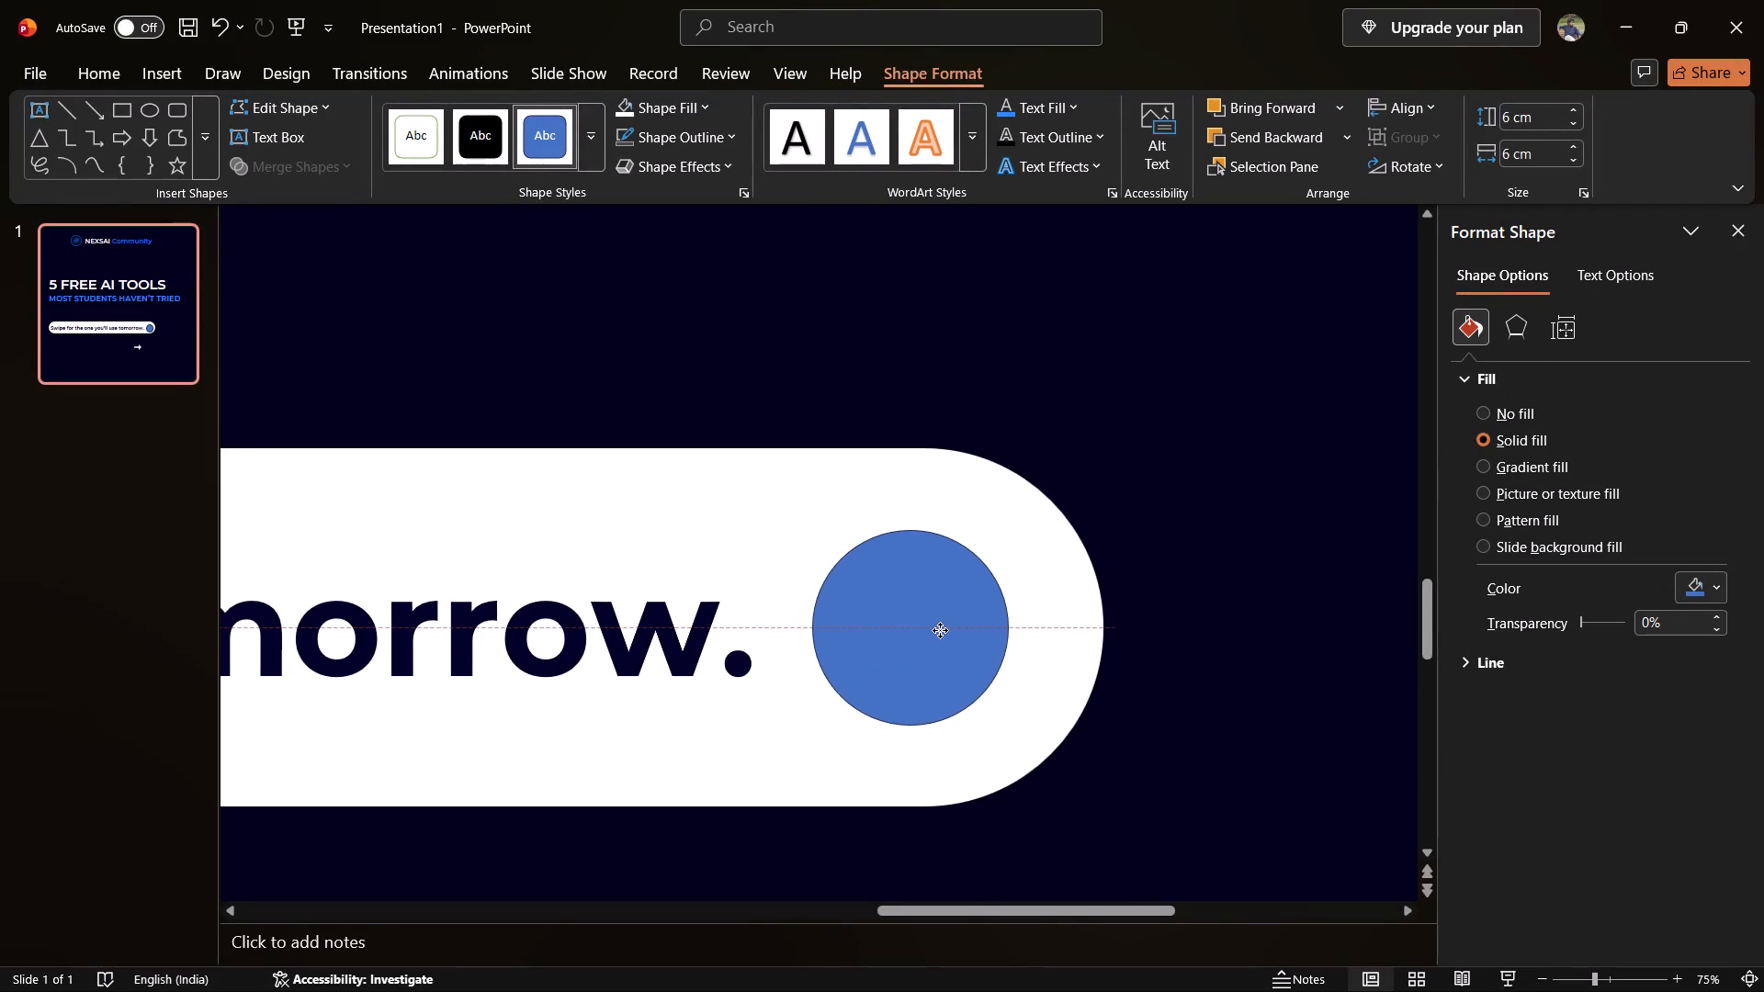
pyautogui.moveTo(940, 630); pyautogui.dragTo(928, 626)
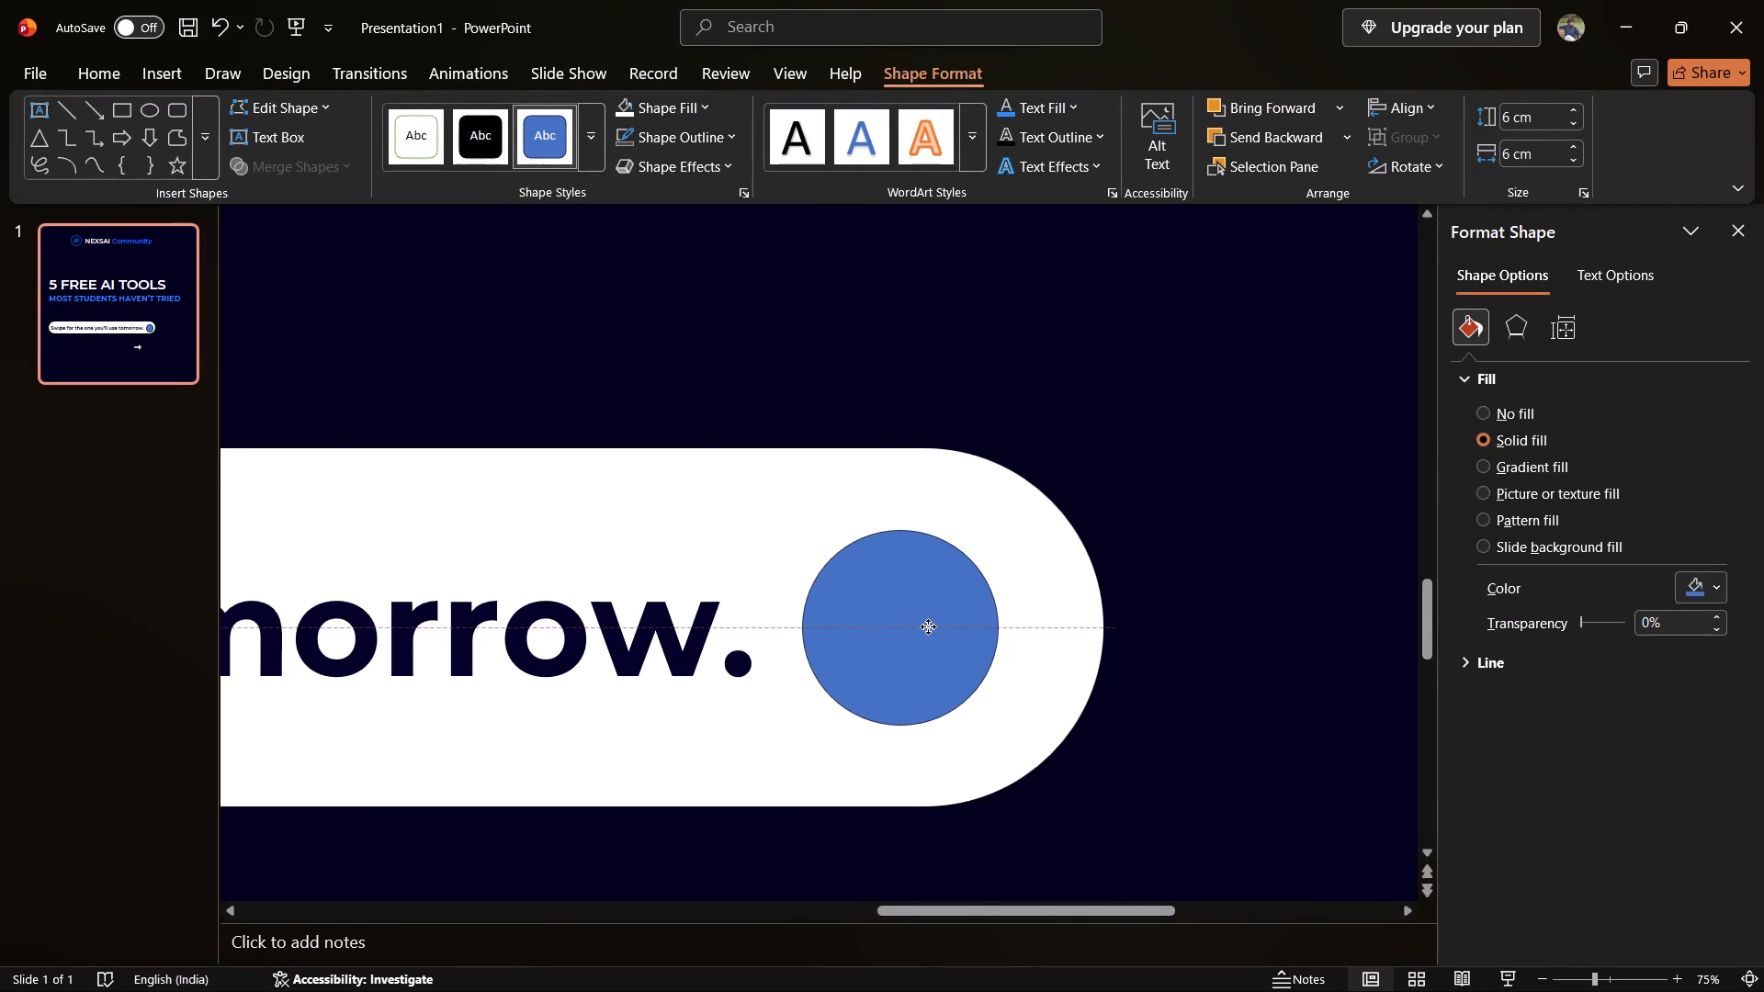
pyautogui.moveTo(928, 626); pyautogui.dragTo(934, 625)
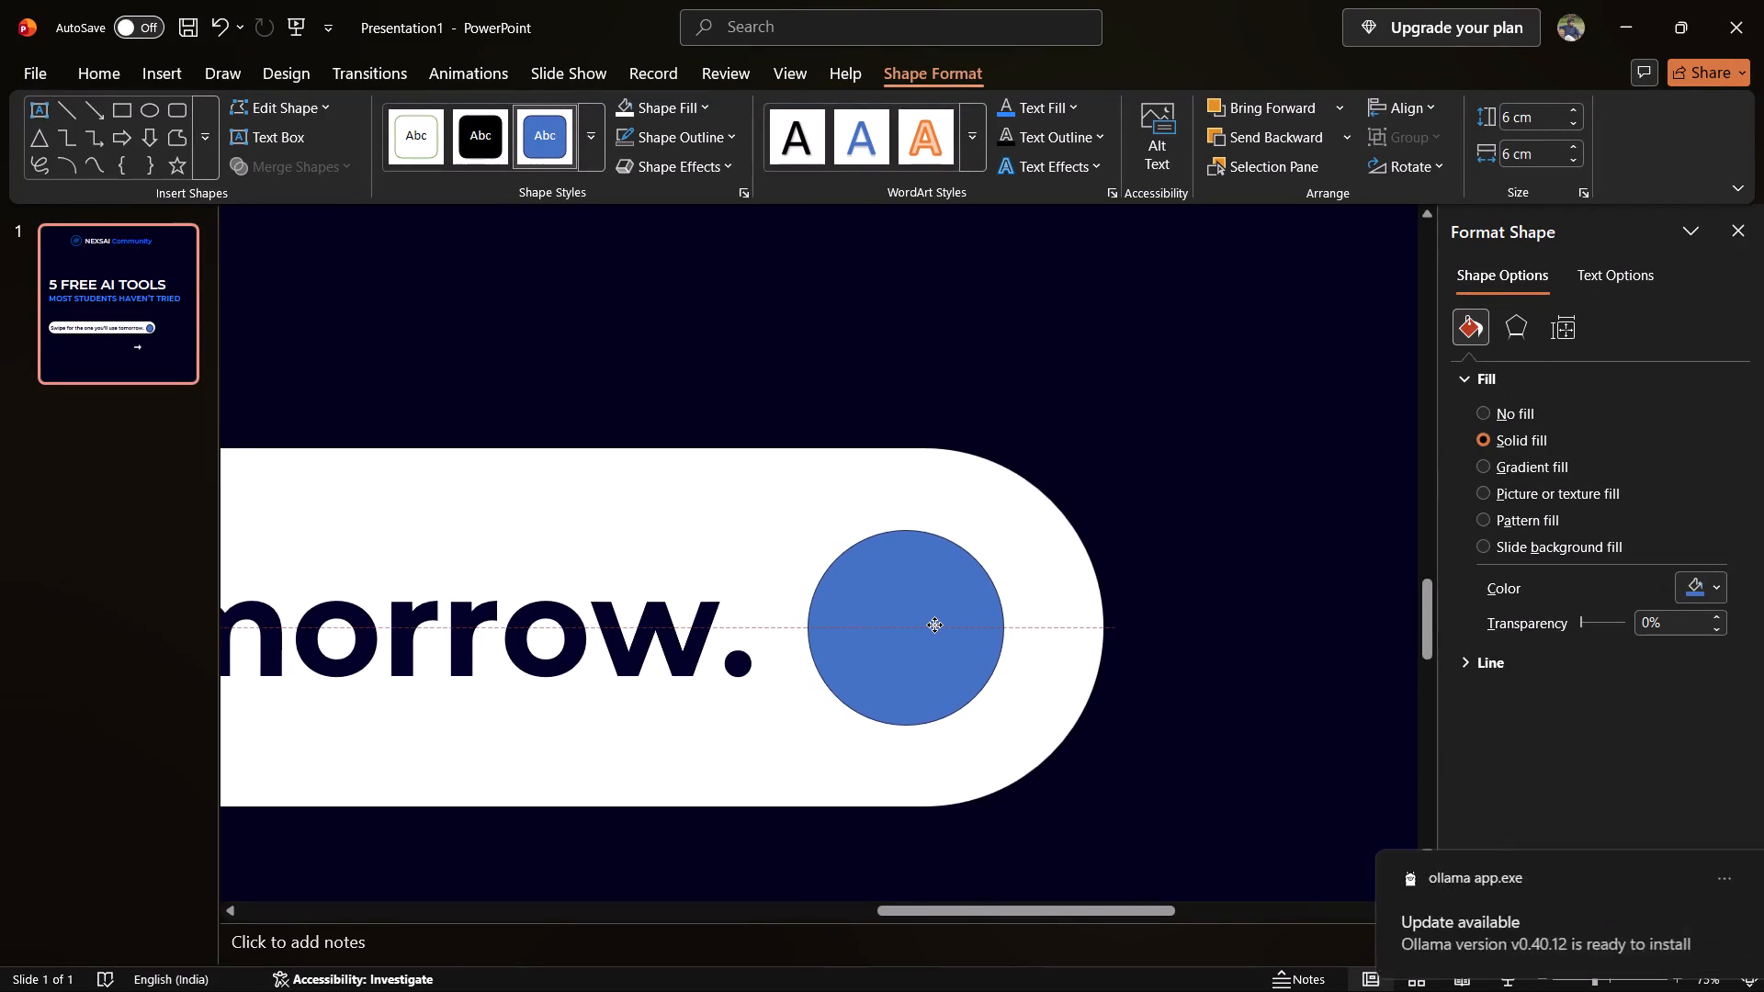
pyautogui.moveTo(934, 625); pyautogui.dragTo(934, 626)
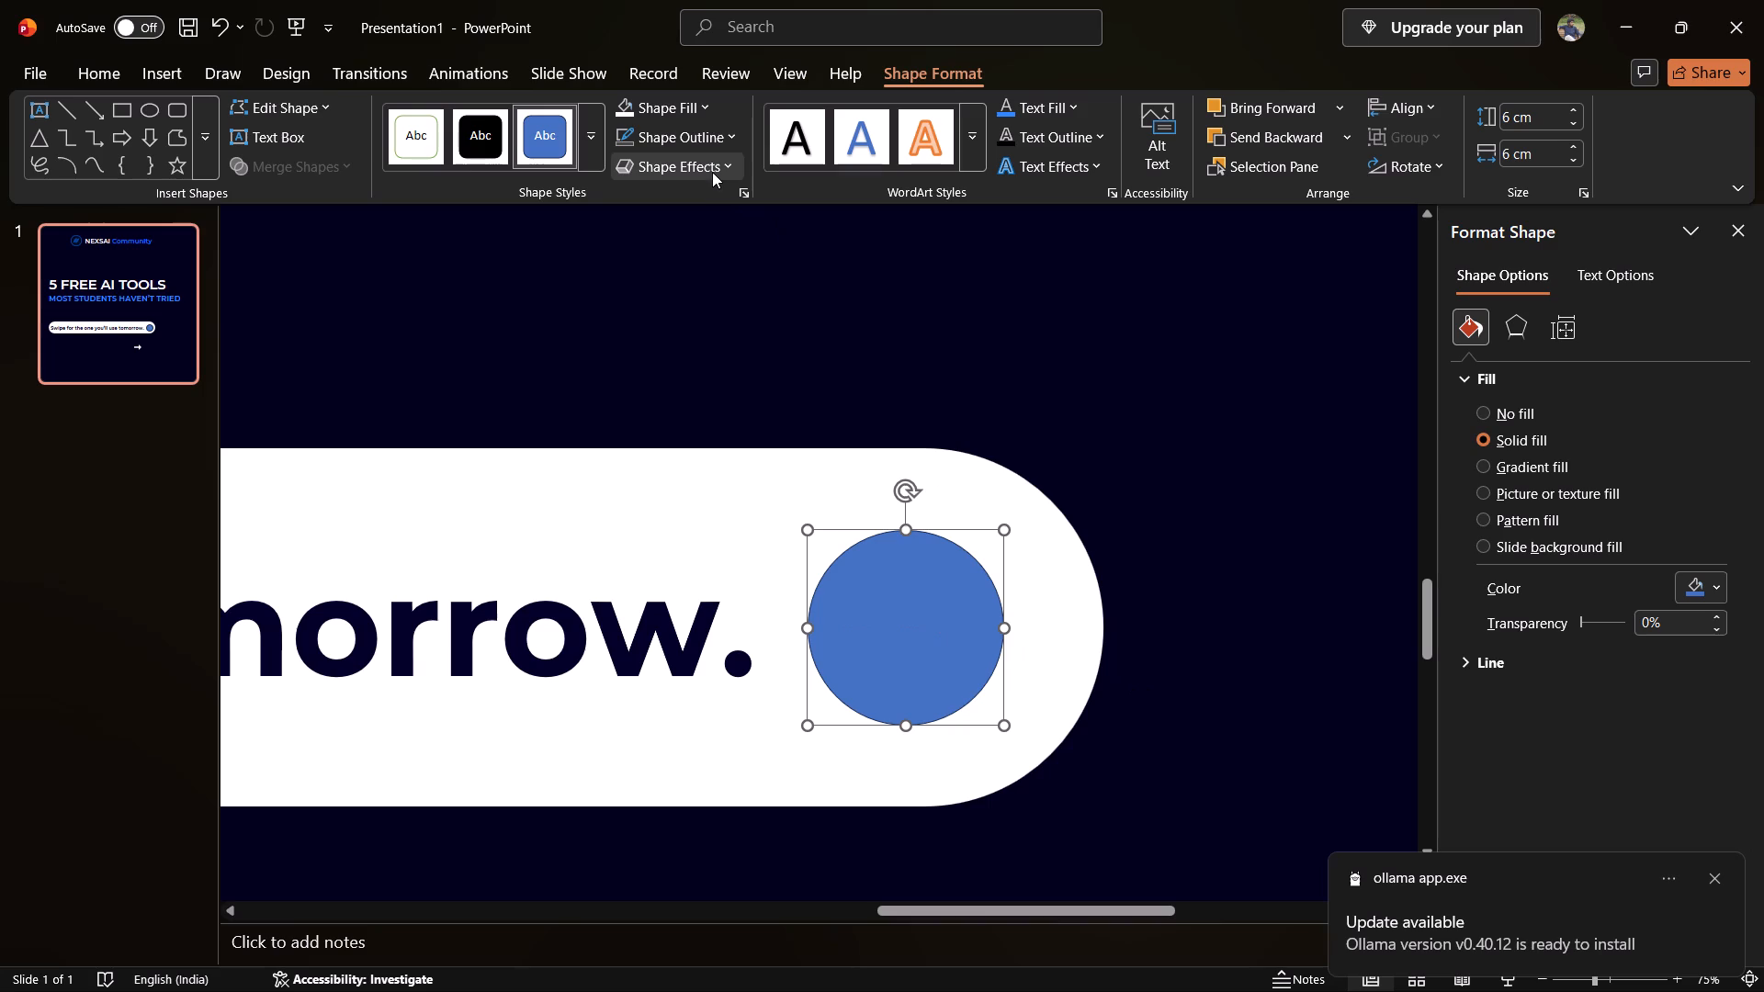
# Fill the circle with the saturated bright blue from the recent colours.
pyautogui.click(683, 121)
pyautogui.click(682, 115)
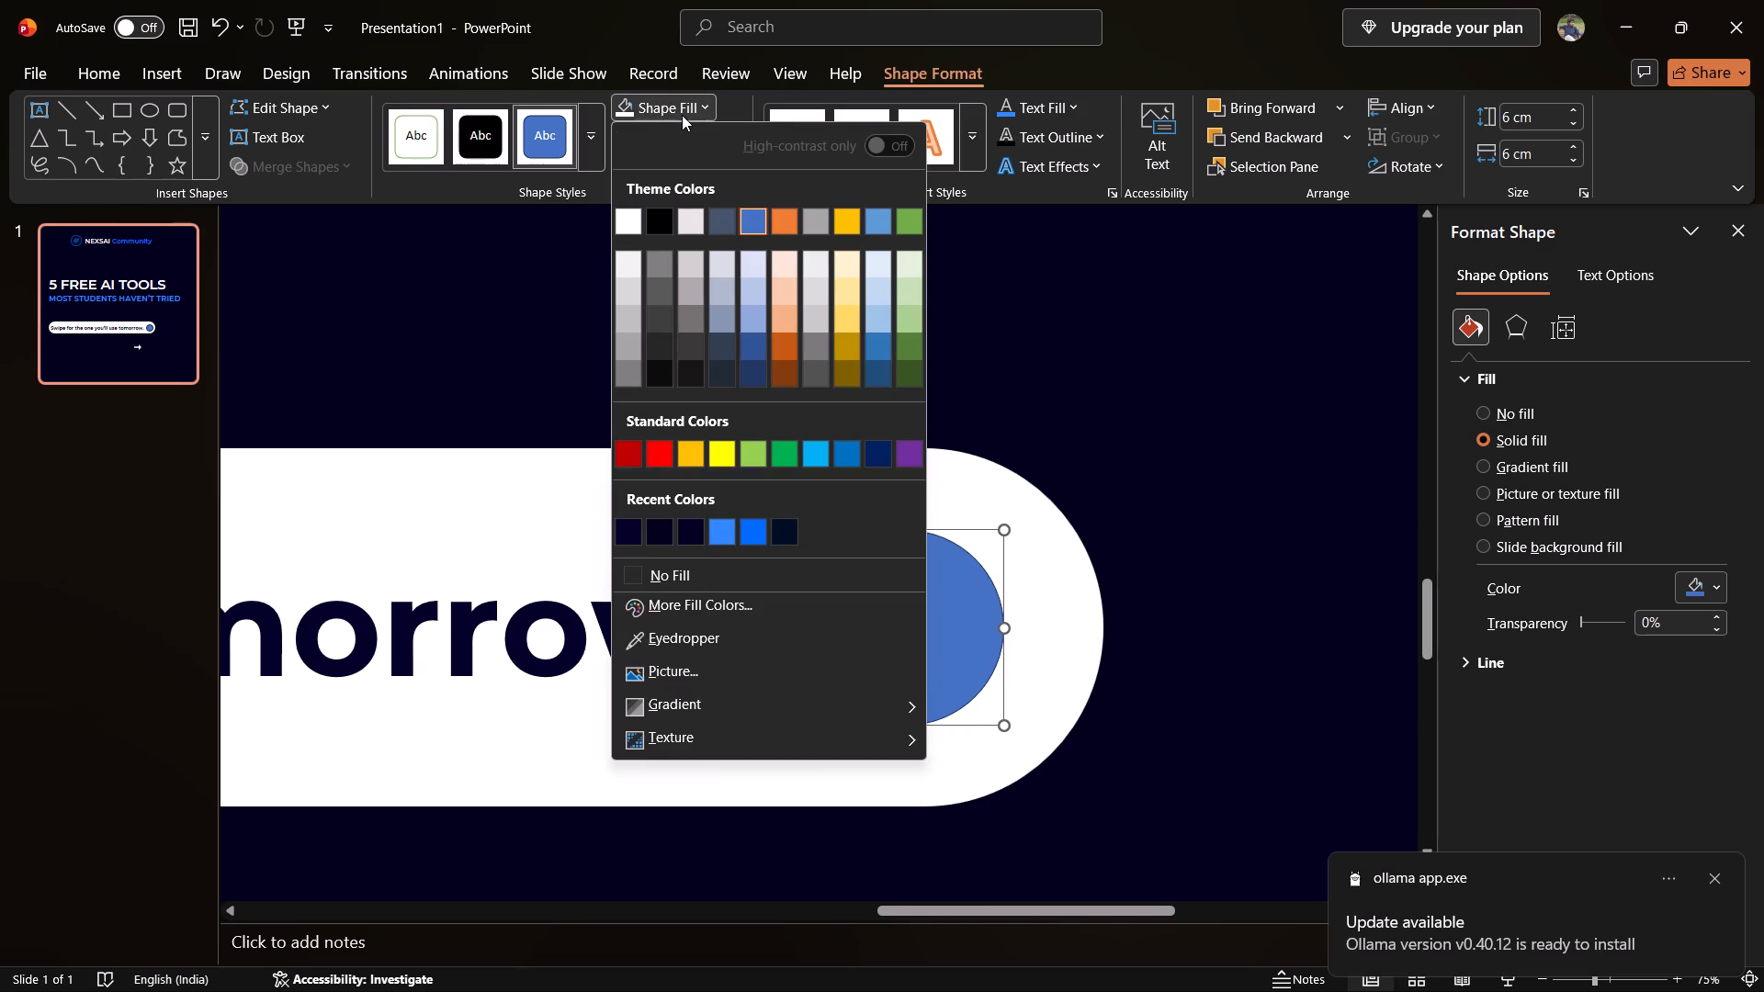
pyautogui.click(745, 536)
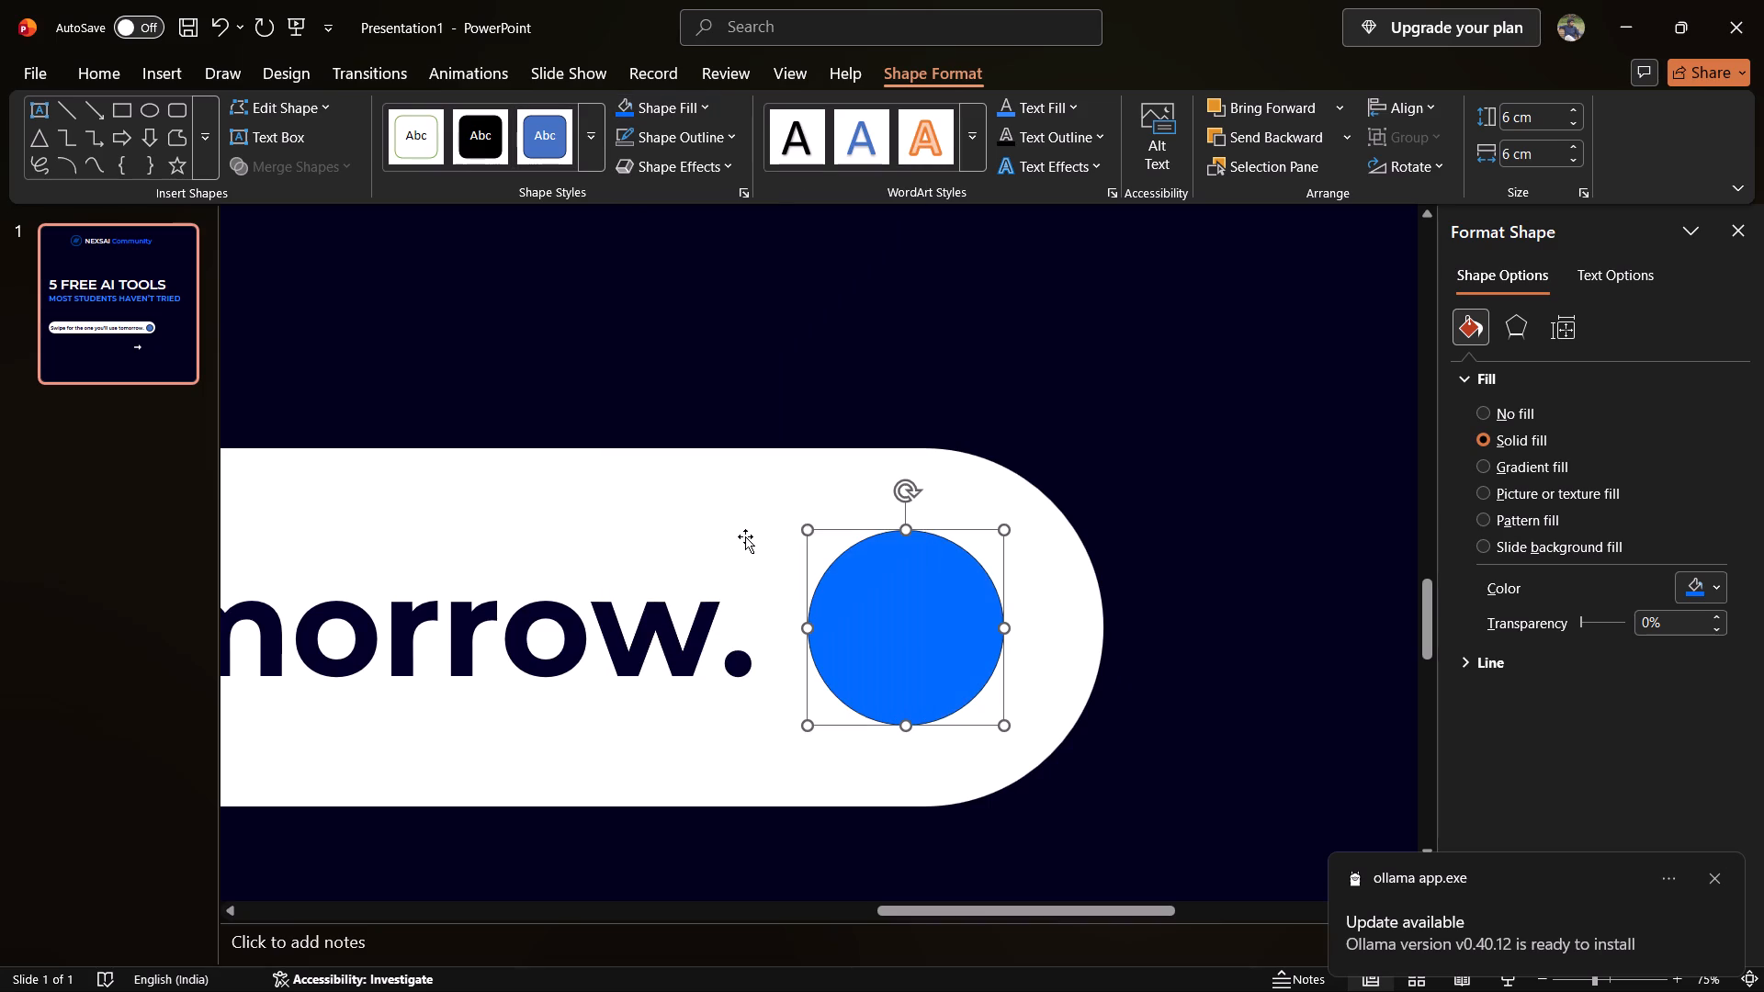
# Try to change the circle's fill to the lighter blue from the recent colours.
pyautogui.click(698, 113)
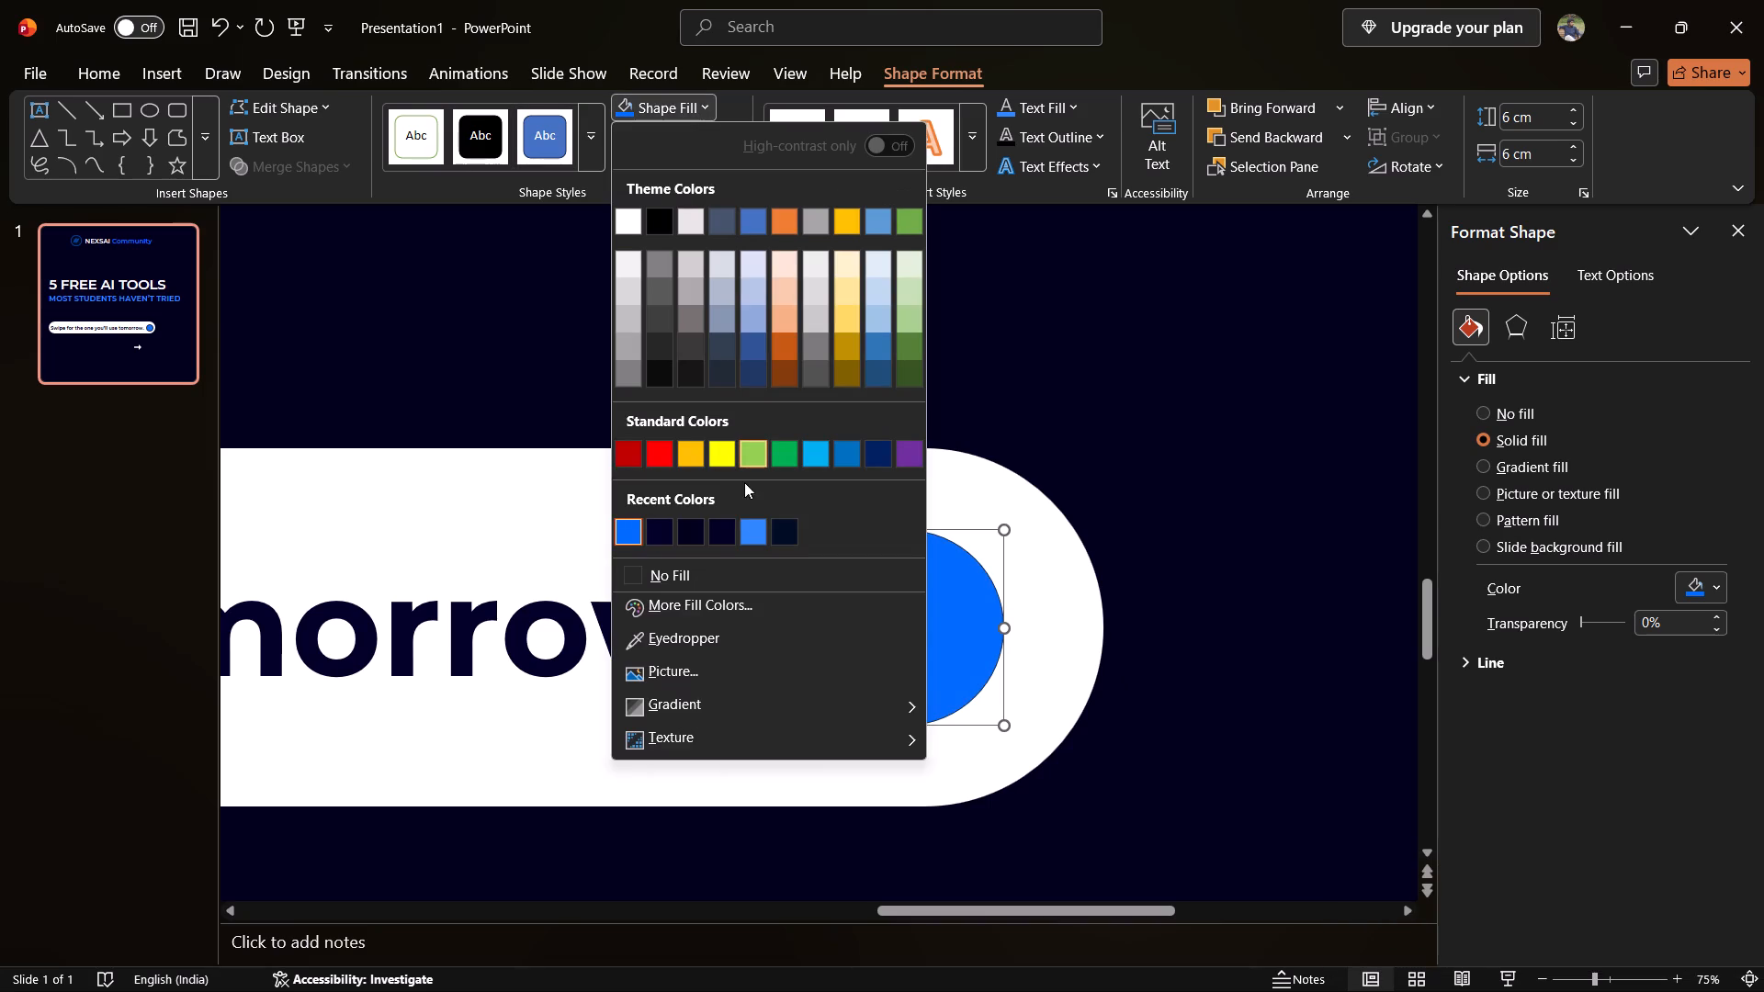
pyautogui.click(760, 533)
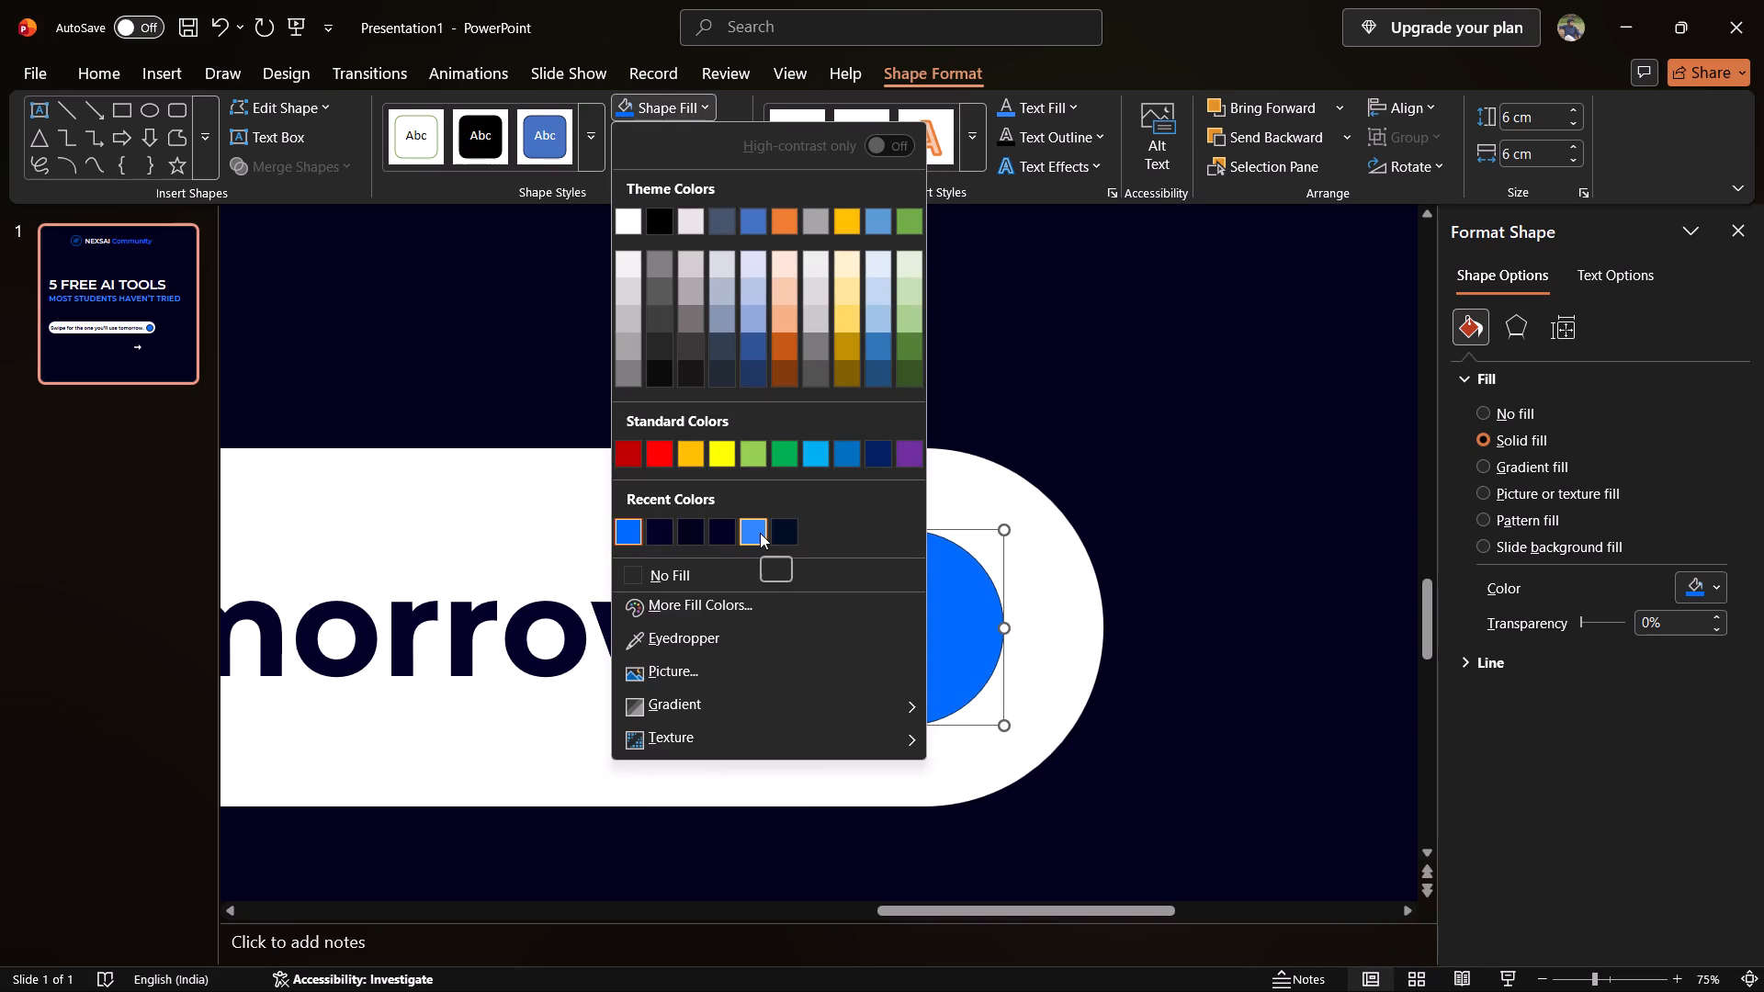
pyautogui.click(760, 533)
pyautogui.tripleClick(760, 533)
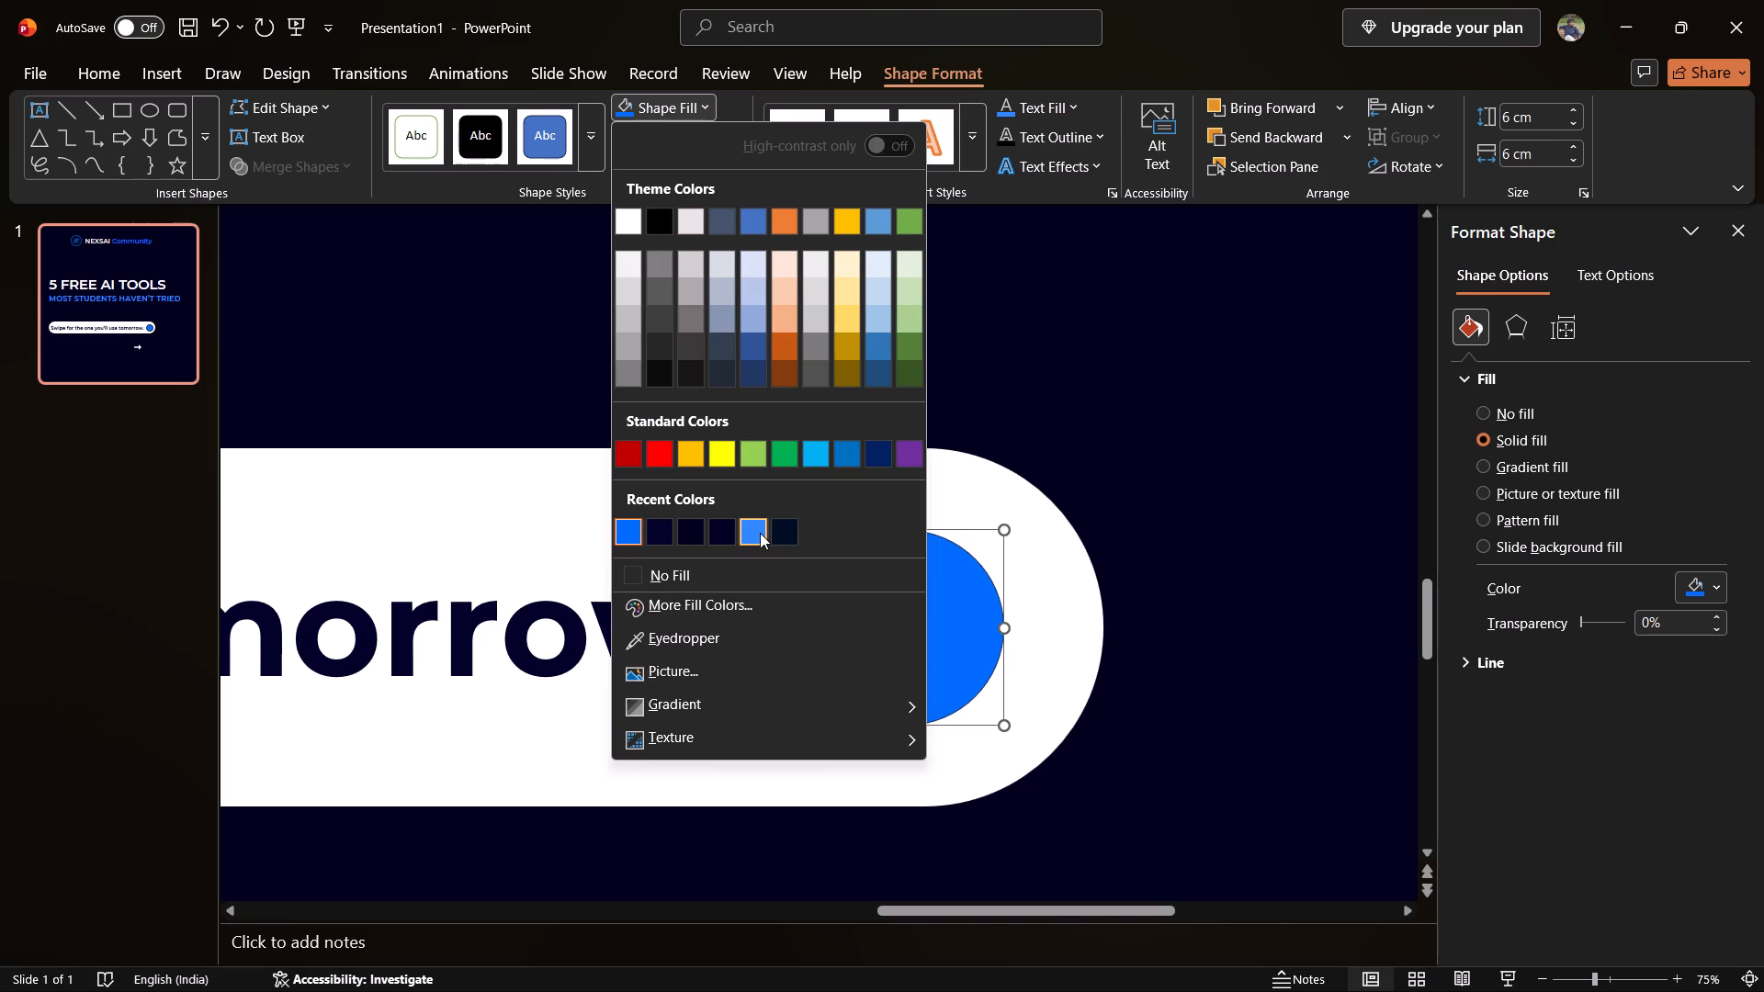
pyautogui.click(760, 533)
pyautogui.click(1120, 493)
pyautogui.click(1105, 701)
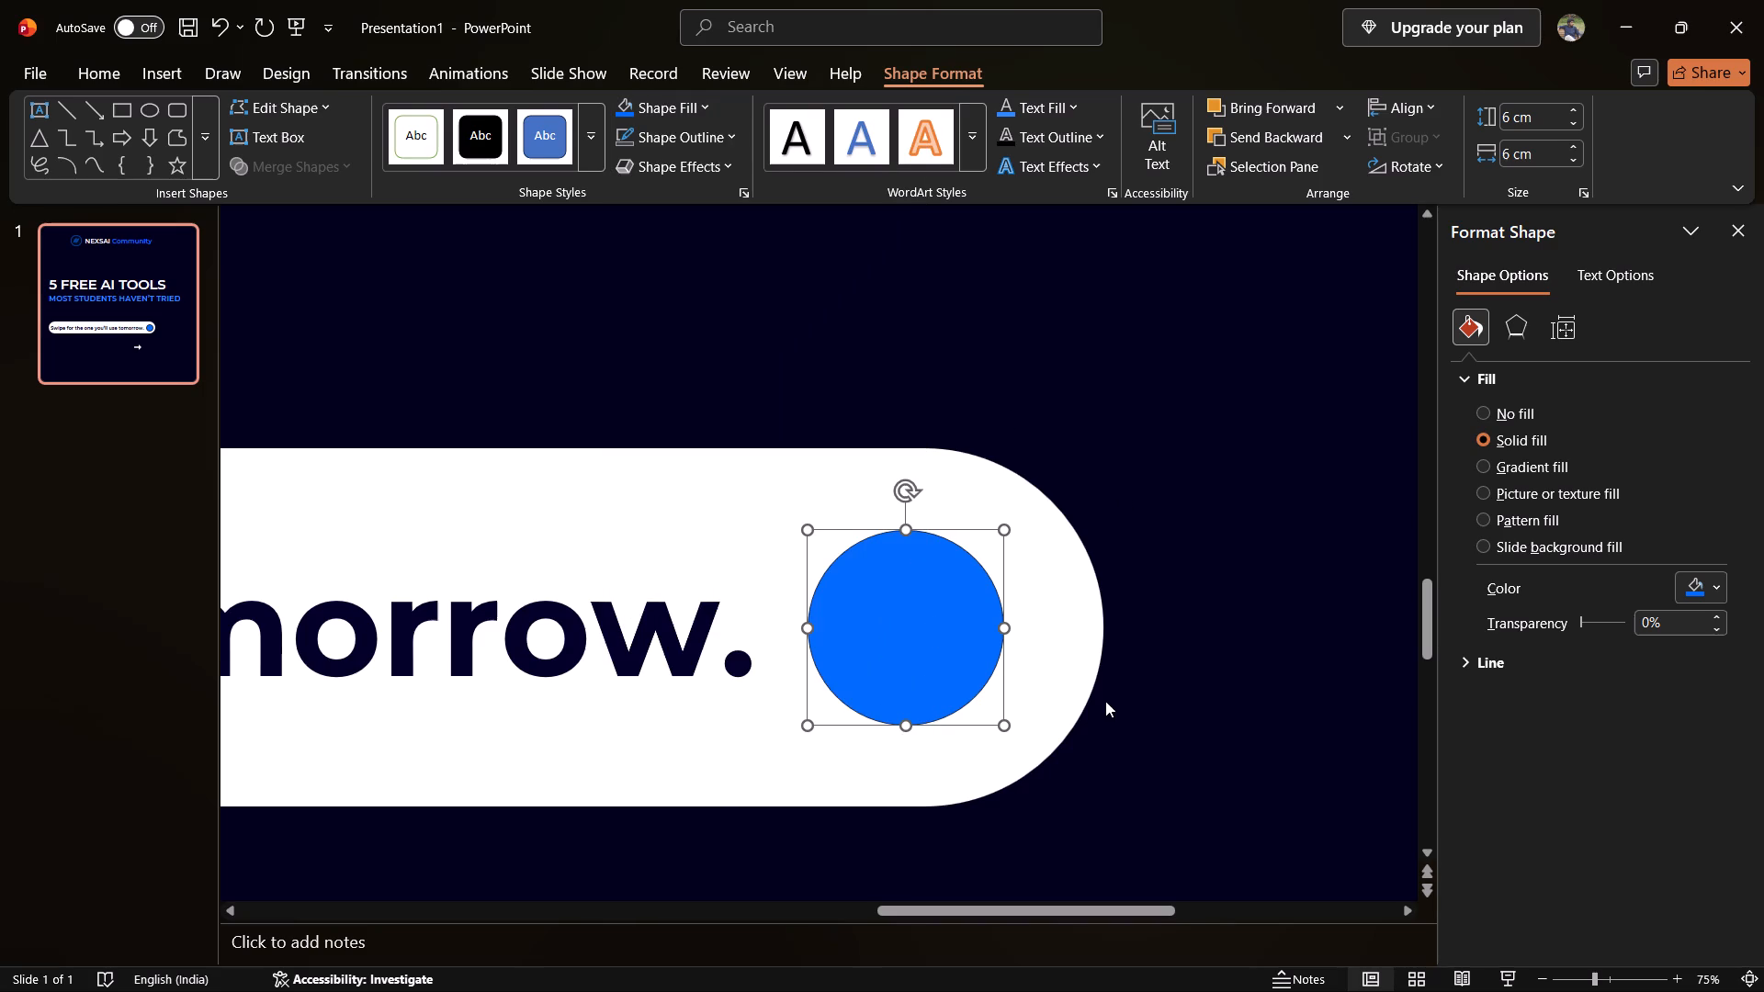
# Remove the thin dark outline from the blue circle in the pill.
pyautogui.scroll(-4, 1105, 701)
pyautogui.keyDown('ctrl'); pyautogui.scroll(-2, 1105, 701); pyautogui.keyUp('ctrl')
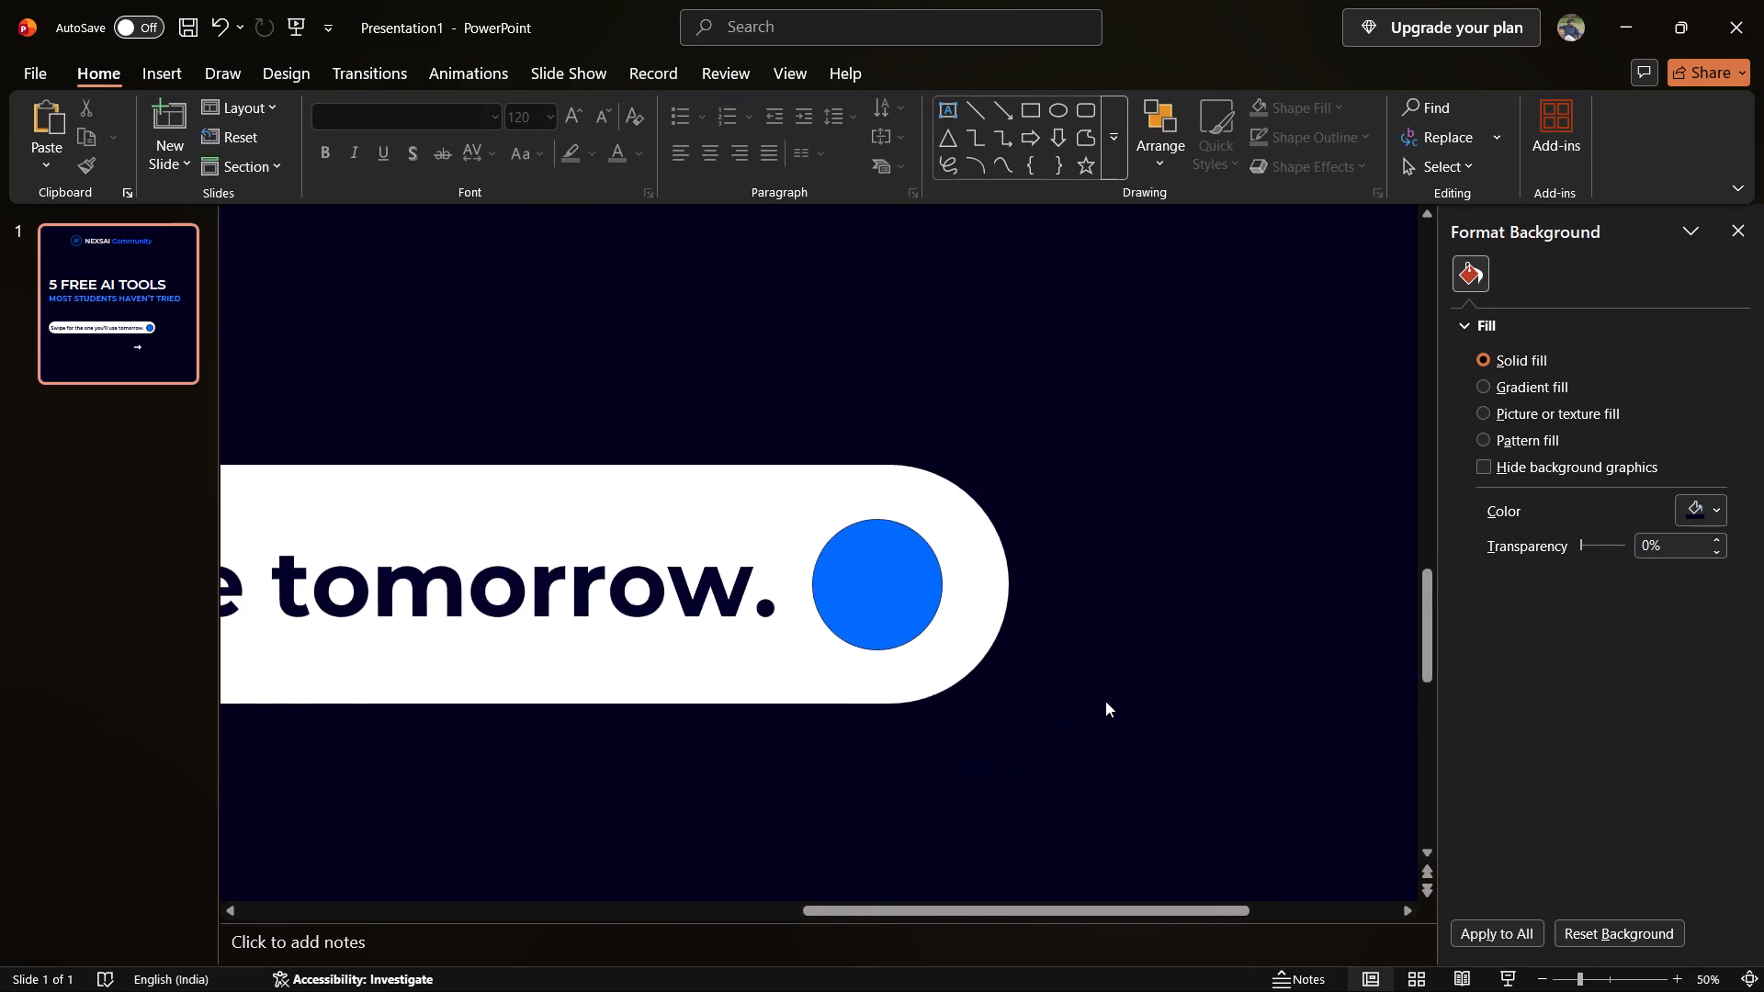
pyautogui.keyDown('ctrl'); pyautogui.scroll(-3, 1105, 701); pyautogui.keyUp('ctrl')
pyautogui.click(952, 659)
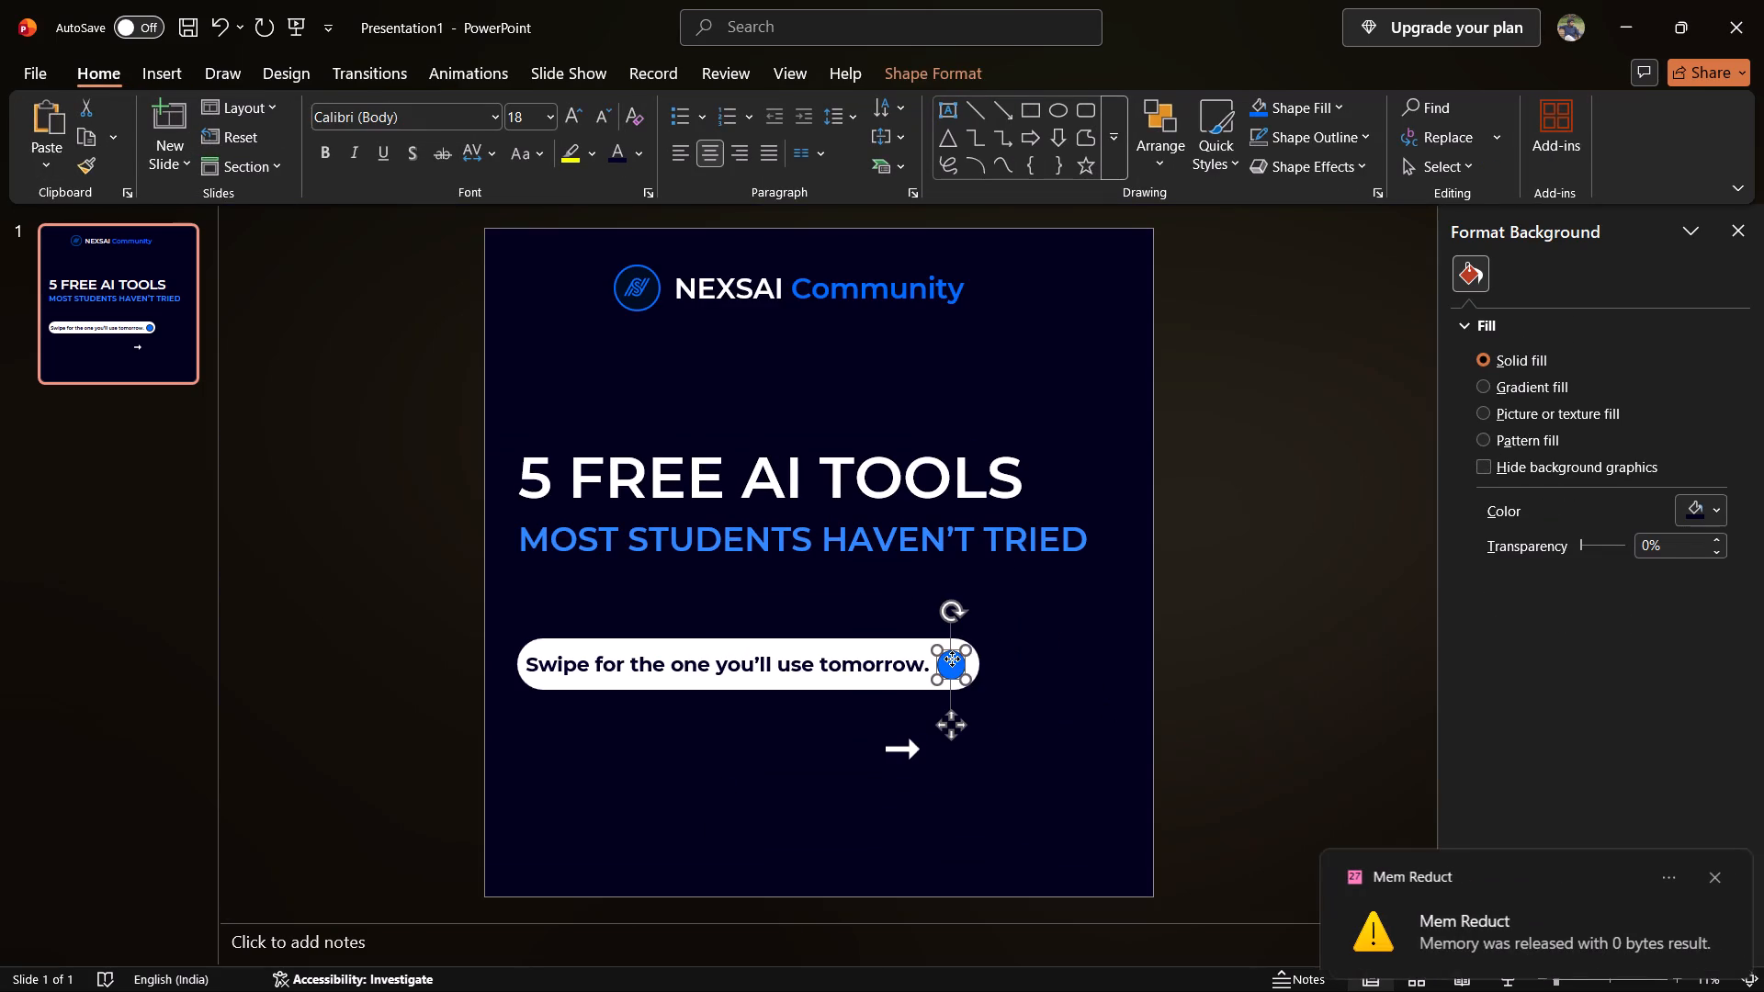
pyautogui.click(924, 77)
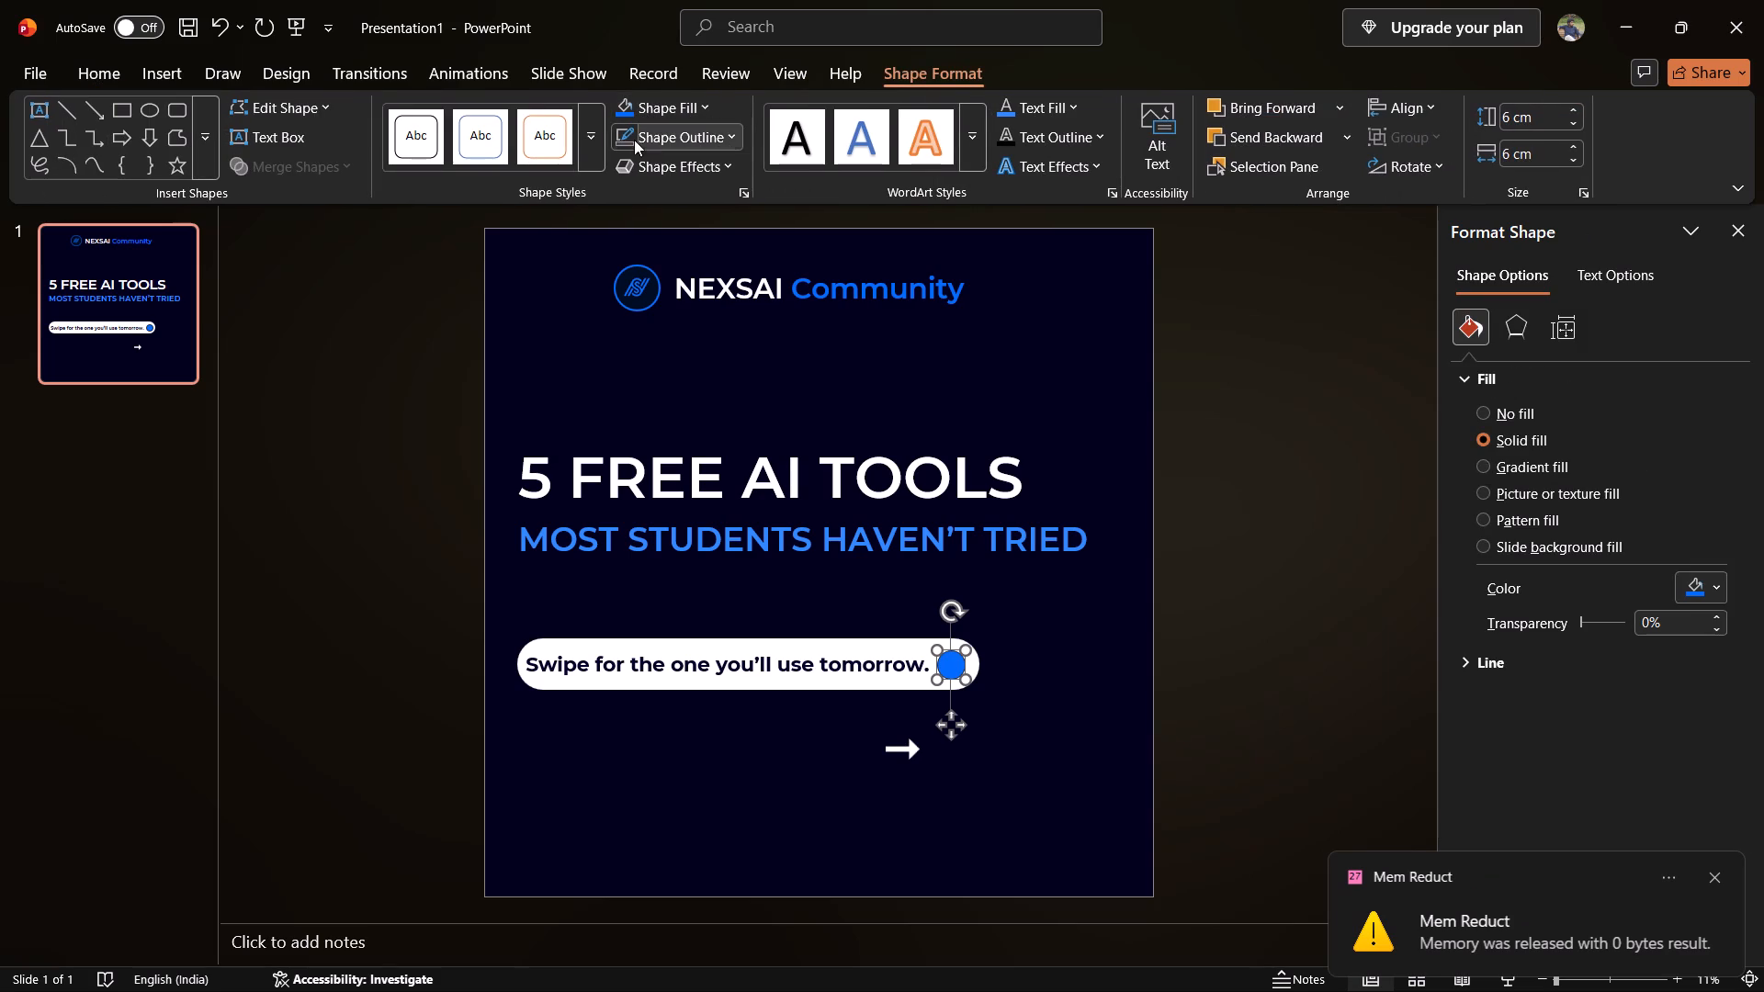
pyautogui.click(616, 136)
pyautogui.click(1085, 666)
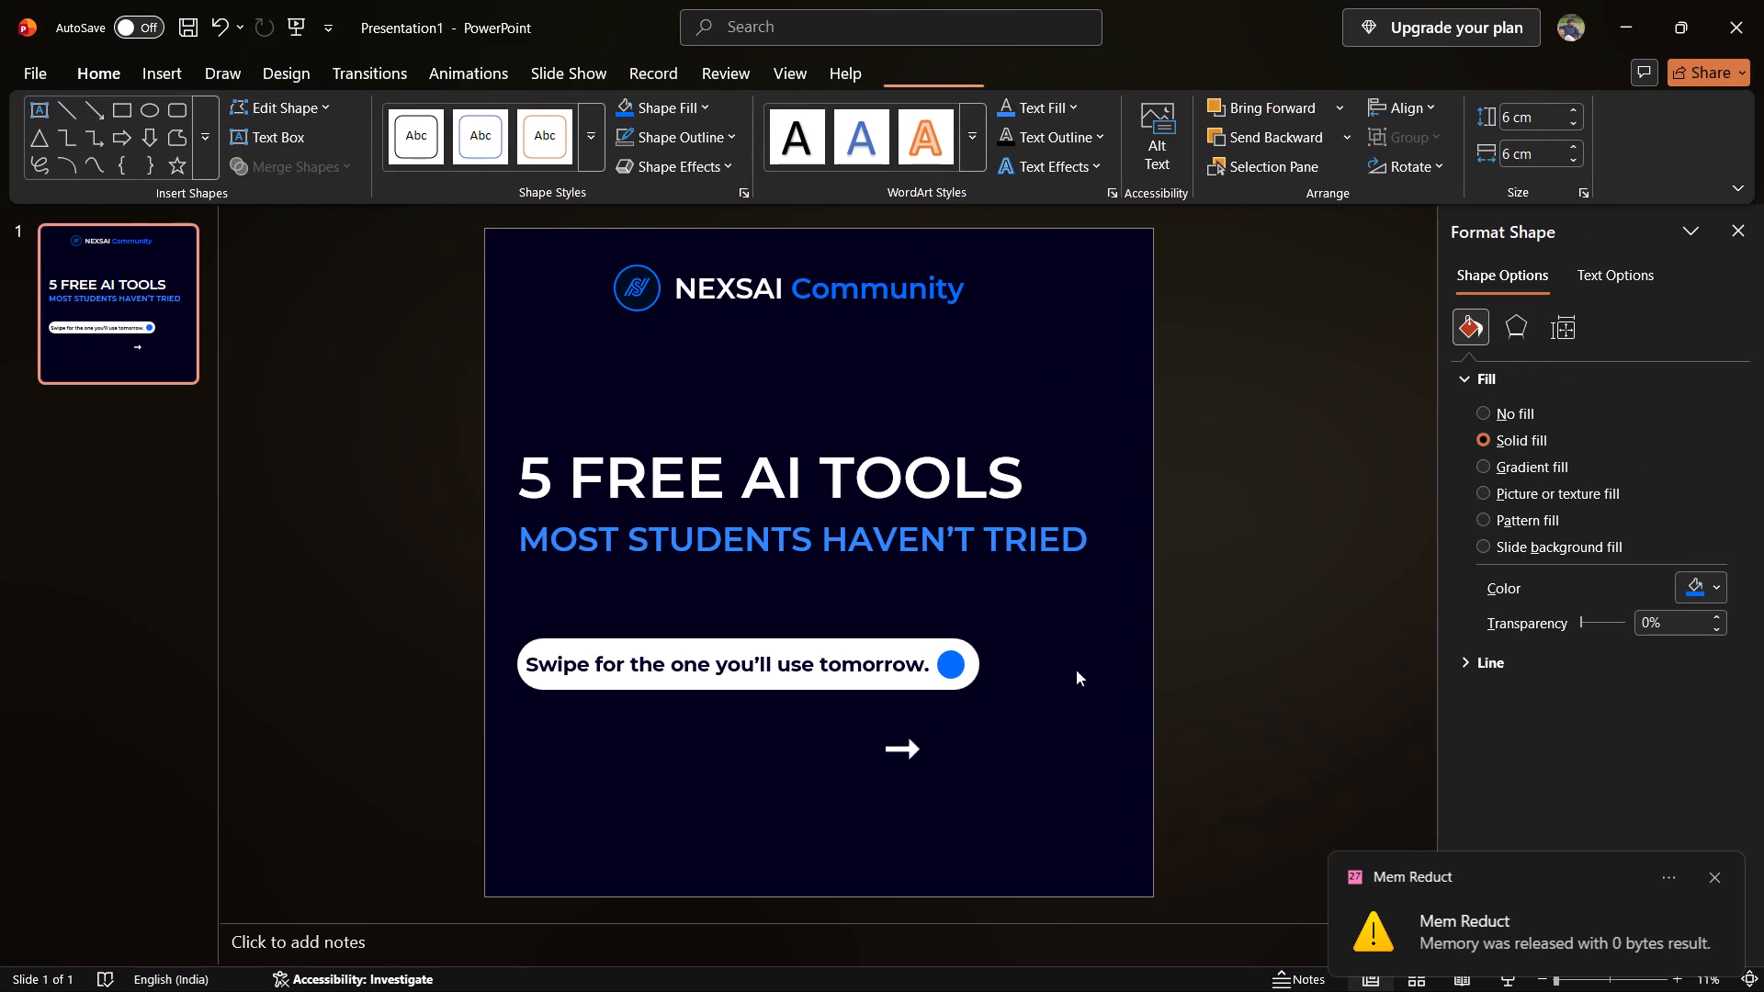
# Move the white block arrow from below the pill onto the centre of the blue circle.
pyautogui.click(902, 744)
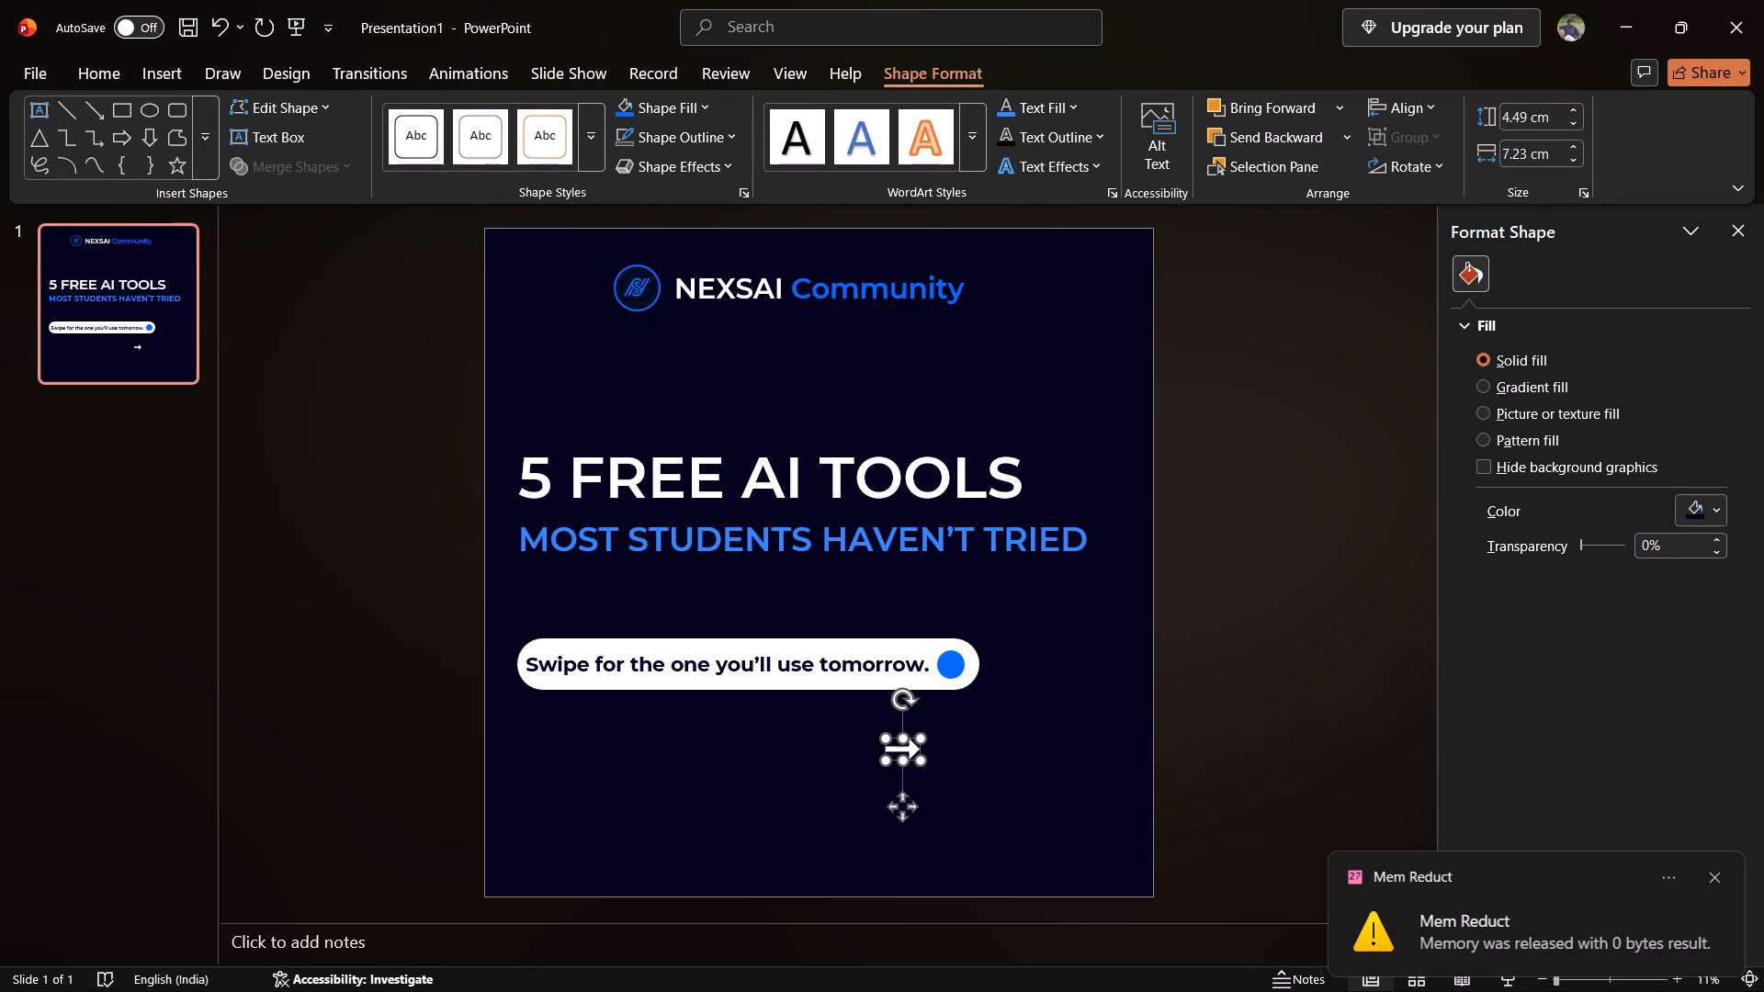
pyautogui.moveTo(903, 750); pyautogui.dragTo(952, 665)
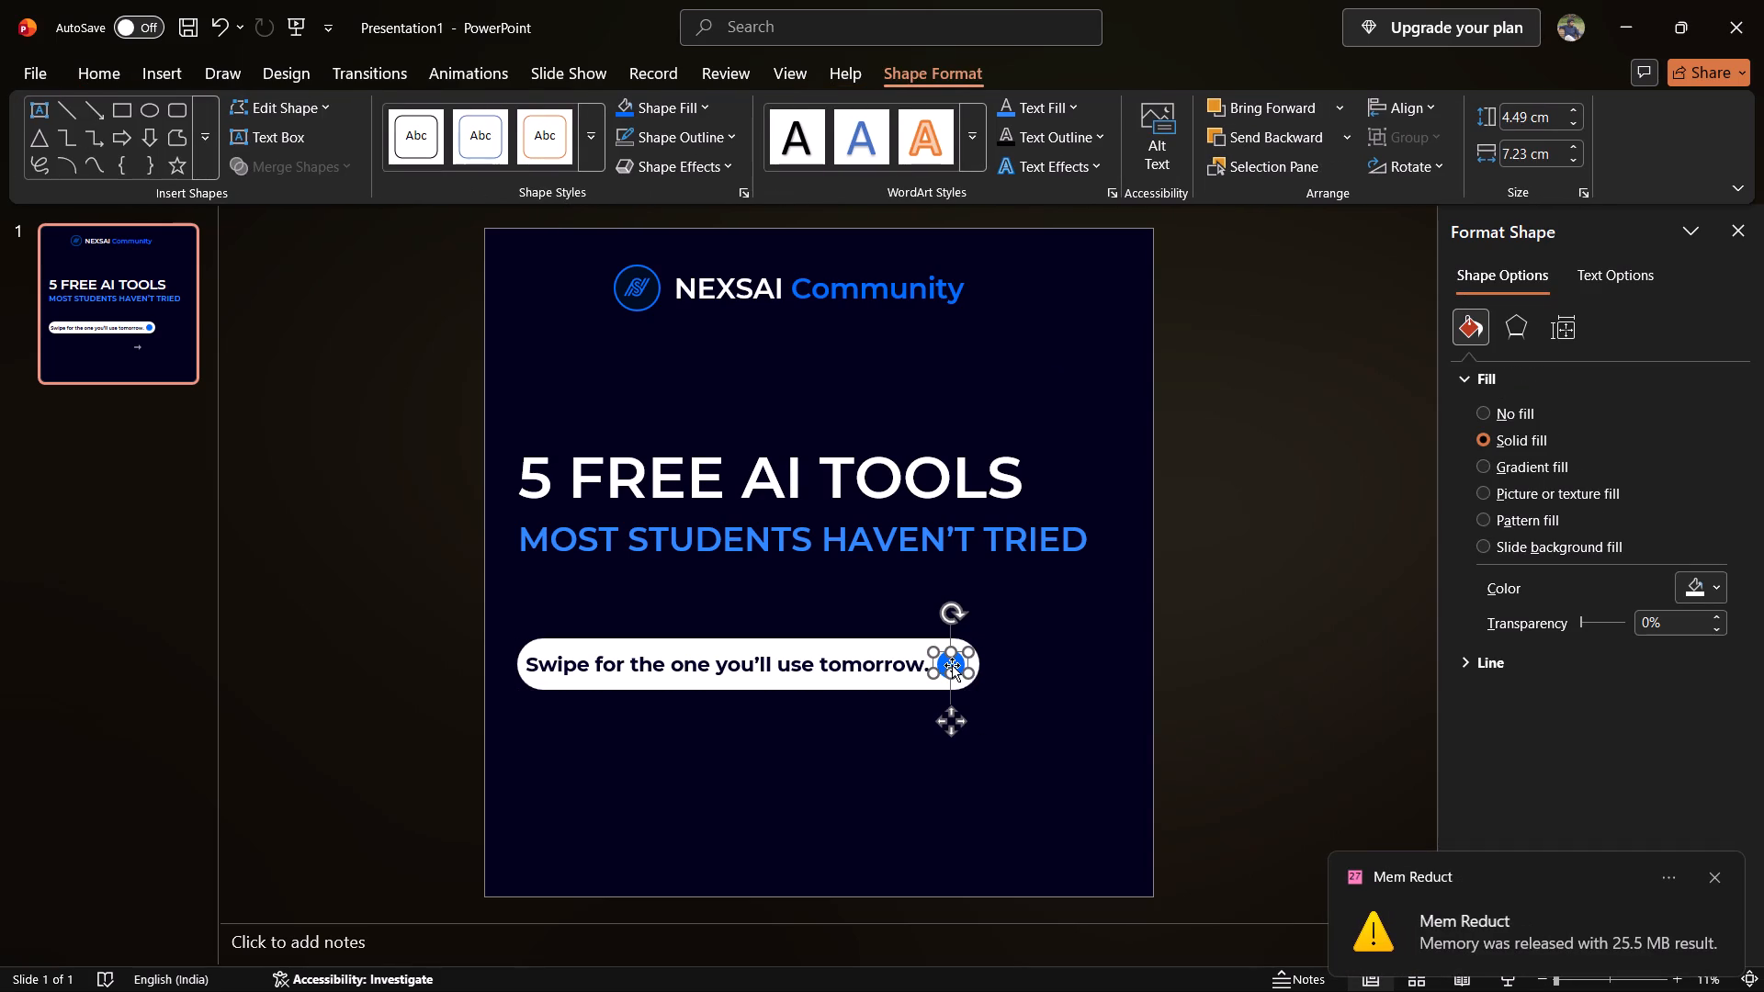
# Shift the blue circle slightly up and to the right within the white pill's rounded end.
pyautogui.keyDown('ctrl'); pyautogui.scroll(3, 952, 665); pyautogui.keyUp('ctrl')
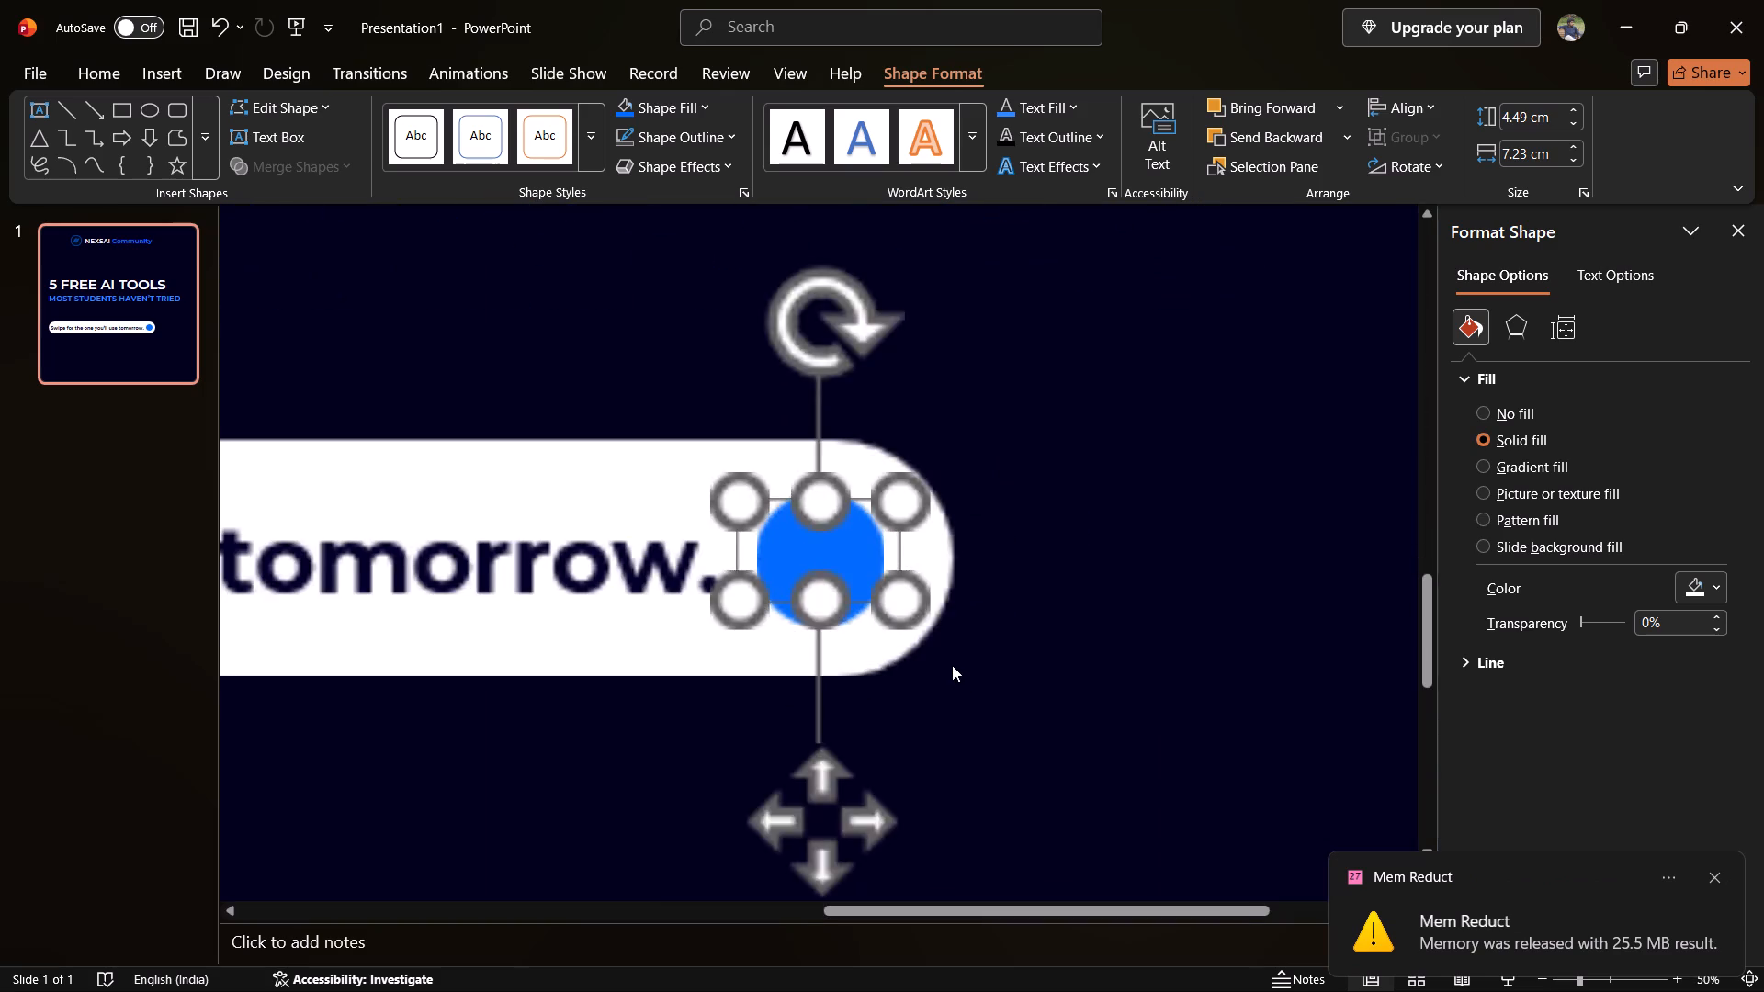
pyautogui.moveTo(839, 569); pyautogui.dragTo(876, 630)
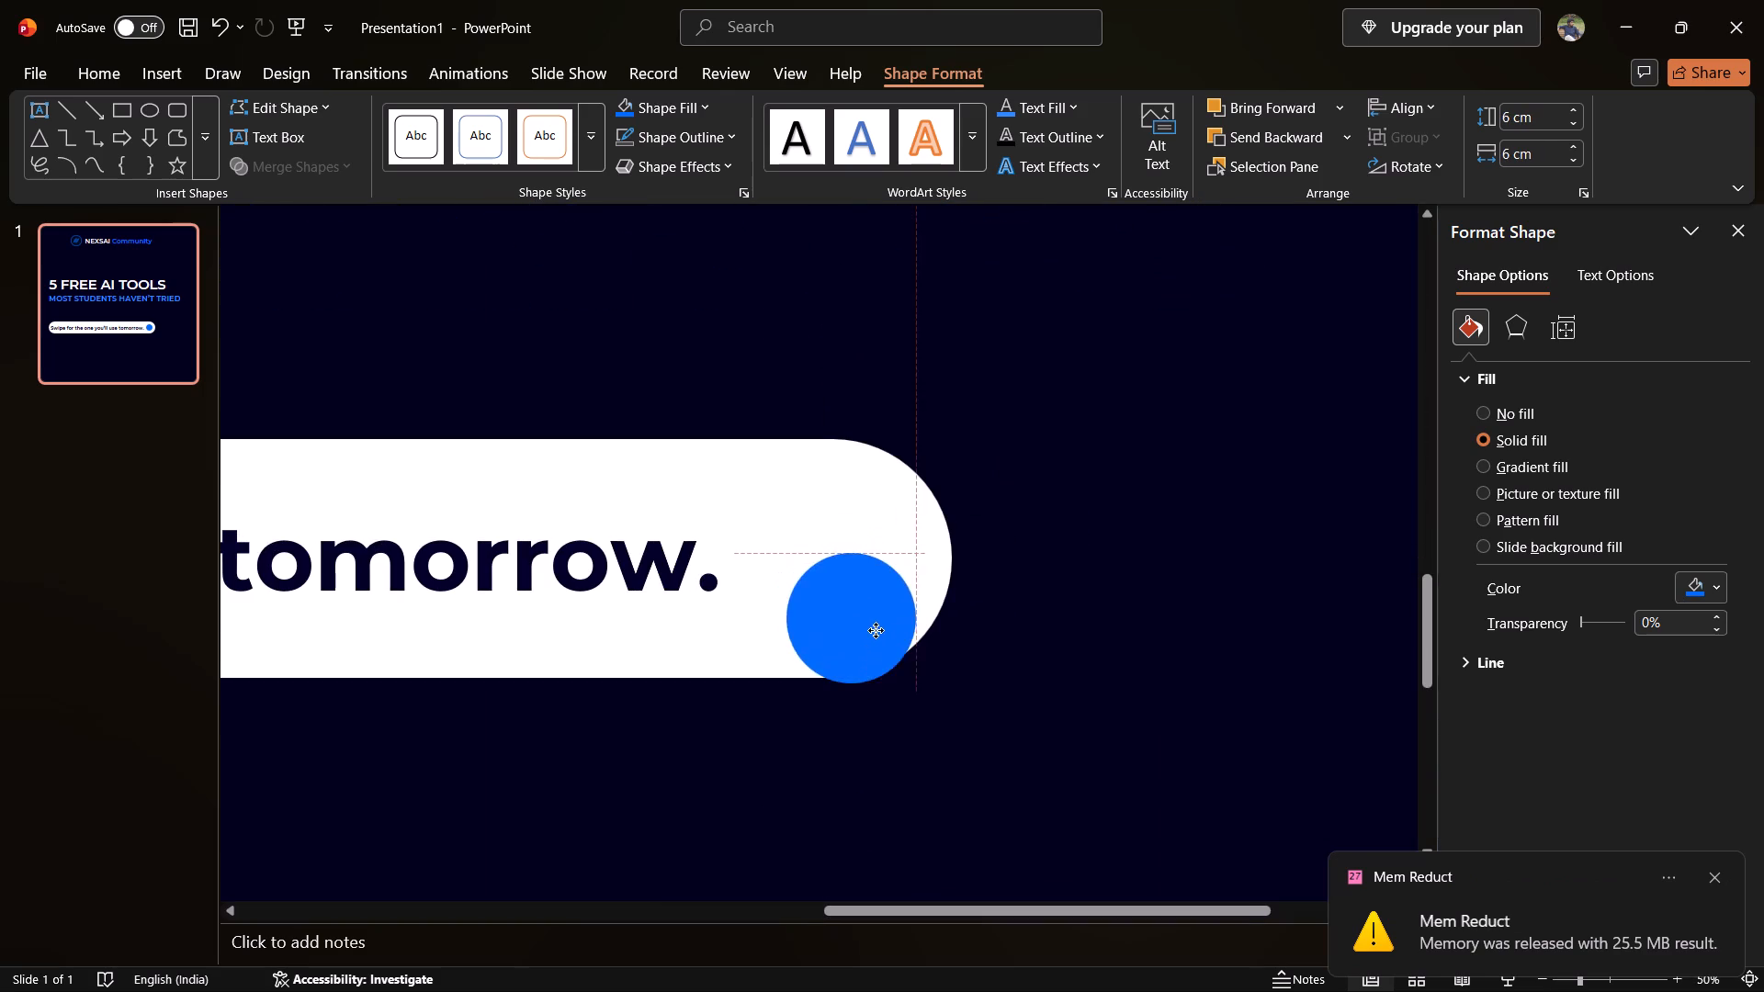
pyautogui.moveTo(876, 630); pyautogui.dragTo(846, 549)
pyautogui.click(978, 762)
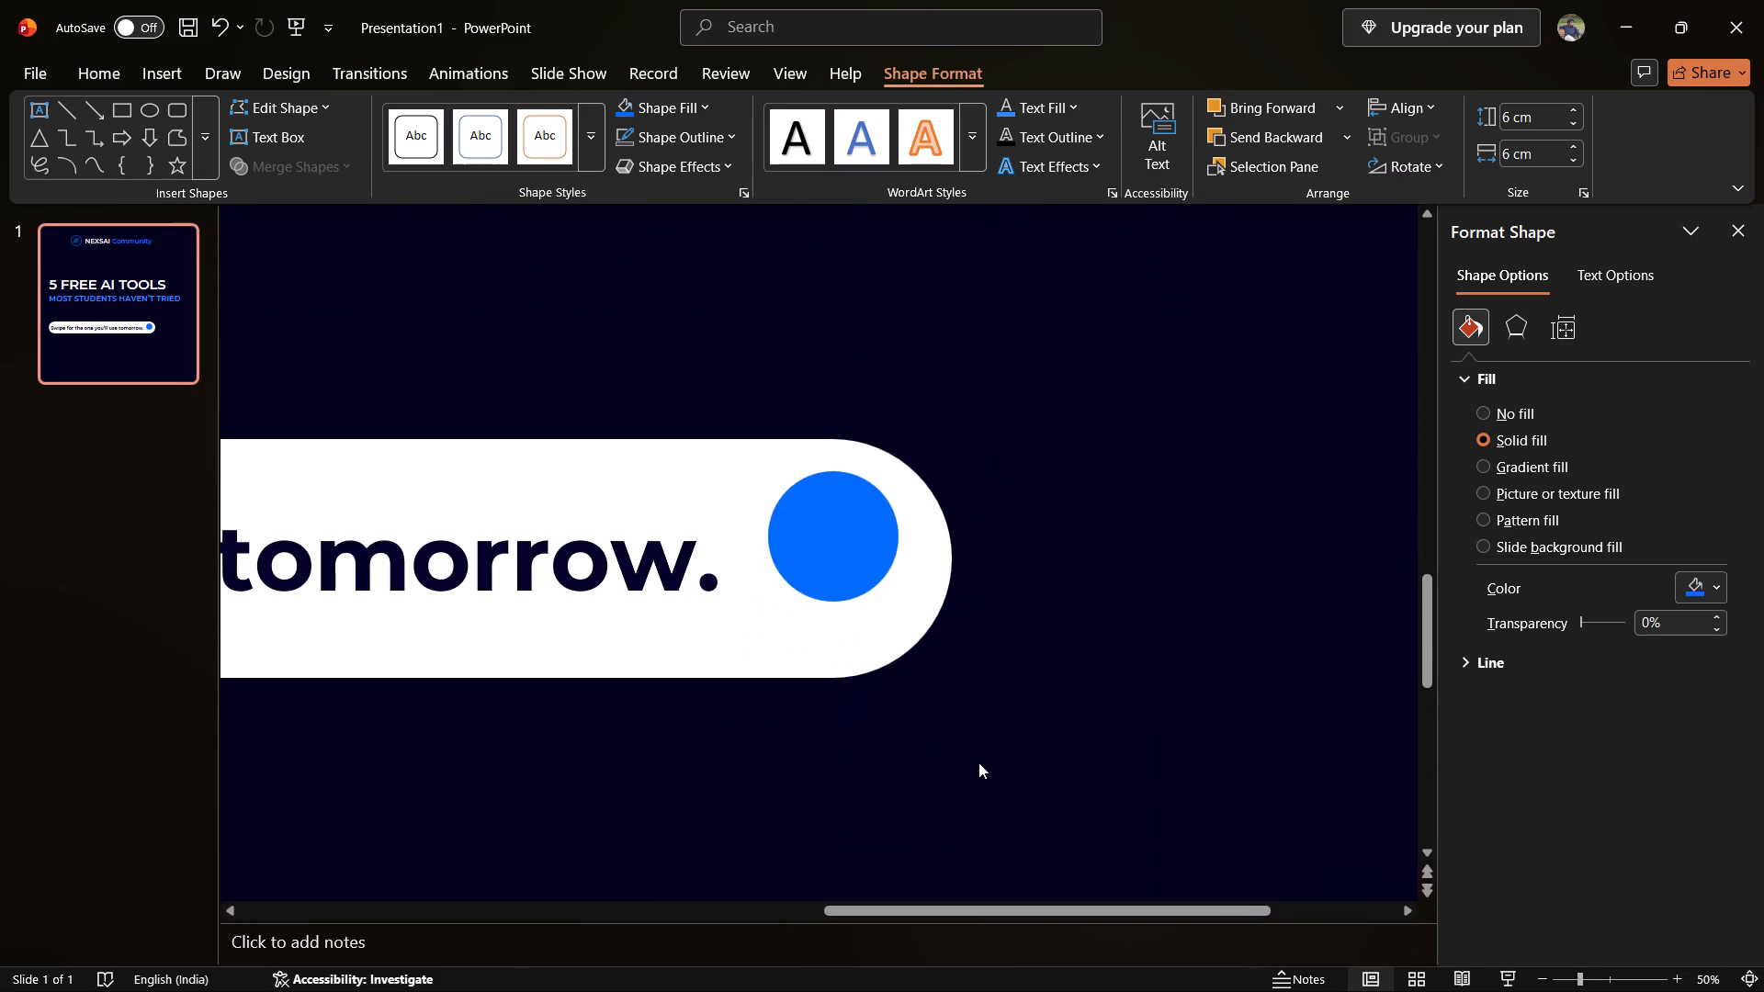
pyautogui.scroll(-15, 978, 762)
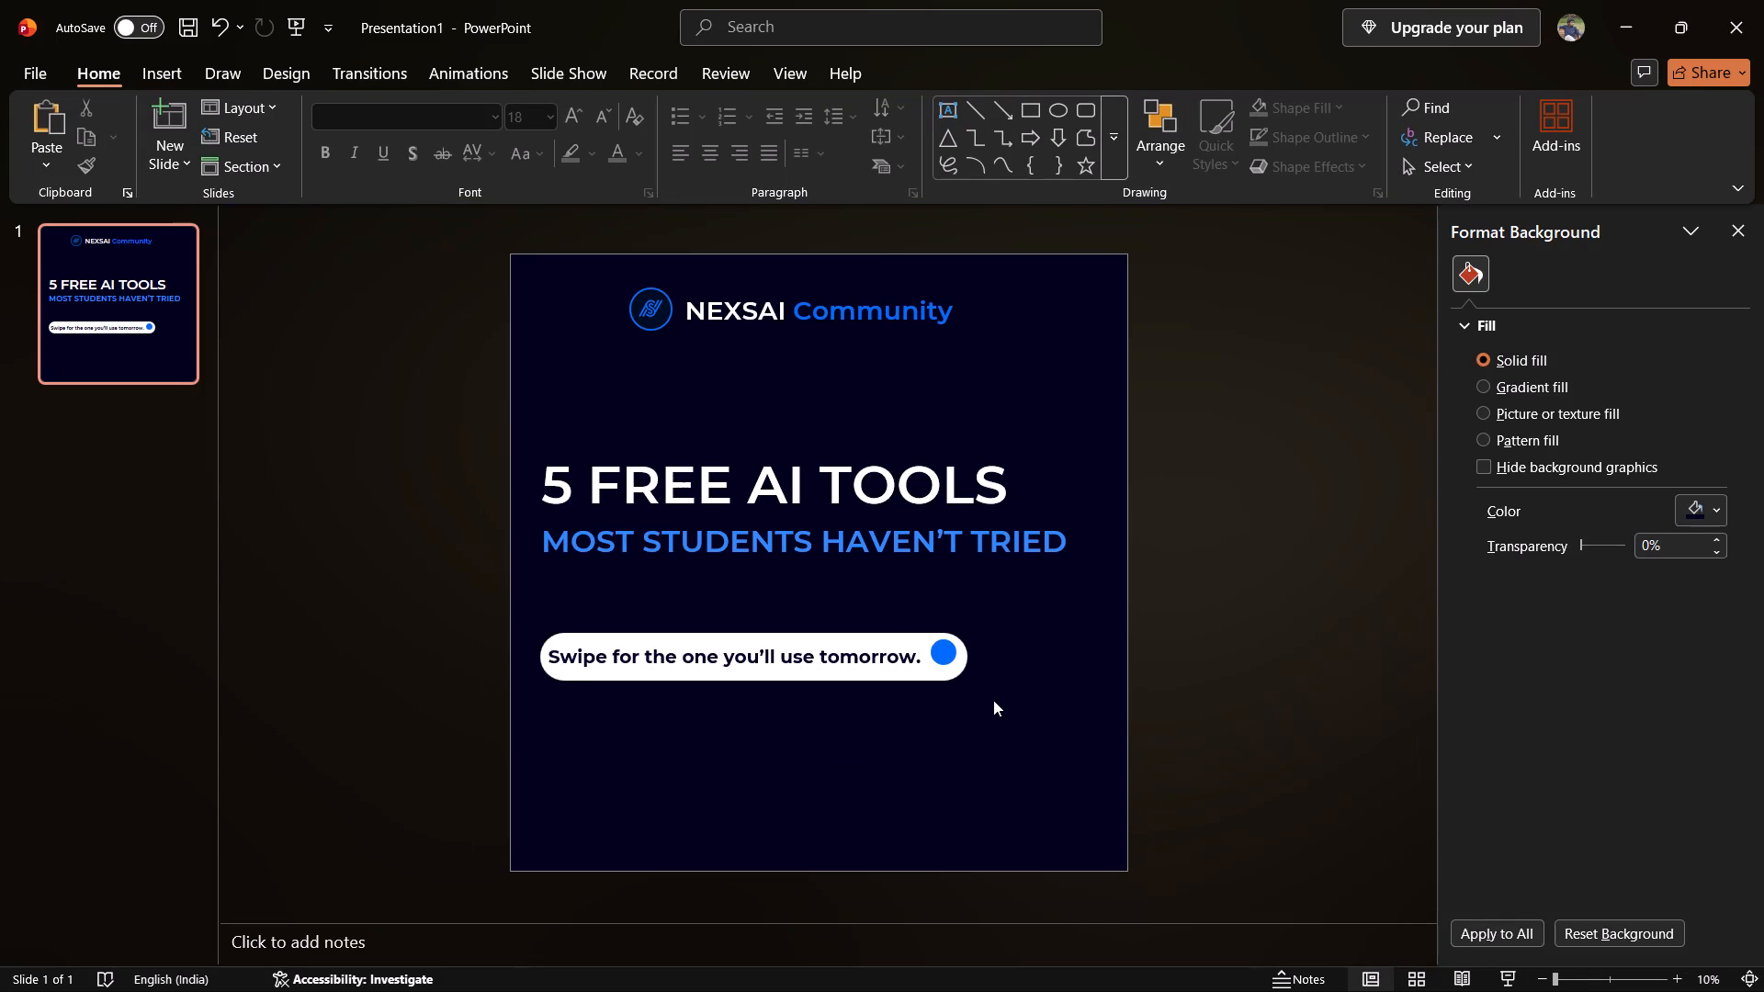
# Move the blue circle and the hidden white arrow together off the pill onto the dark background.
pyautogui.moveTo(993, 700); pyautogui.dragTo(905, 586)
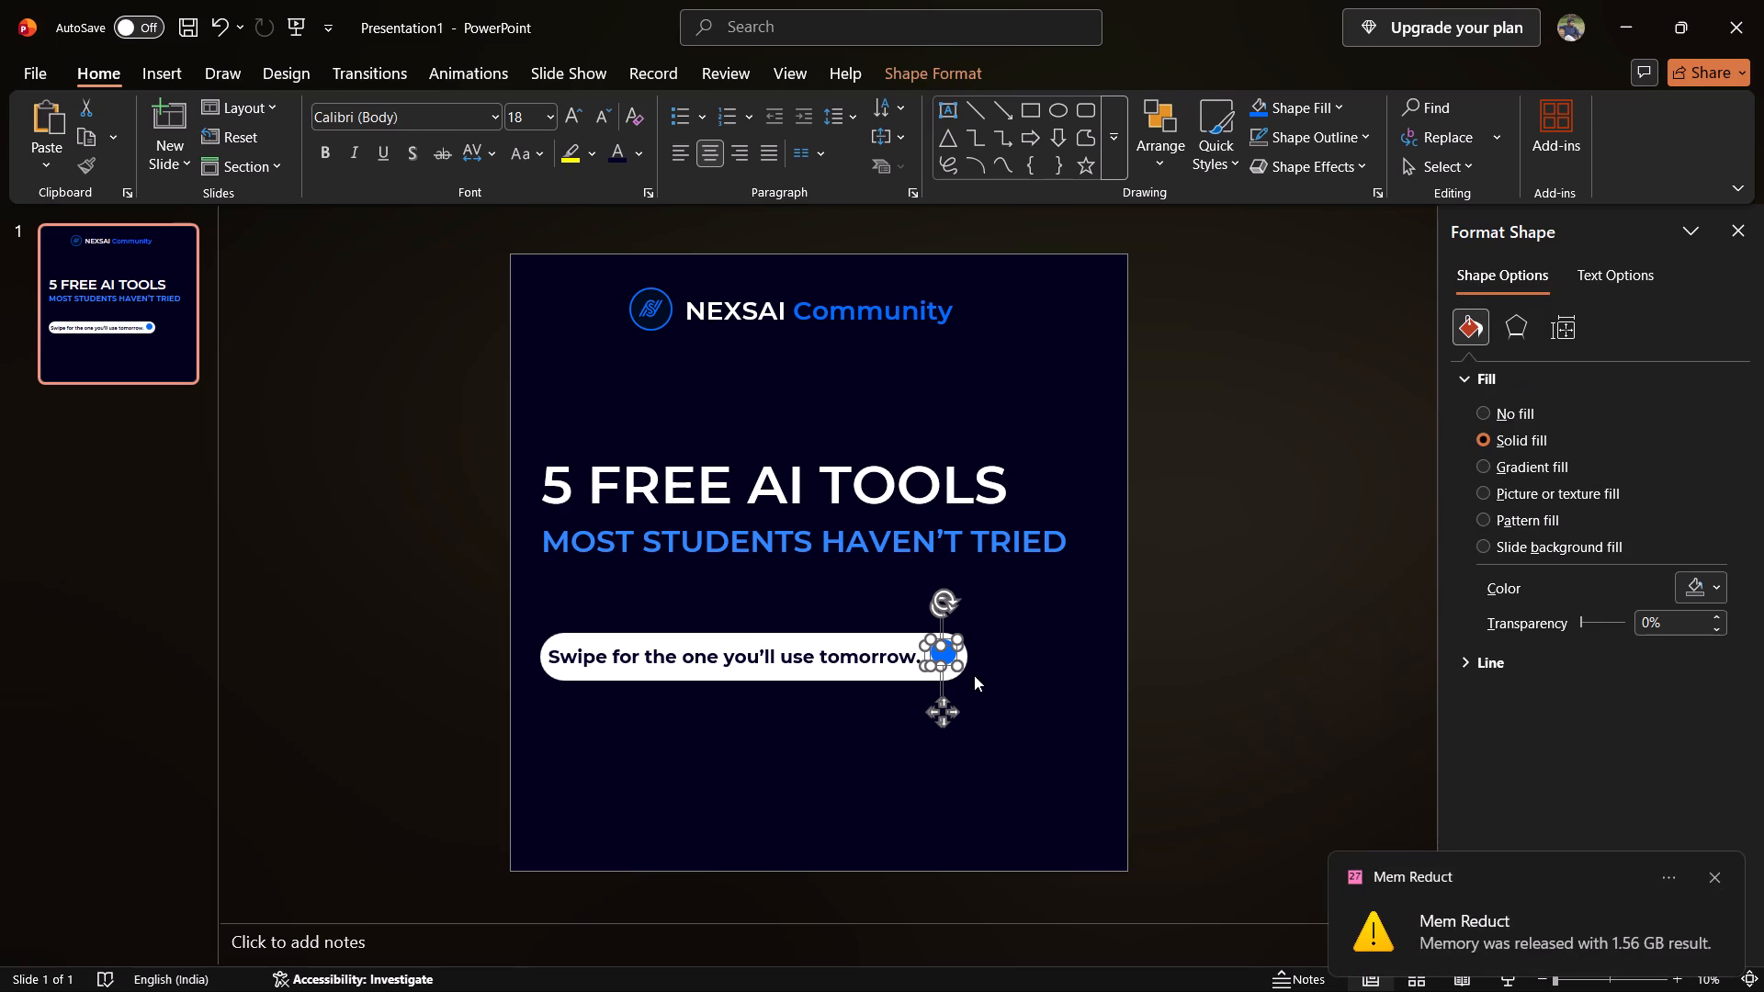
pyautogui.keyDown('ctrl'); pyautogui.scroll(7, 974, 675); pyautogui.keyUp('ctrl')
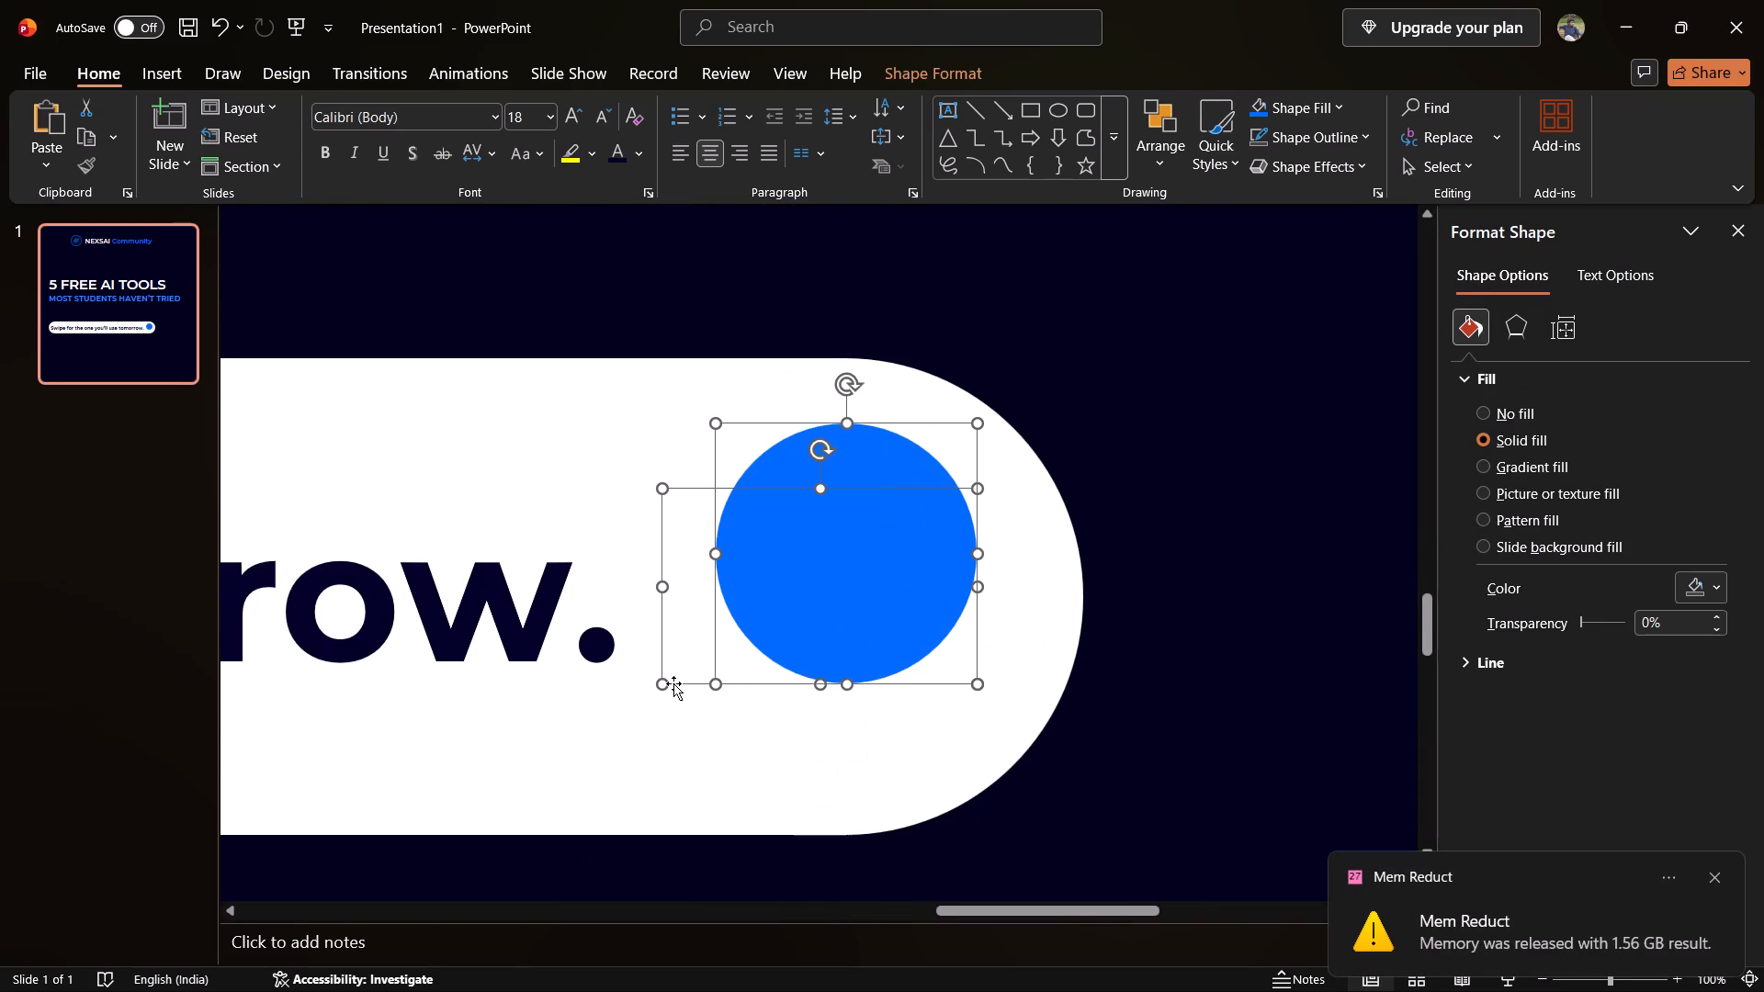
pyautogui.click(673, 683)
pyautogui.click(1120, 583)
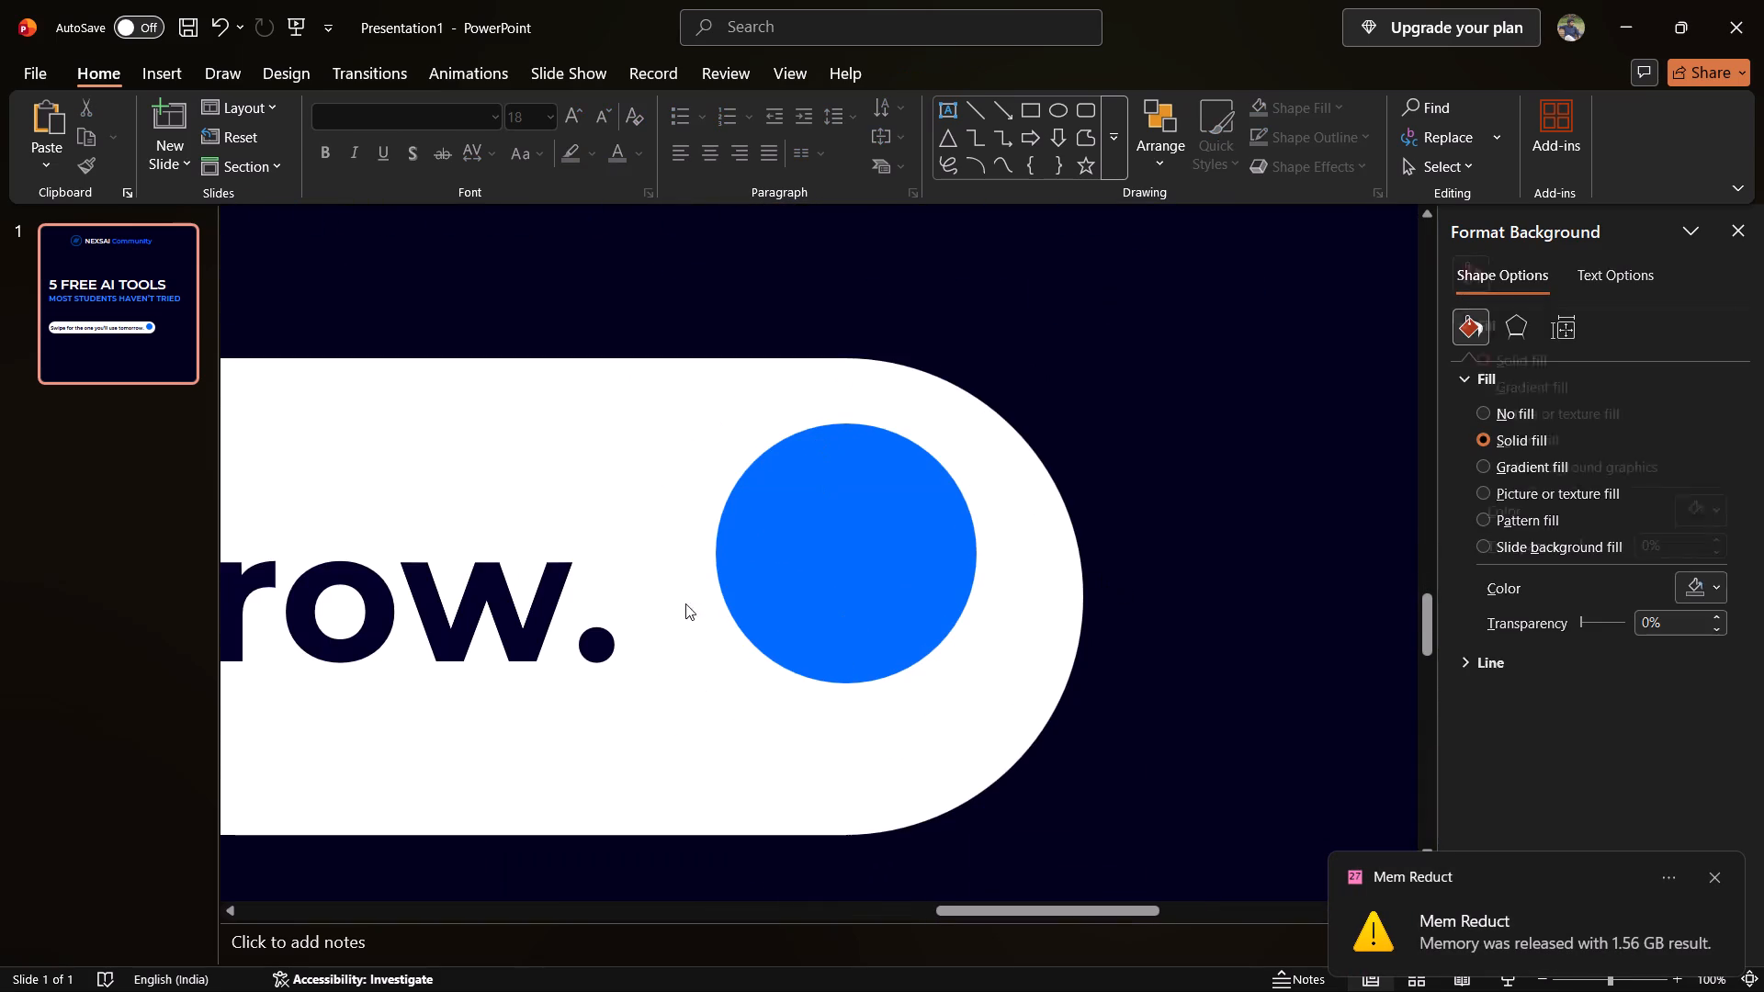
pyautogui.click(675, 614)
pyautogui.click(690, 614)
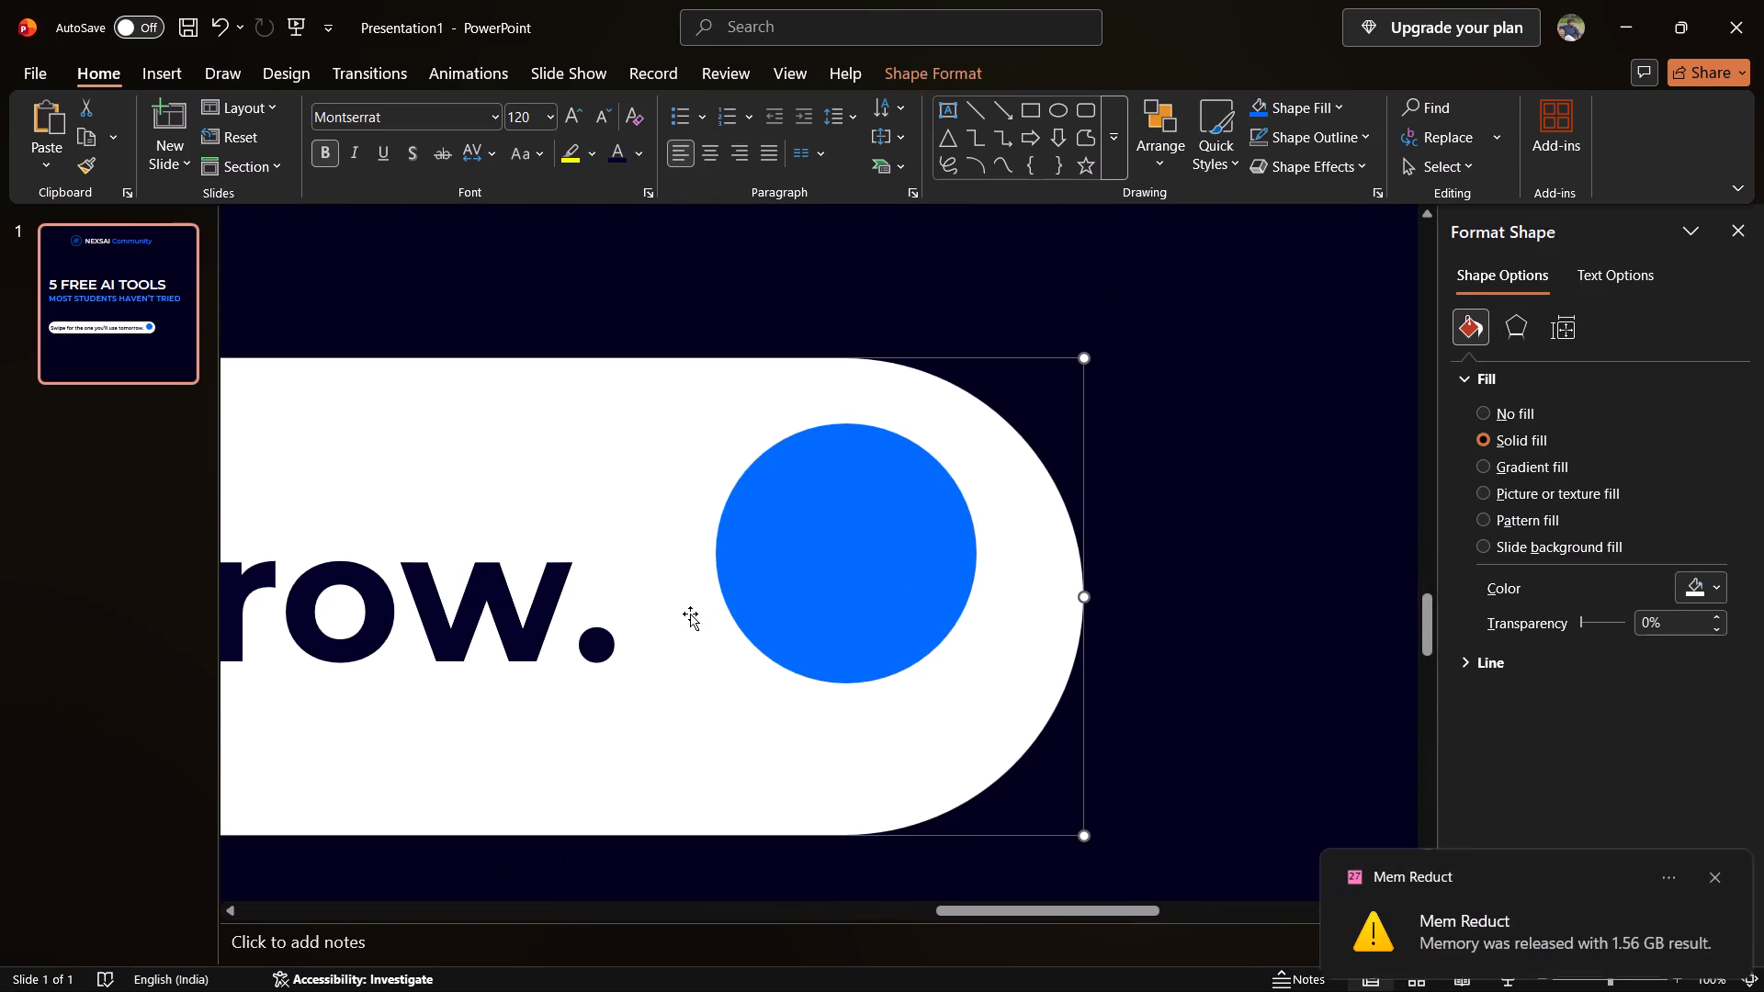
pyautogui.click(1172, 625)
pyautogui.moveTo(1103, 839); pyautogui.dragTo(619, 304)
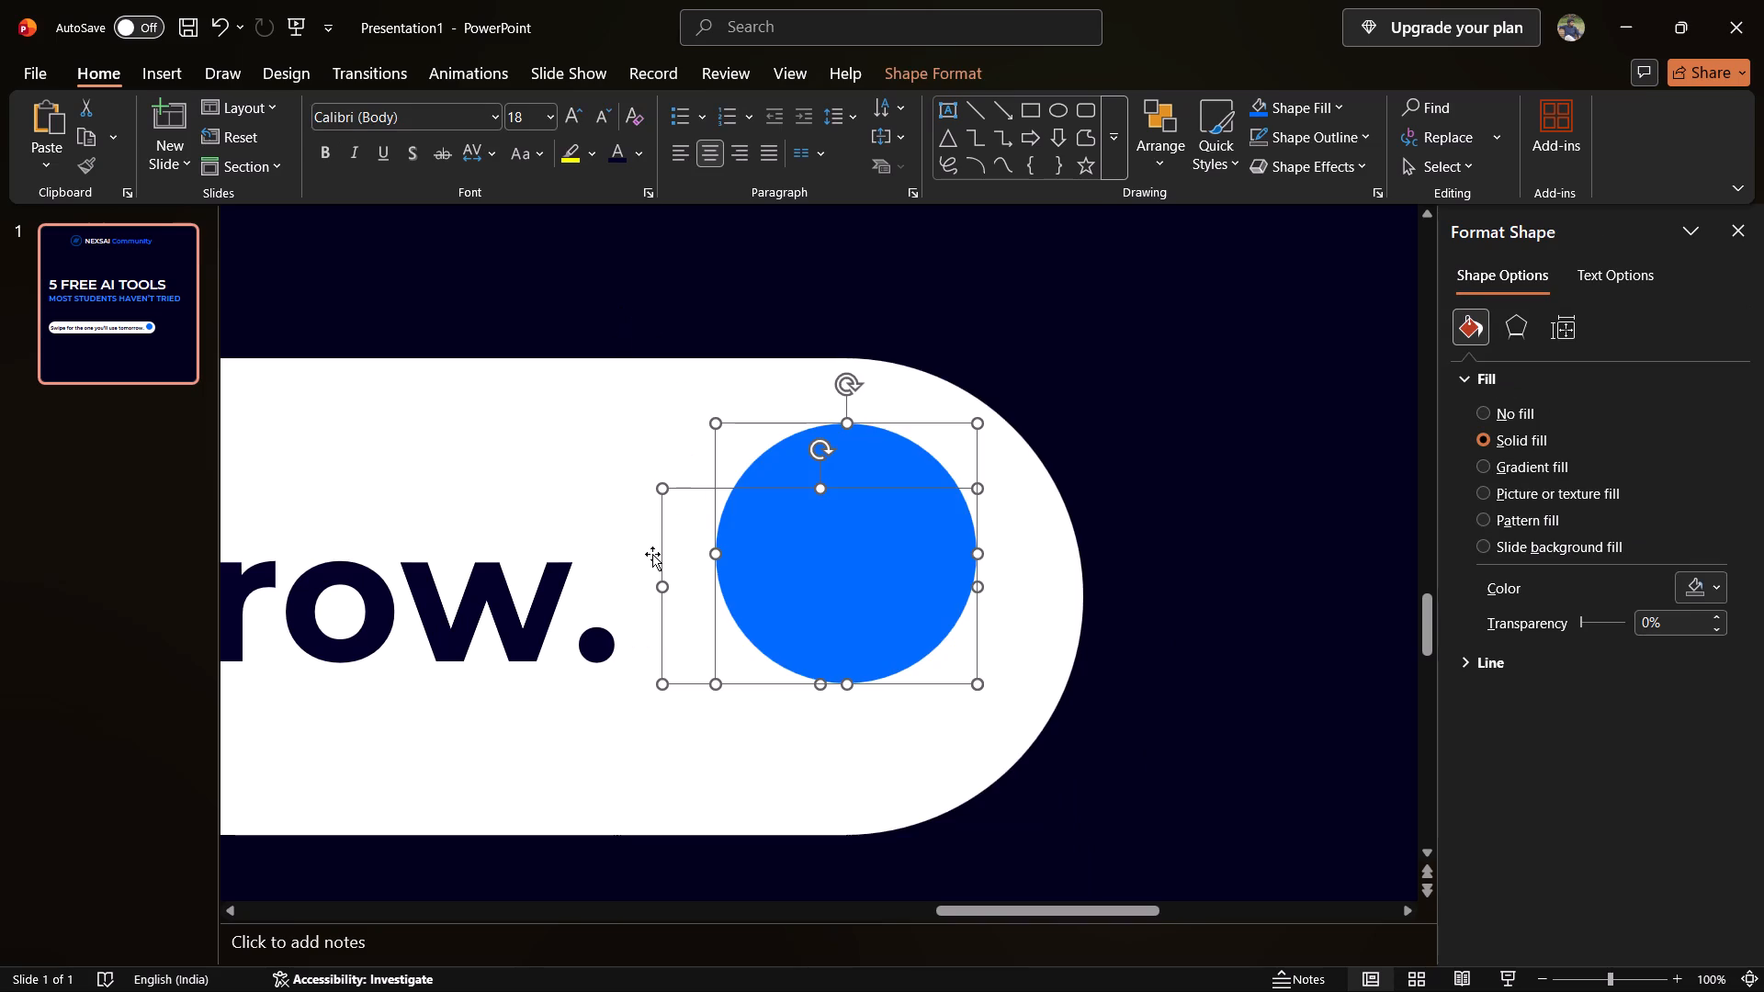
pyautogui.moveTo(661, 553); pyautogui.dragTo(1046, 401)
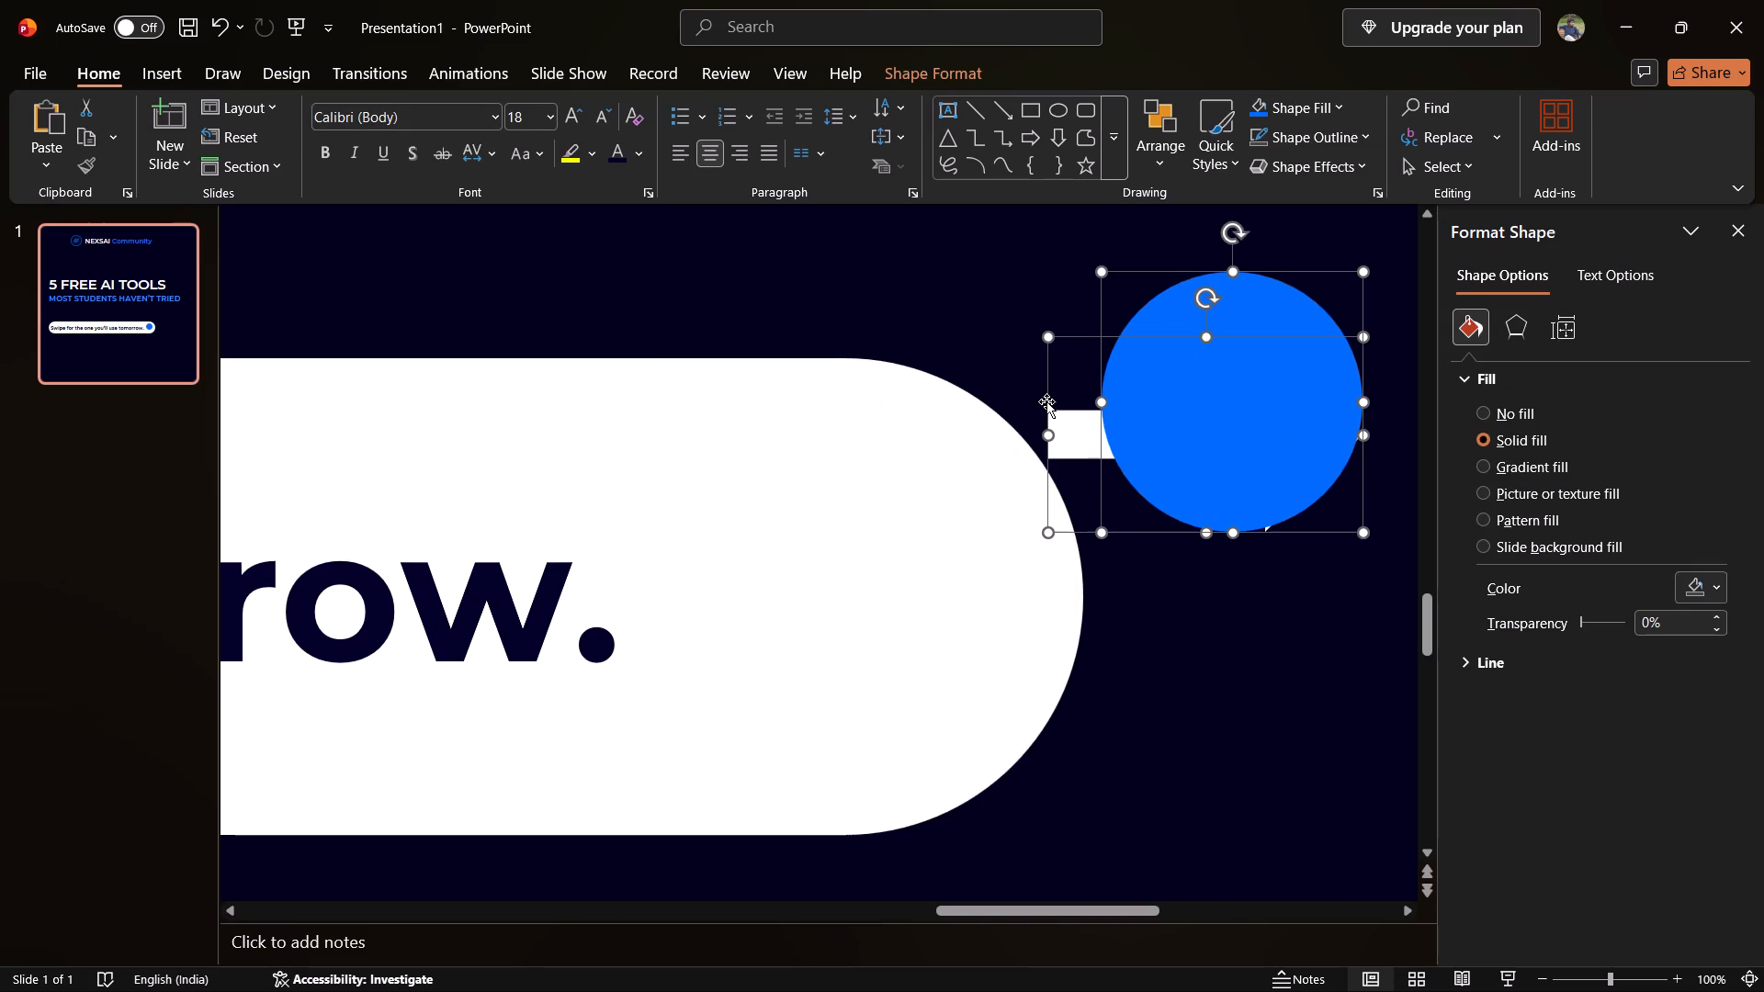
# Bring the white arrow to the front so it sits above the blue circle.
pyautogui.click(1062, 421)
pyautogui.click(988, 342)
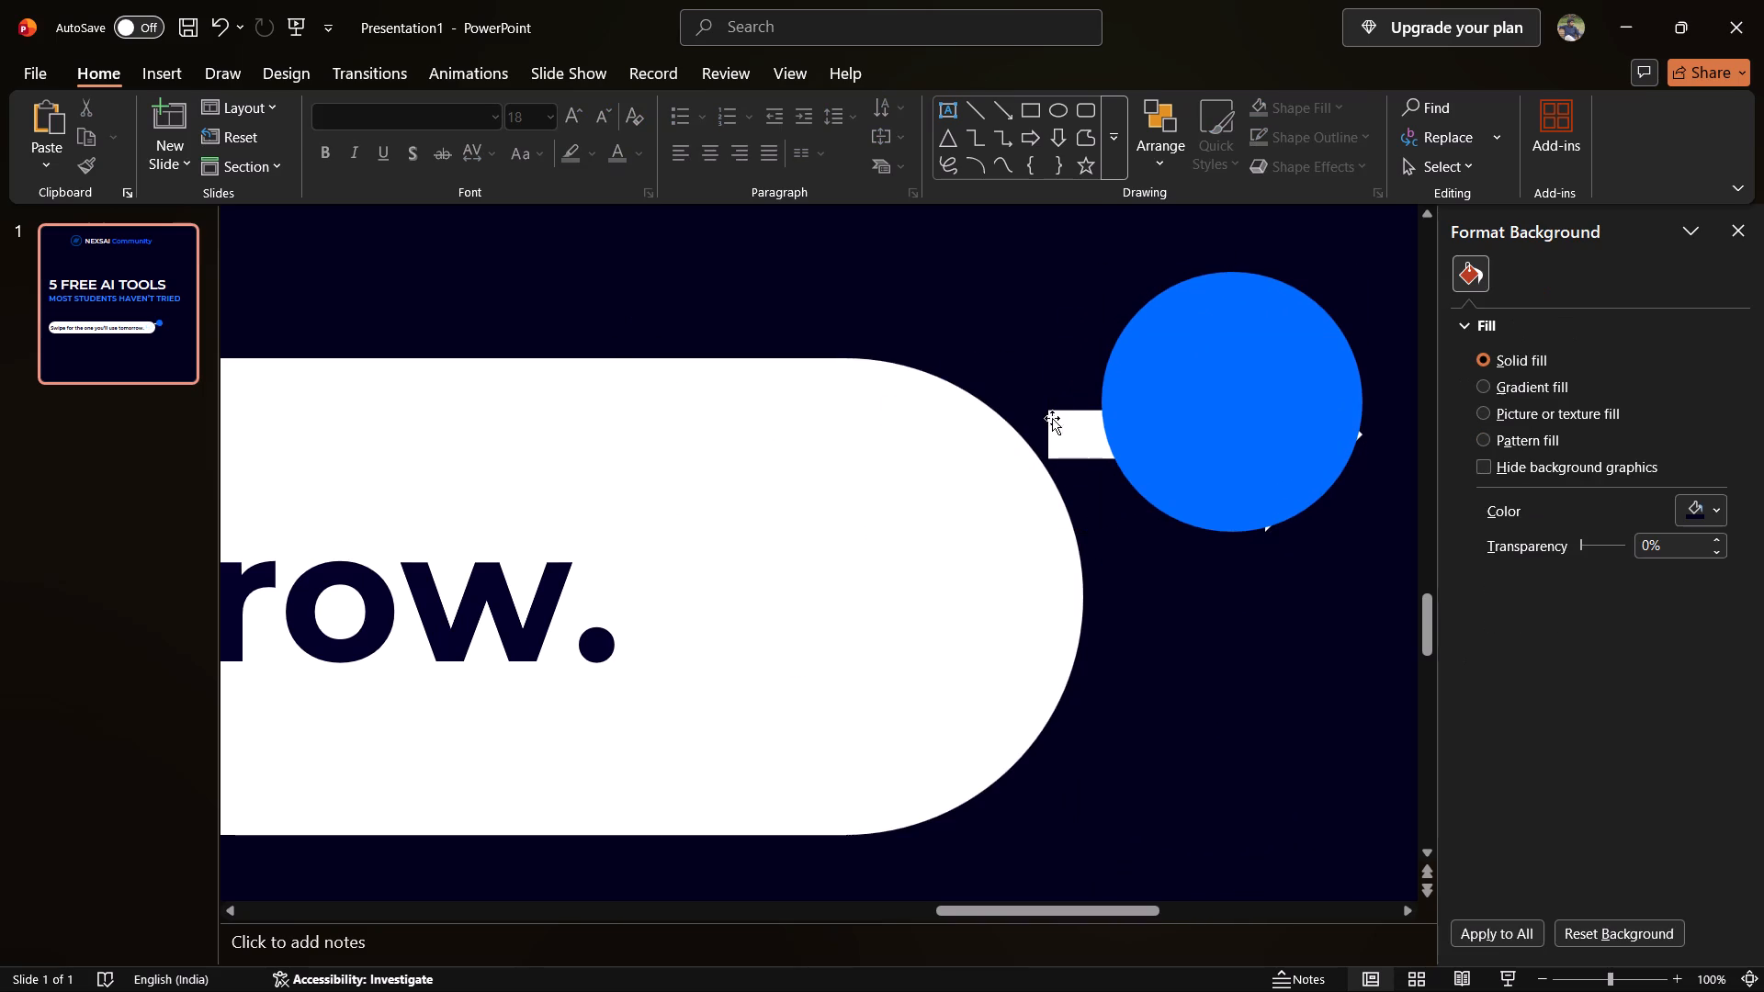
pyautogui.click(1063, 427)
pyautogui.rightClick(1063, 427)
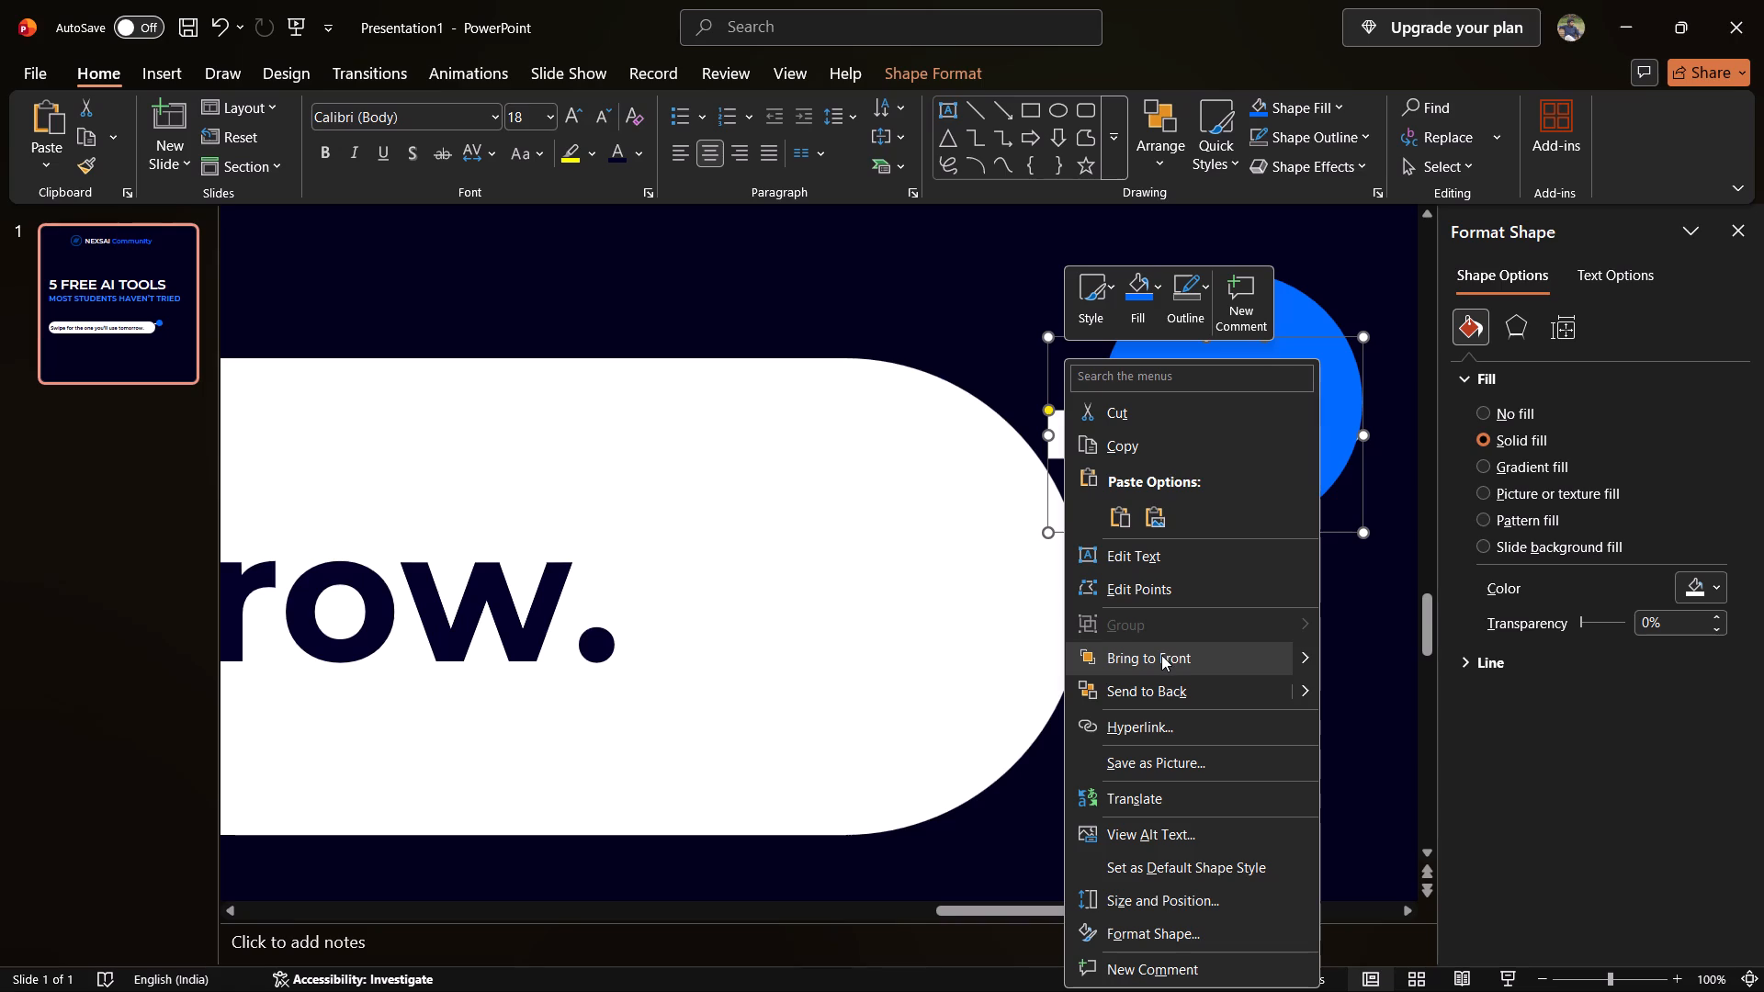
pyautogui.click(1161, 655)
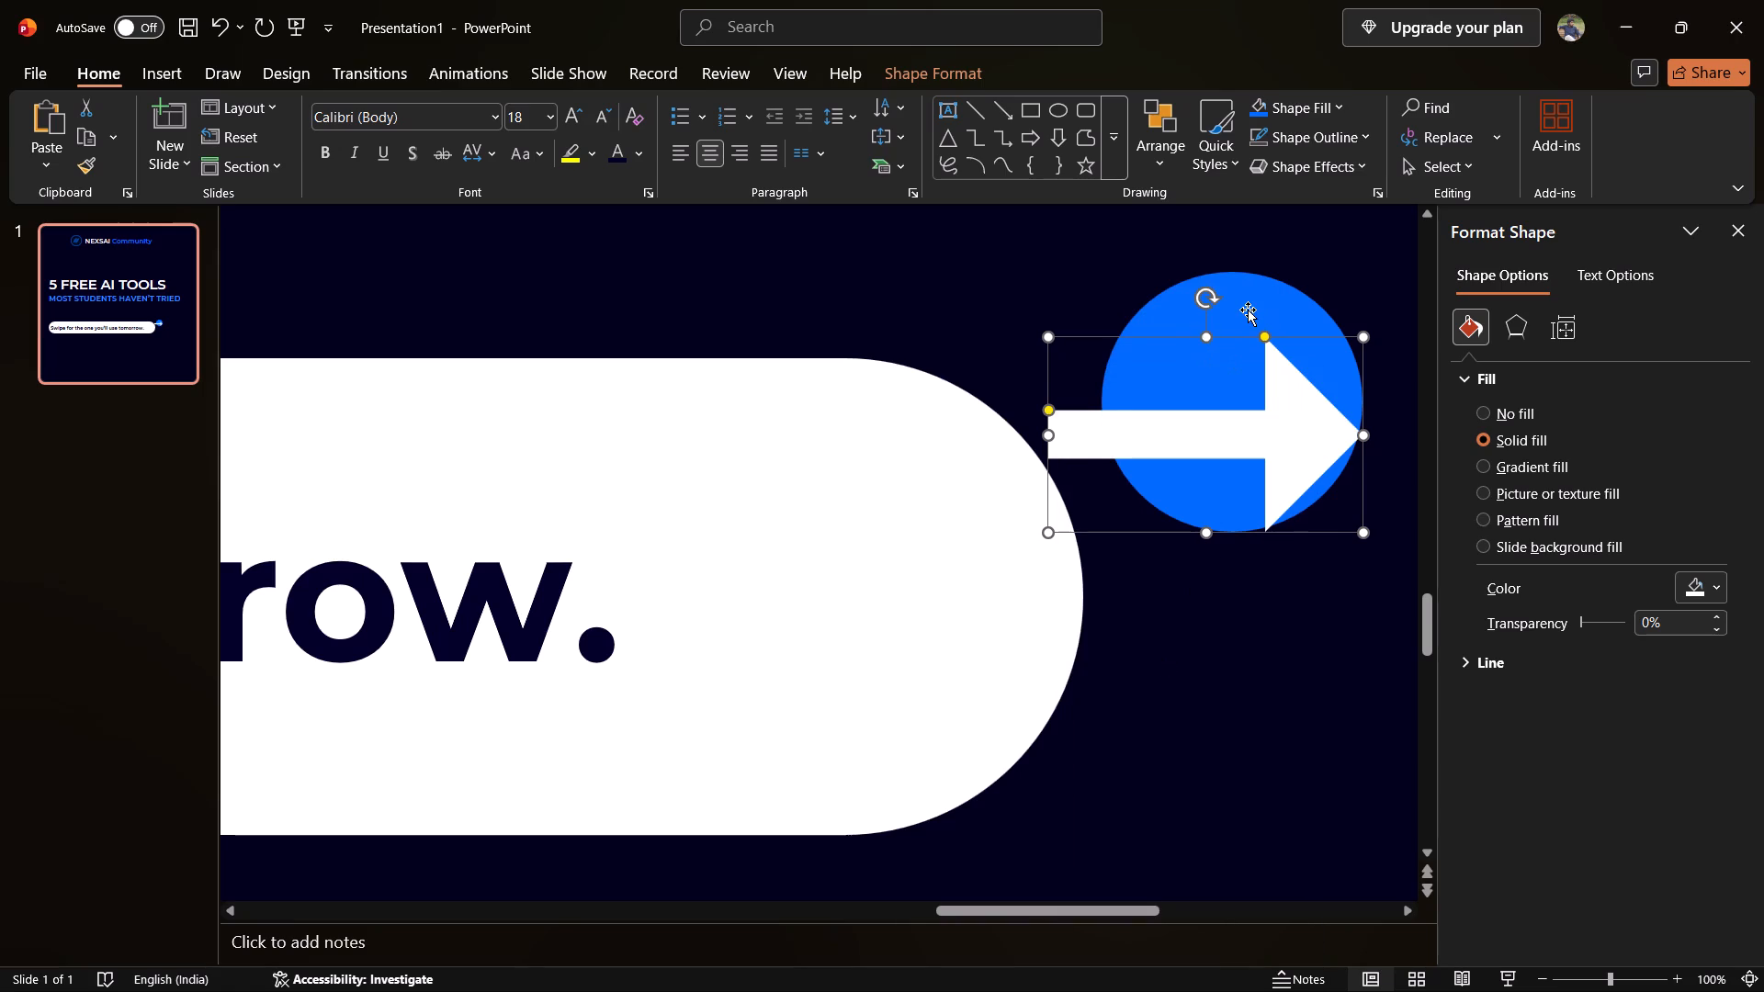
# Move the blue circle back into the pill's rounded end, vertically centred in the pill.
pyautogui.click(1248, 310)
pyautogui.moveTo(1248, 310); pyautogui.dragTo(874, 499)
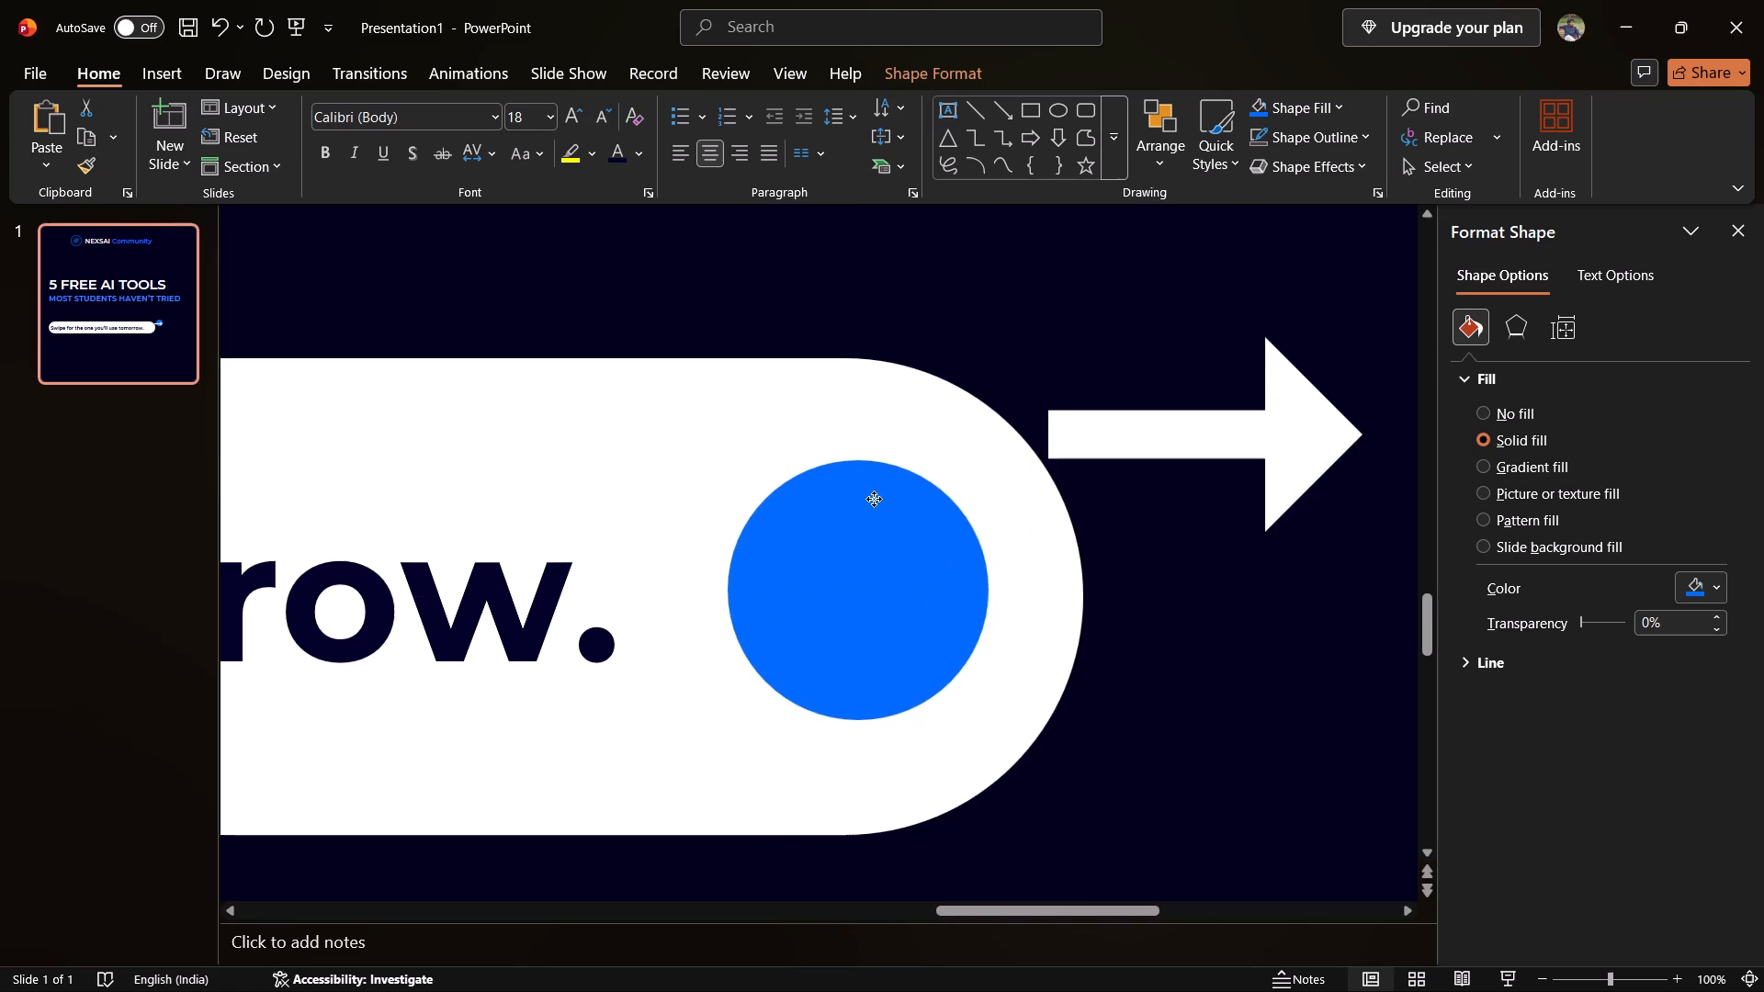
pyautogui.moveTo(874, 499); pyautogui.dragTo(860, 507)
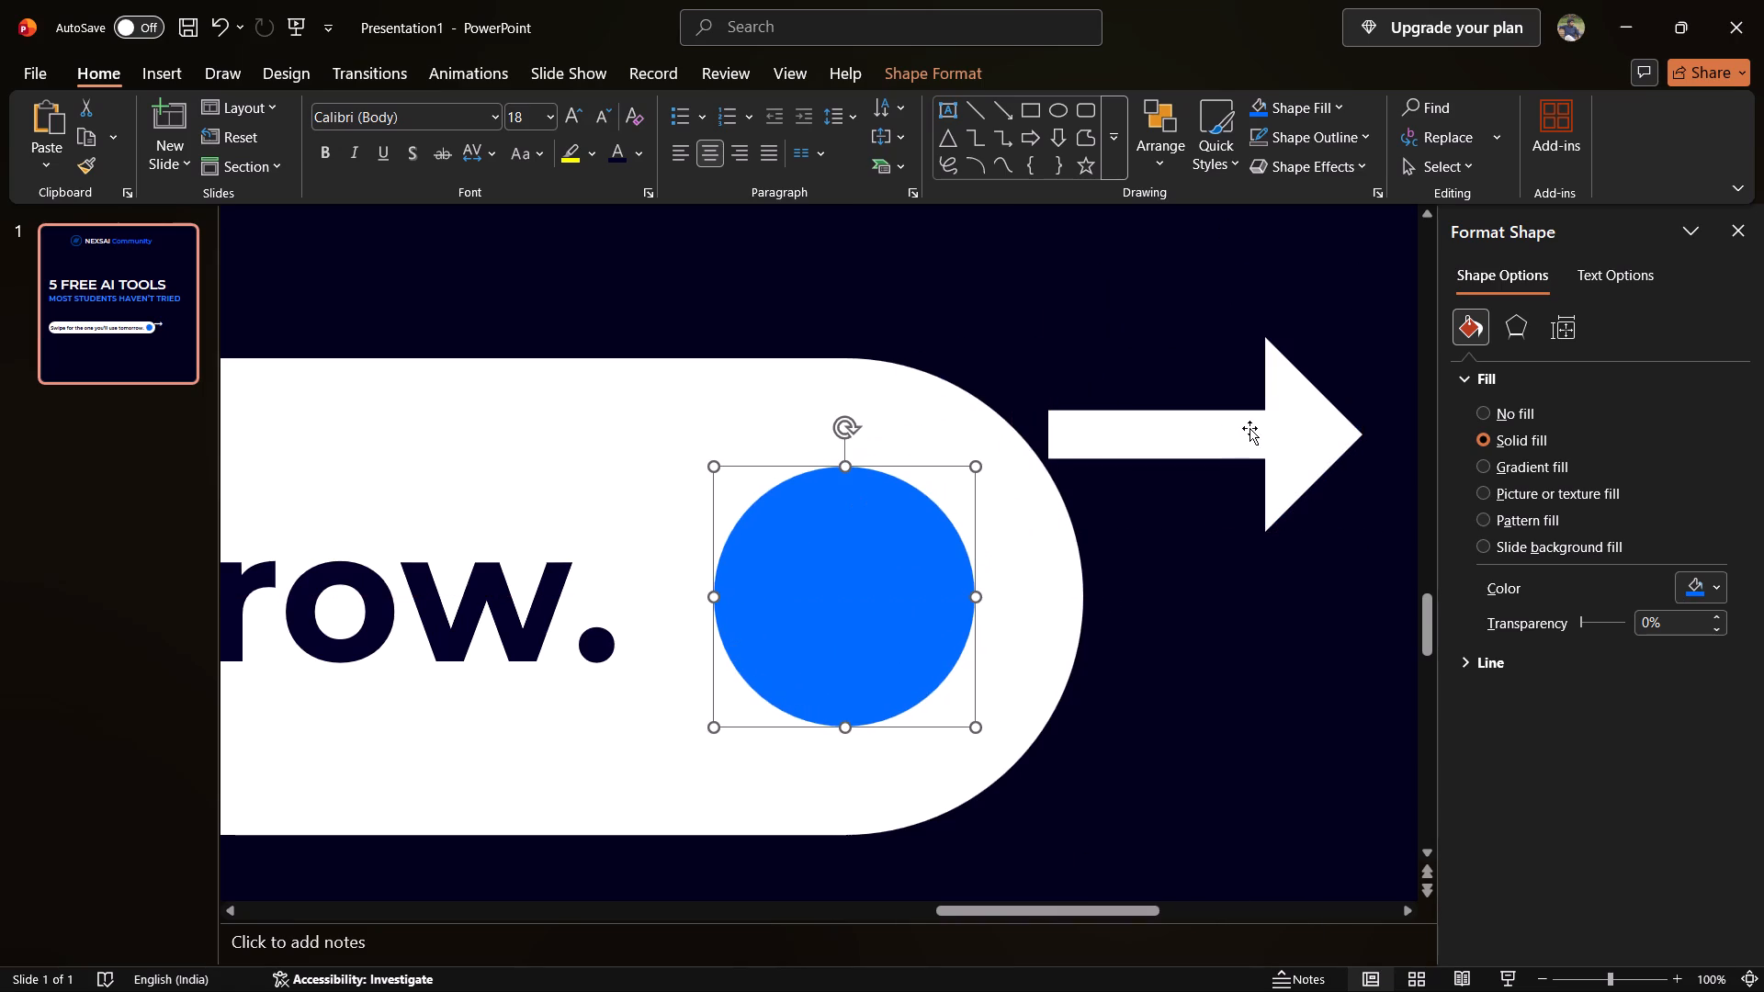
# Shrink the white arrow to fit inside the blue circle and place it at the circle's centre.
pyautogui.click(1249, 428)
pyautogui.moveTo(1362, 532); pyautogui.dragTo(1231, 457)
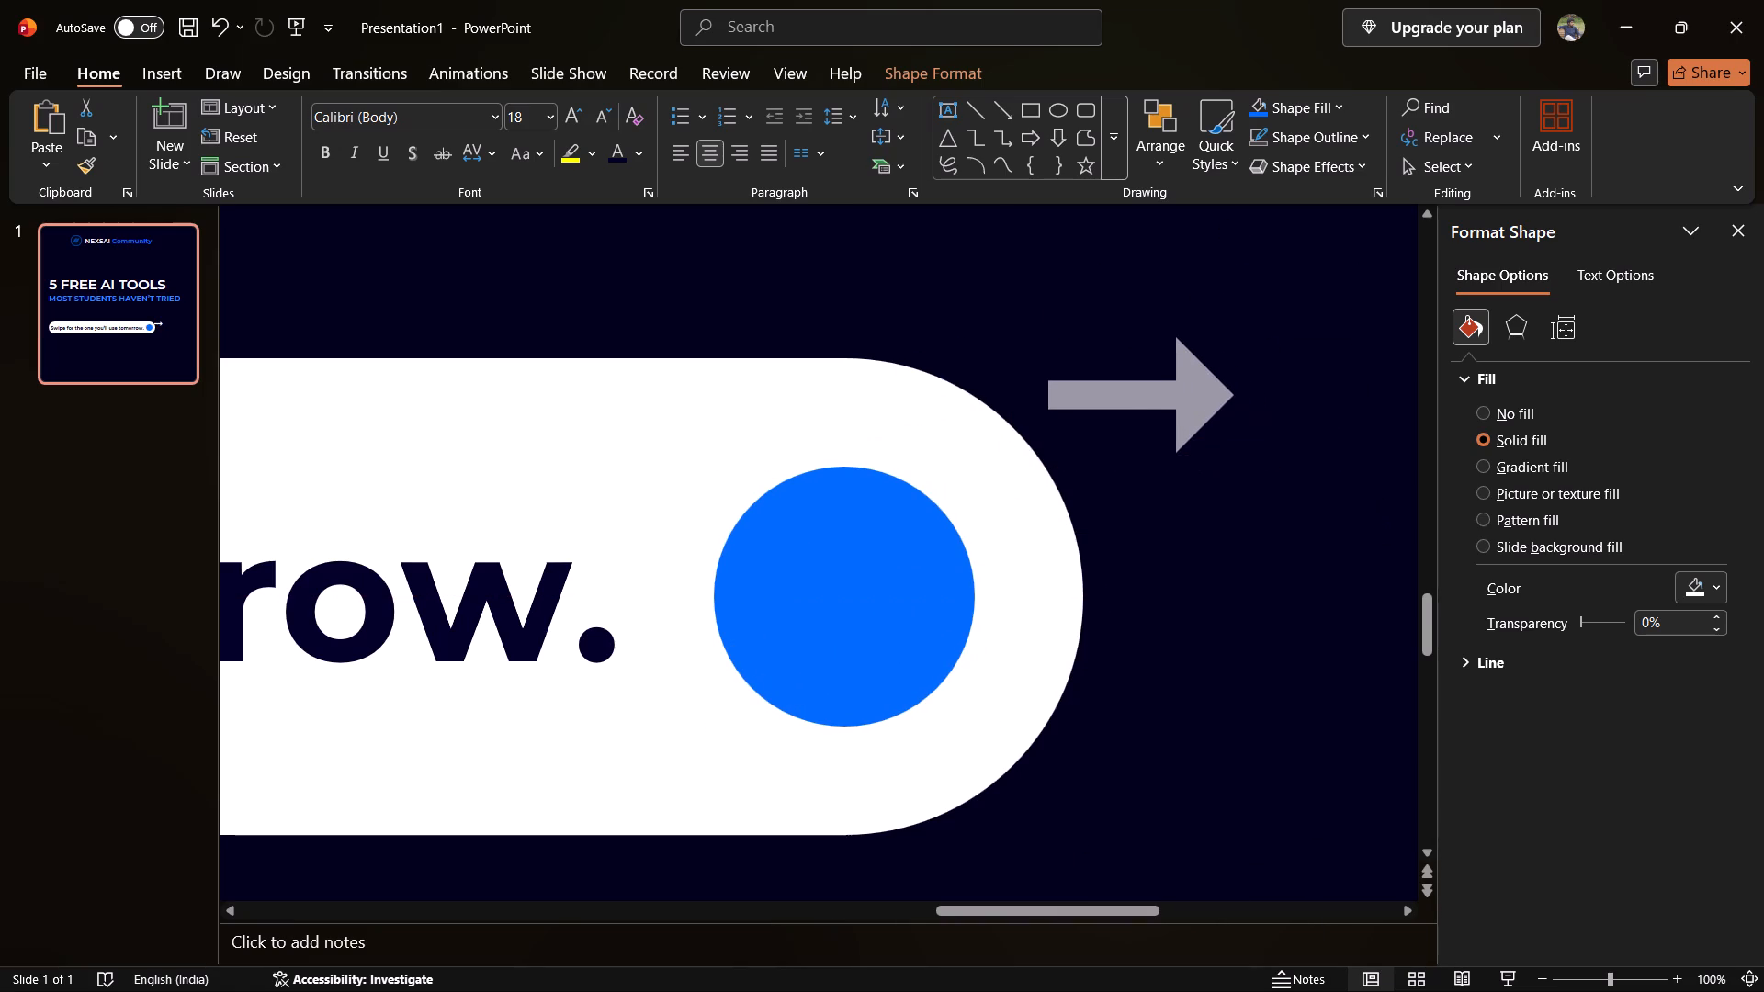
pyautogui.moveTo(1231, 457); pyautogui.dragTo(1222, 442)
pyautogui.moveTo(1183, 401); pyautogui.dragTo(893, 610)
# Reshape the white arrow in the circle with a thinner shaft and a slightly shorter arrowhead.
pyautogui.moveTo(875, 545); pyautogui.dragTo(873, 545)
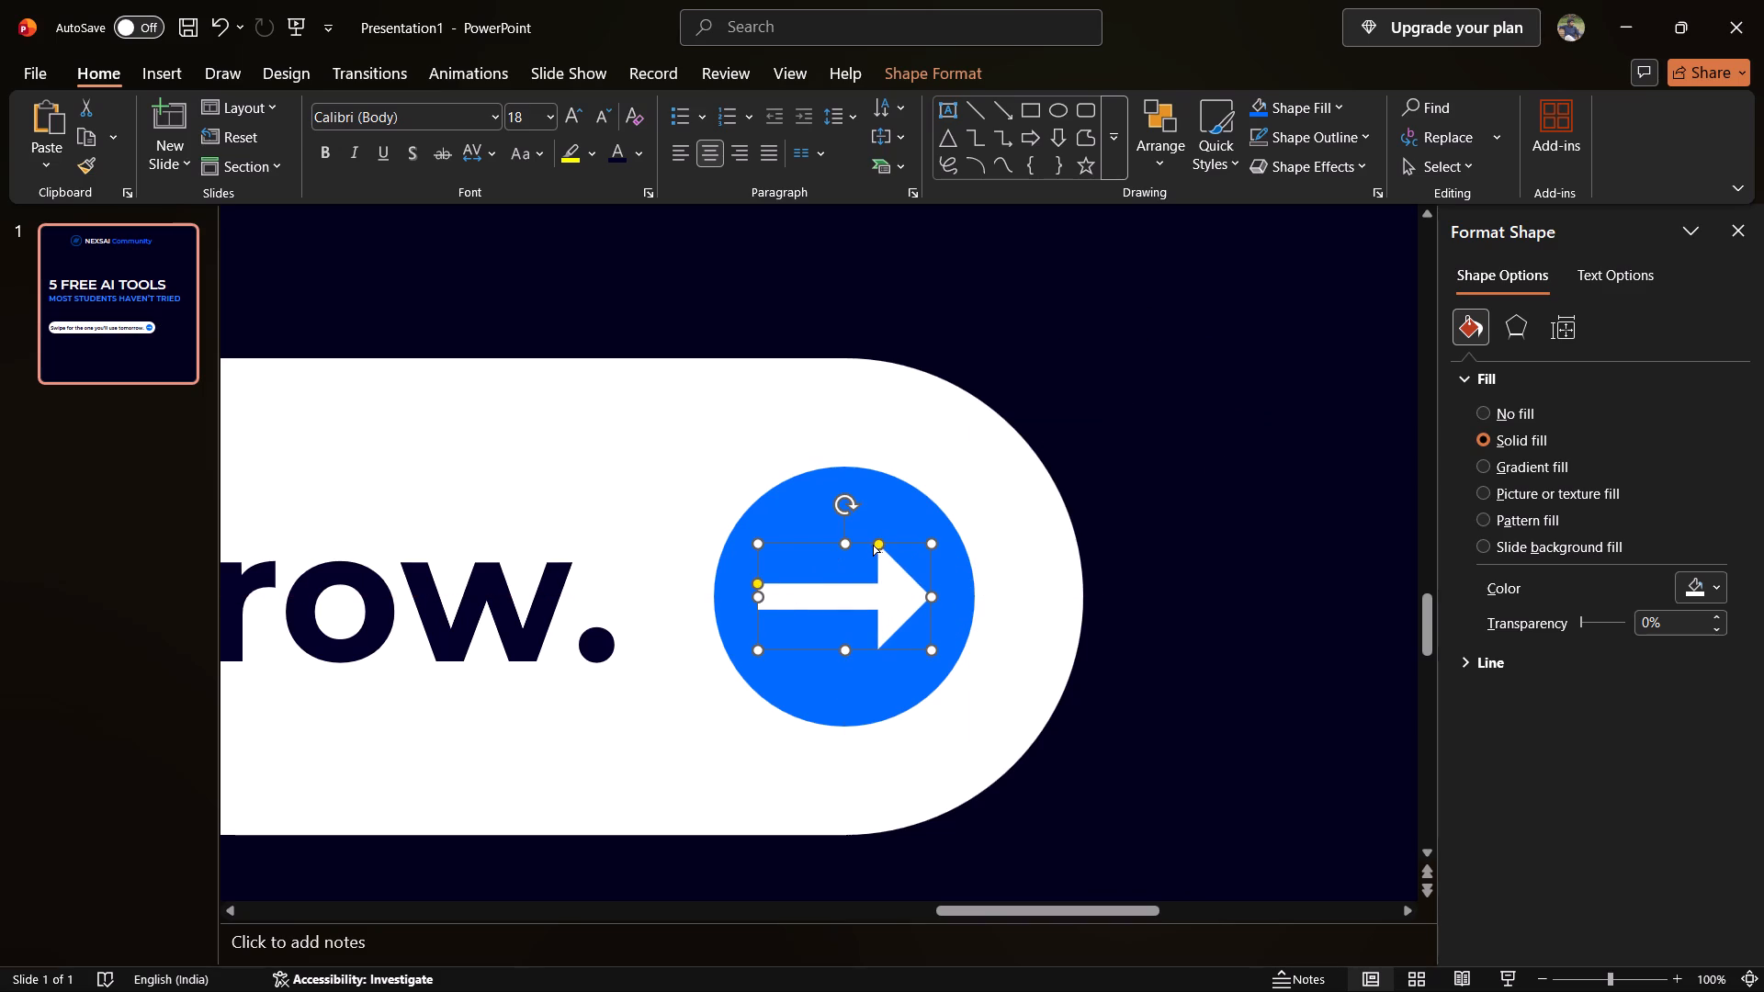
pyautogui.moveTo(873, 545); pyautogui.dragTo(862, 553)
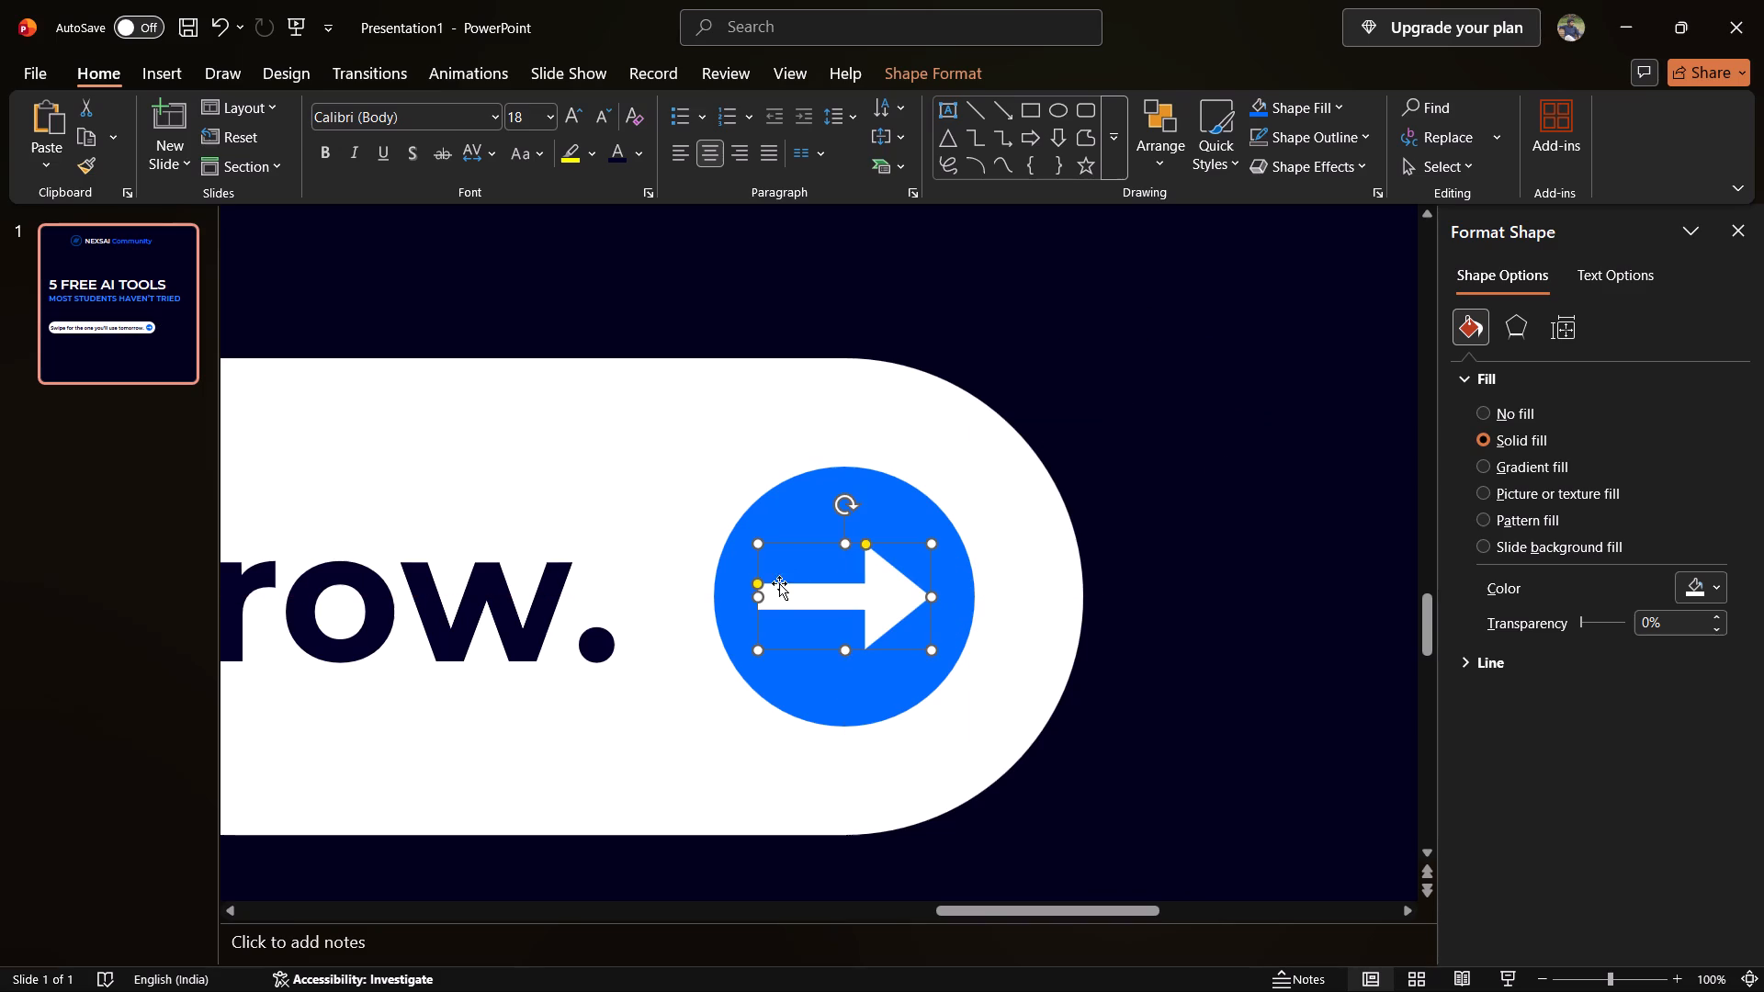
pyautogui.click(759, 585)
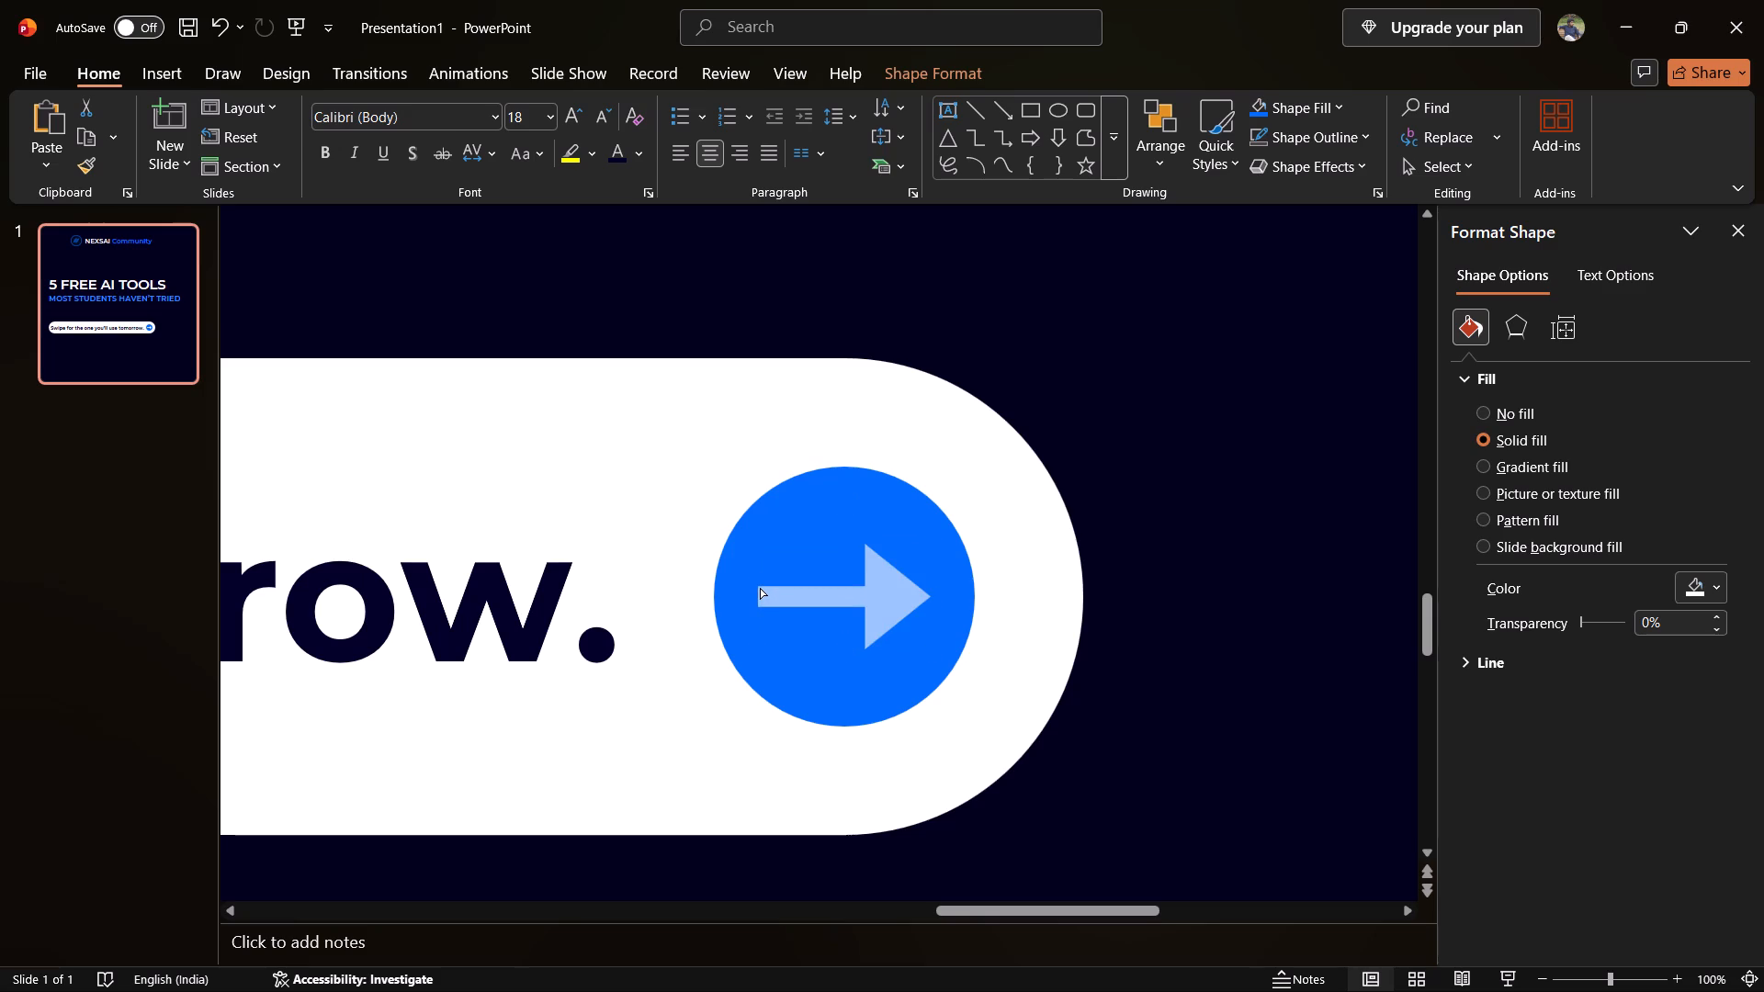
pyautogui.moveTo(867, 549); pyautogui.dragTo(887, 550)
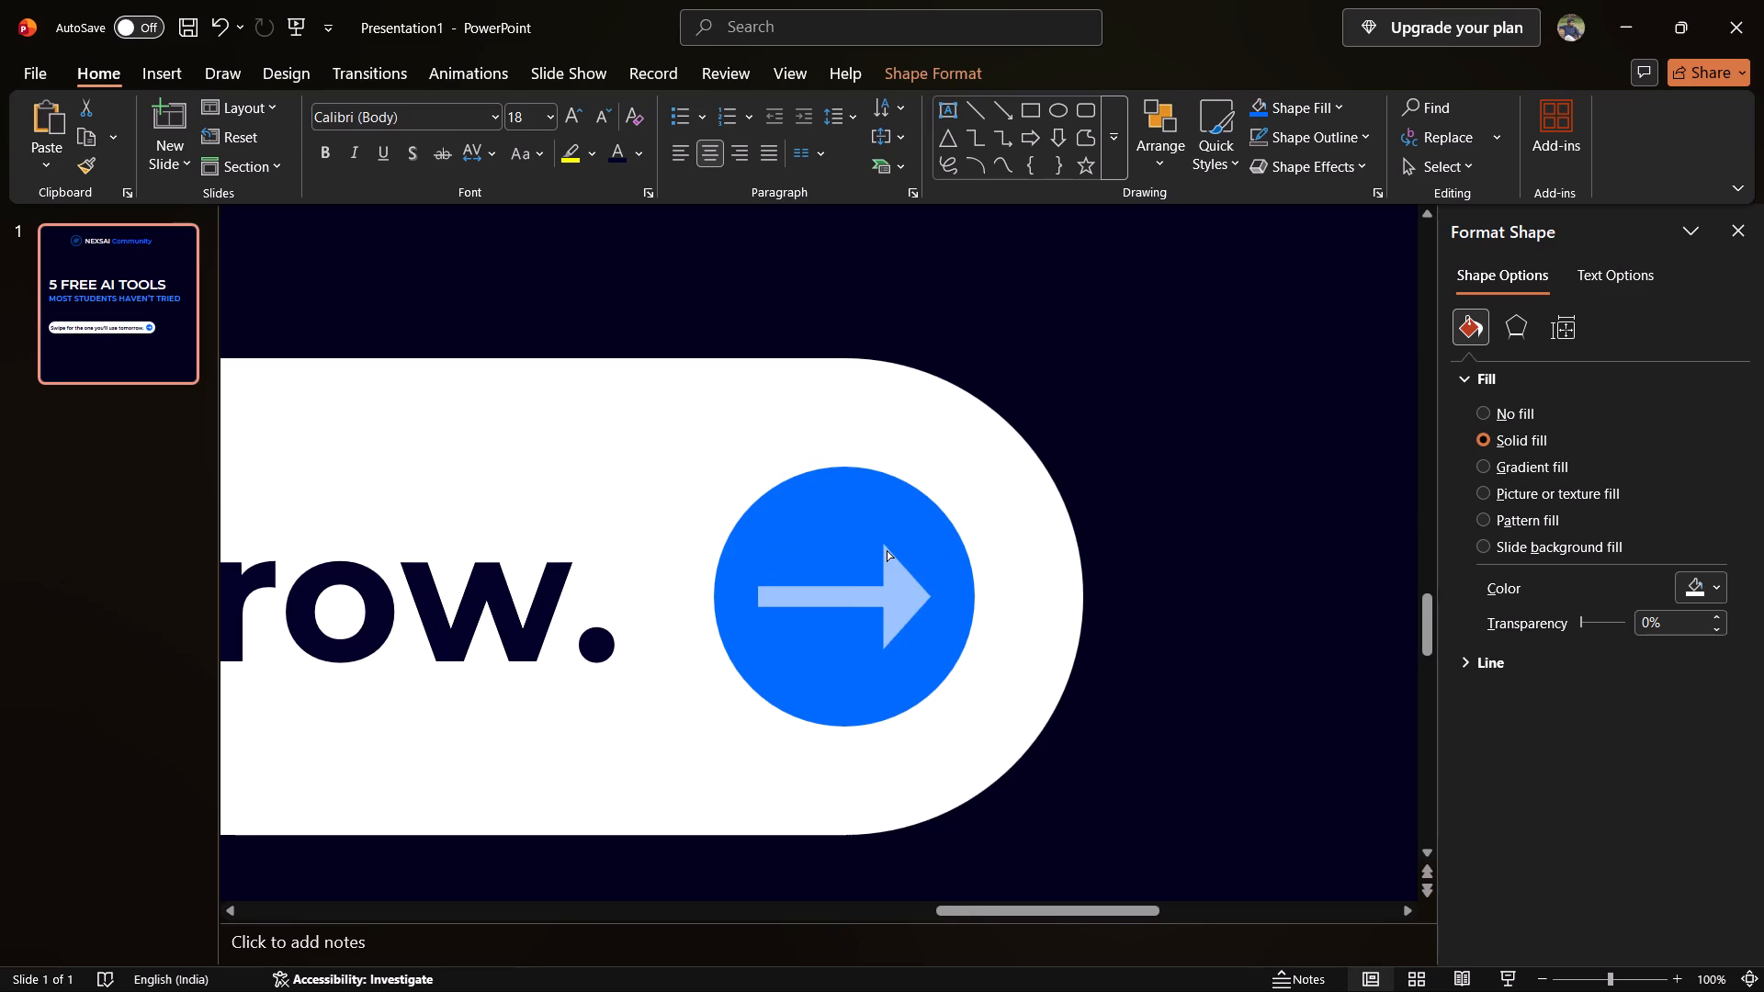
pyautogui.moveTo(887, 550); pyautogui.dragTo(885, 550)
pyautogui.click(1252, 492)
# Refine the white arrow further by thinning its shaft slightly and lengthening its arrowhead.
pyautogui.keyDown('ctrl'); pyautogui.scroll(-2, 1252, 492); pyautogui.keyUp('ctrl')
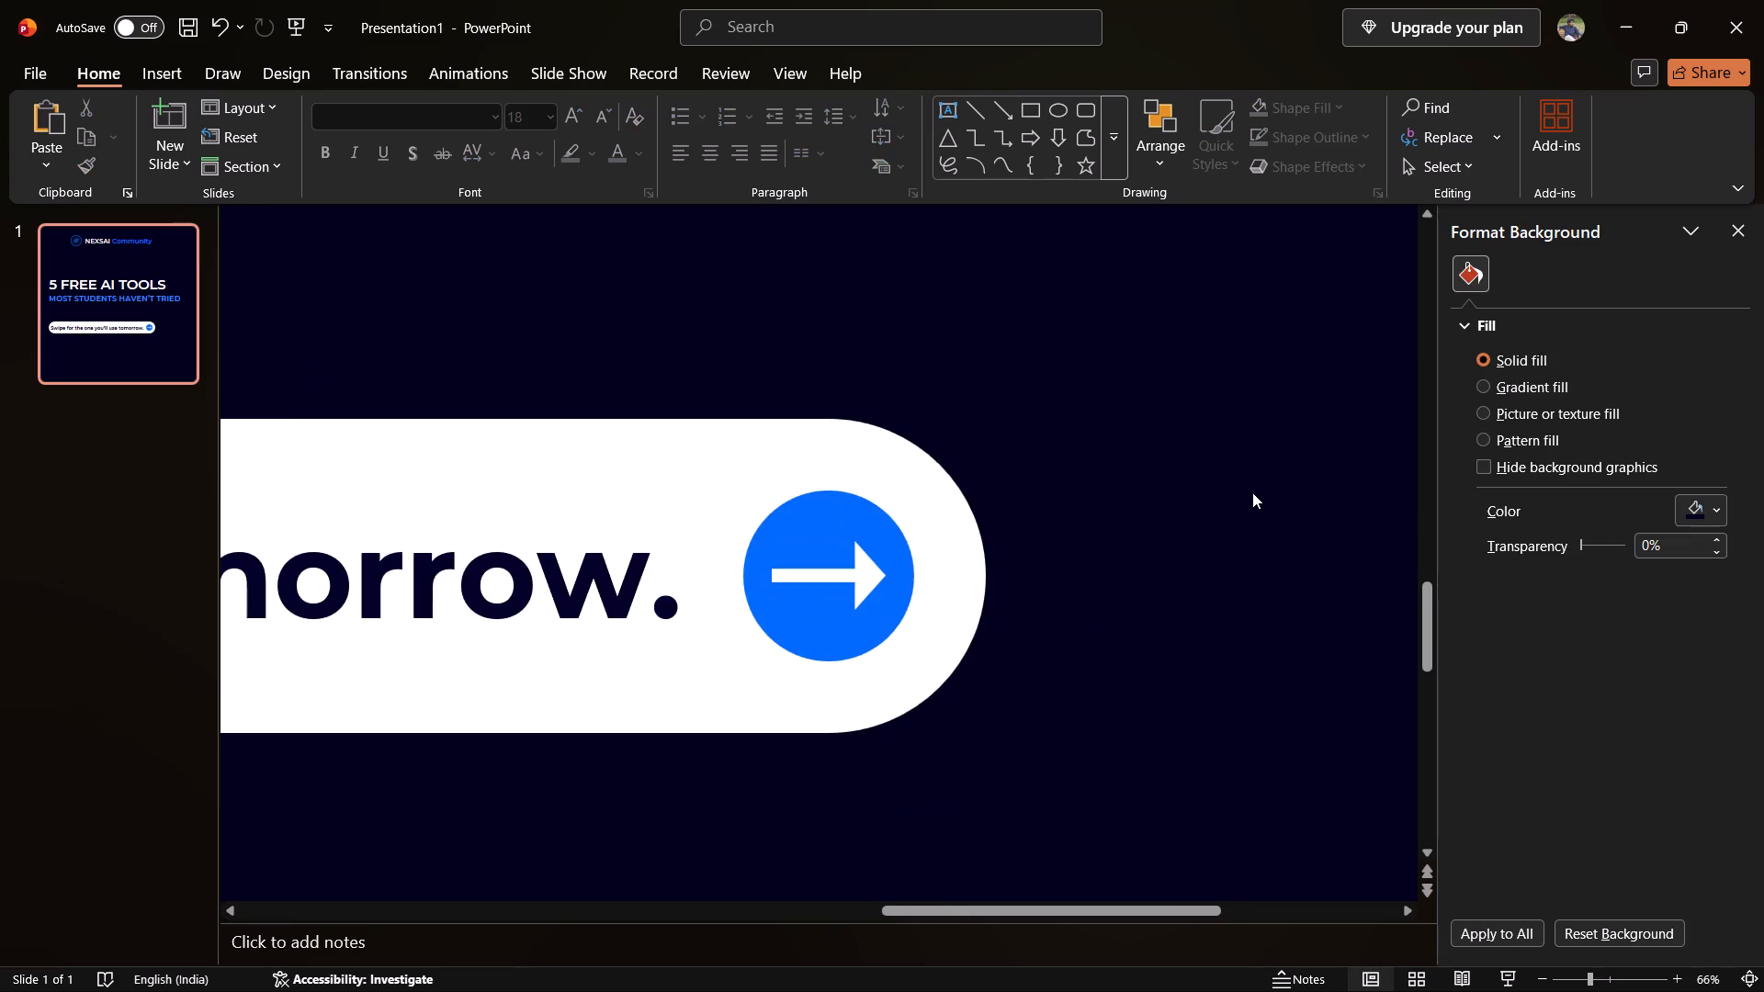
pyautogui.keyDown('ctrl'); pyautogui.scroll(-3, 1252, 492); pyautogui.keyUp('ctrl')
pyautogui.click(974, 566)
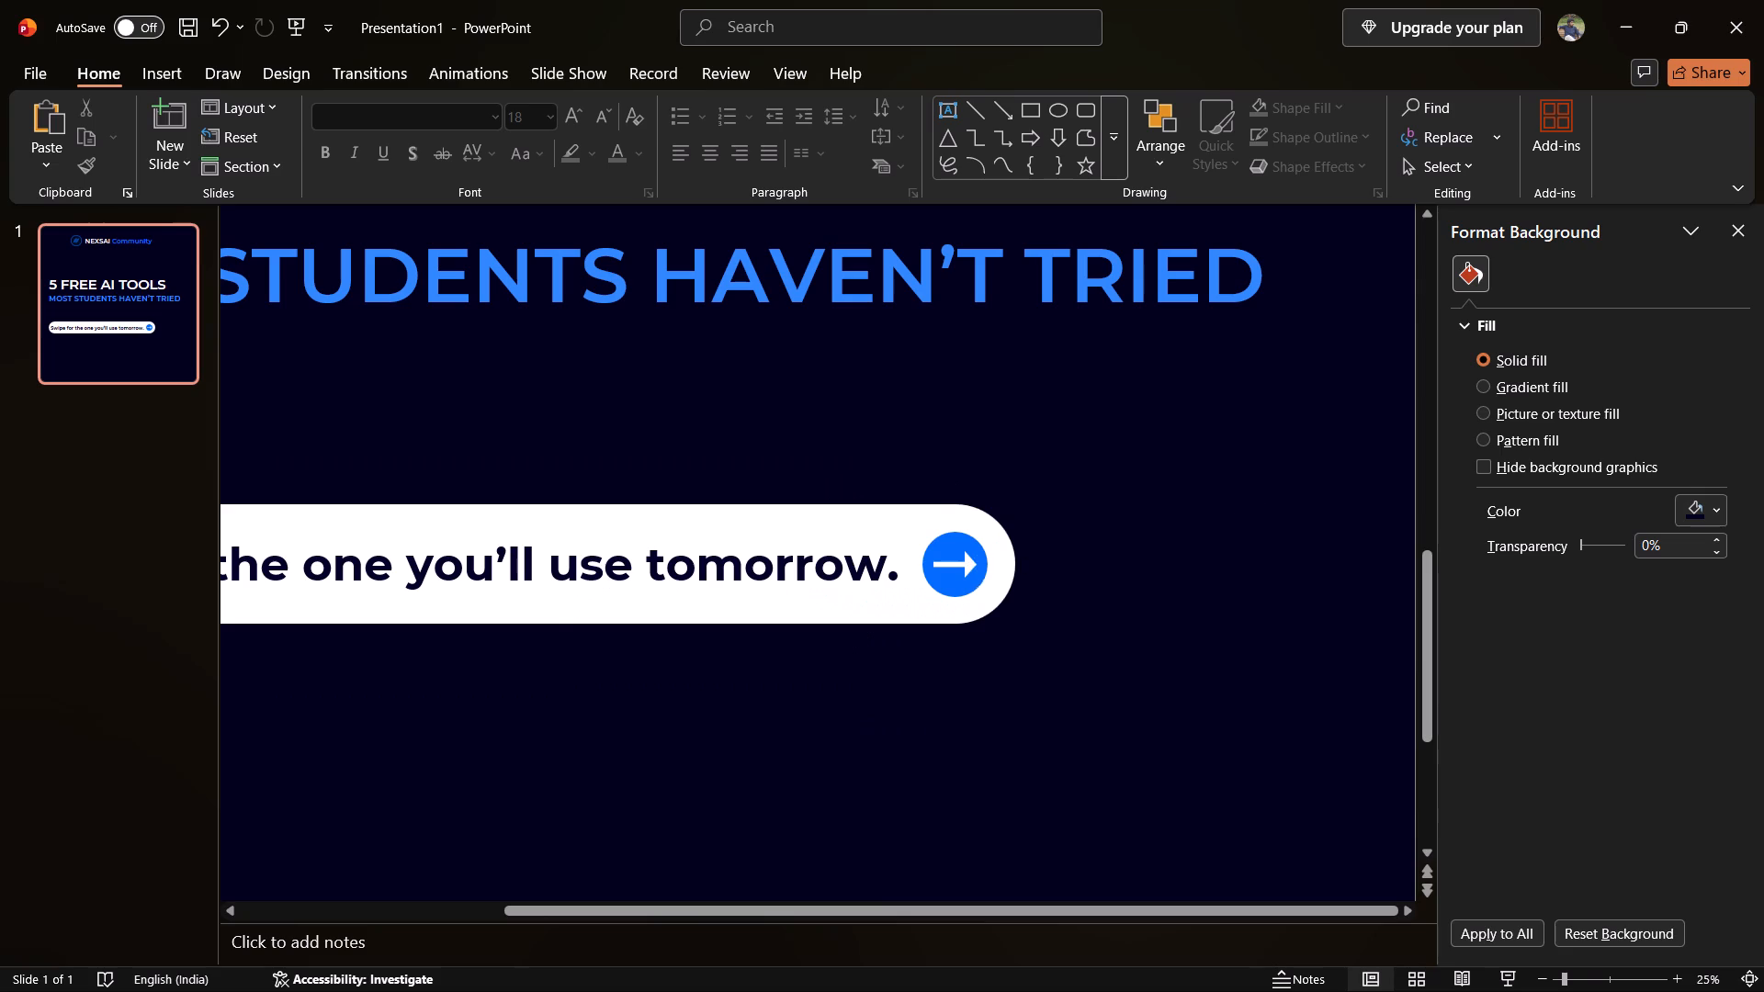
pyautogui.keyDown('ctrl'); pyautogui.scroll(5, 974, 566); pyautogui.keyUp('ctrl')
pyautogui.click(881, 558)
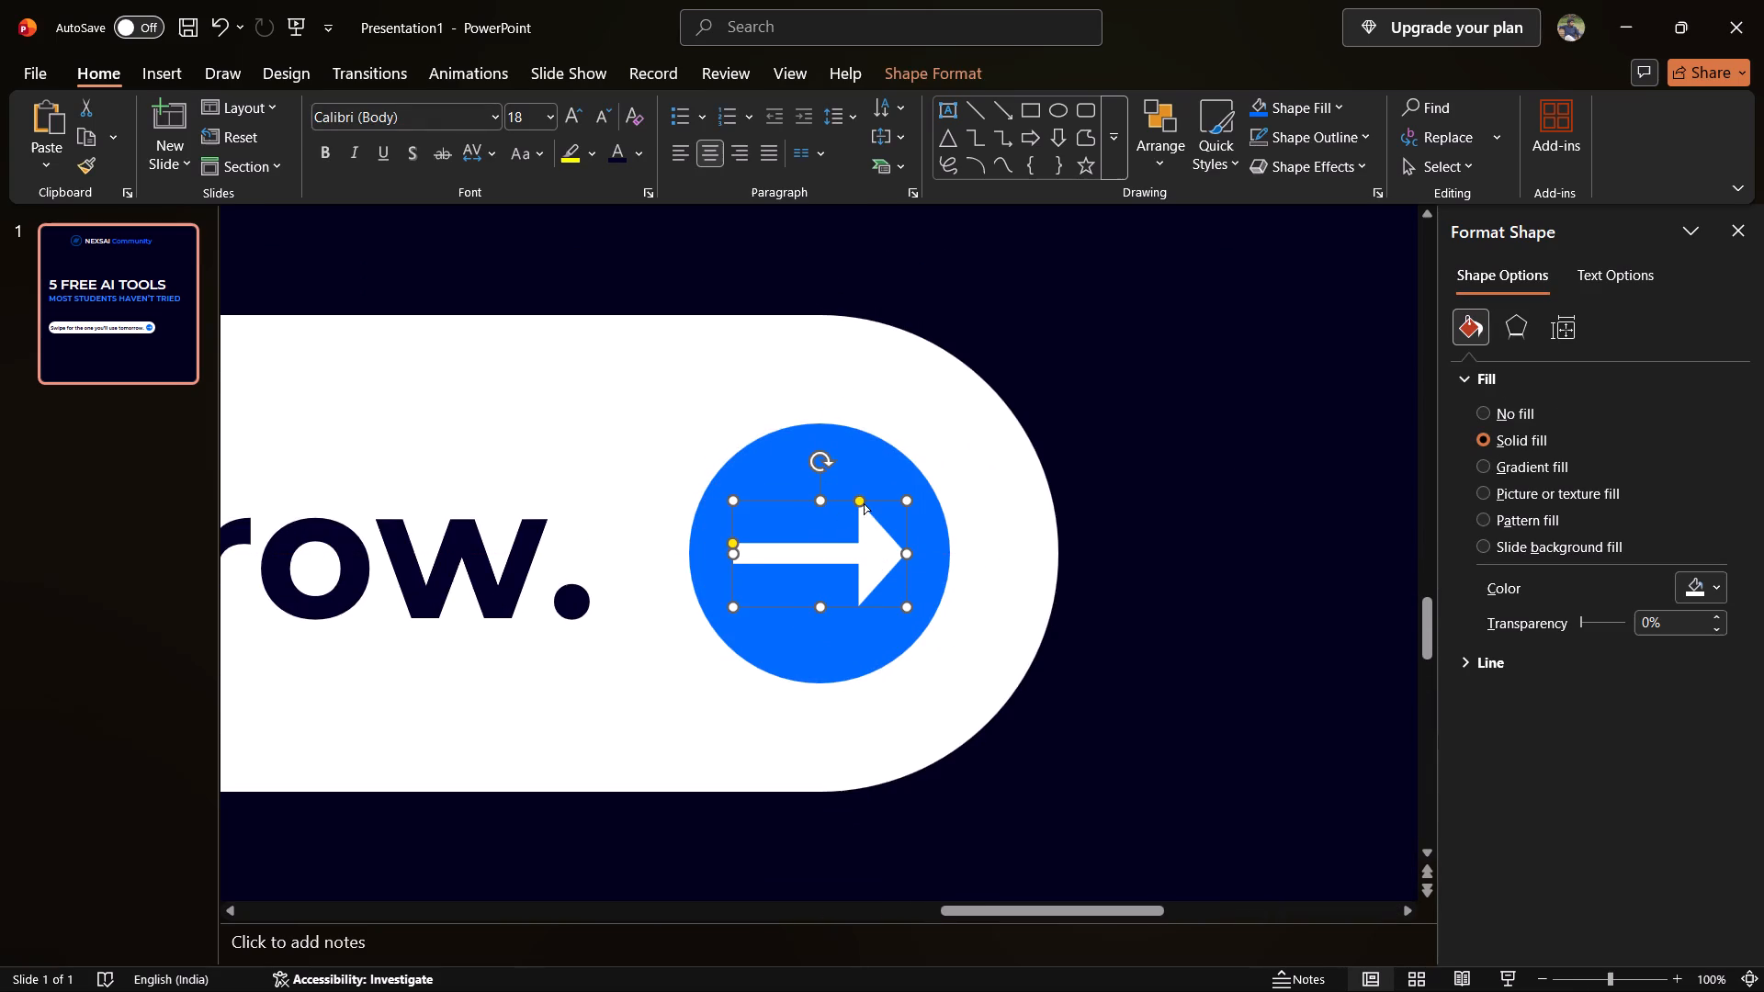
pyautogui.click(735, 542)
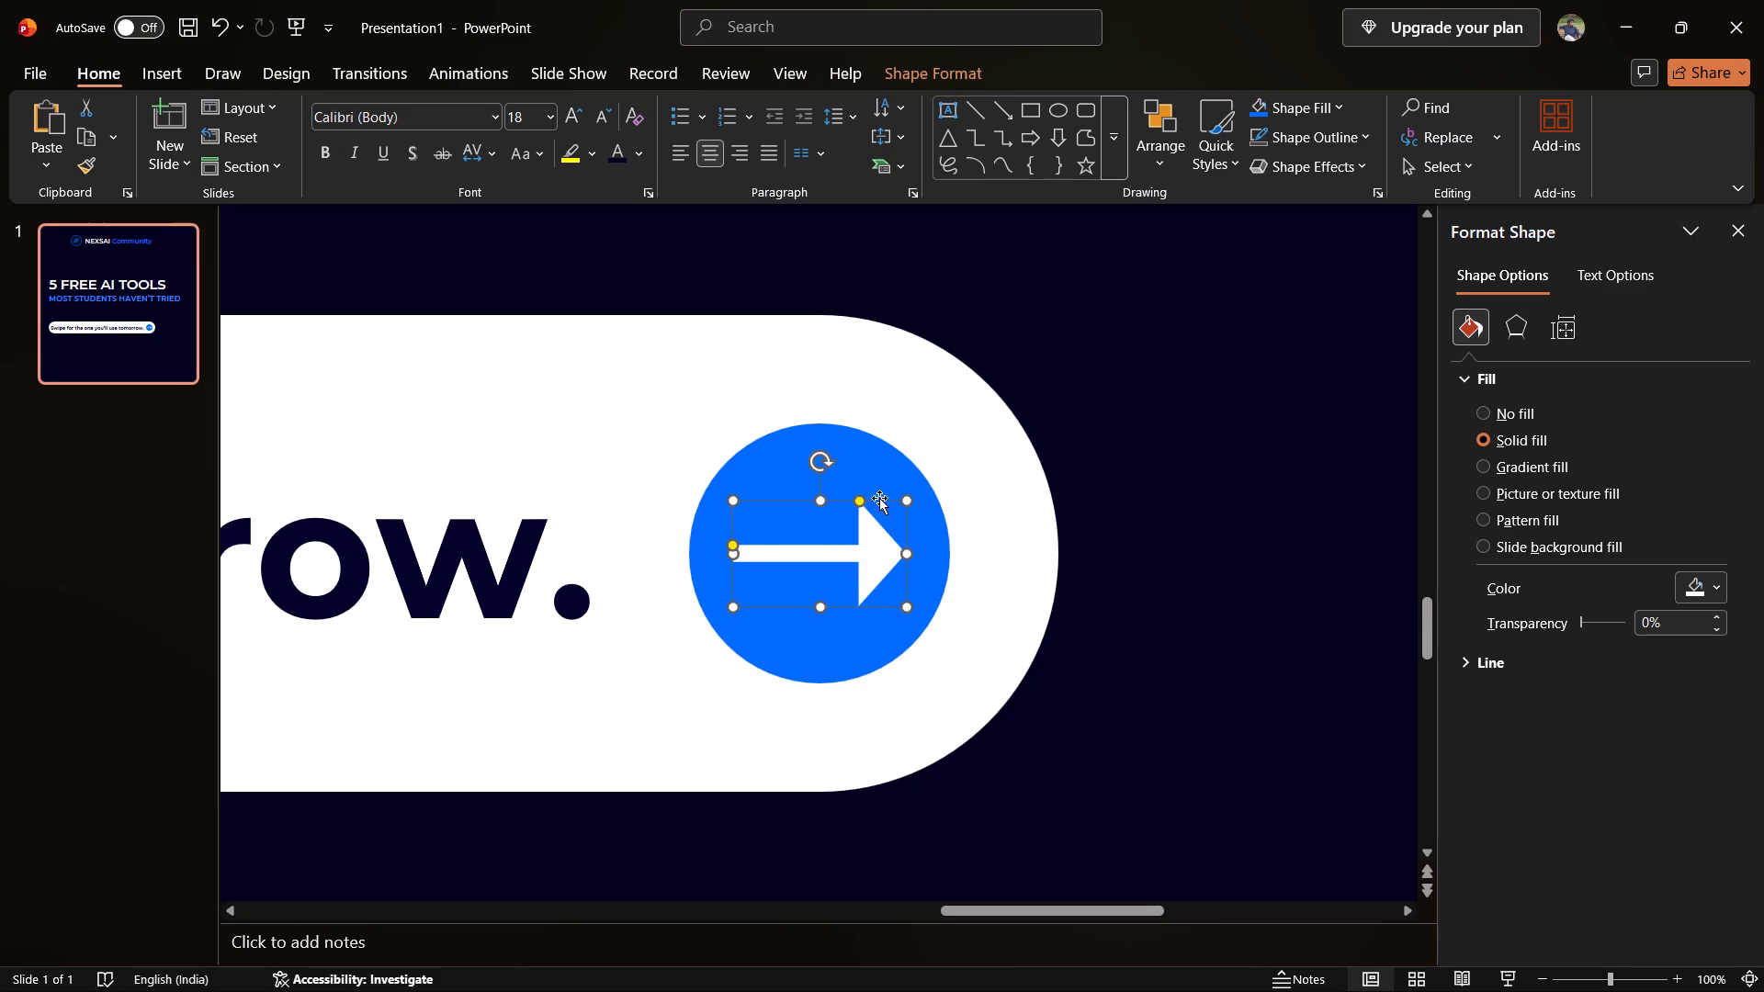
pyautogui.moveTo(862, 504); pyautogui.dragTo(872, 525)
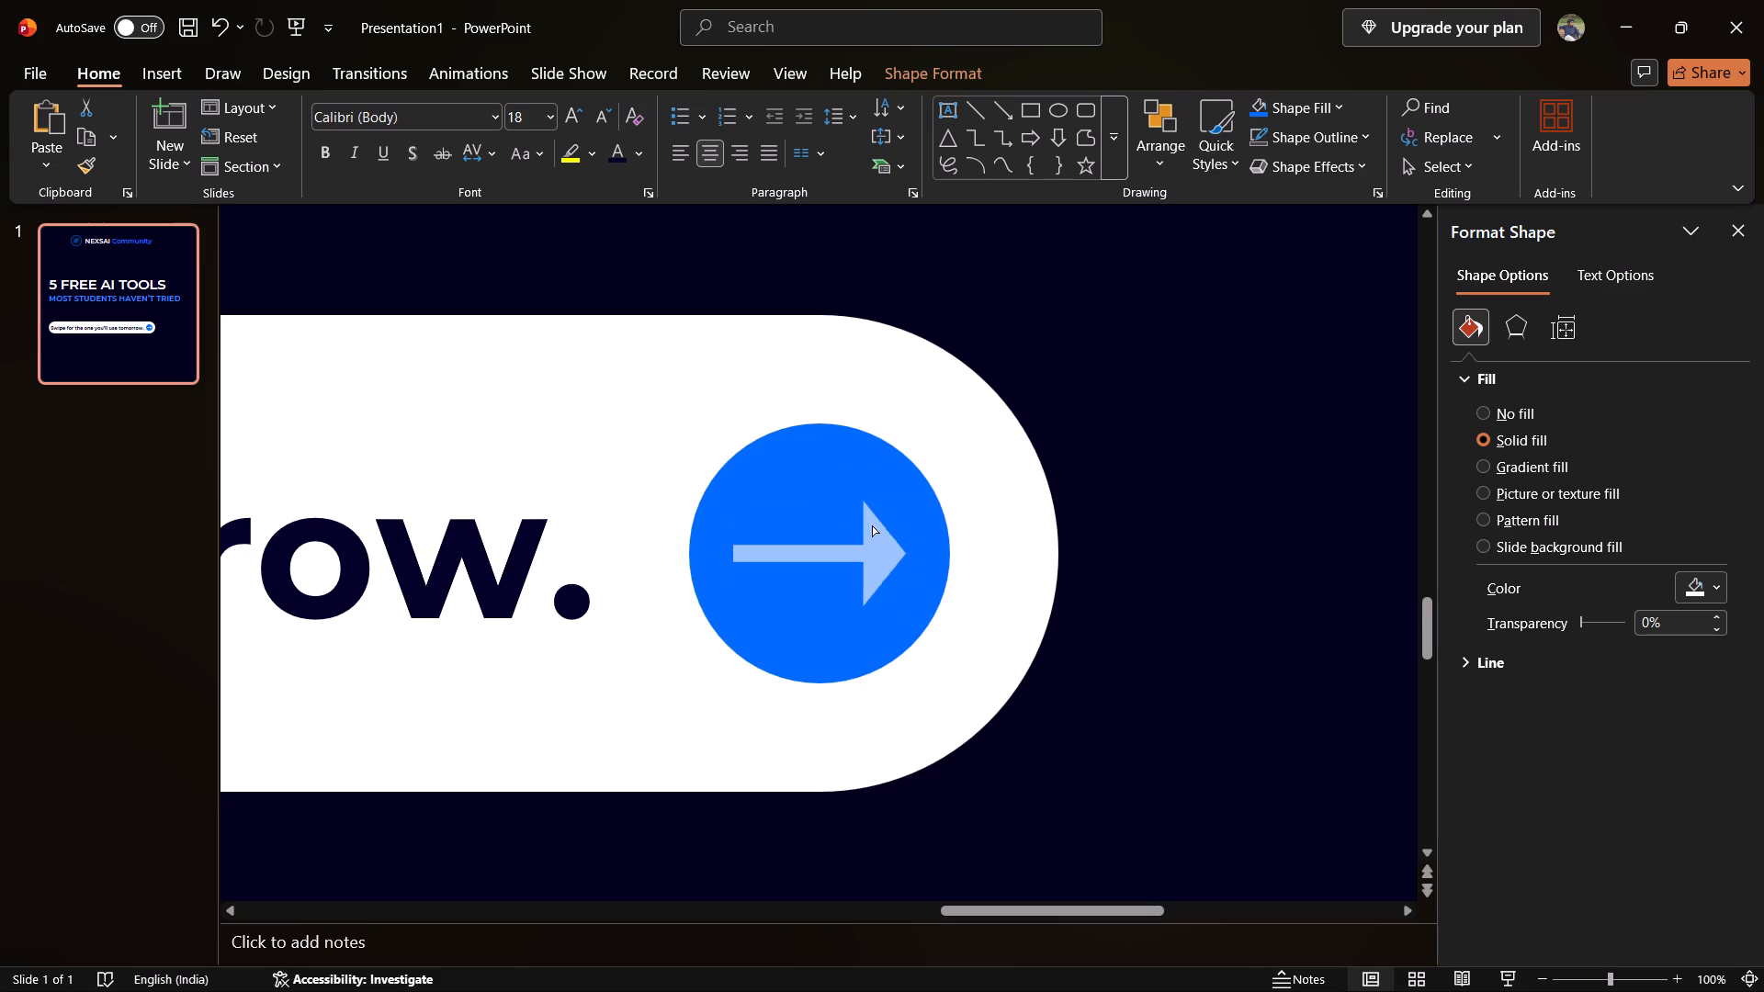
pyautogui.moveTo(872, 525); pyautogui.dragTo(865, 530)
pyautogui.moveTo(865, 502); pyautogui.dragTo(847, 503)
pyautogui.click(1317, 411)
# Insert a space before the pill text "Swipe for the one you'll use tomorrow.".
pyautogui.keyDown('ctrl'); pyautogui.scroll(-4, 1317, 411); pyautogui.keyUp('ctrl')
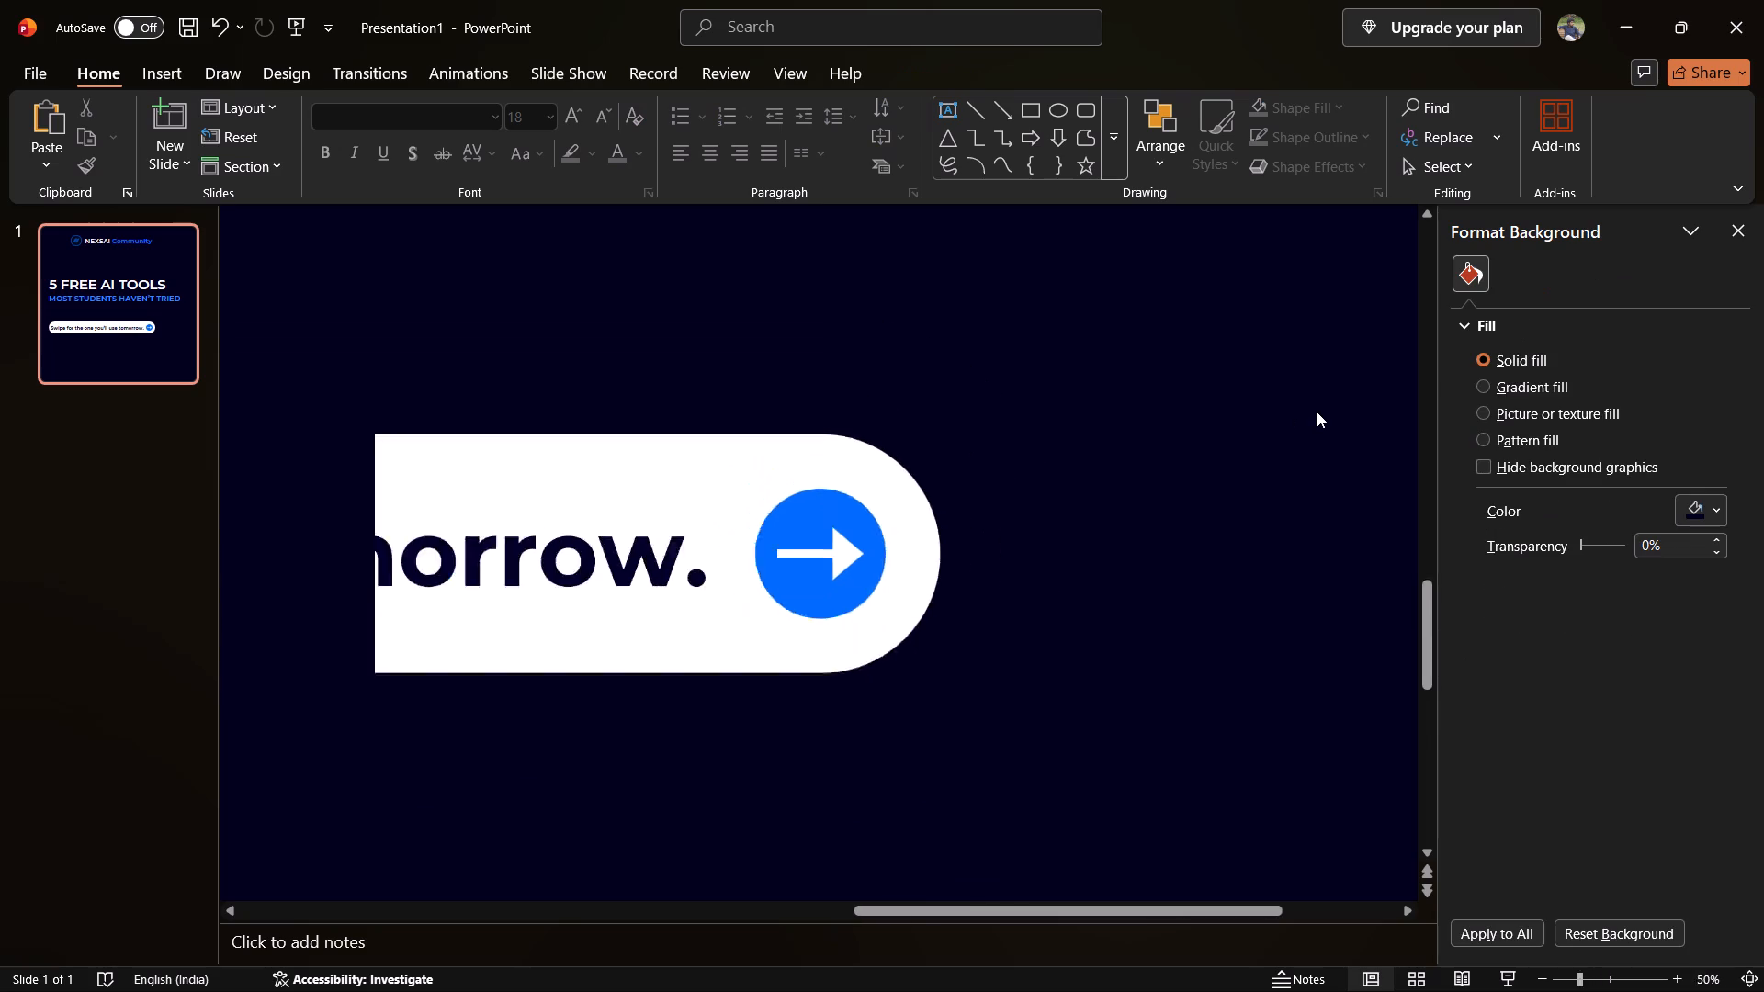
pyautogui.keyDown('ctrl'); pyautogui.scroll(-3, 1317, 411); pyautogui.keyUp('ctrl')
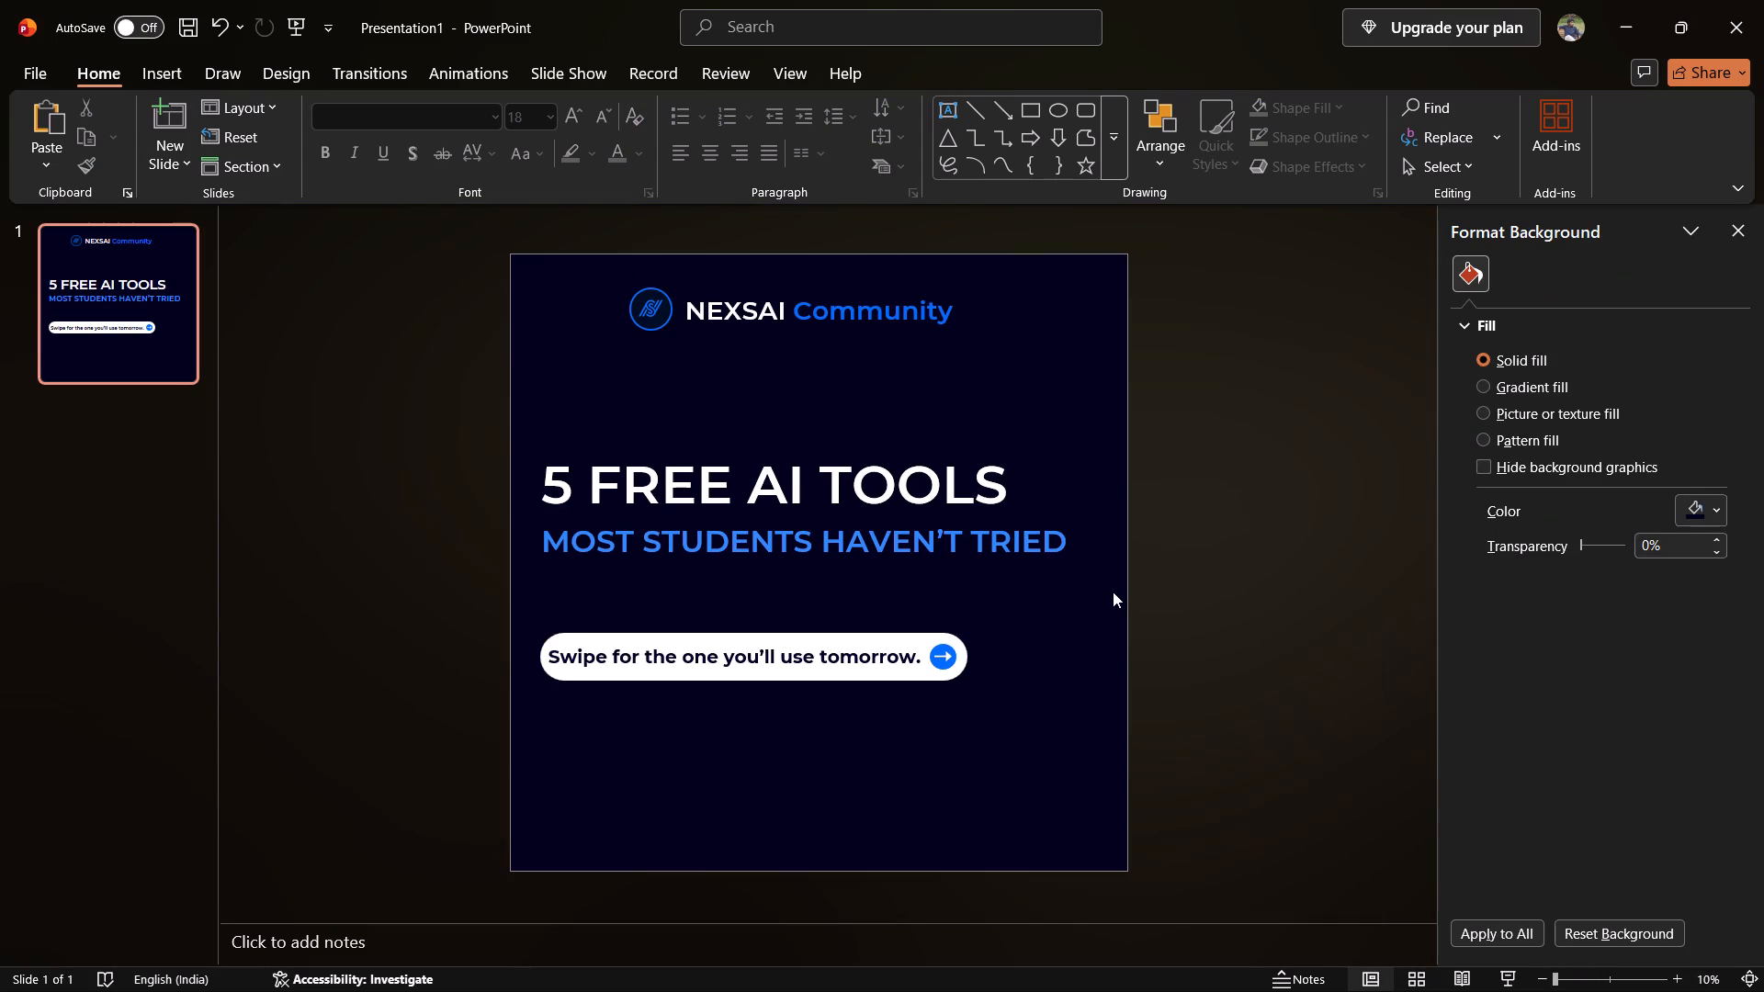
pyautogui.keyDown('ctrl'); pyautogui.scroll(3, 1113, 592); pyautogui.keyUp('ctrl')
pyautogui.keyDown('ctrl'); pyautogui.scroll(-2, 1113, 592); pyautogui.keyUp('ctrl')
pyautogui.click(909, 644)
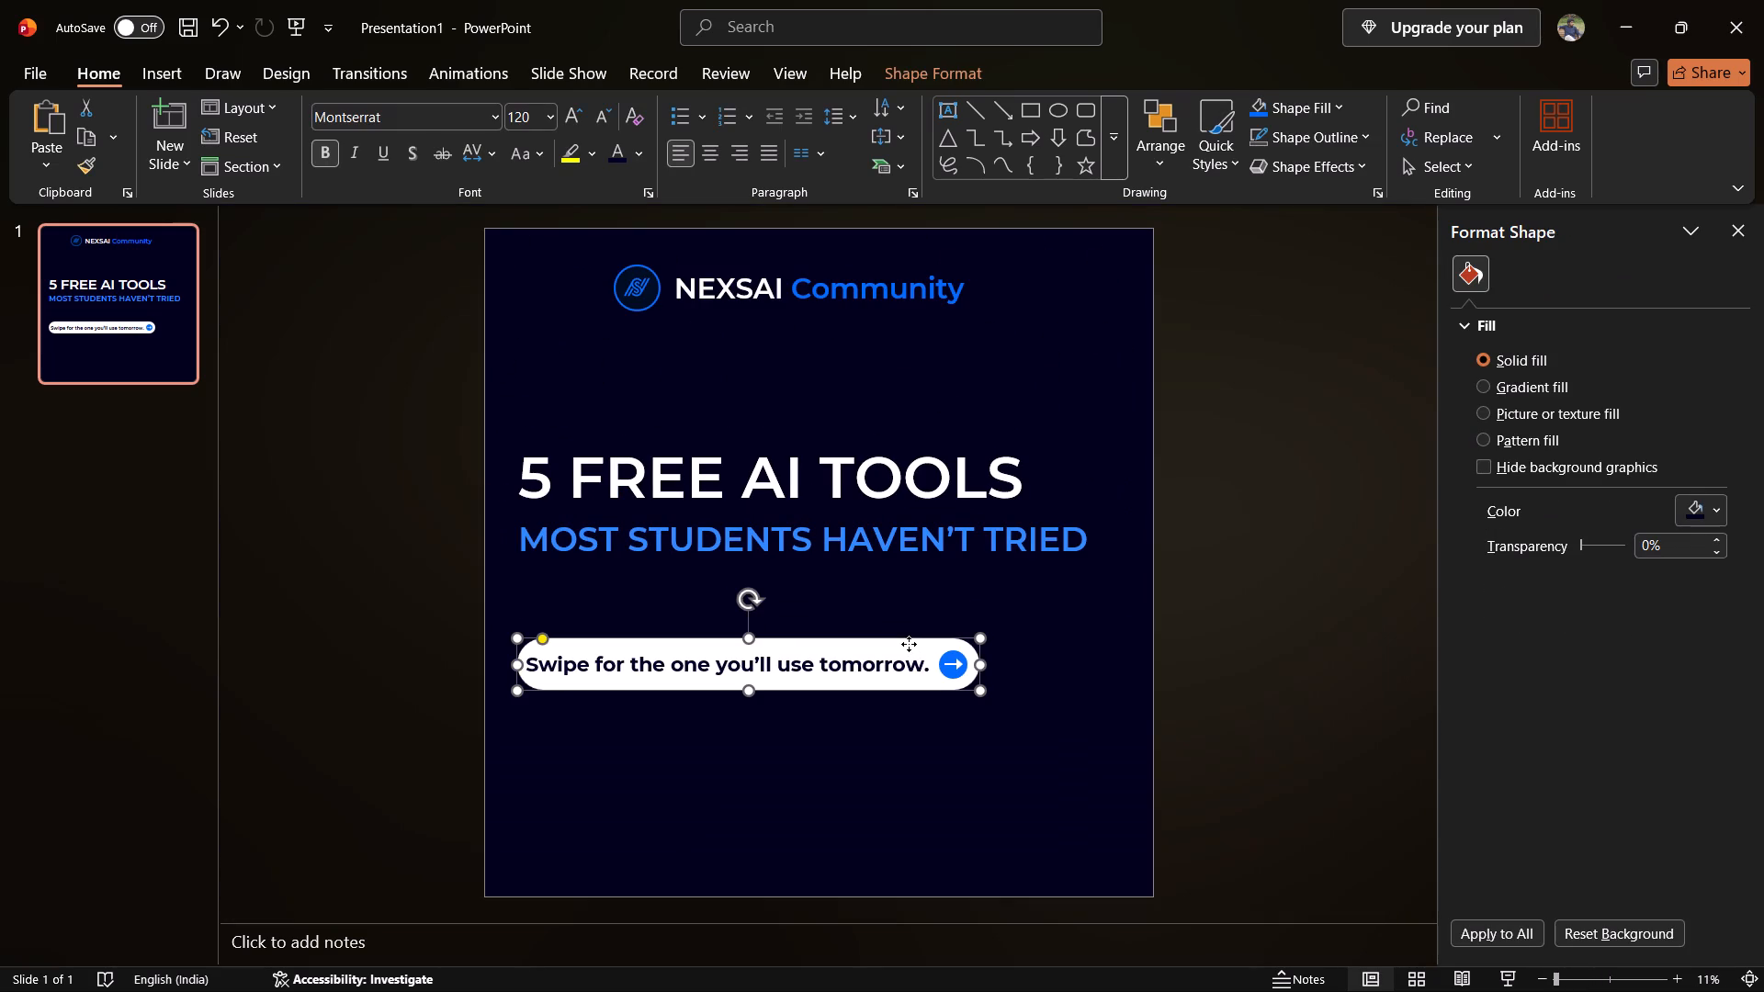
pyautogui.click(527, 664)
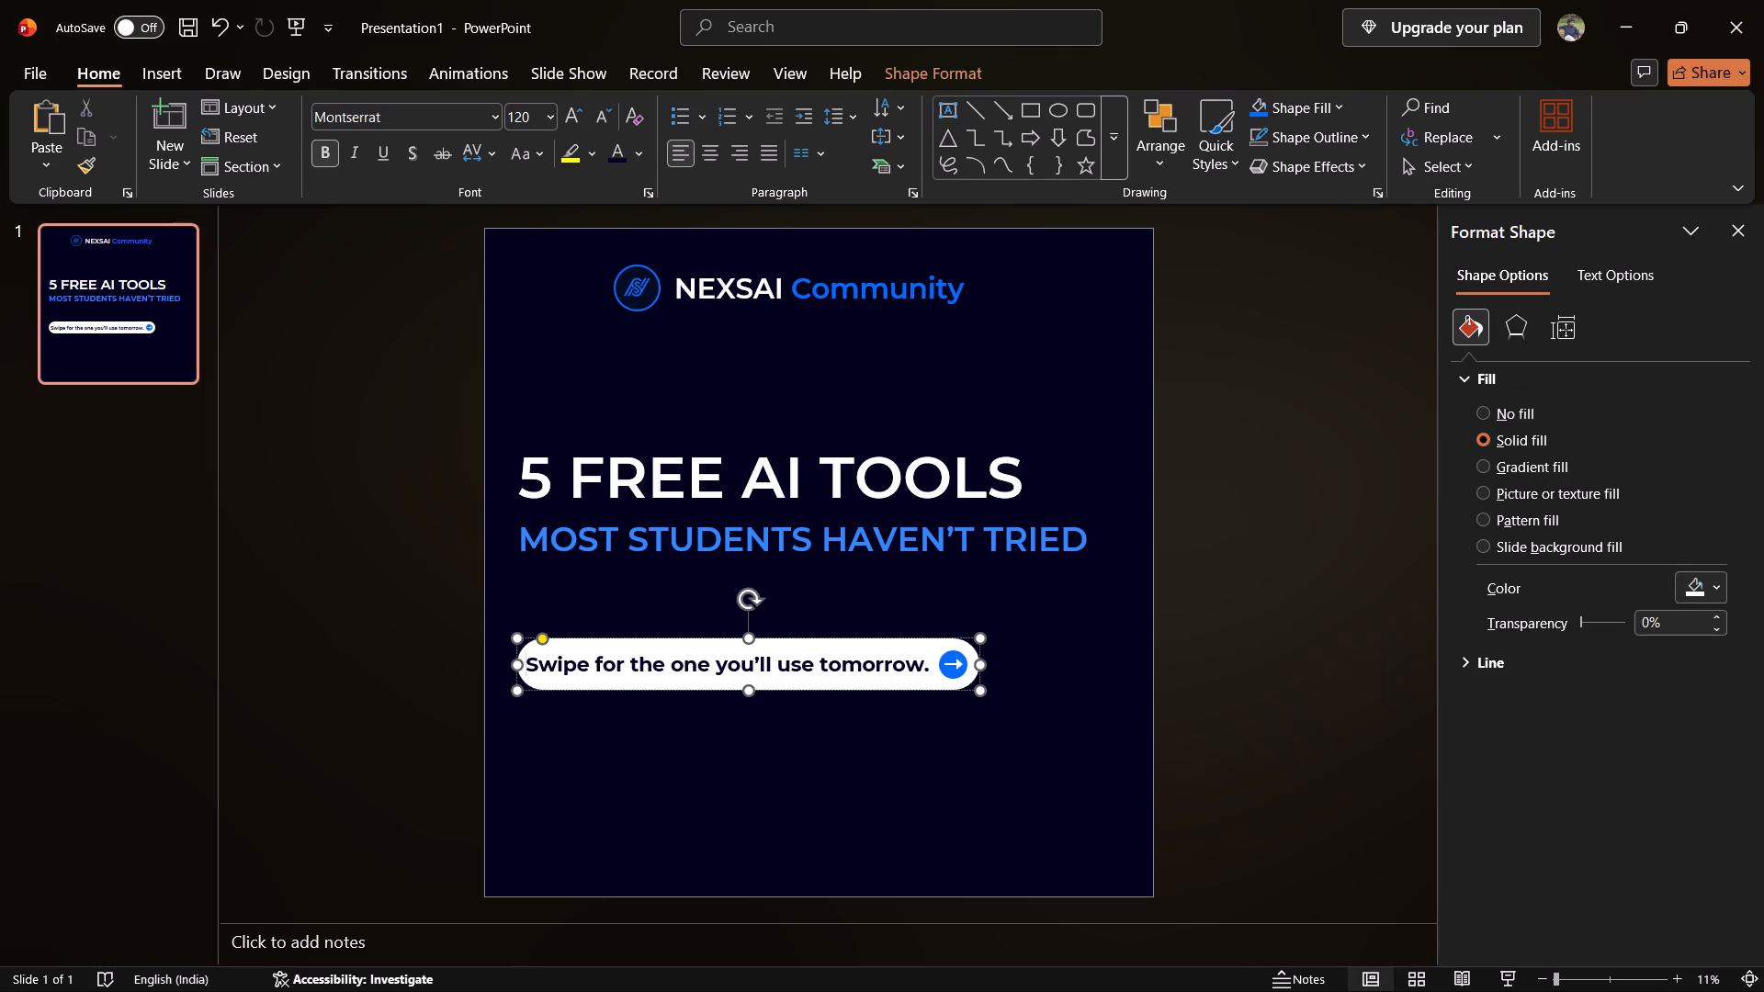
pyautogui.press('space')
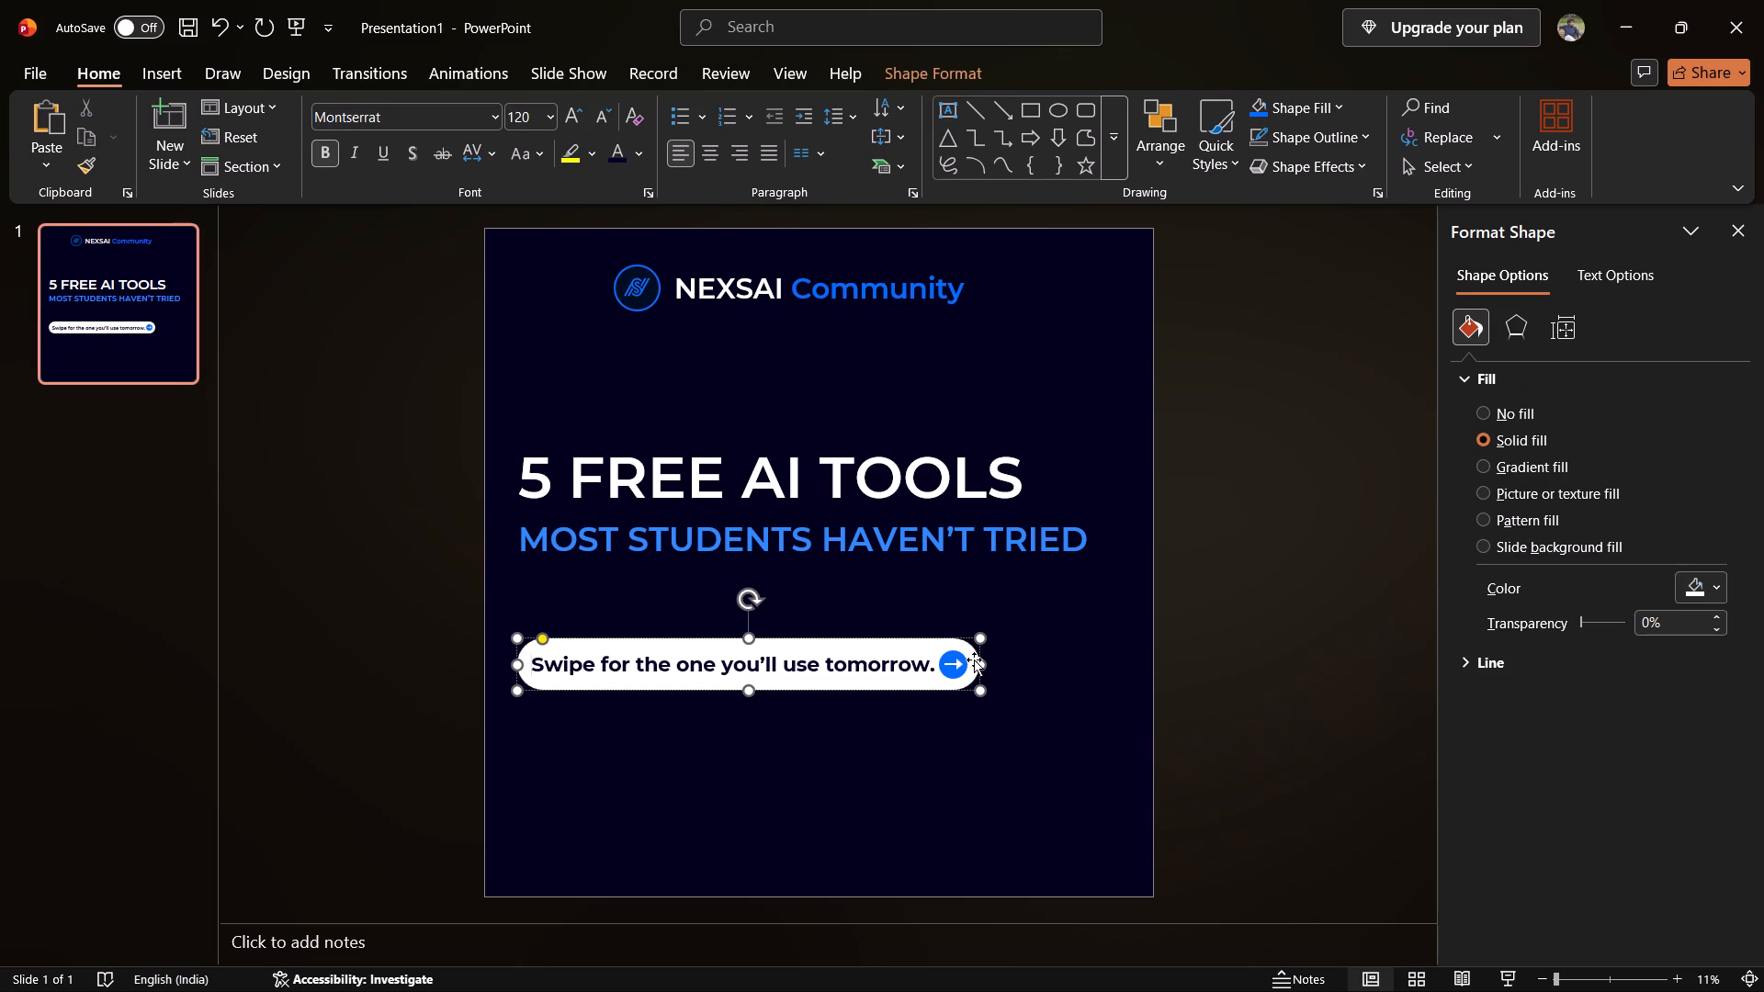
# Widen the white pill slightly by extending its rounded end beyond the circle.
pyautogui.moveTo(984, 670); pyautogui.dragTo(997, 670)
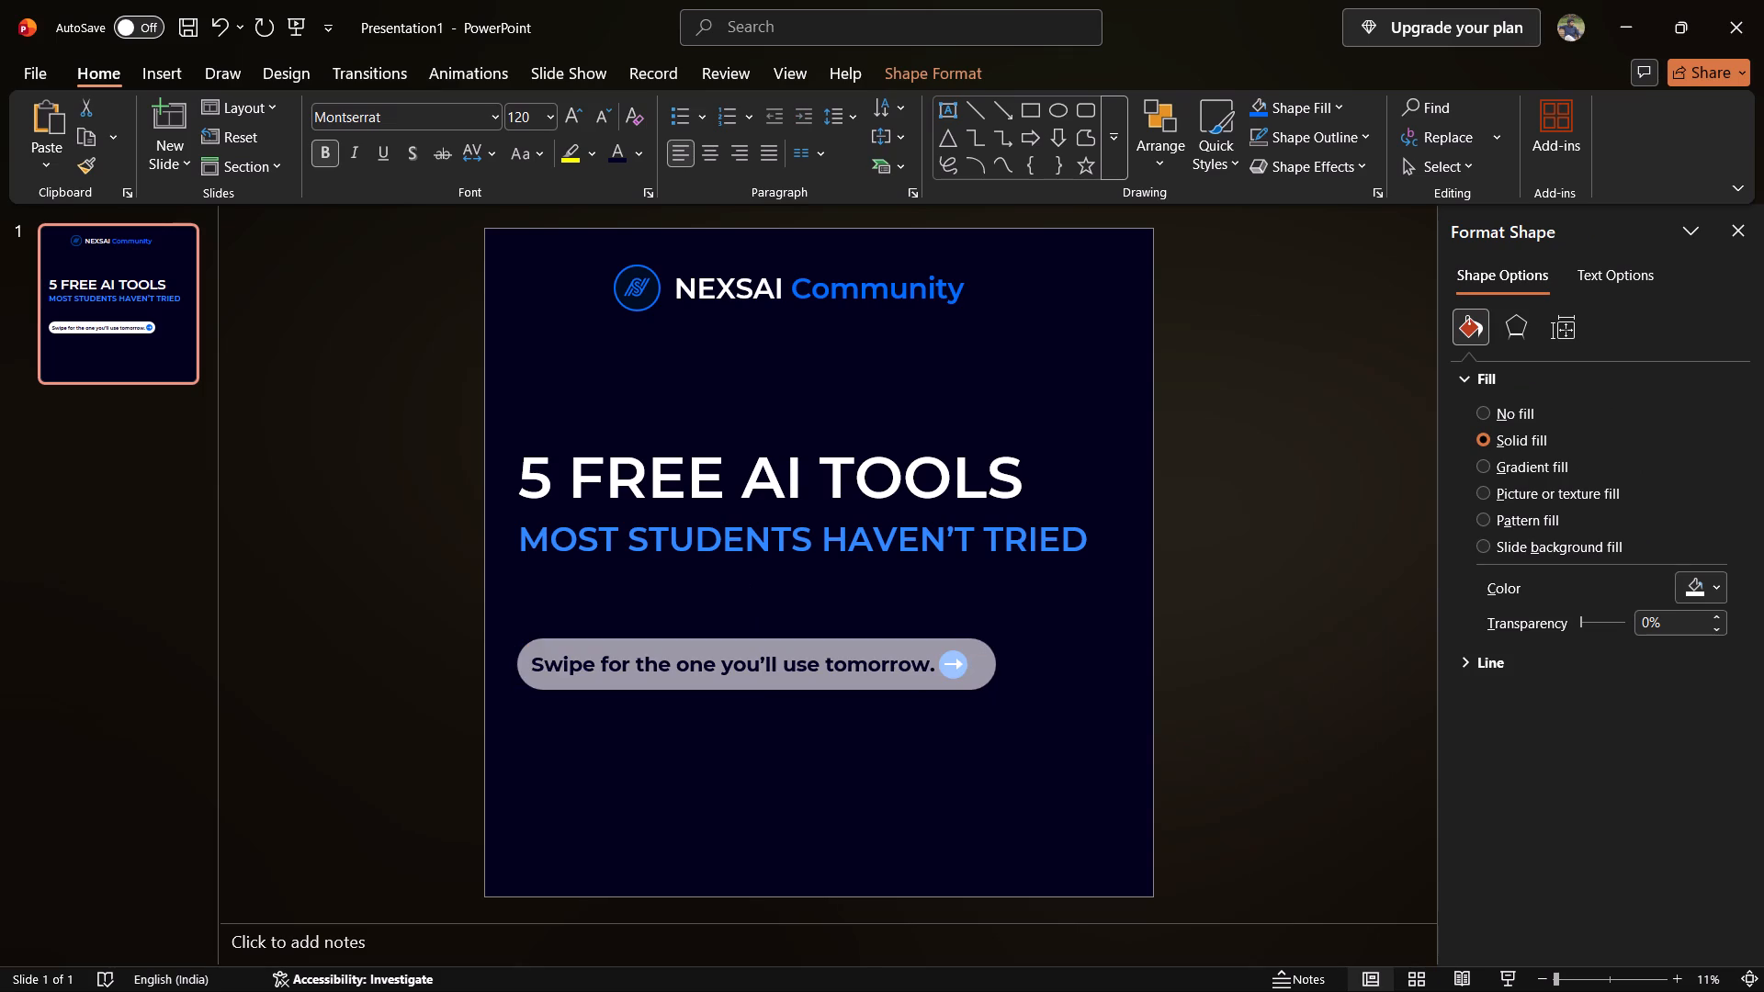
pyautogui.moveTo(997, 670); pyautogui.dragTo(994, 670)
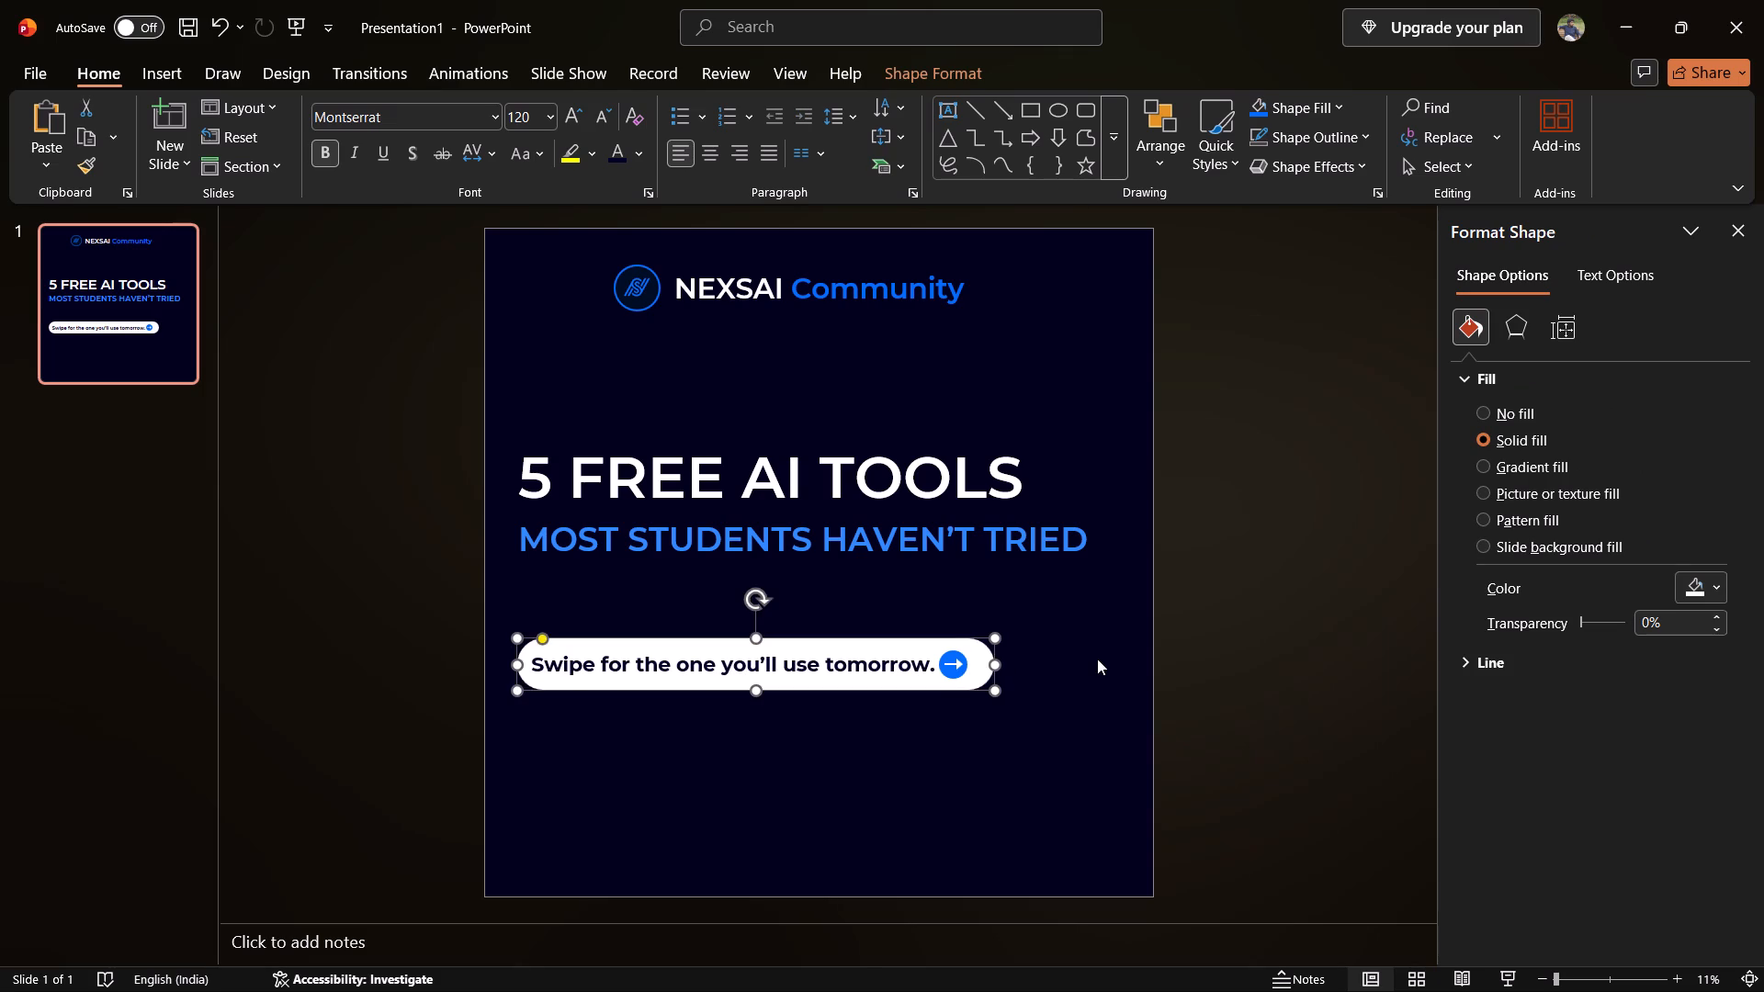
pyautogui.click(1097, 659)
# Shift the blue circle and arrow together toward the pill's rounded end, group them, and centre the group vertically in the pill.
pyautogui.keyDown('ctrl'); pyautogui.scroll(3, 1097, 659); pyautogui.keyUp('ctrl')
pyautogui.scroll(-2, 1097, 659)
pyautogui.hscroll(-2, 1097, 659)
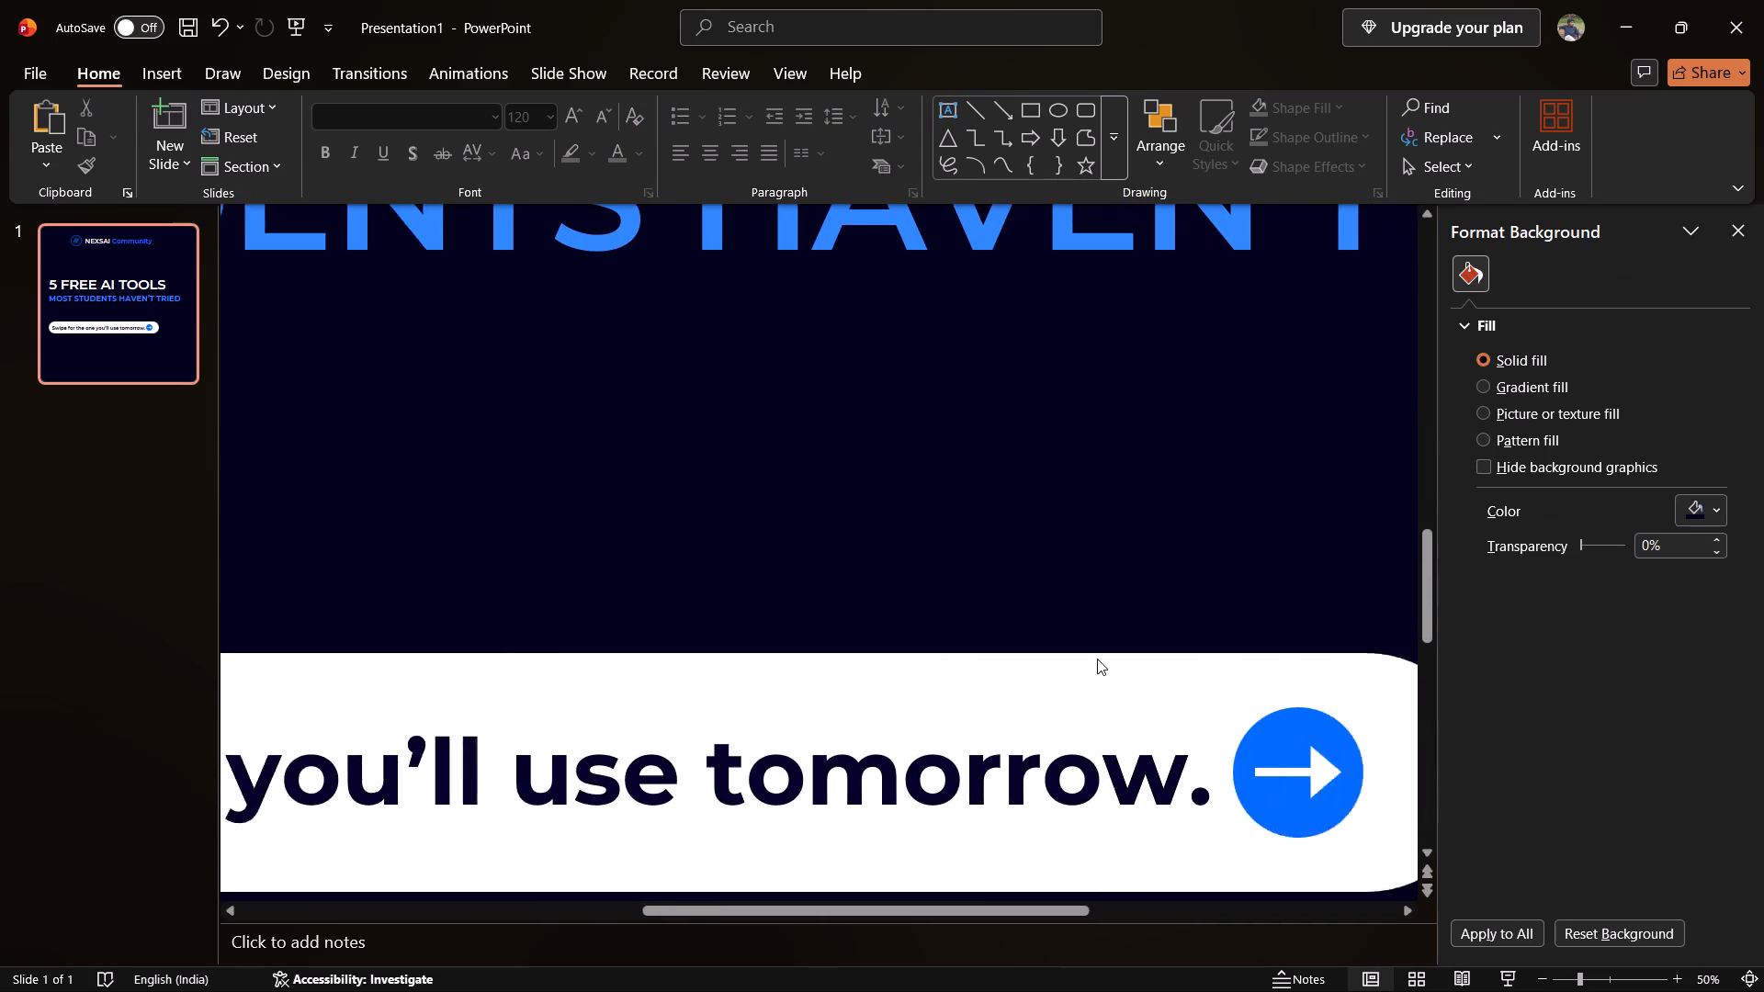
pyautogui.hscroll(-1, 1097, 659)
pyautogui.click(1127, 738)
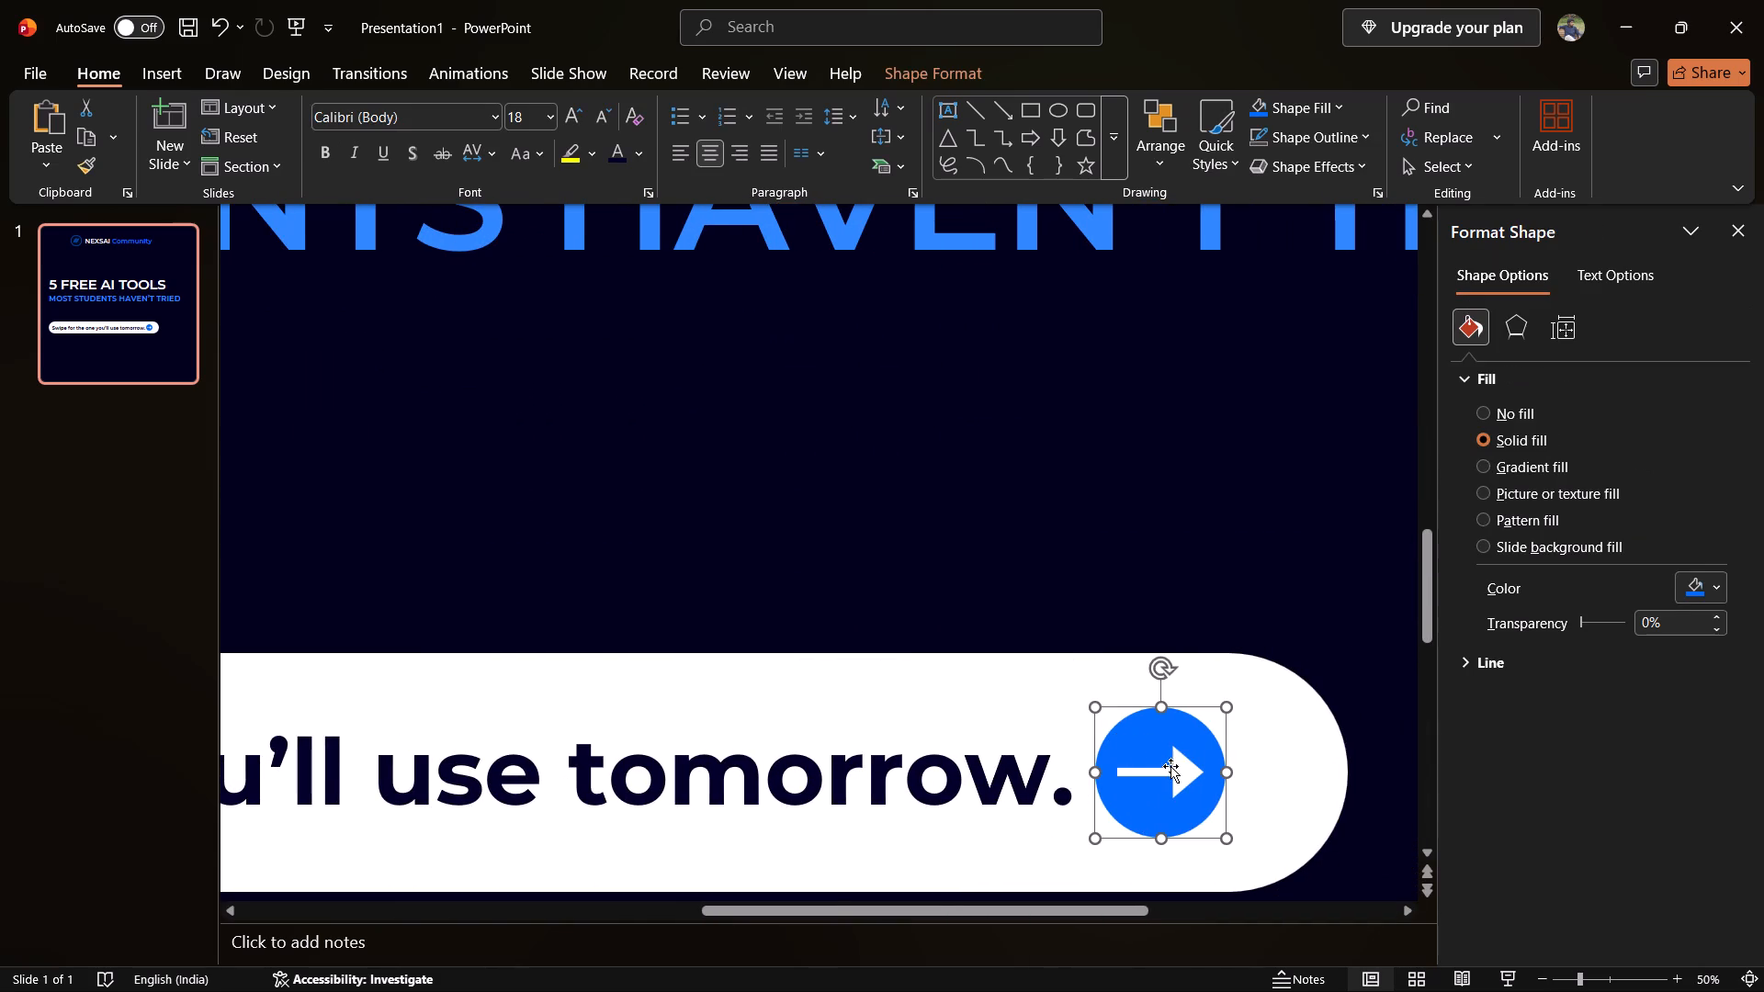
pyautogui.keyDown('ctrl'); pyautogui.click(1172, 767); pyautogui.keyUp('ctrl')
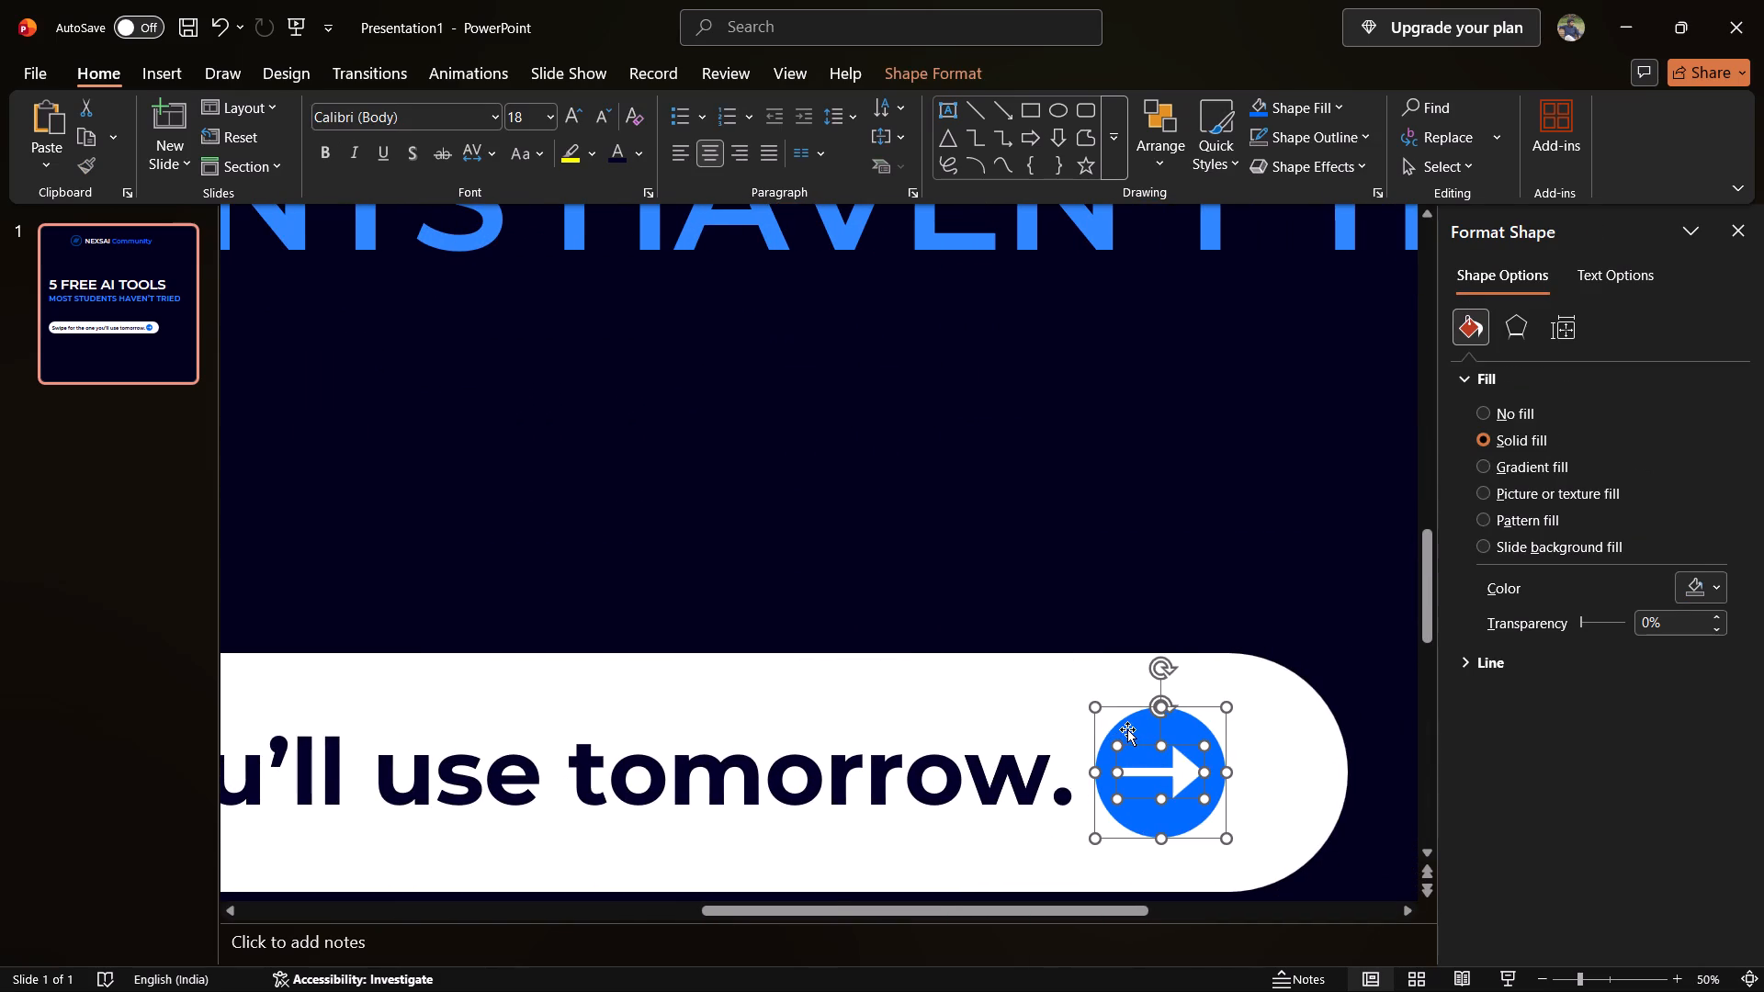
pyautogui.moveTo(1127, 729); pyautogui.dragTo(1164, 727)
pyautogui.hotkey('ctrl', 'g')
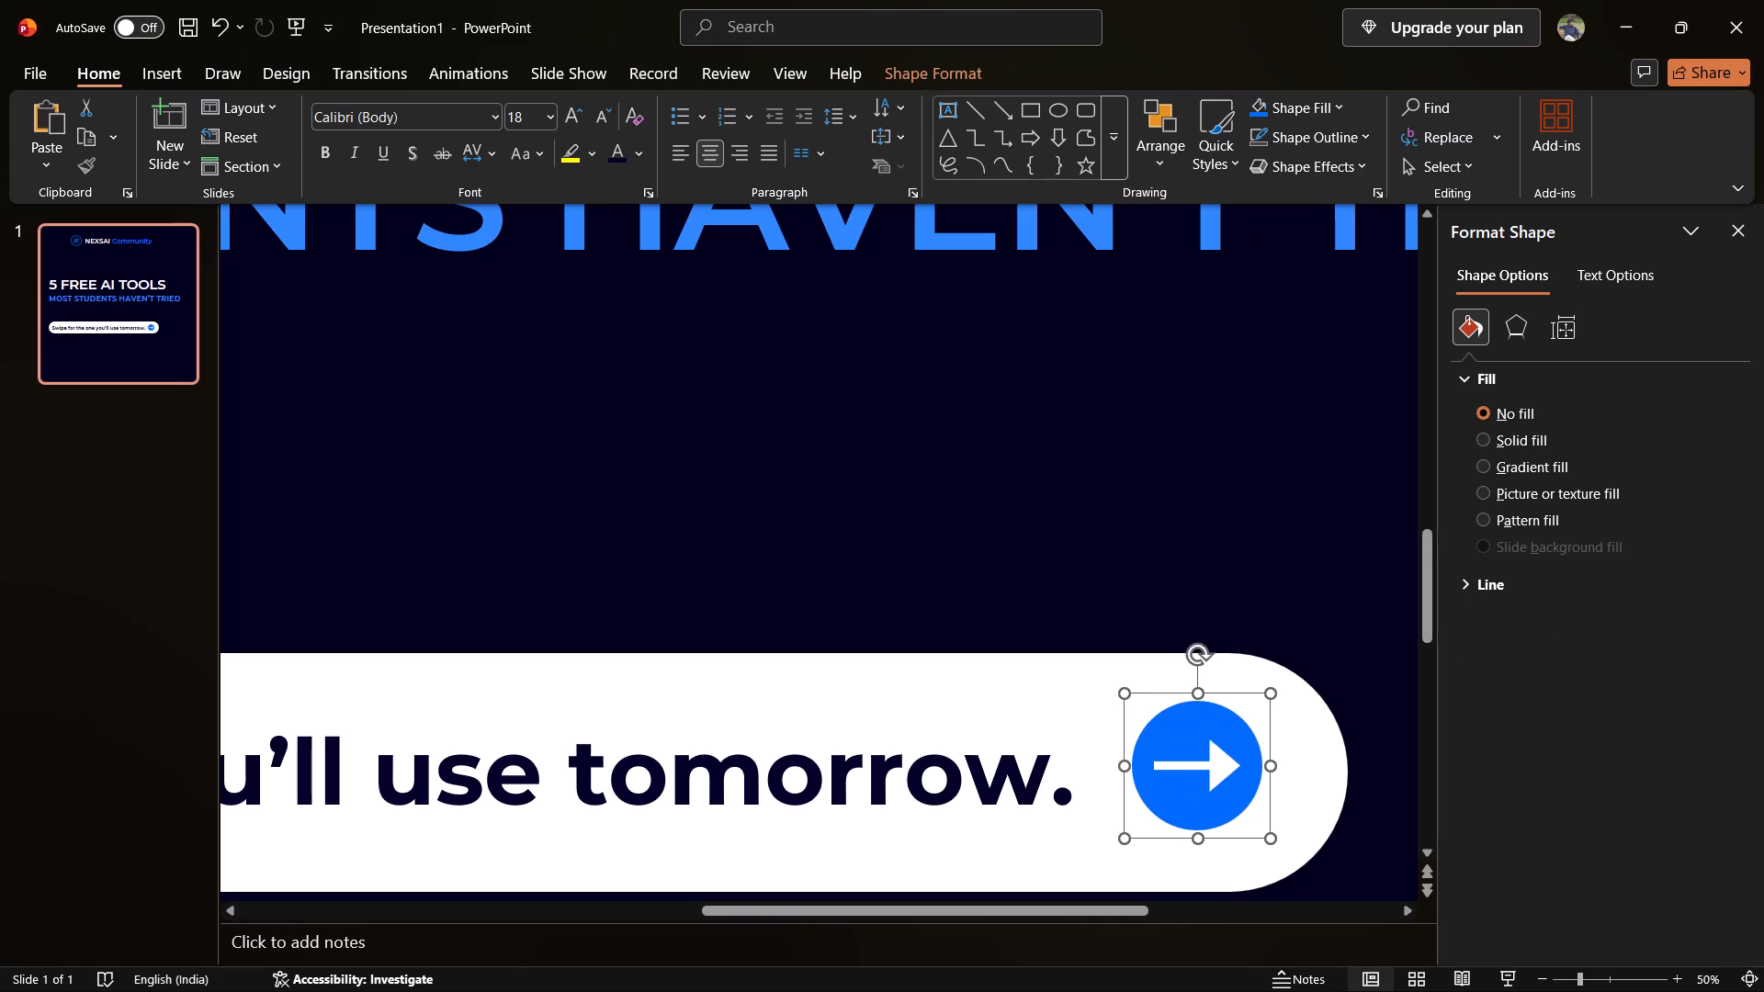
pyautogui.click(1181, 728)
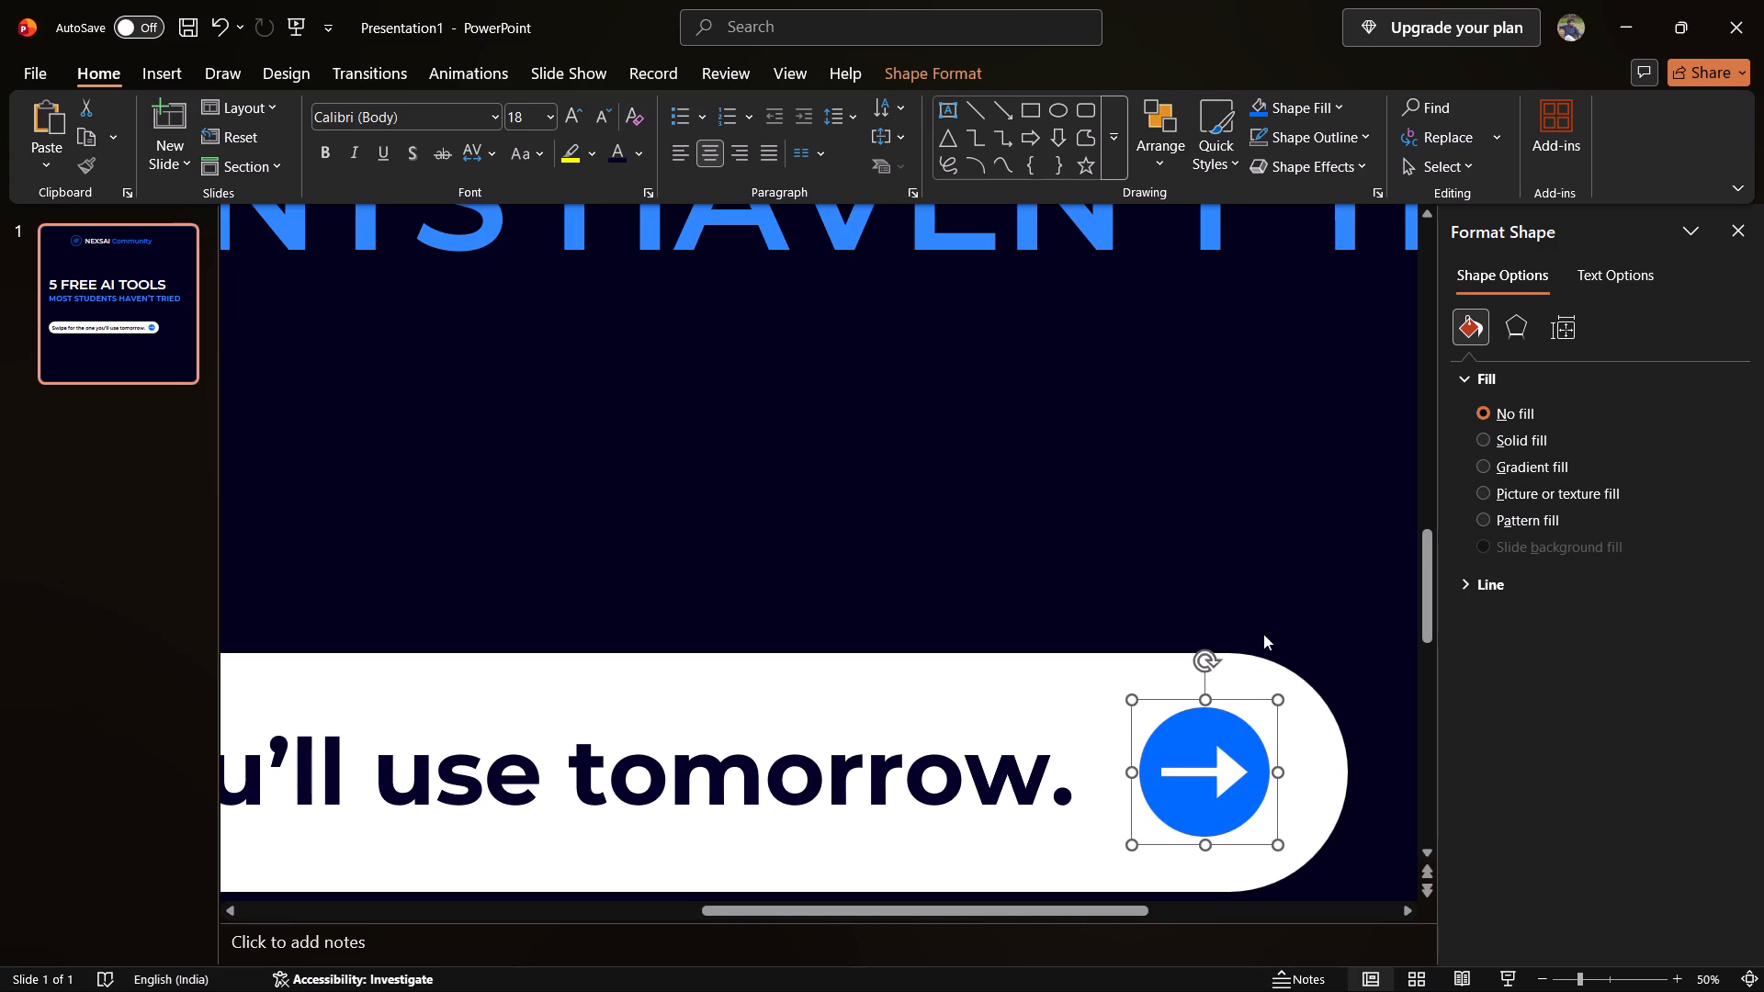
pyautogui.click(1297, 602)
pyautogui.scroll(-2, 1297, 602)
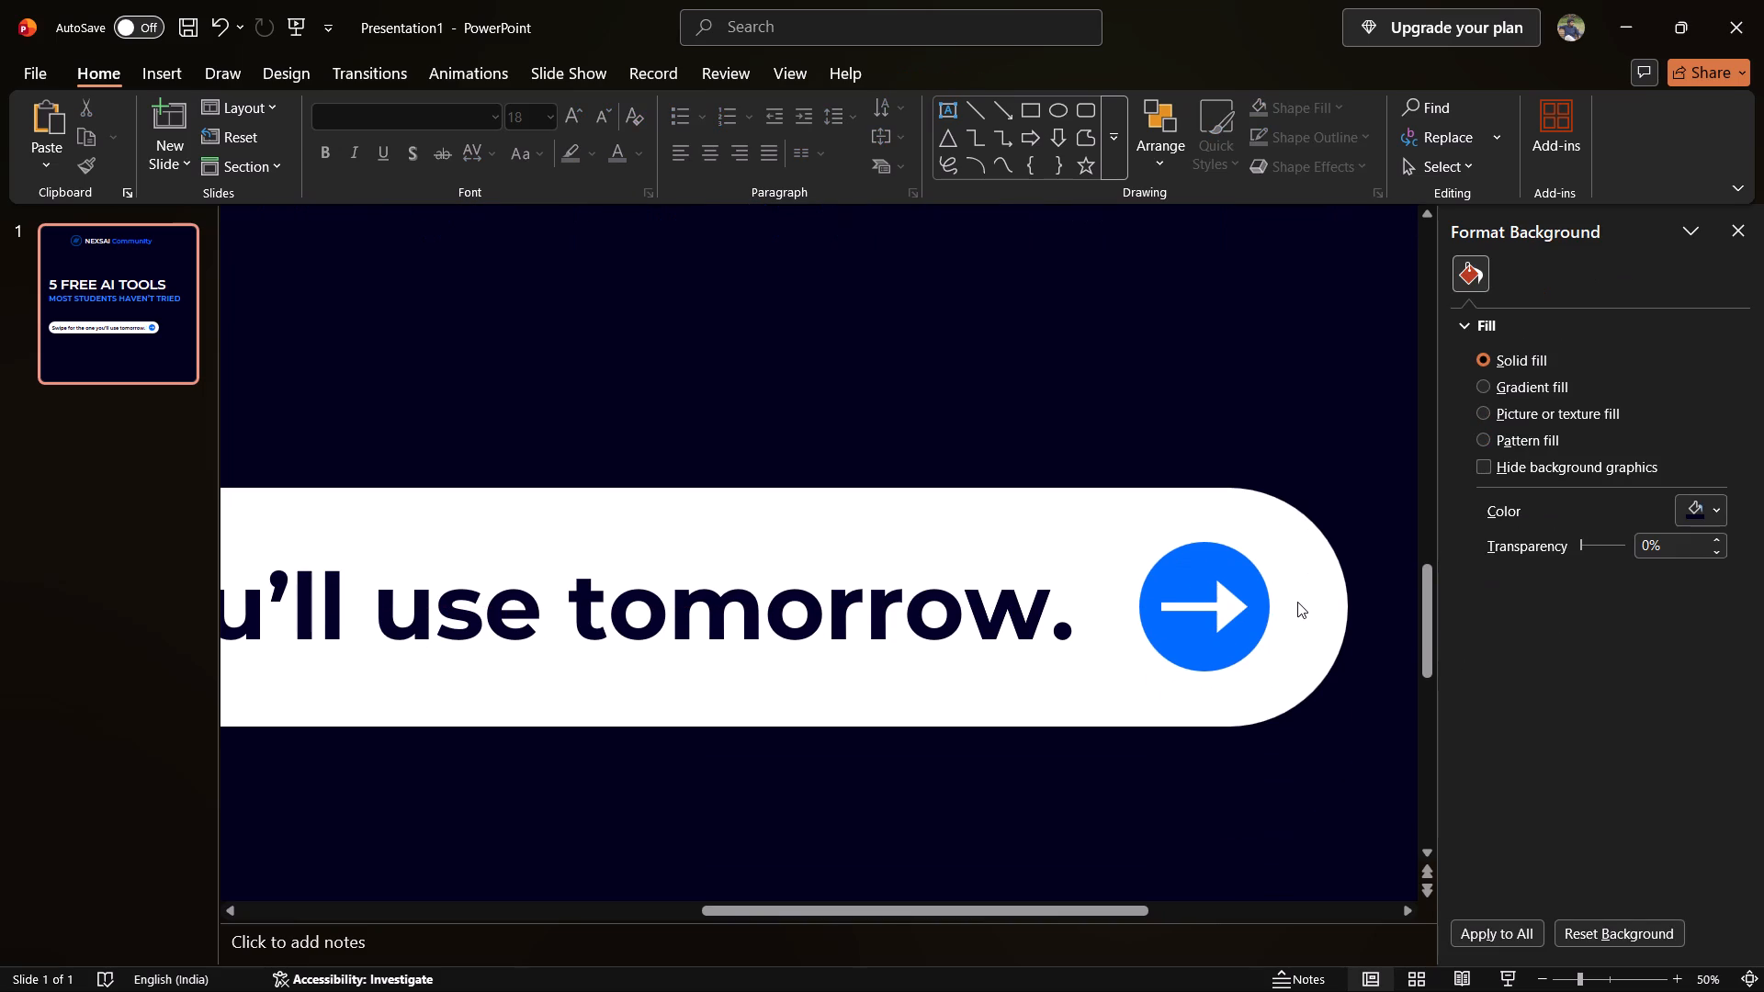
pyautogui.scroll(-2, 1297, 602)
pyautogui.keyDown('ctrl'); pyautogui.scroll(-4, 1297, 602); pyautogui.keyUp('ctrl')
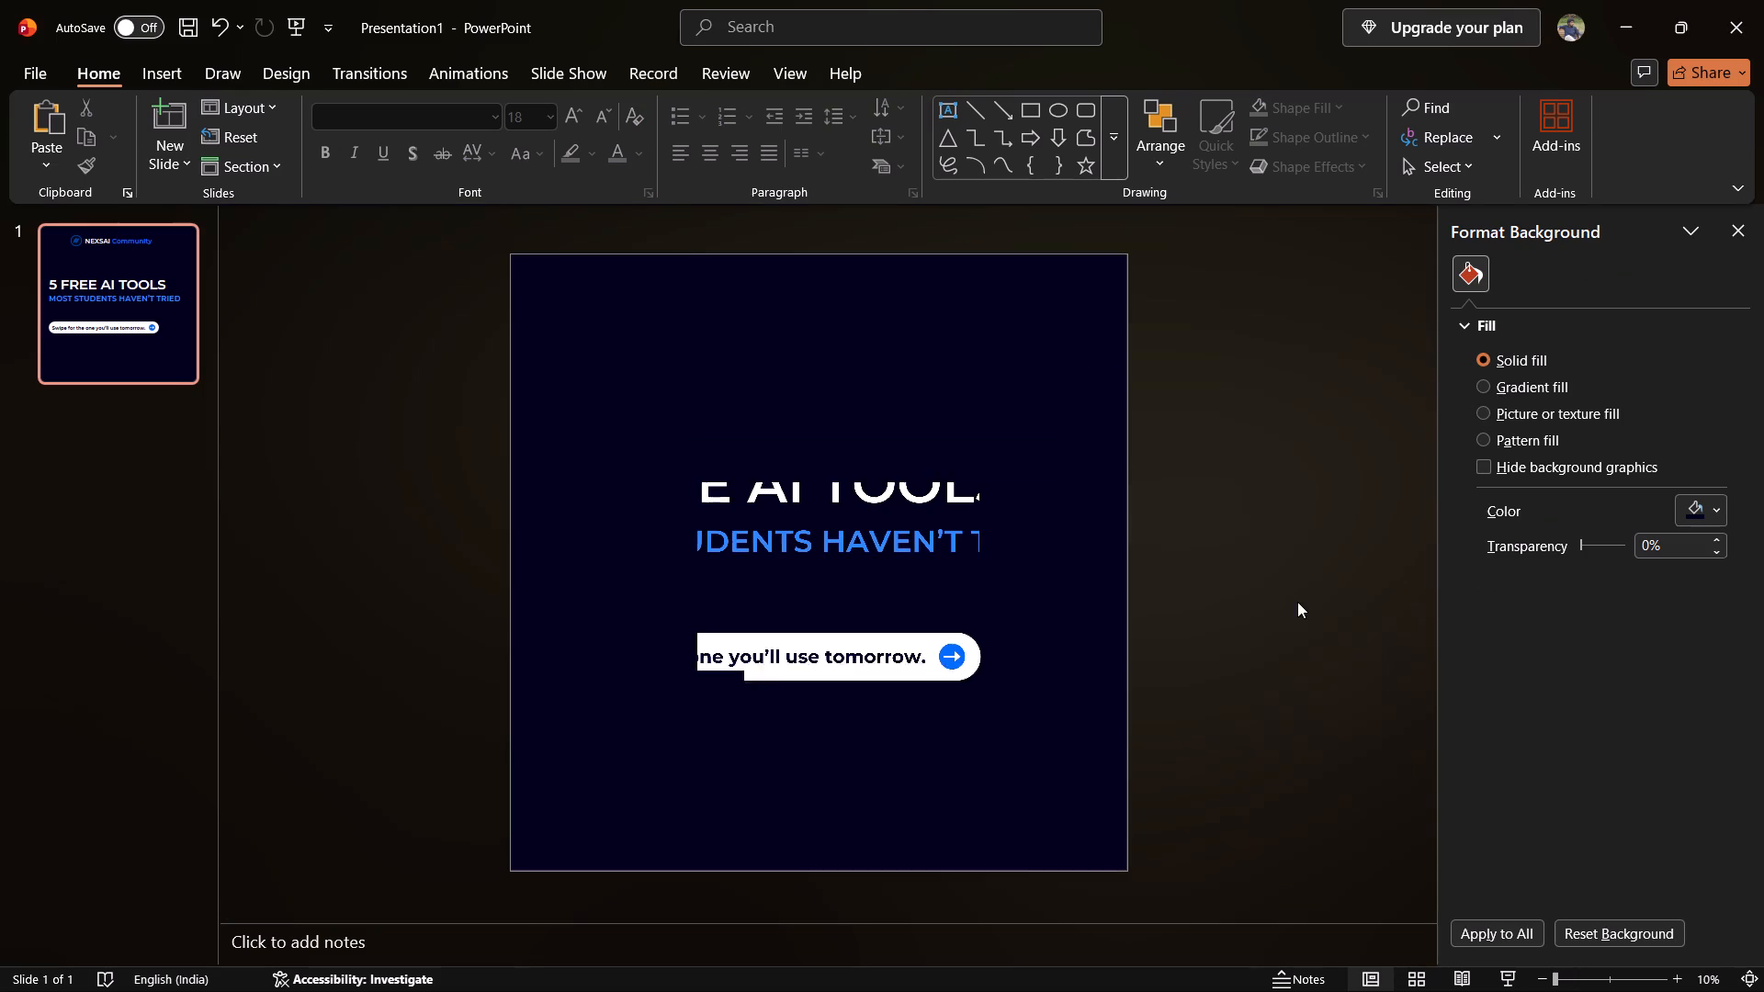
# Duplicate the "NEXSAI Community" text box and place the copy directly beneath the original, aligned with it.
pyautogui.scroll(-1, 1297, 602)
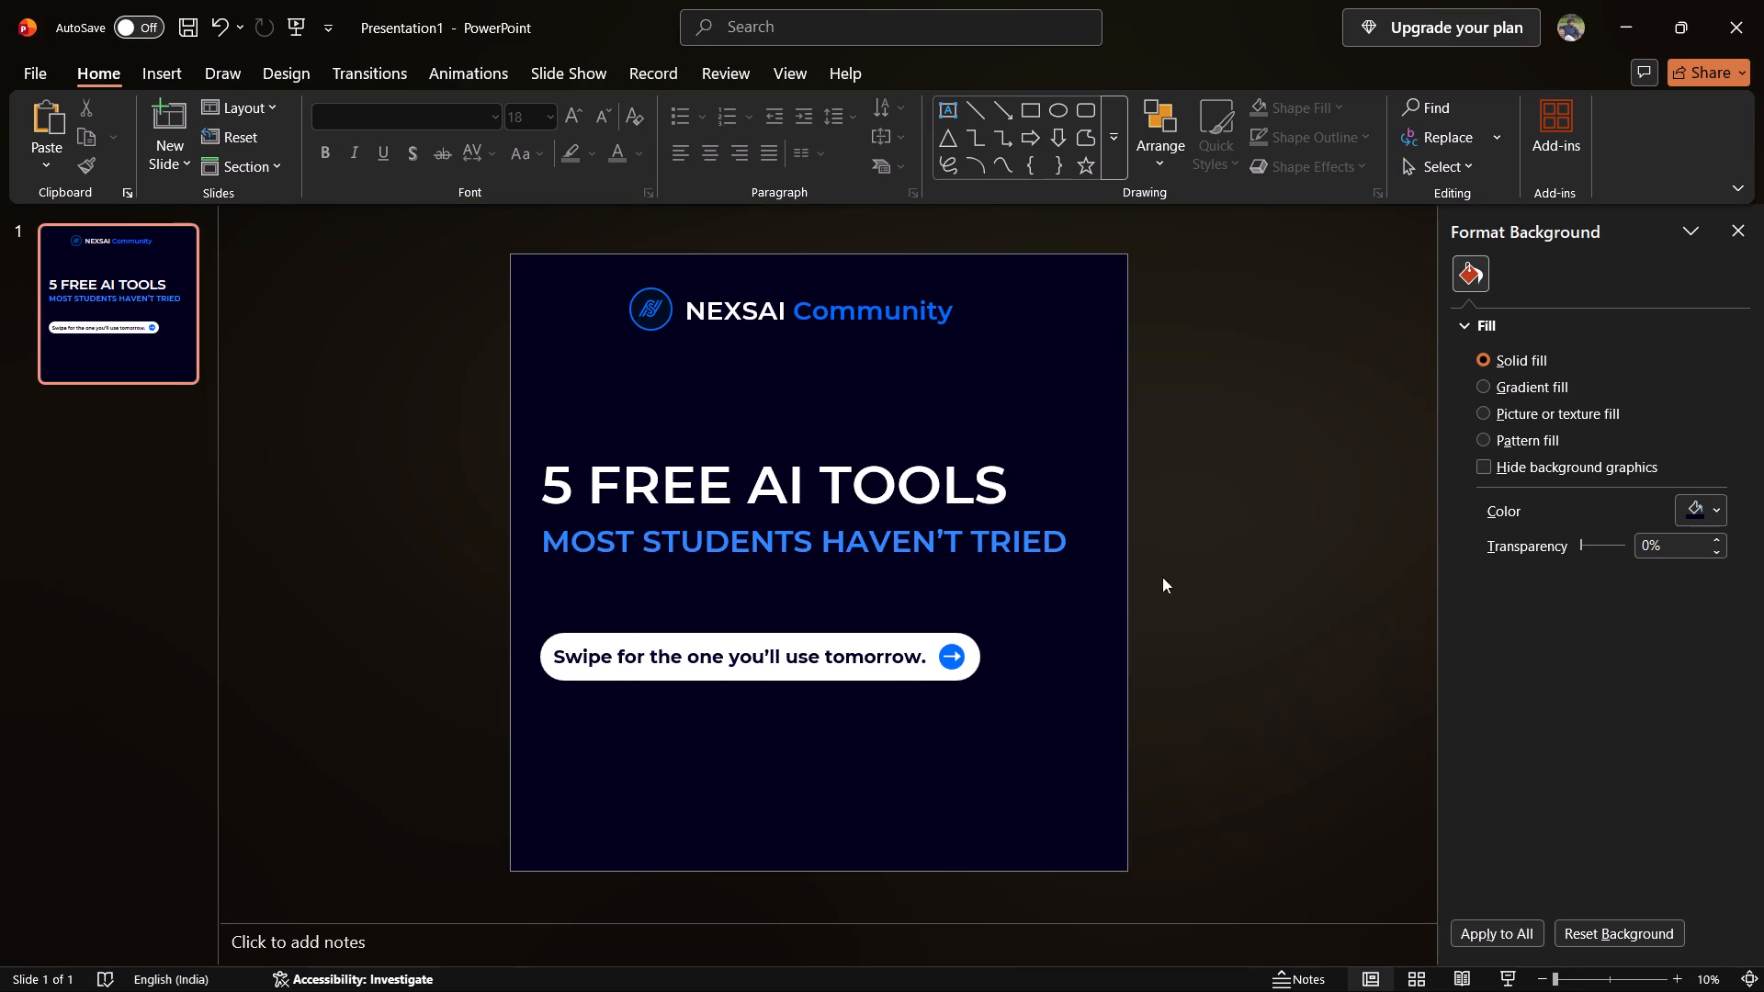
pyautogui.click(786, 300)
pyautogui.click(856, 321)
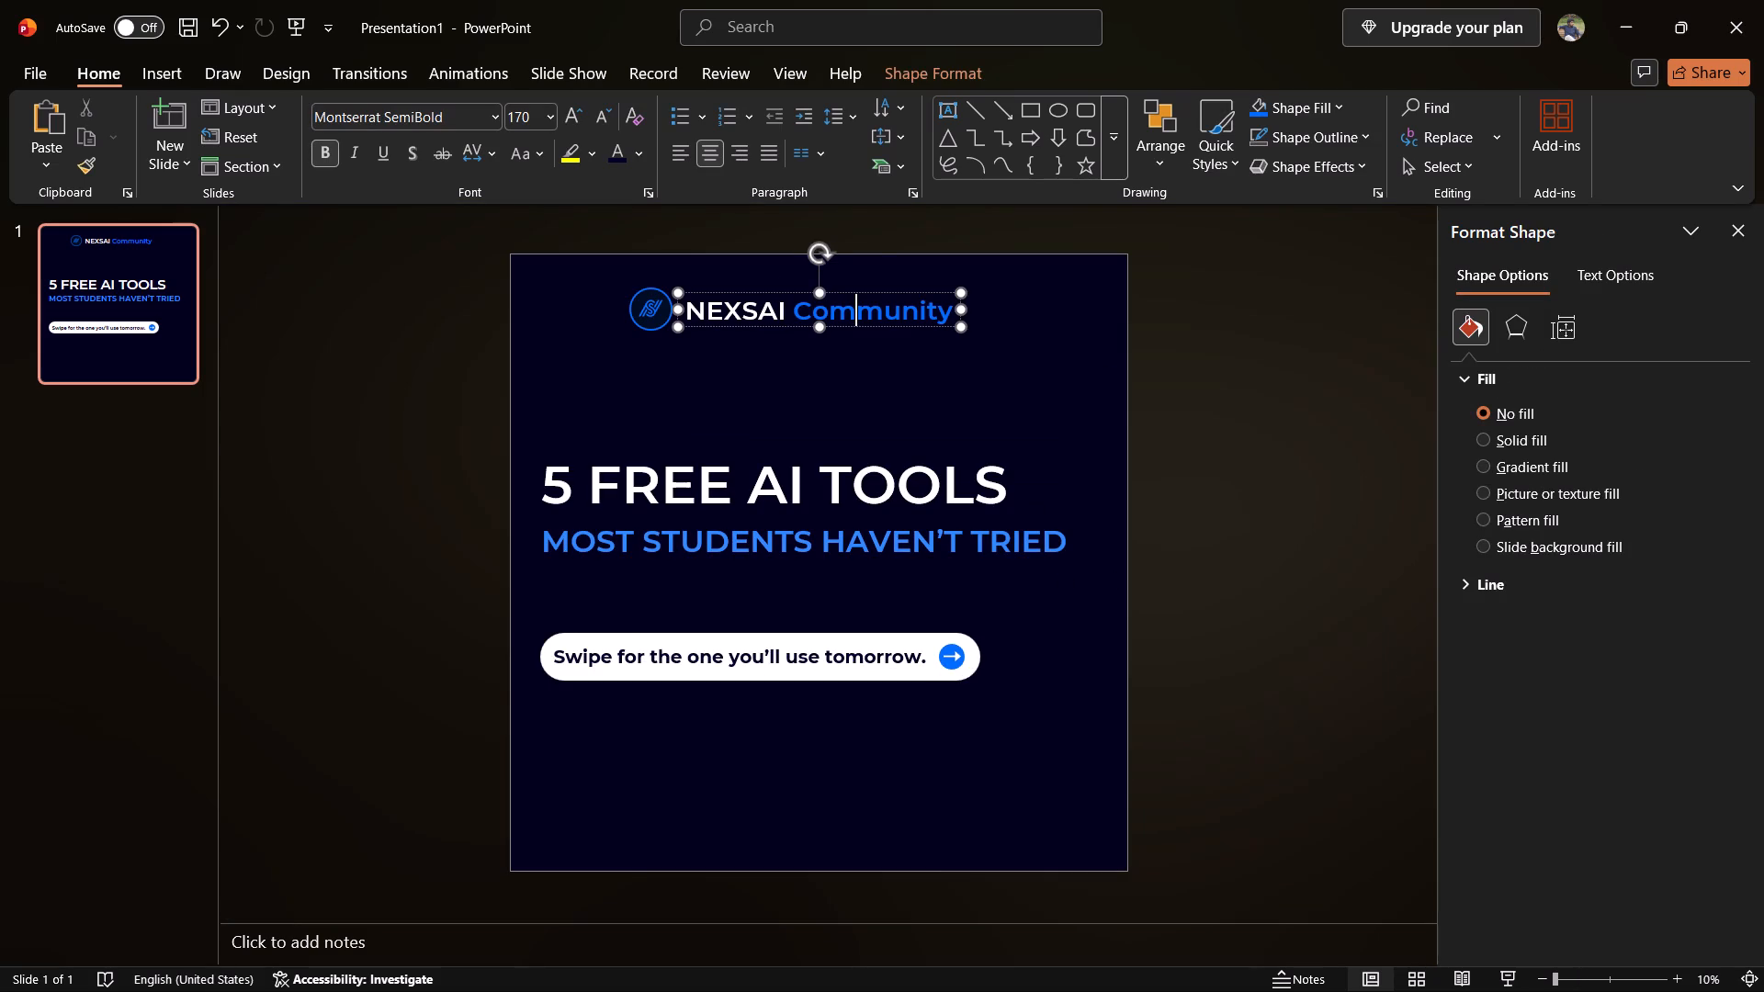
pyautogui.click(865, 325)
pyautogui.hotkey('ctrl', 'c')
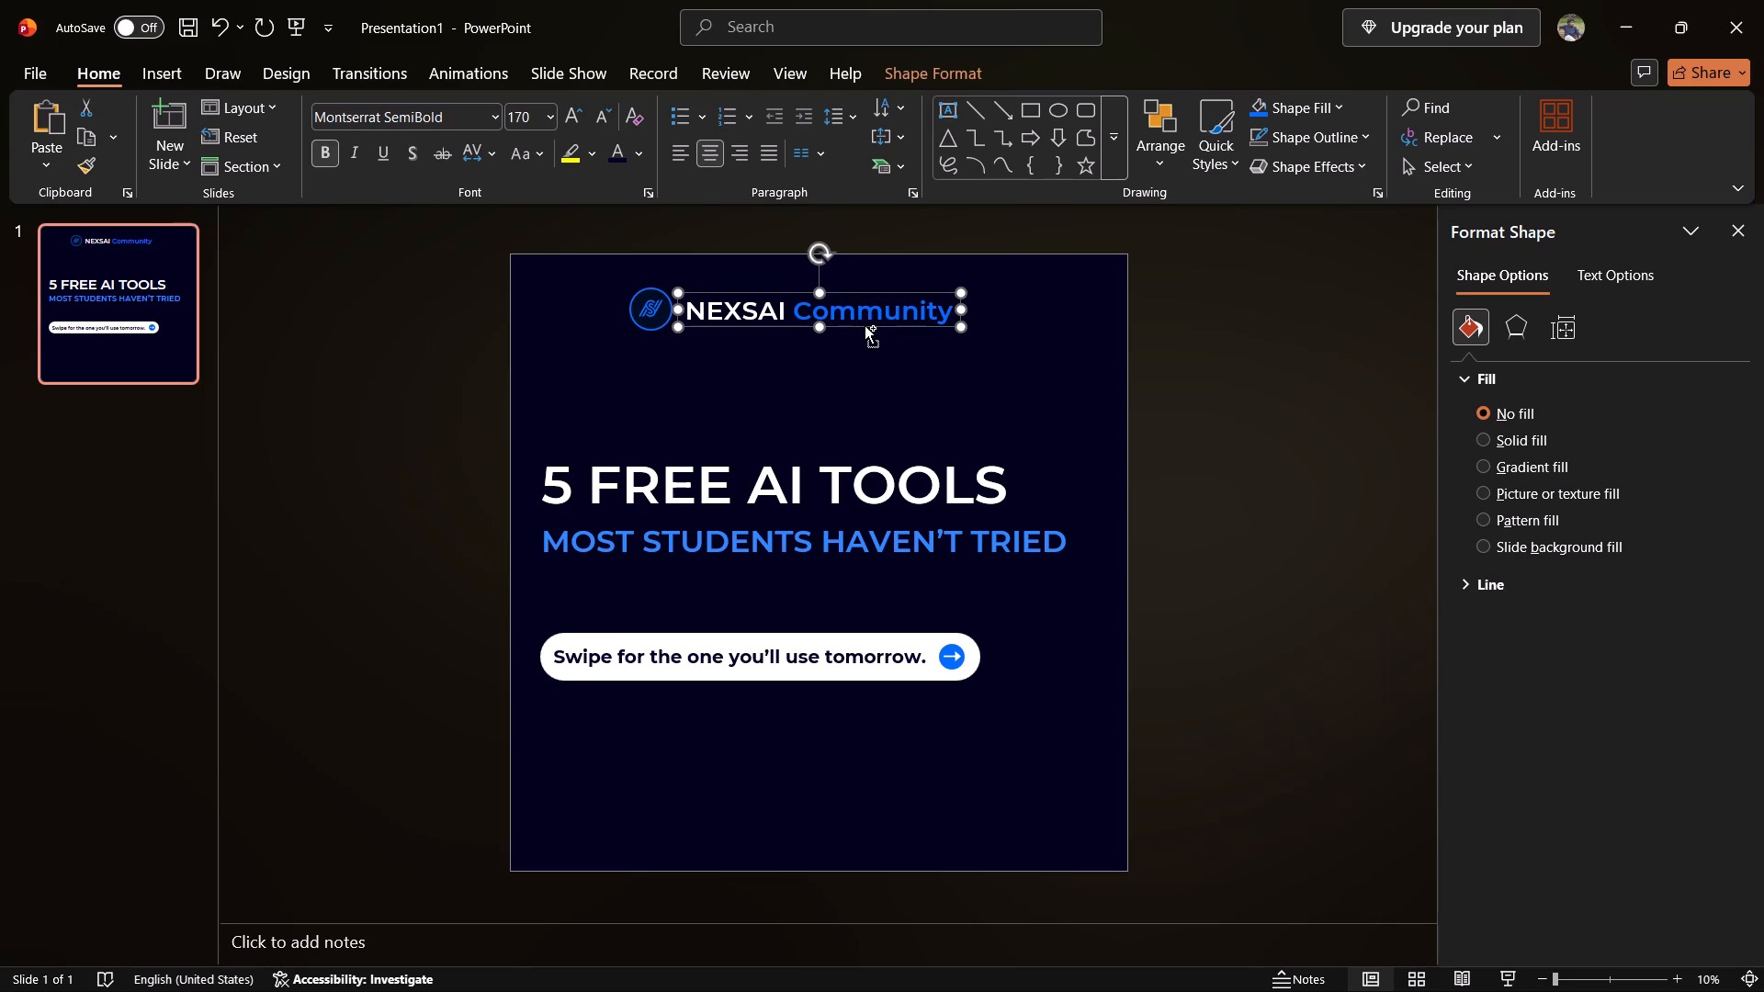
pyautogui.hotkey('ctrl', 'v')
pyautogui.moveTo(881, 325); pyautogui.dragTo(880, 353)
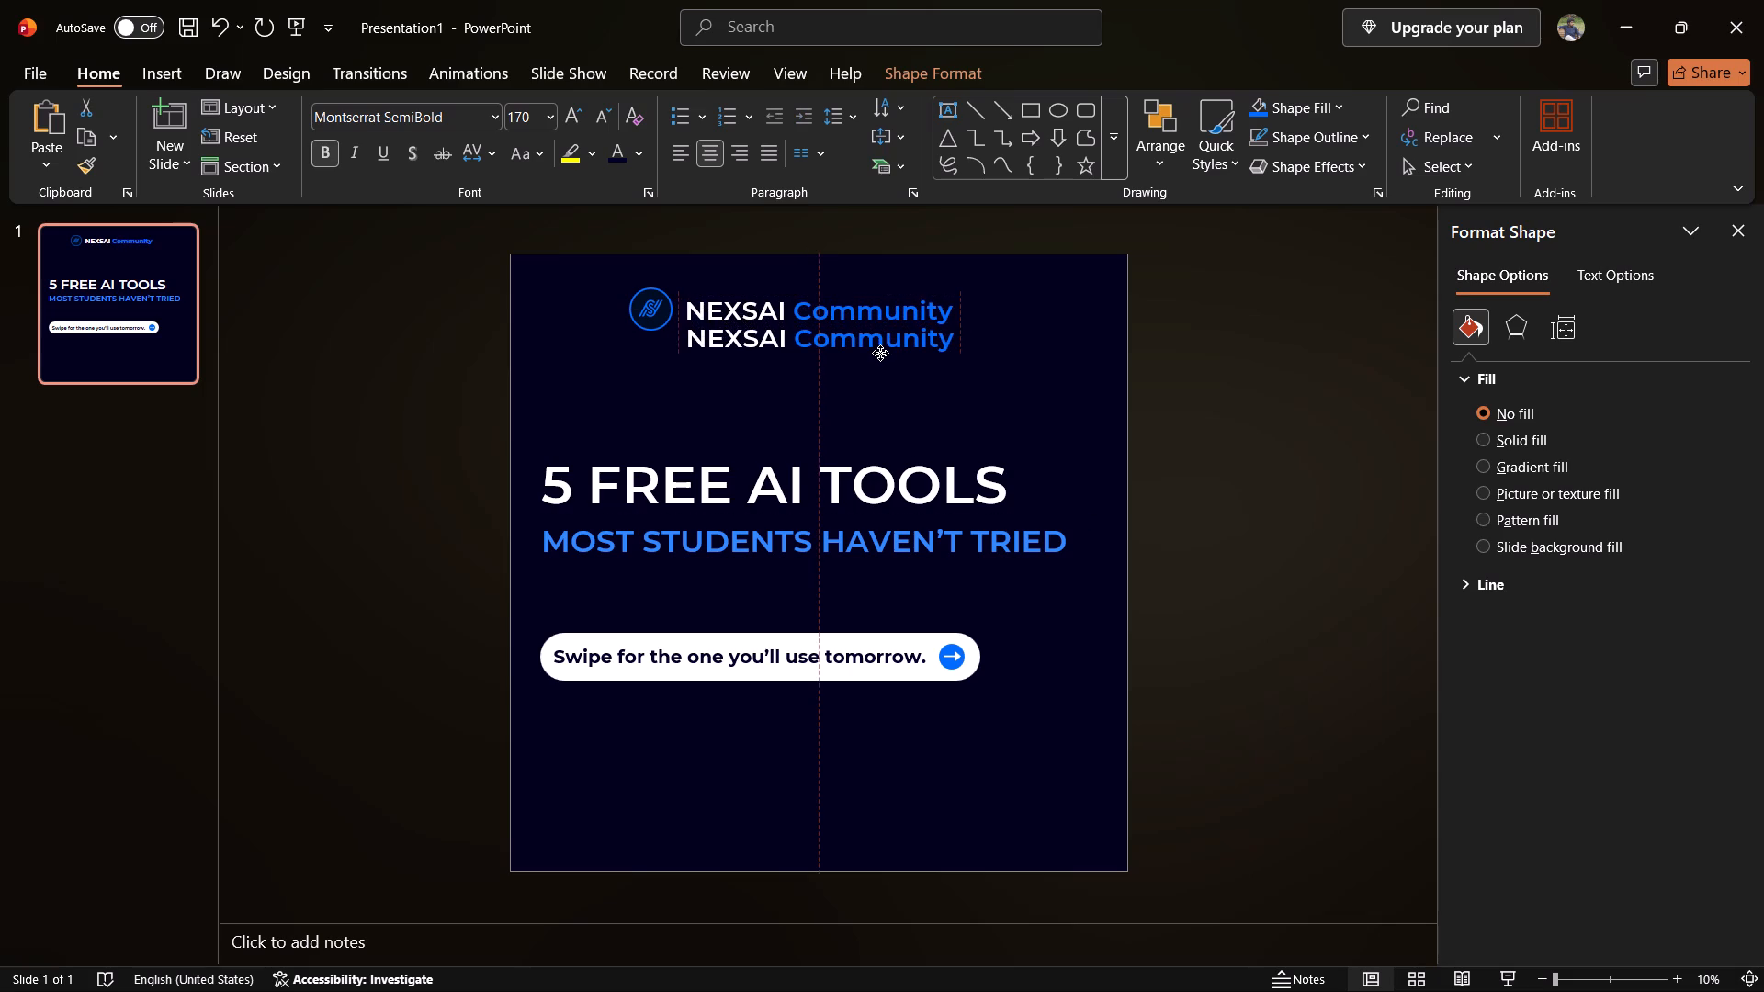
pyautogui.moveTo(880, 353); pyautogui.dragTo(878, 352)
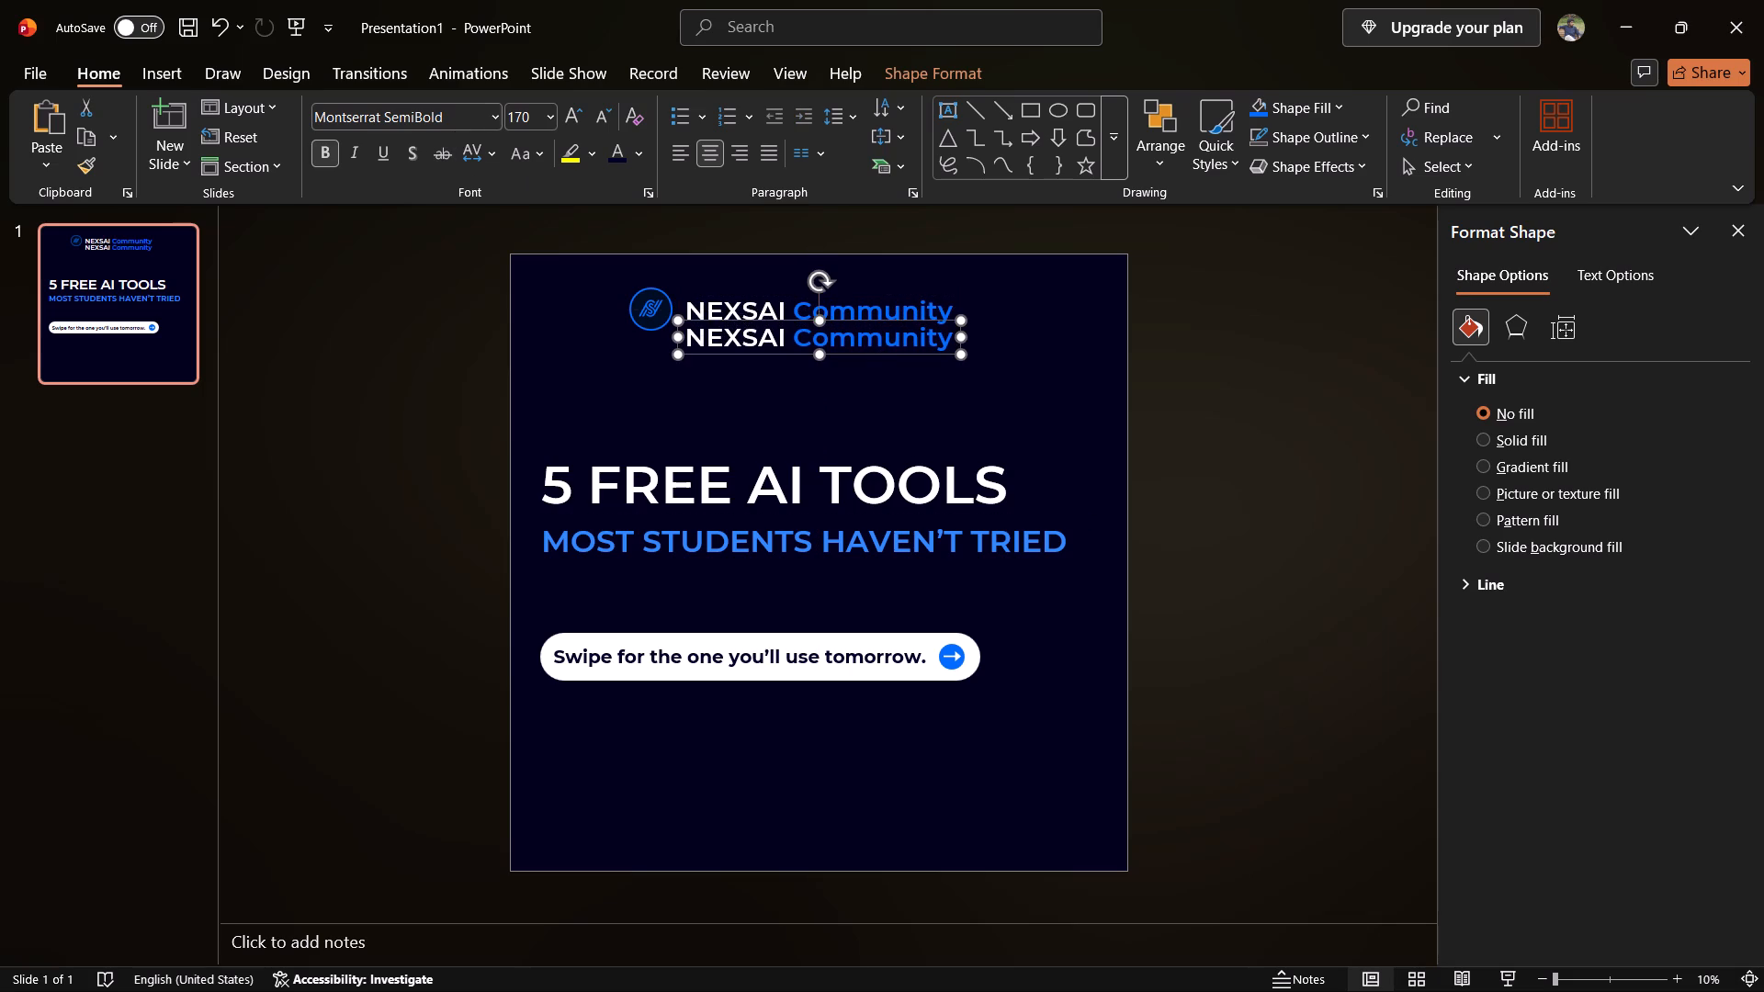
# Remove bold from the copied text and change its font to regular Montserrat.
pyautogui.click(331, 149)
pyautogui.click(500, 111)
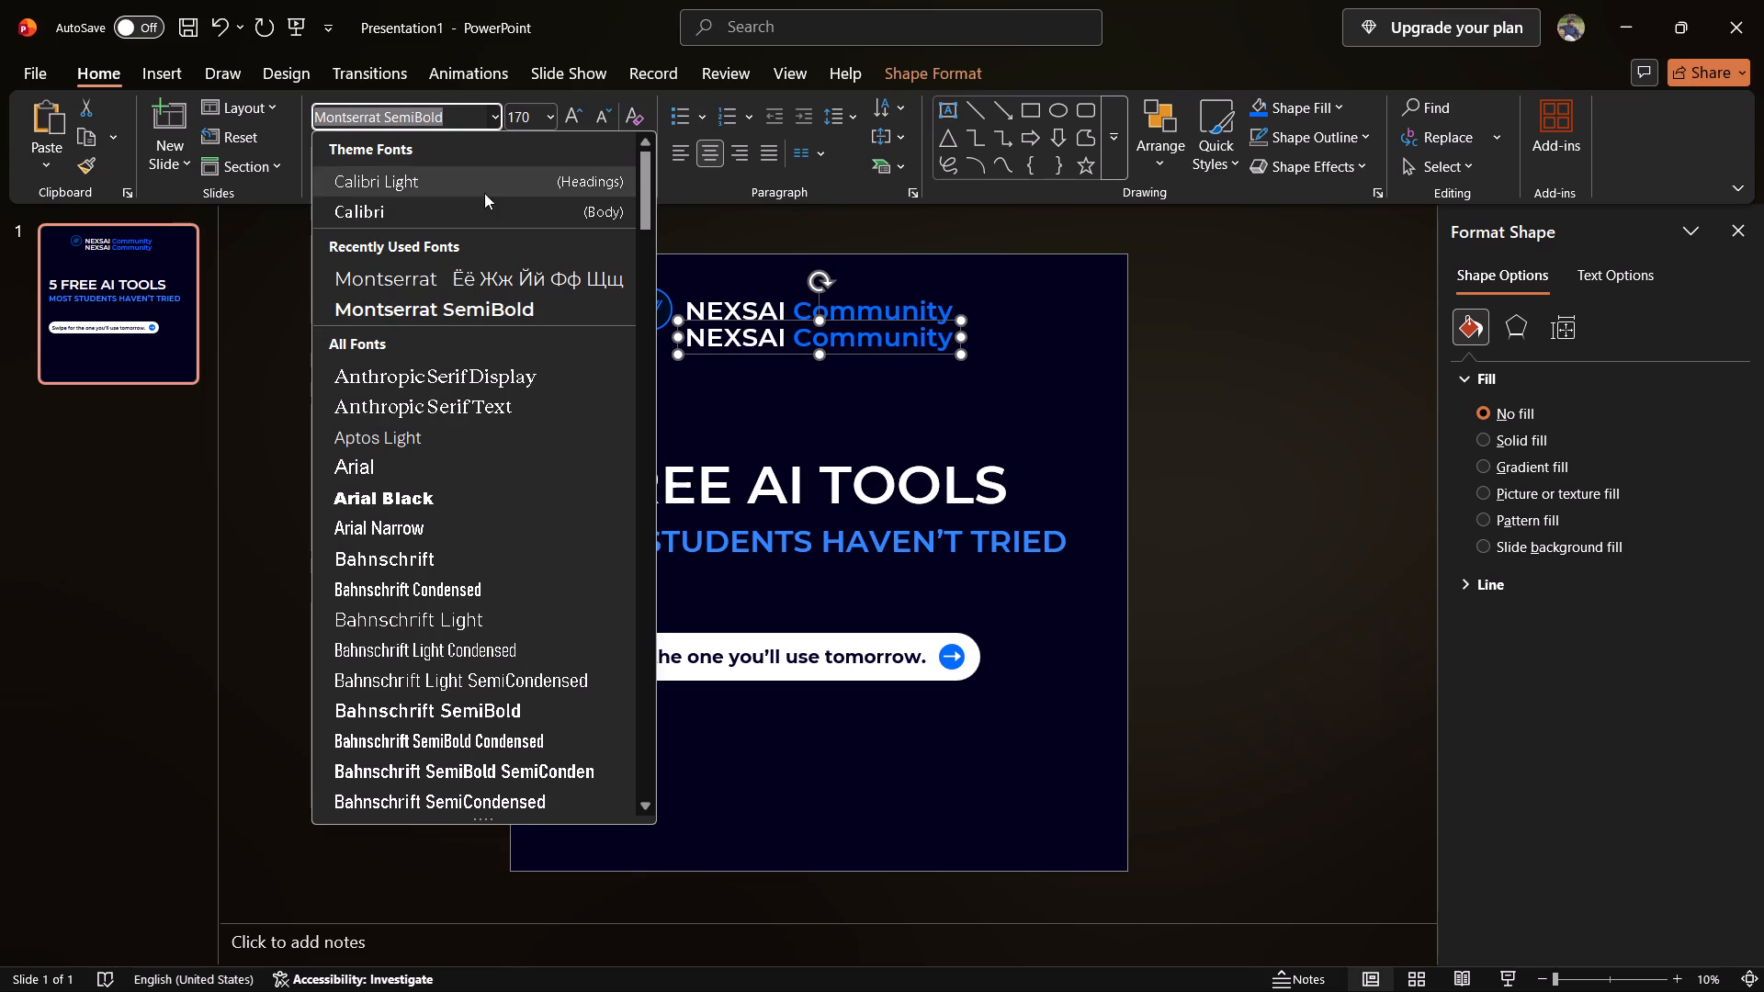
pyautogui.click(454, 272)
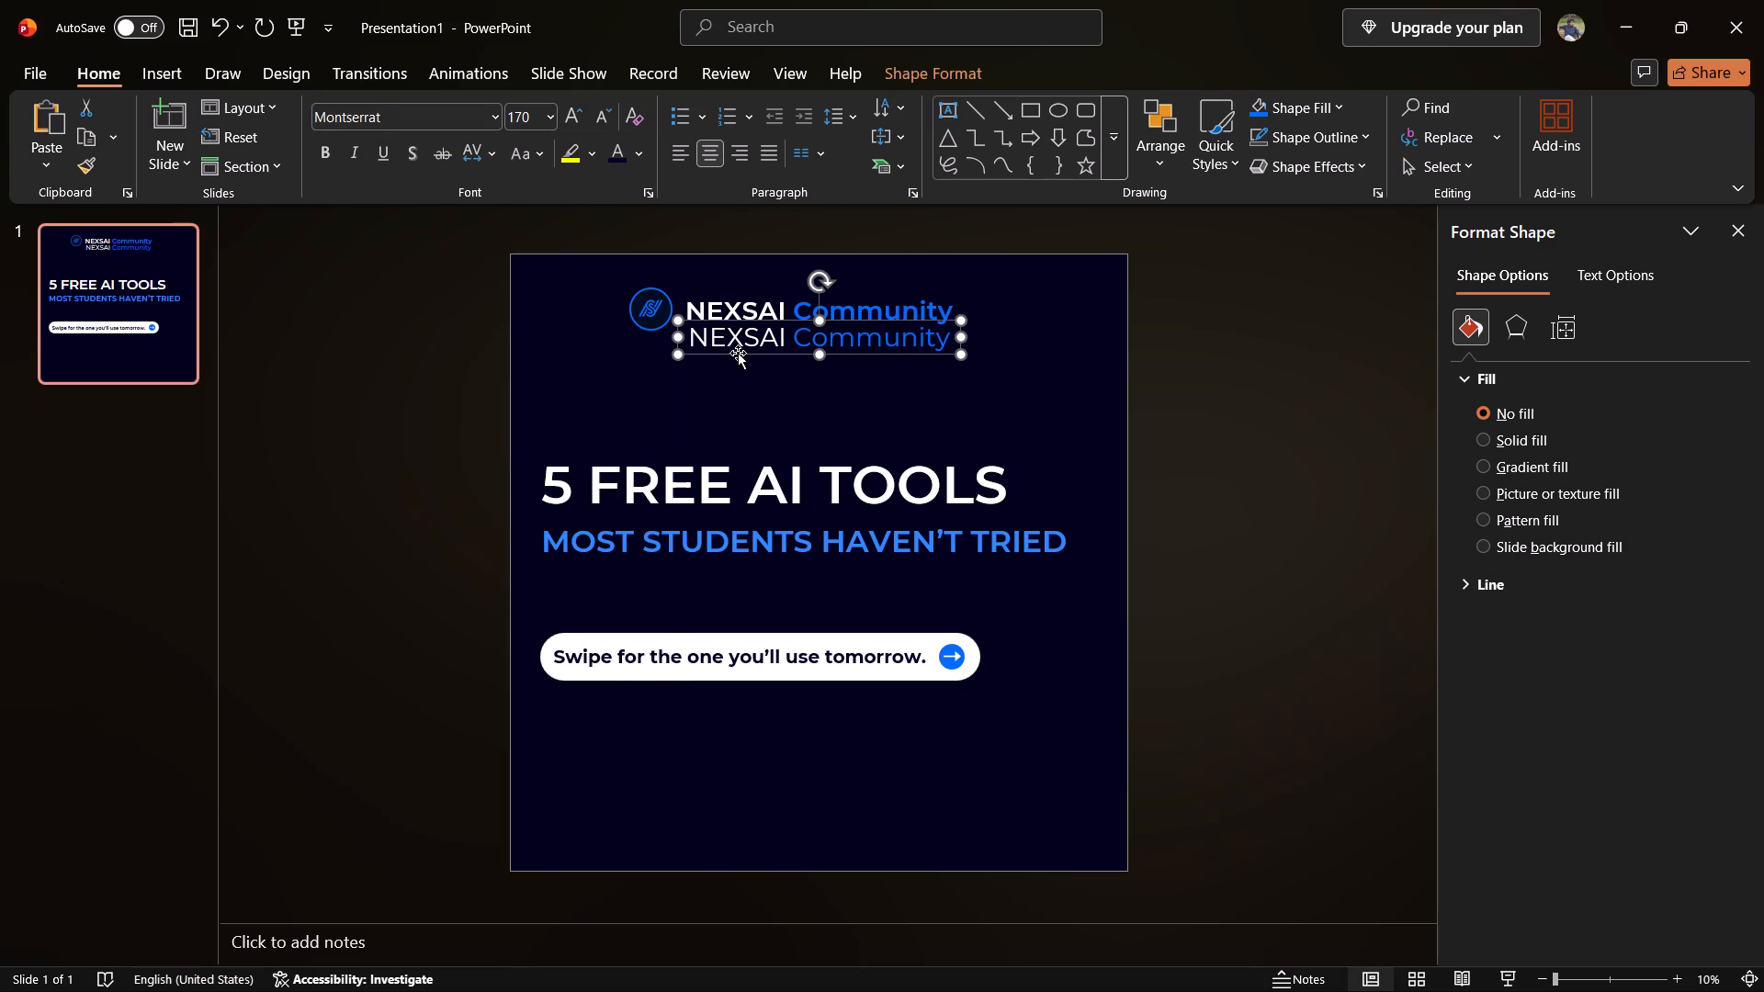
# Replace the copied text with "Where Tech Meets Tomorrow" and widen its box so the tagline fits on one line.
pyautogui.click(738, 353)
pyautogui.click(738, 345)
pyautogui.hotkey('ctrl', 'a')
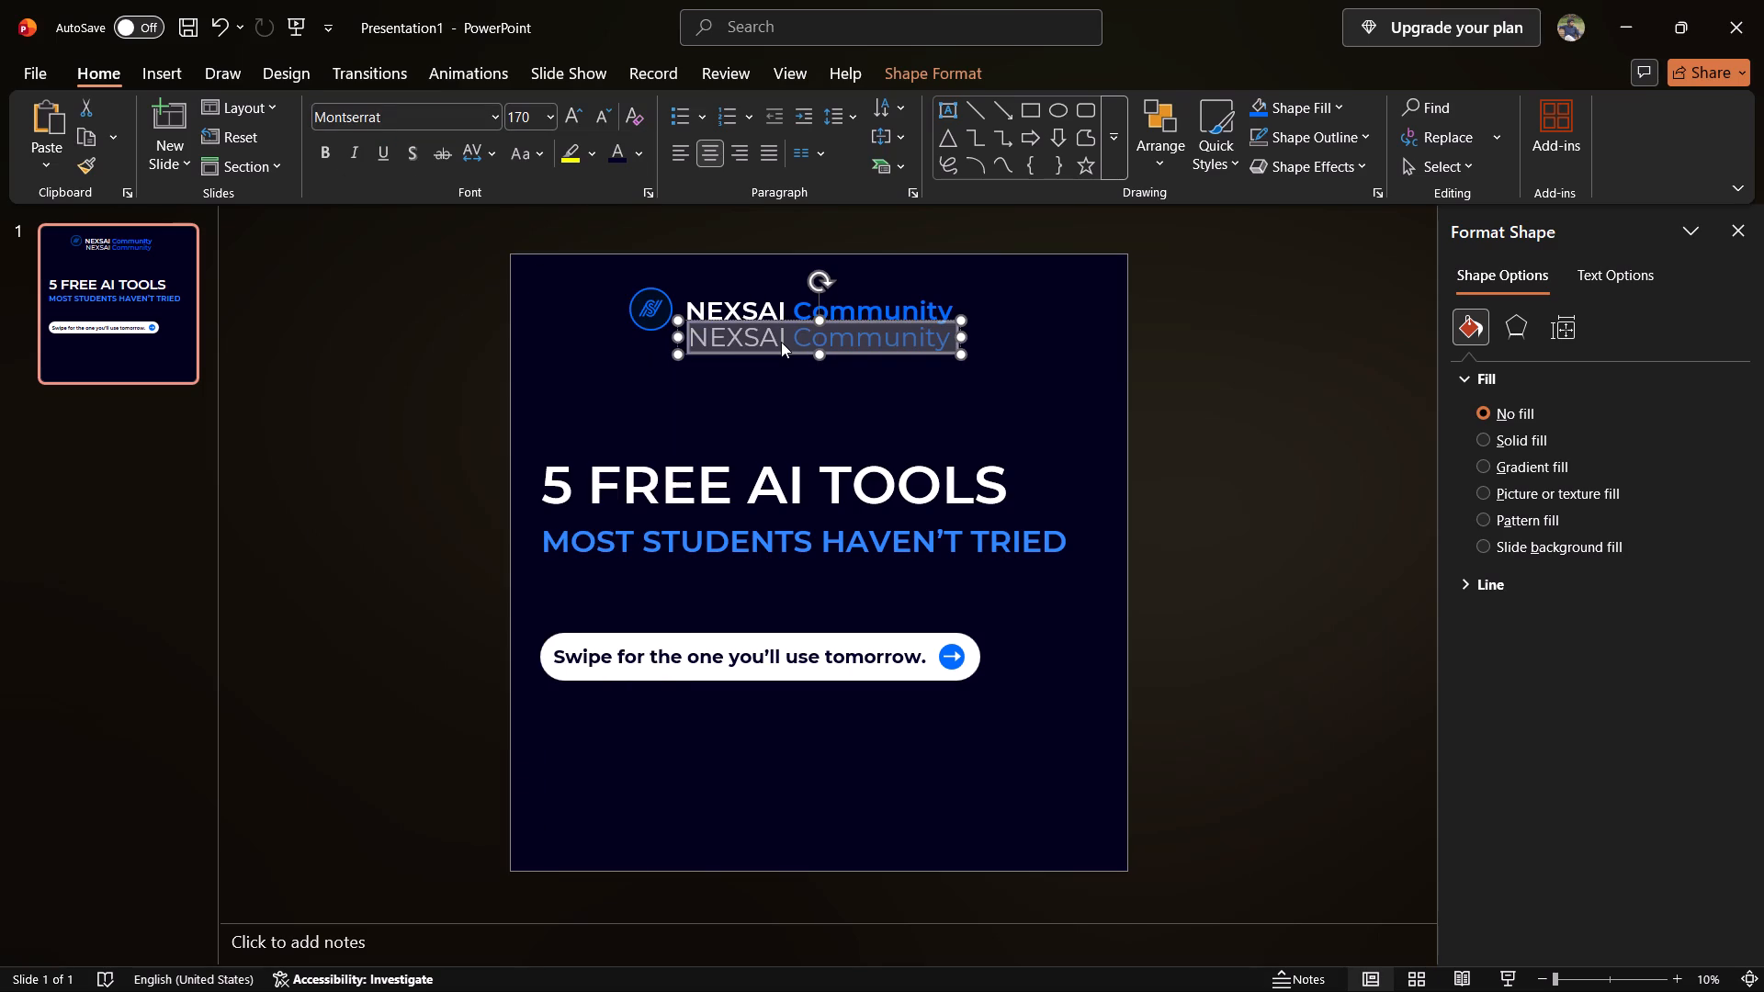
pyautogui.write('Whw')
pyautogui.press('BackSpace')
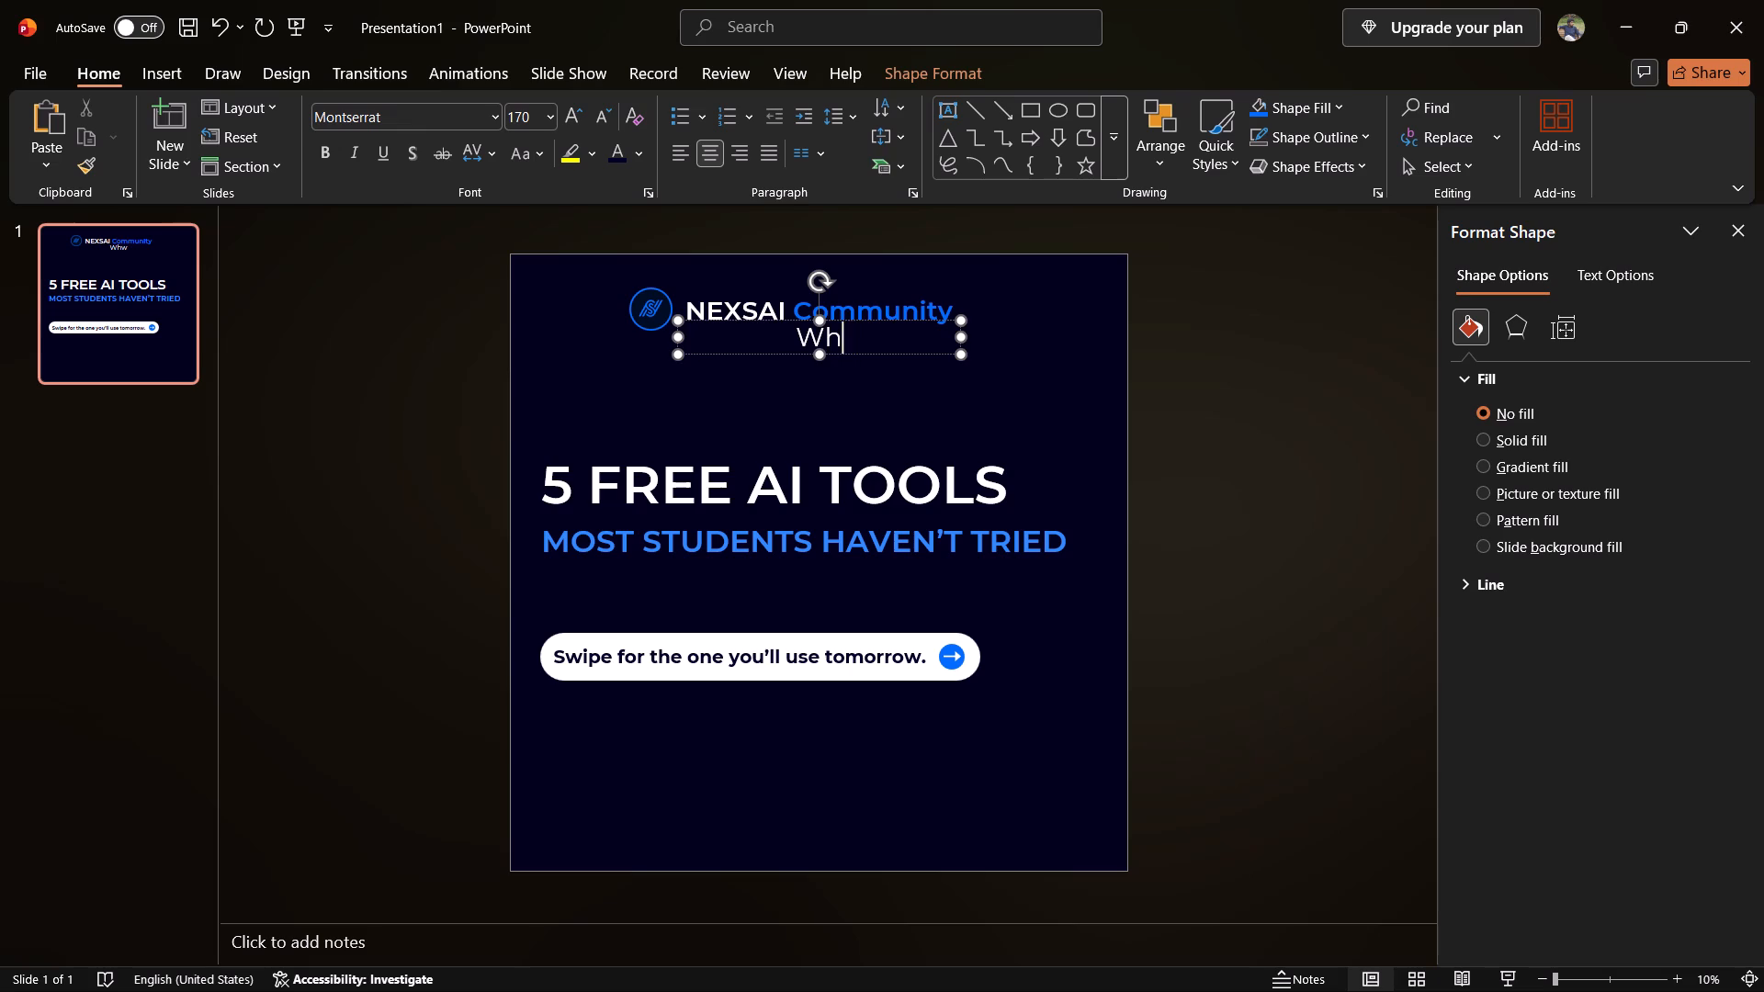
pyautogui.write('ere')
pyautogui.press('space')
pyautogui.write('tec')
pyautogui.press('BackSpace')
pyautogui.press('BackSpace')
pyautogui.press('BackSpace')
pyautogui.write('Tech m')
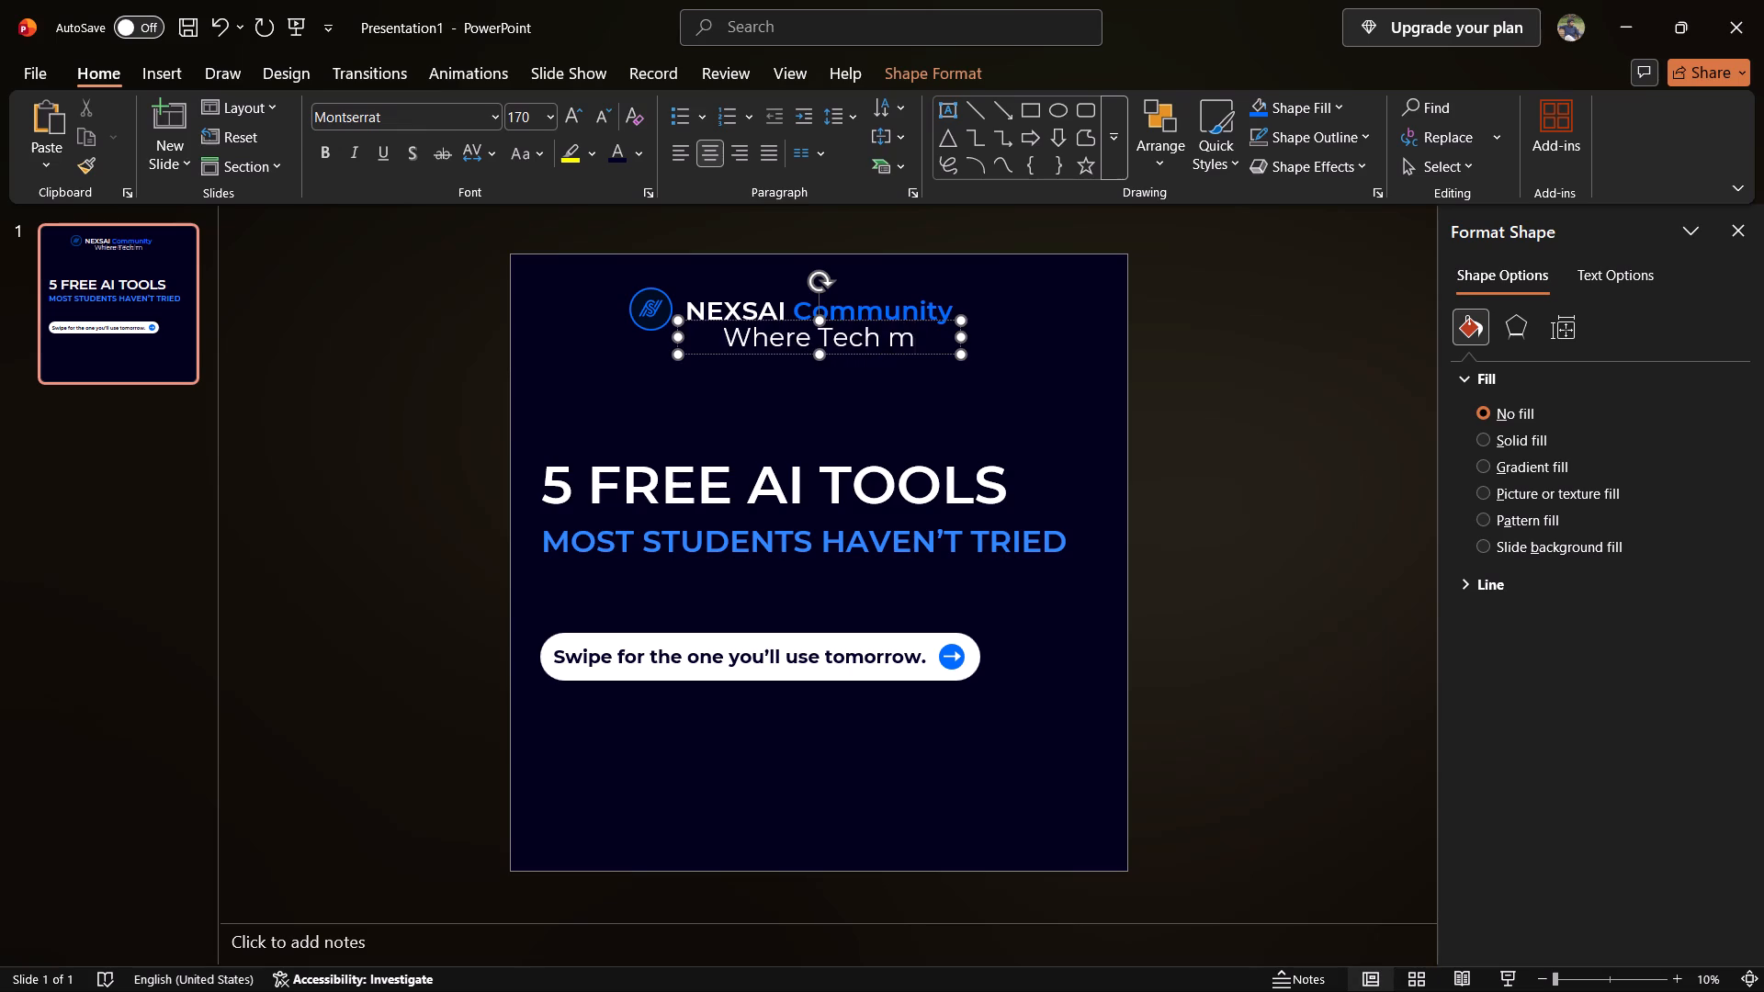
pyautogui.press('BackSpace')
pyautogui.write('Meets Tomorro')
pyautogui.press('w')
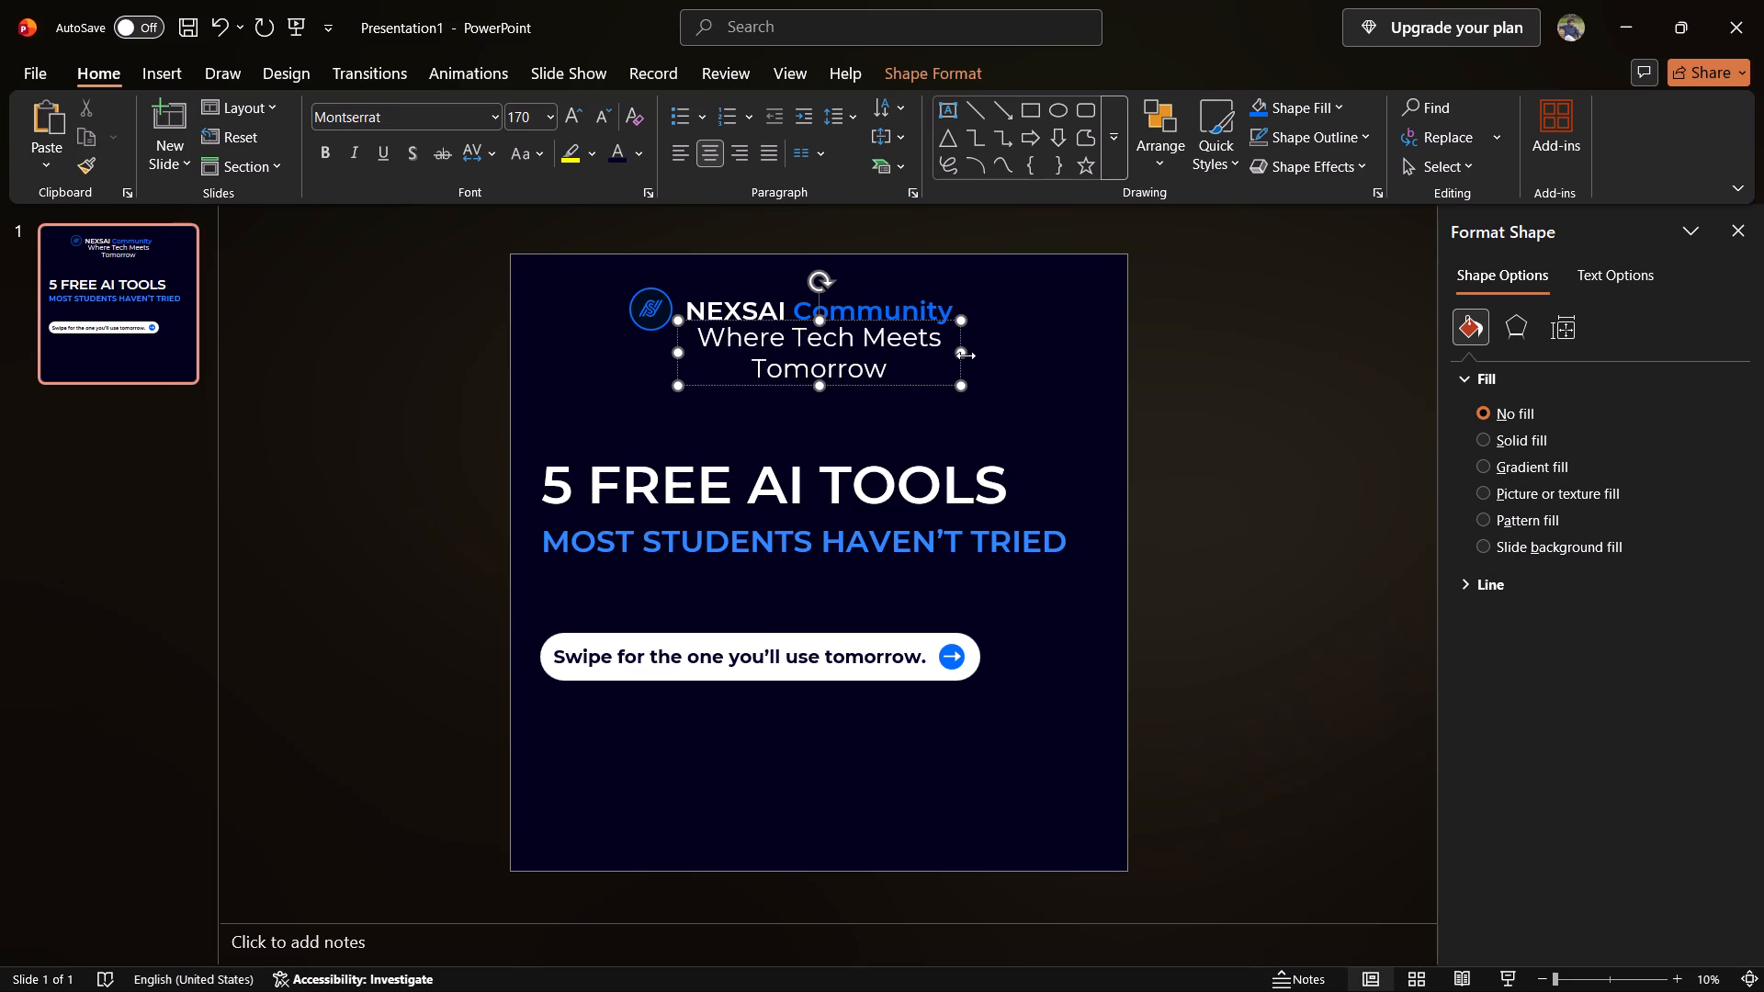
pyautogui.moveTo(966, 352); pyautogui.dragTo(1091, 351)
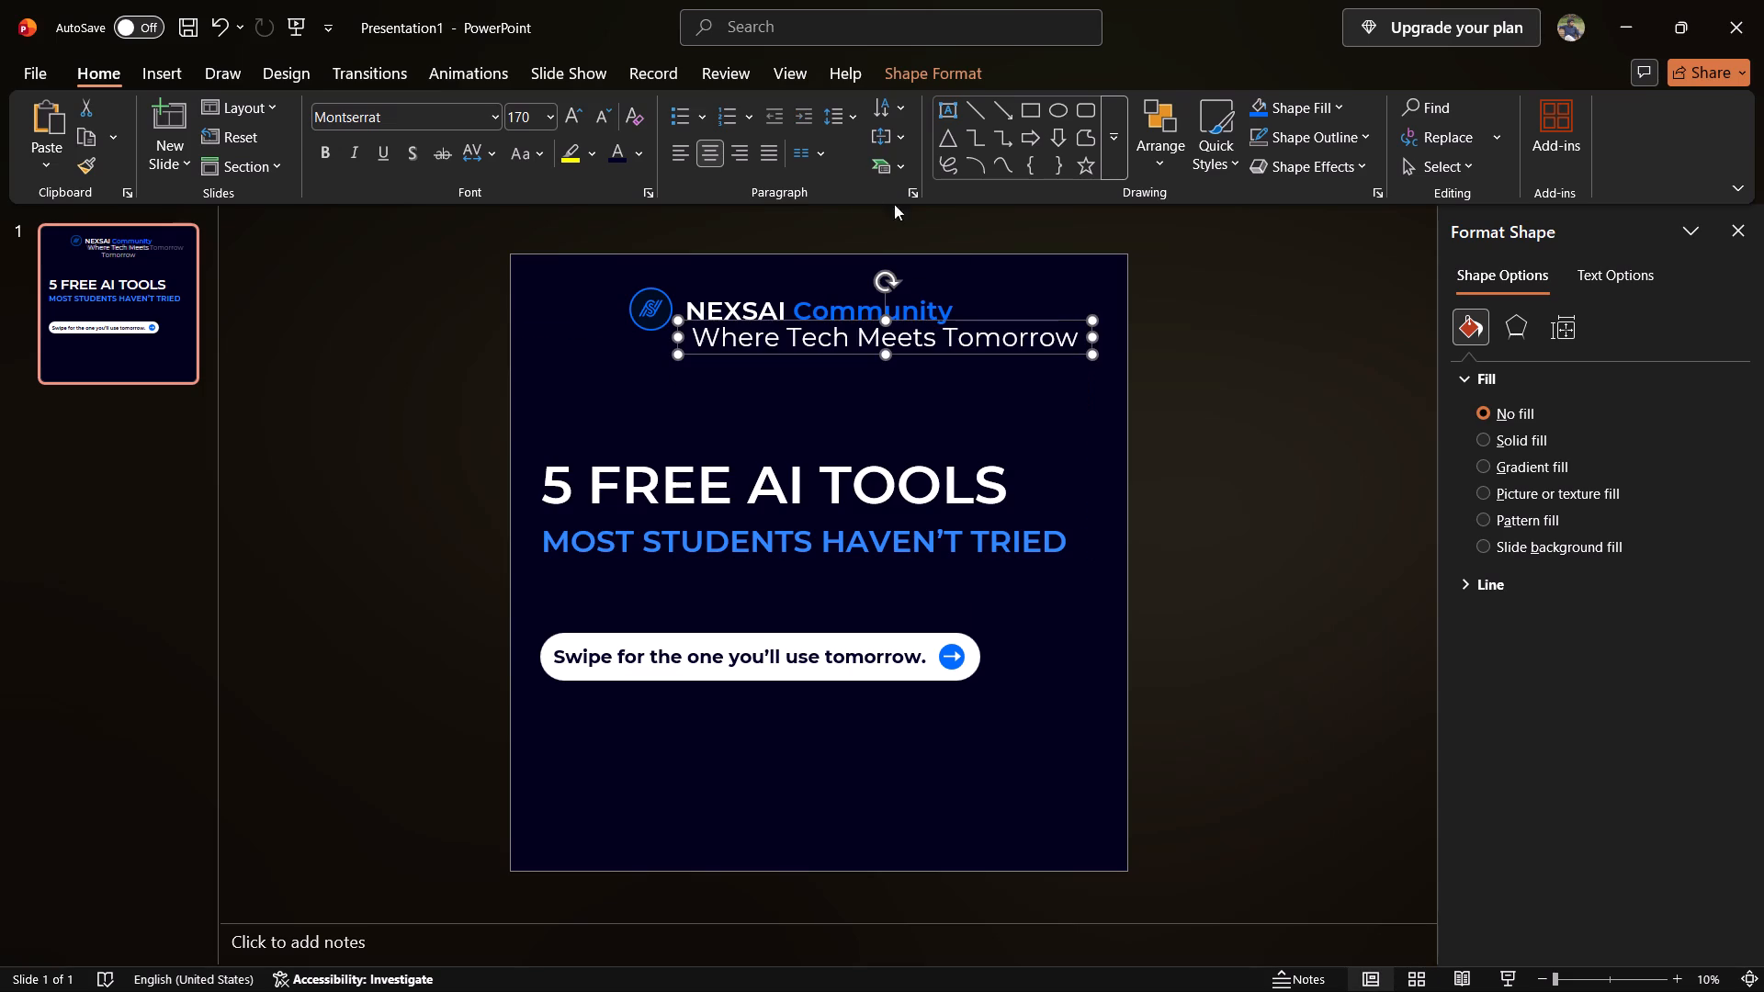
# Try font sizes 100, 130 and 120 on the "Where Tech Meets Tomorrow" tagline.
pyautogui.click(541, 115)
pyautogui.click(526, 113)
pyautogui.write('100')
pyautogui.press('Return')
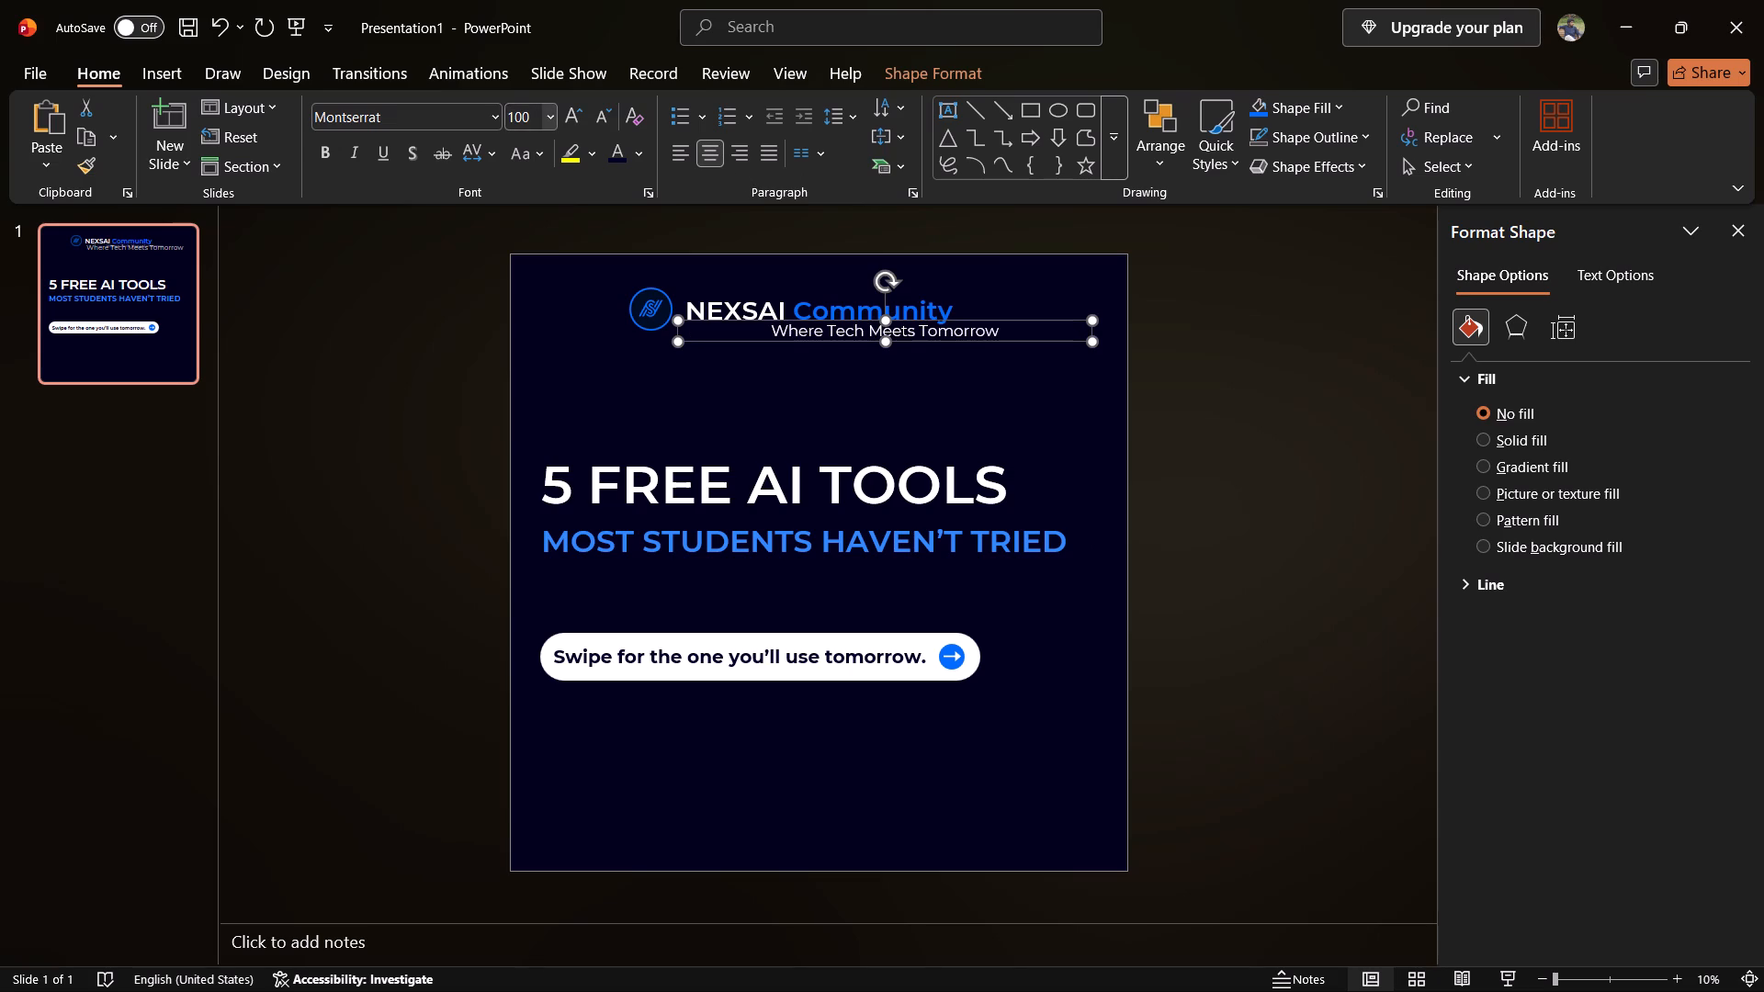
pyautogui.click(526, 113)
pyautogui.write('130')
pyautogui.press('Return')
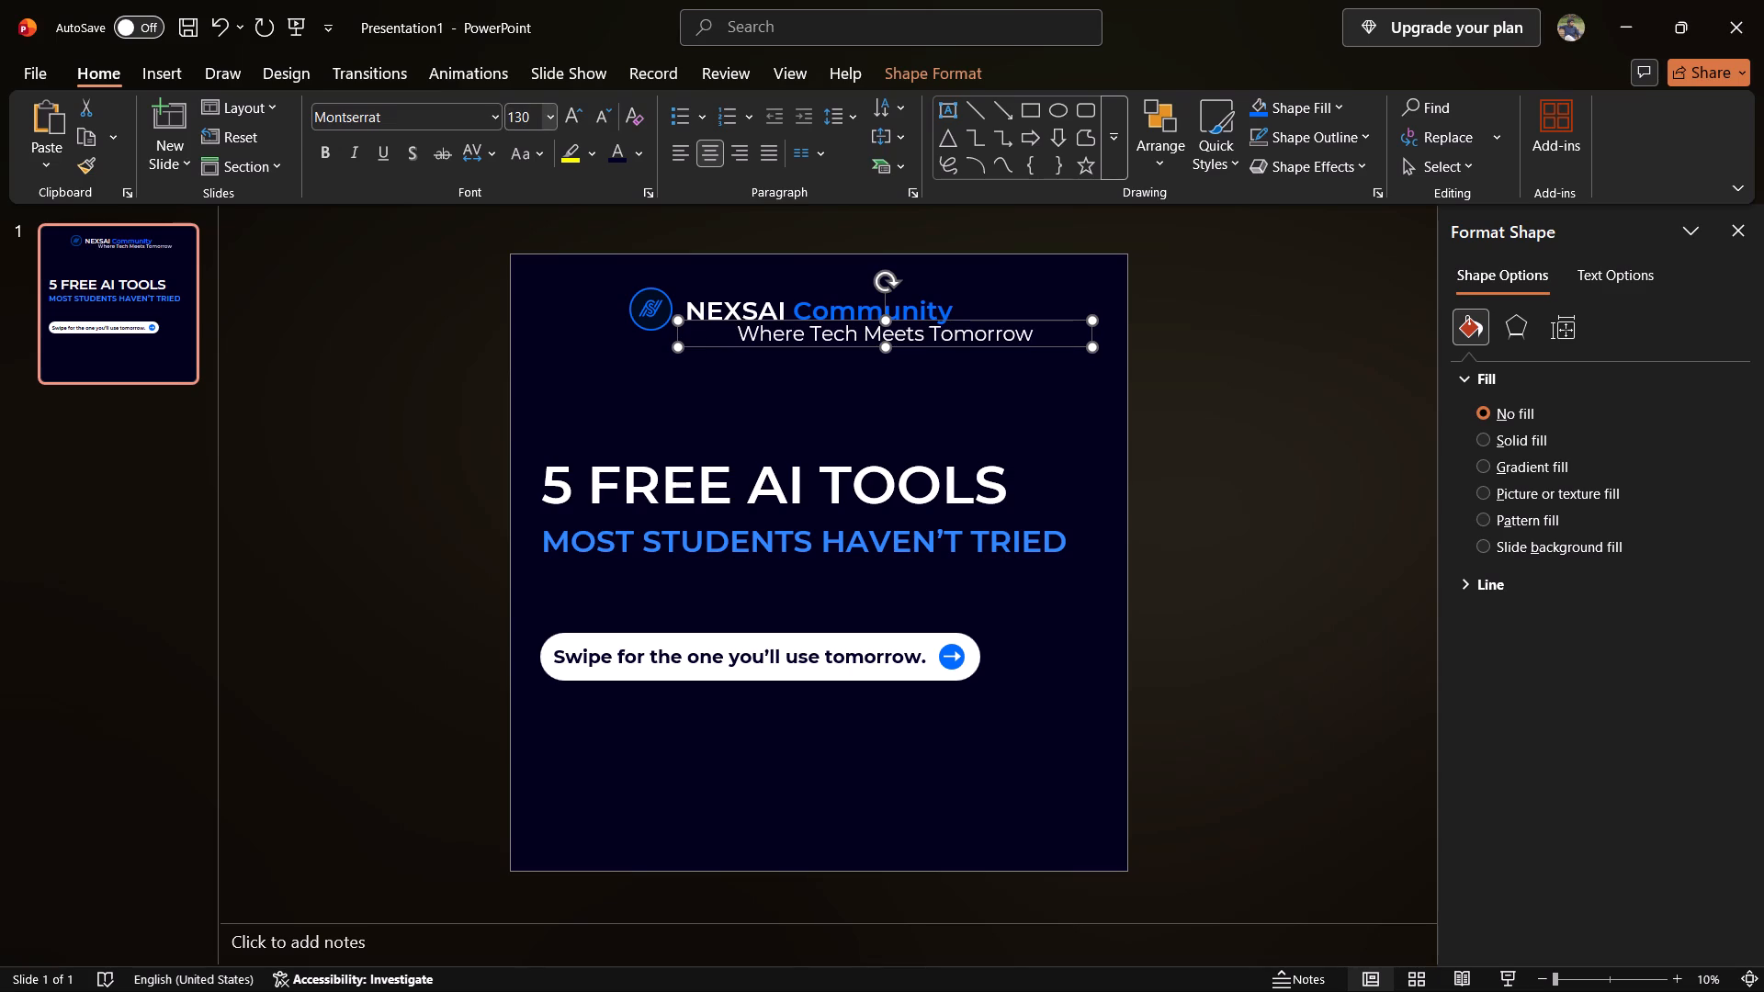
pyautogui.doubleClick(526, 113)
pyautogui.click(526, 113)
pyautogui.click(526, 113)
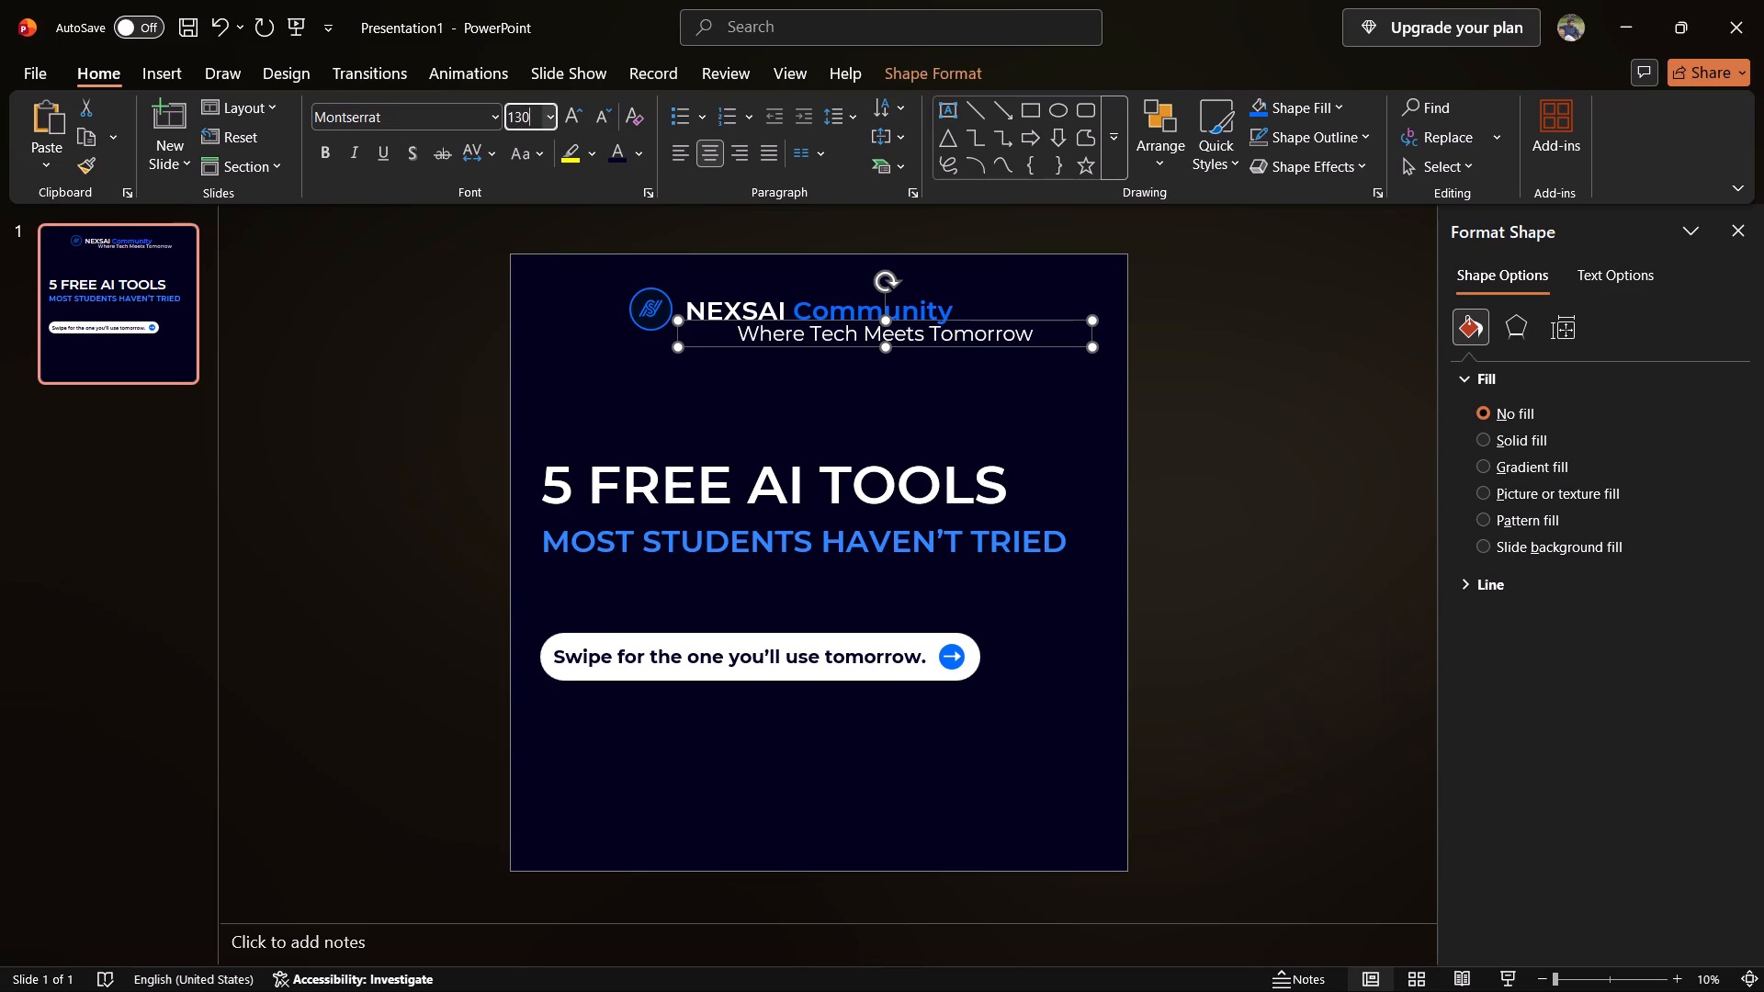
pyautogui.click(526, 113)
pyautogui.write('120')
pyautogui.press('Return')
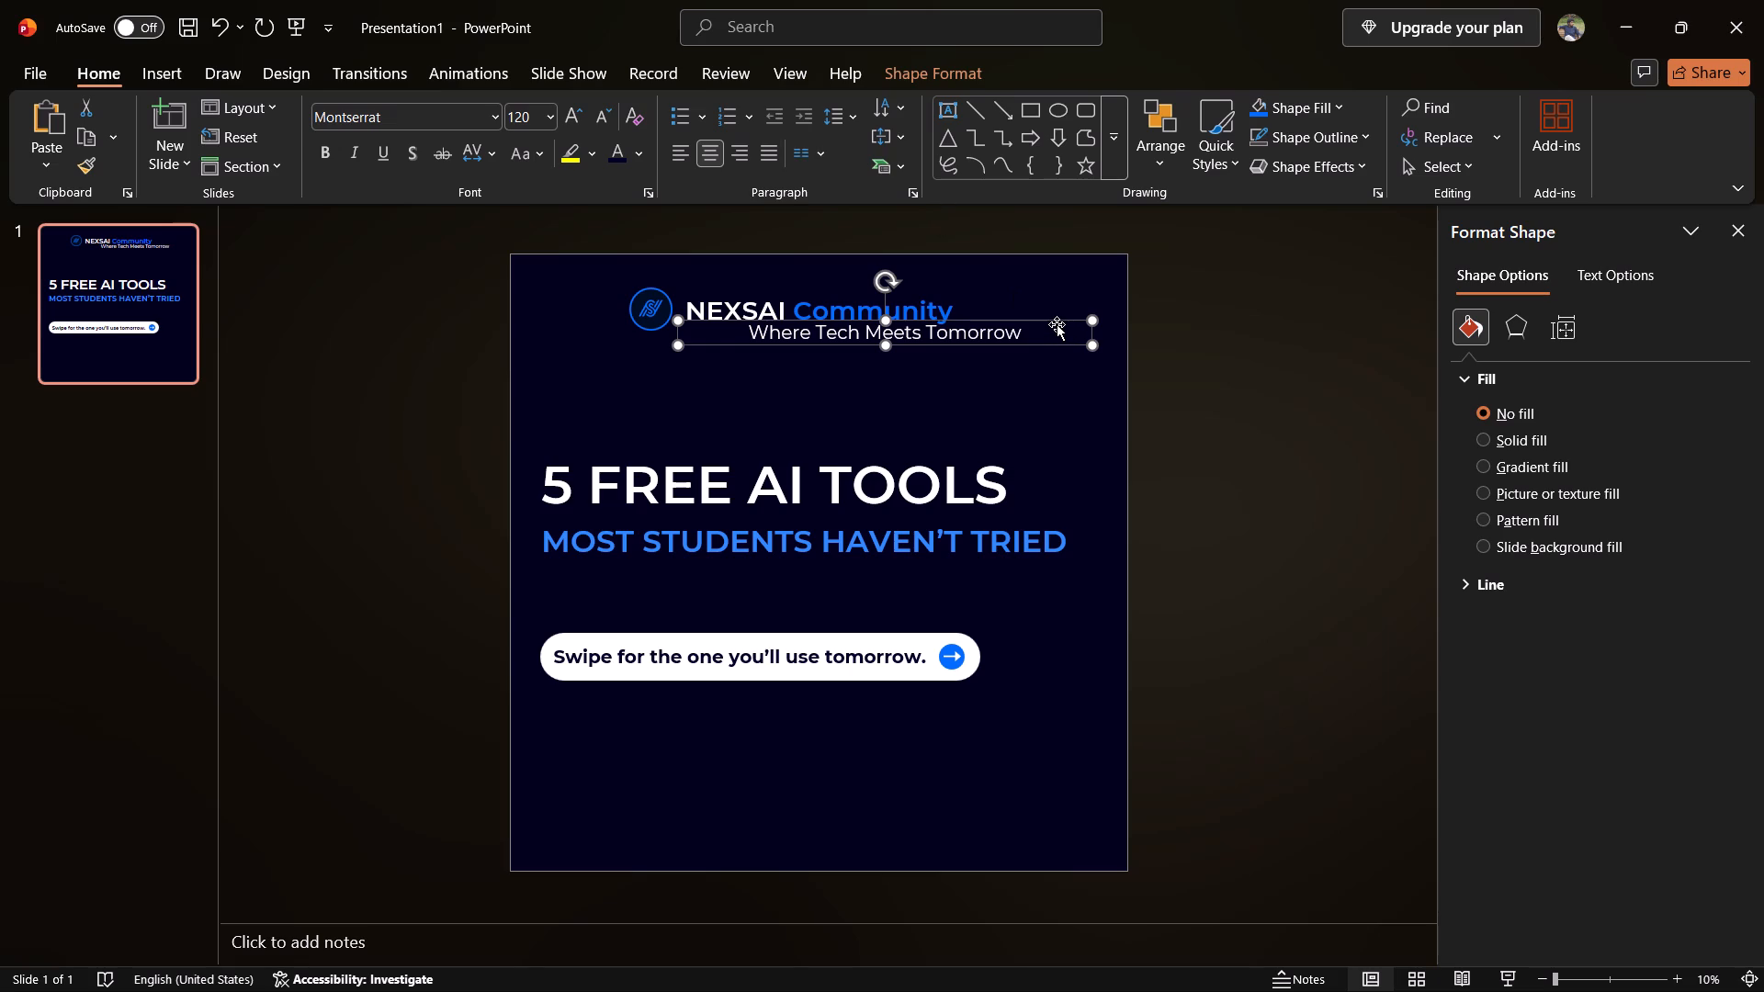
# Move the tagline so it is centred horizontally on the slide beneath "NEXSAI Community".
pyautogui.moveTo(1057, 324); pyautogui.dragTo(992, 328)
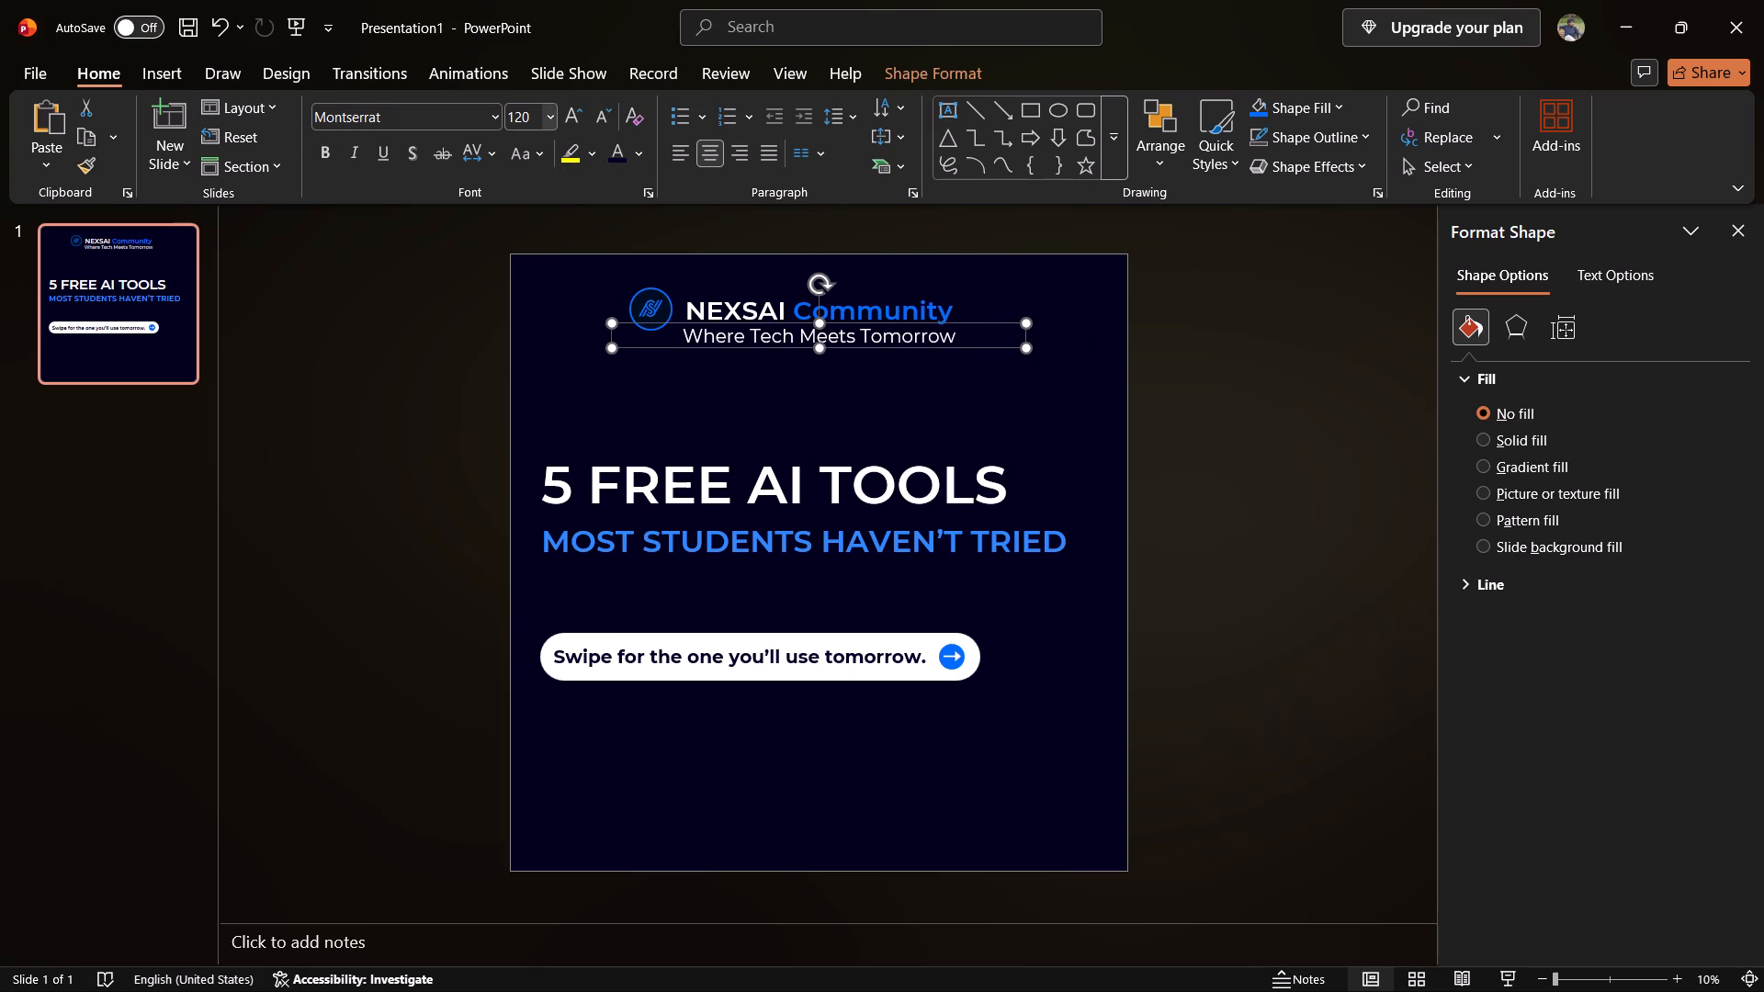
# Set the tagline's font size to 110 and shift it slightly down from the community name.
pyautogui.click(532, 114)
pyautogui.write('110')
pyautogui.press('Return')
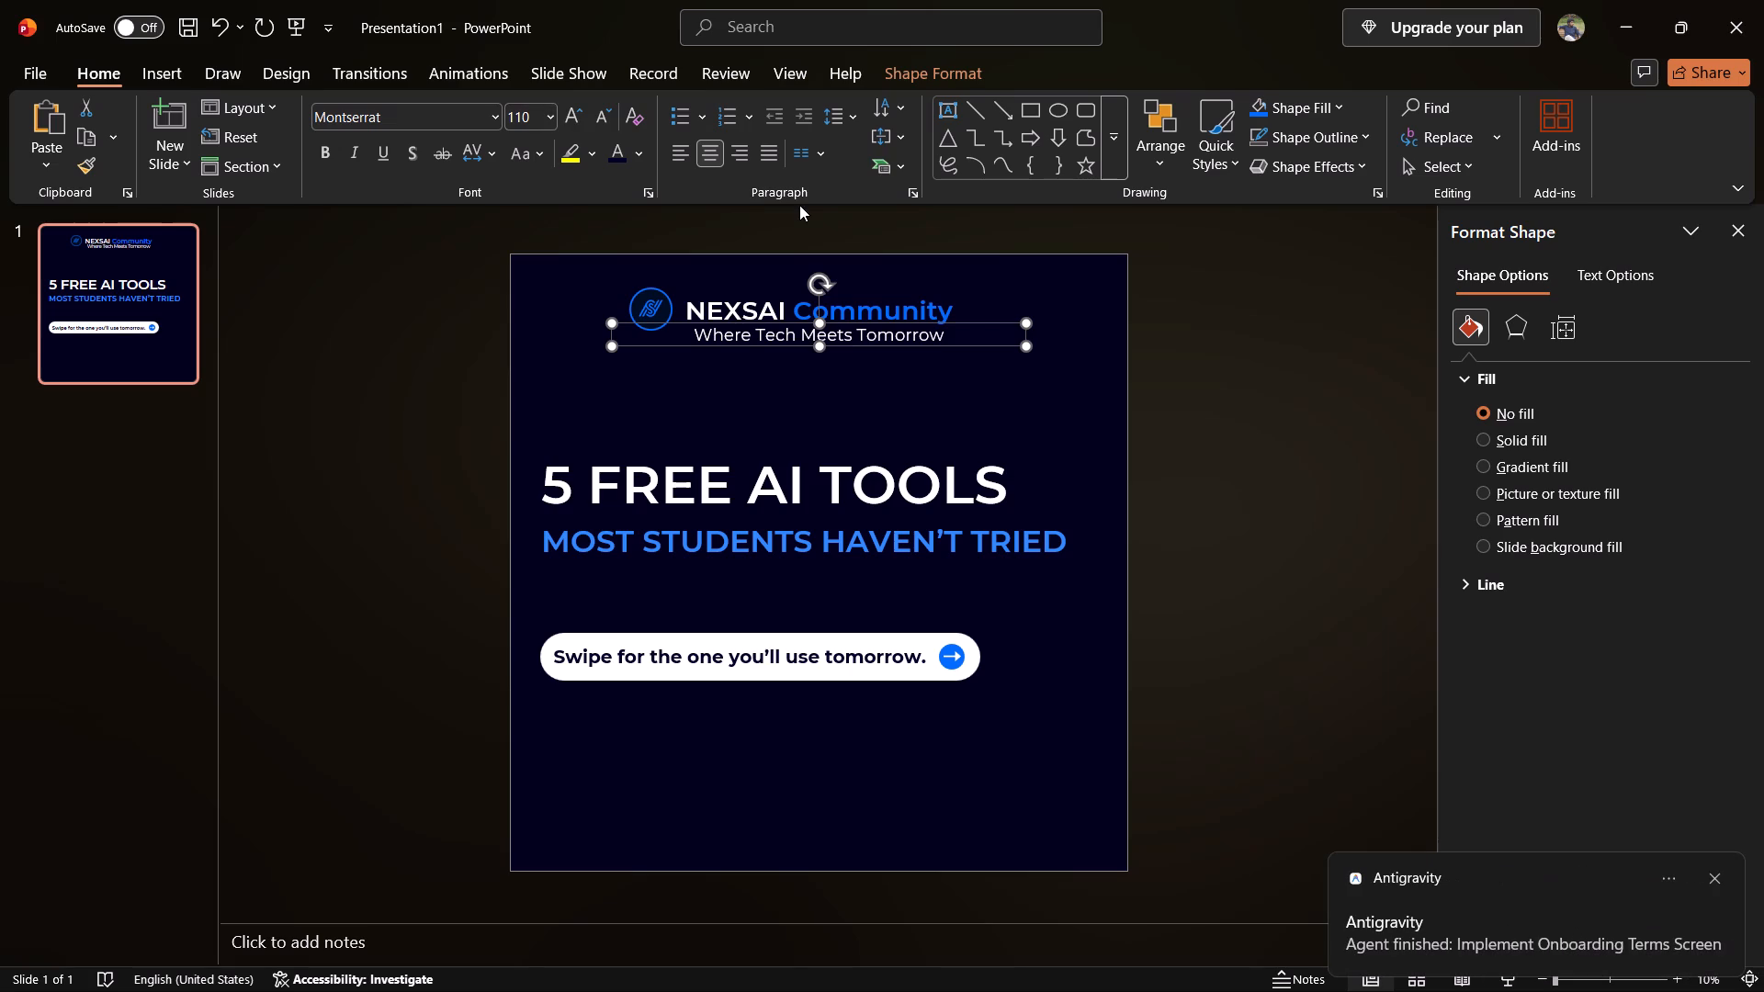
pyautogui.click(979, 325)
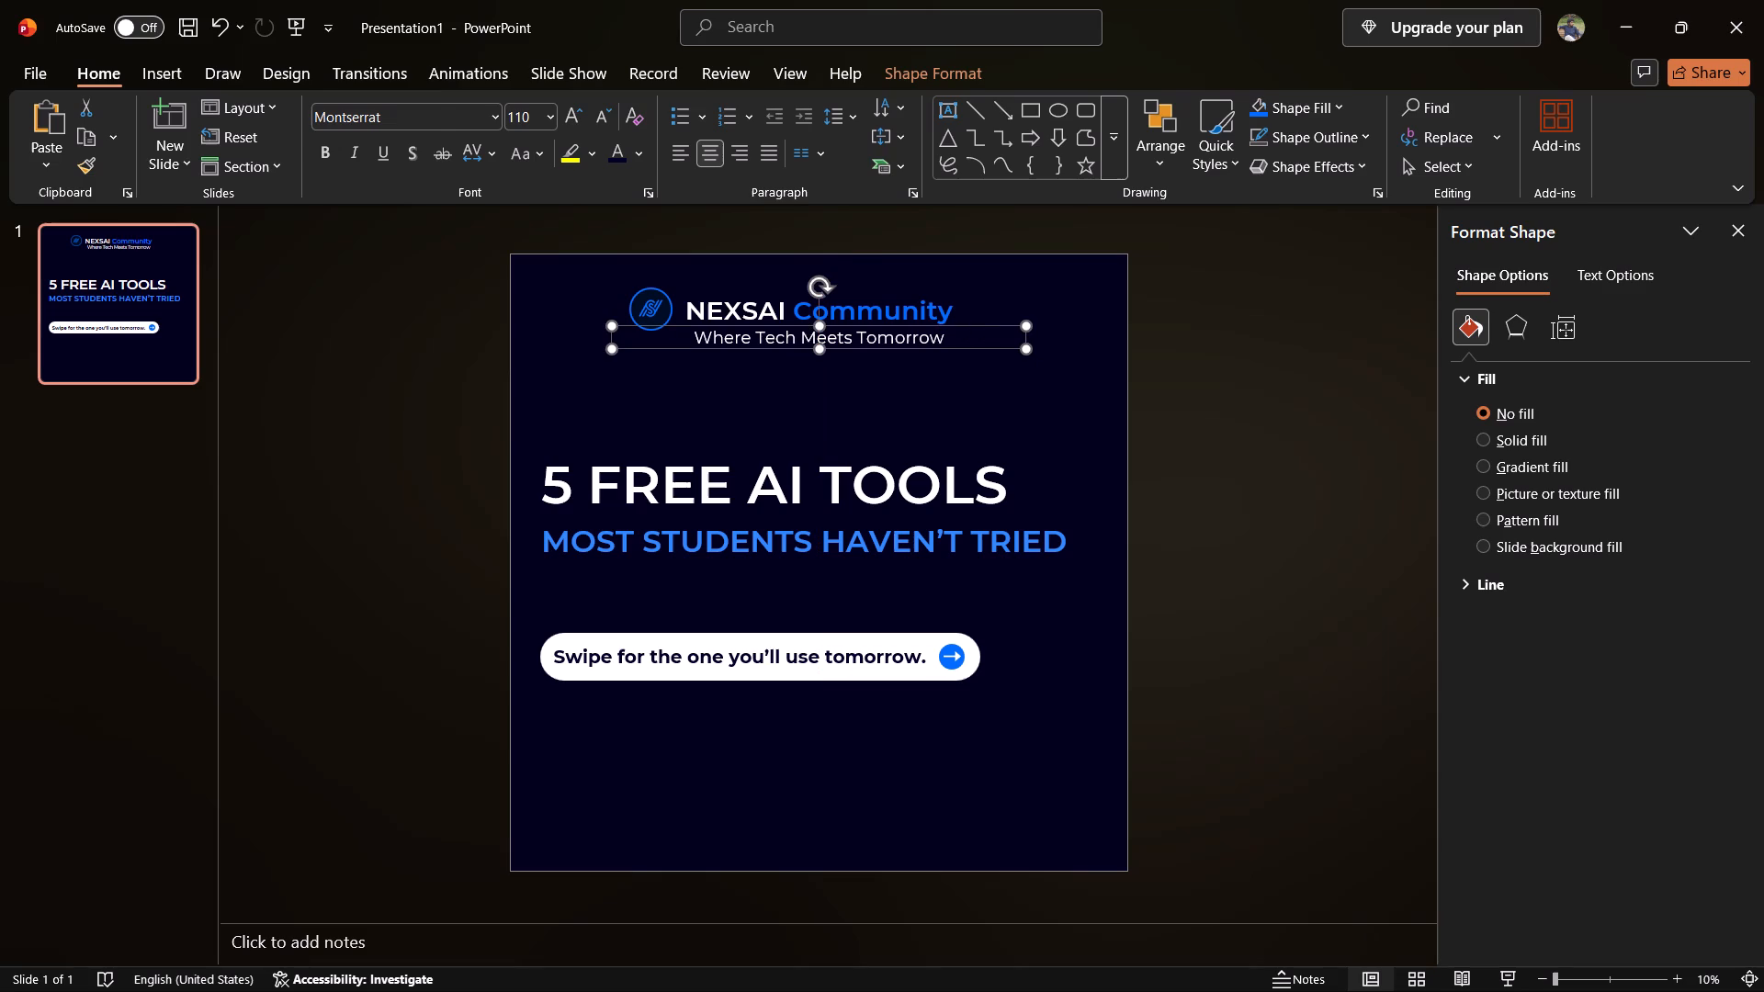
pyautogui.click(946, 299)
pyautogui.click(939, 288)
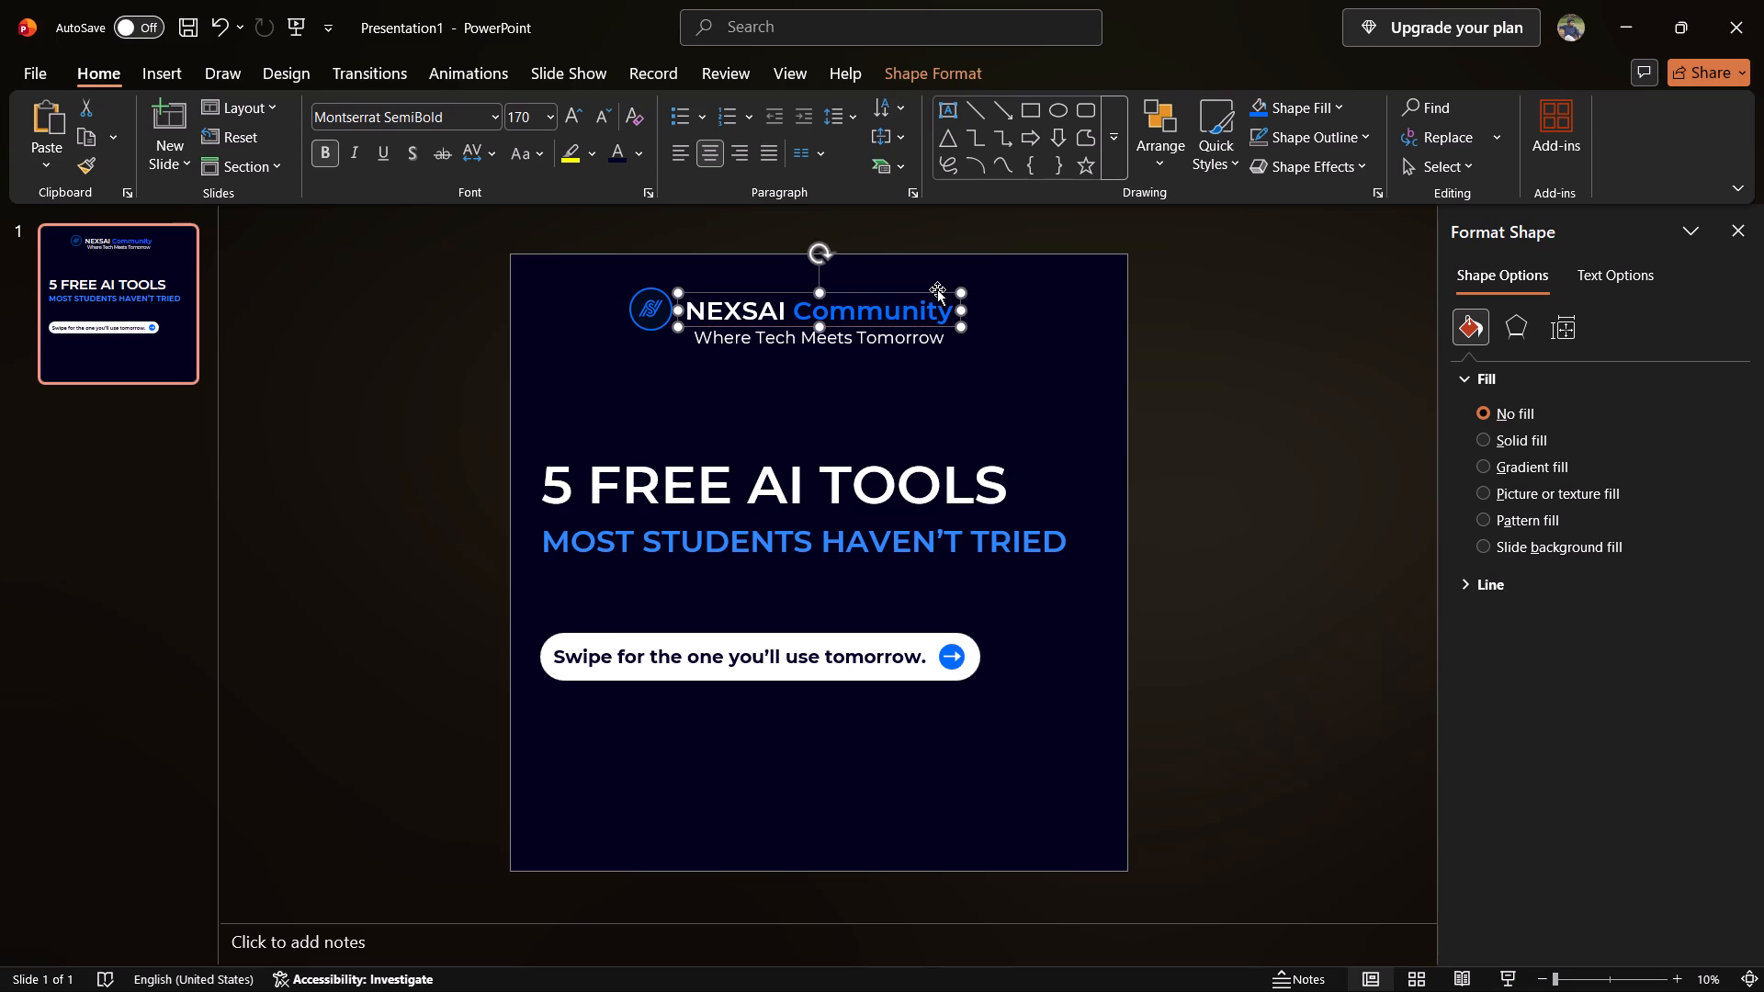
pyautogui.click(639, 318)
# Colour the words "Tech" and "Tomorrow" in the tagline with the recently used lighter blue.
pyautogui.doubleClick(770, 333)
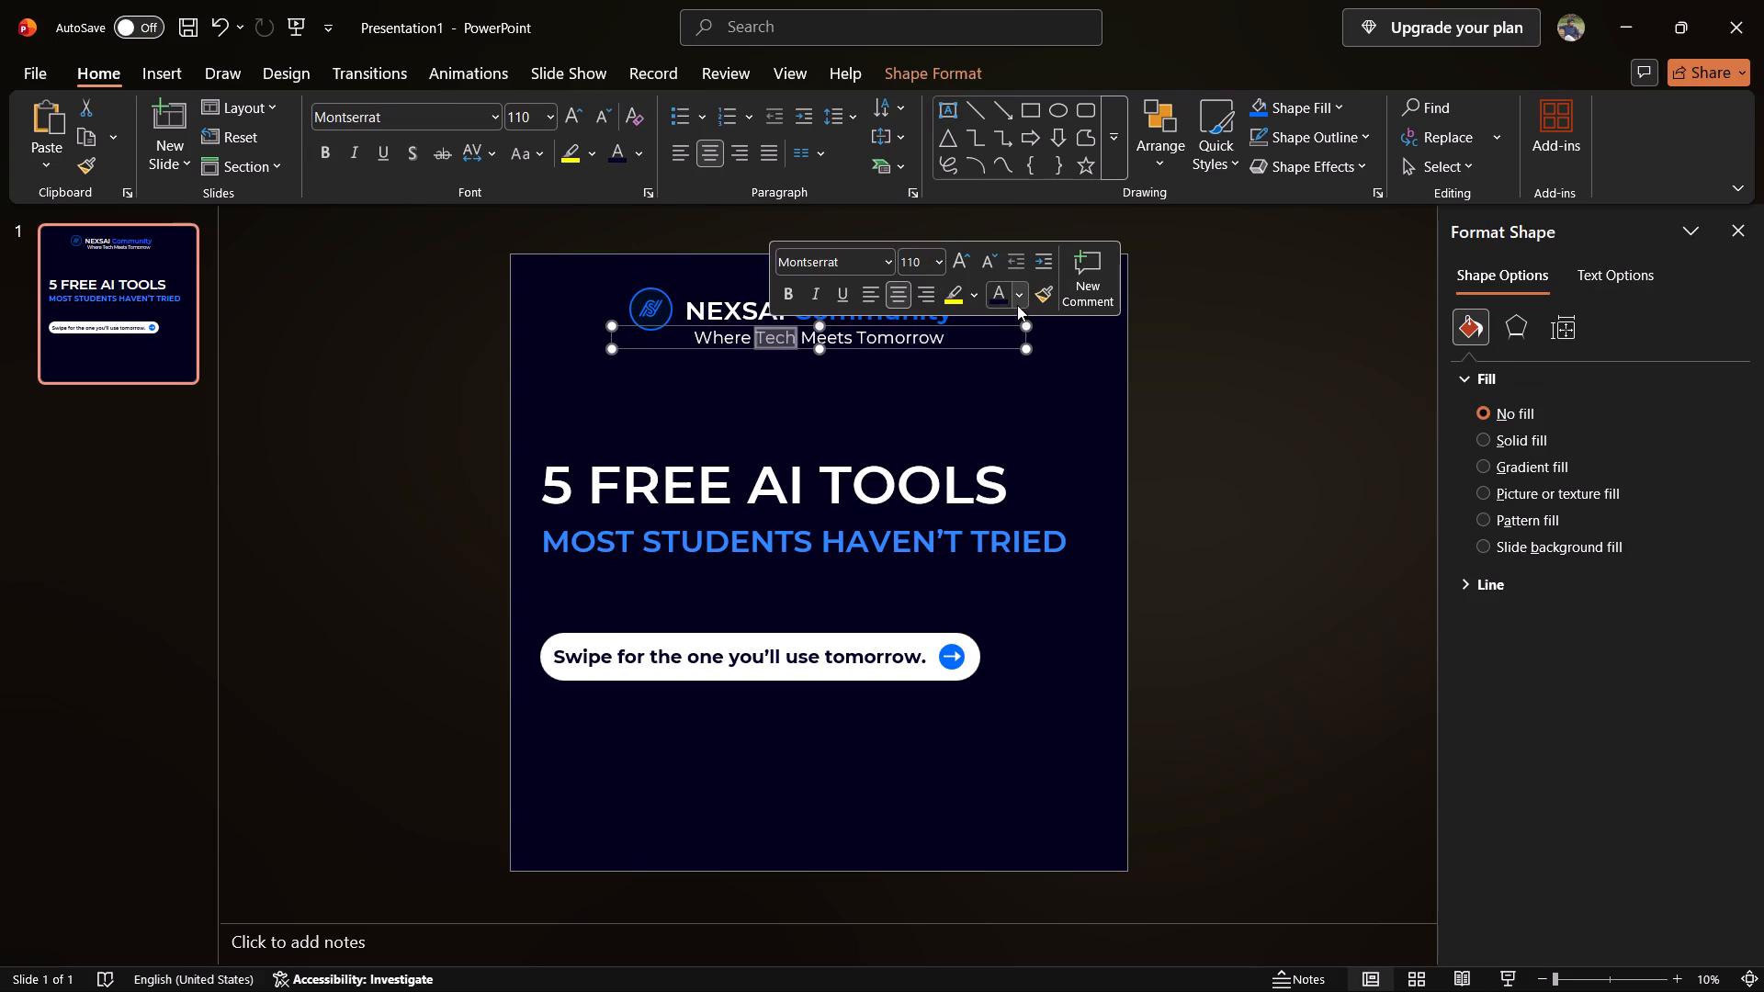
pyautogui.click(1017, 303)
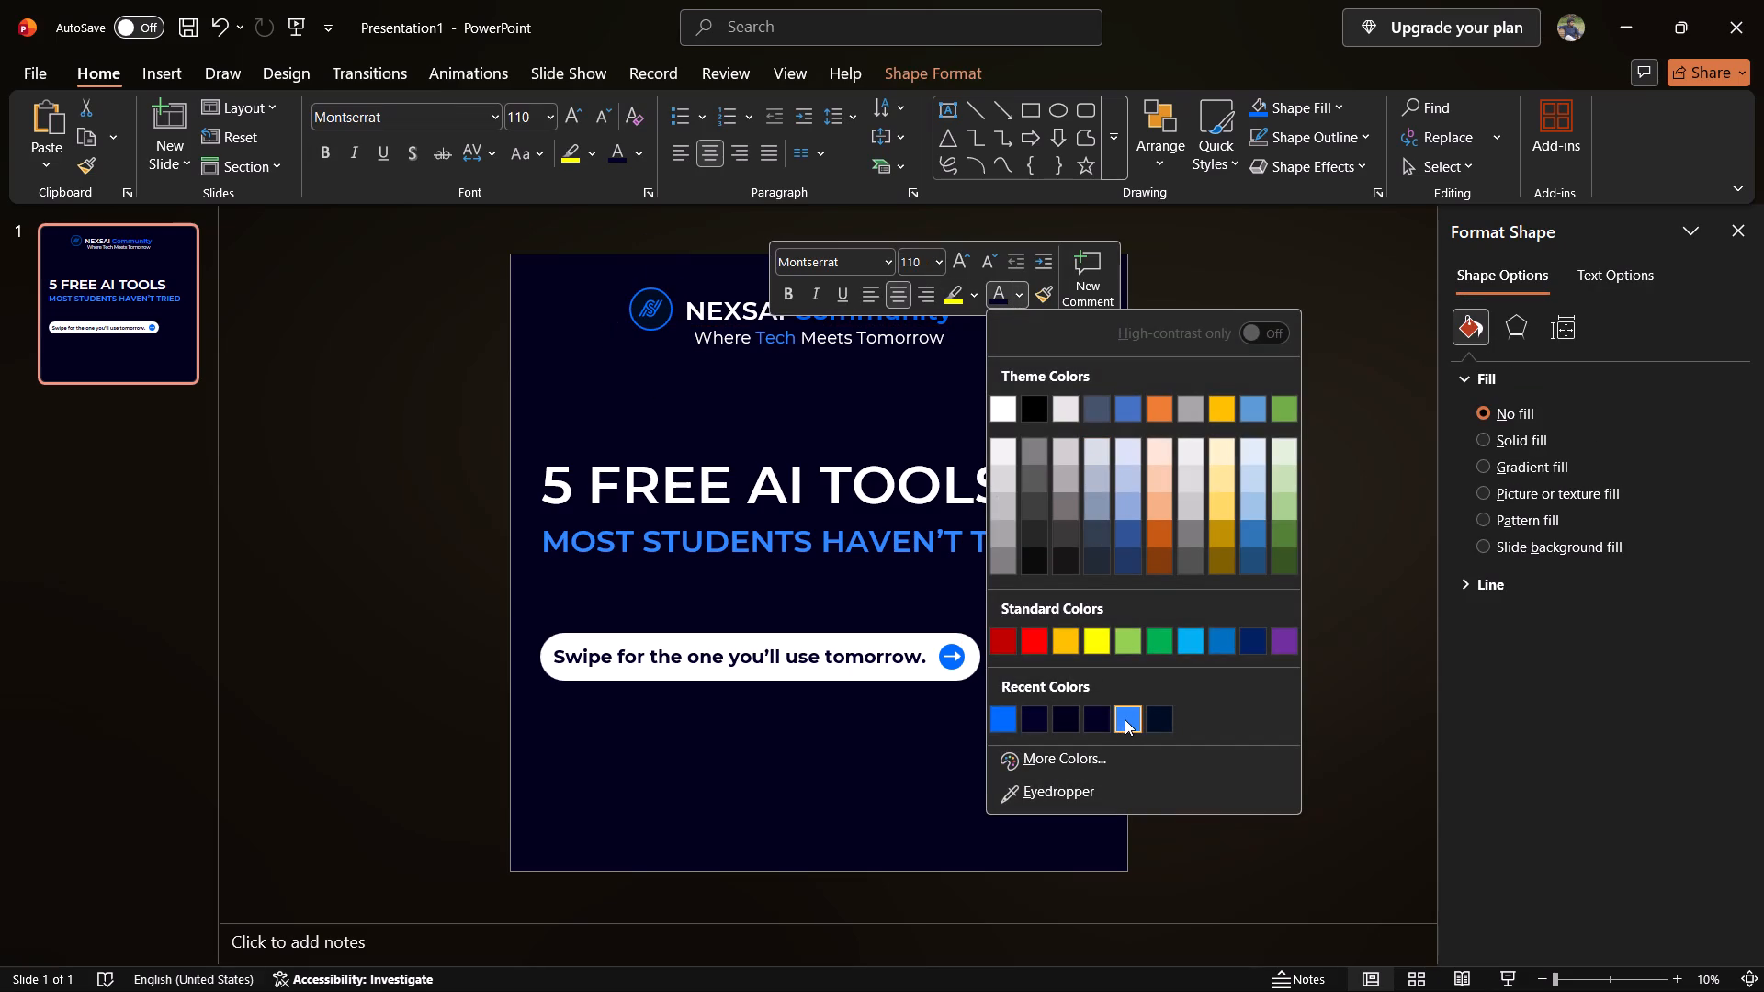
pyautogui.click(1125, 719)
pyautogui.doubleClick(891, 336)
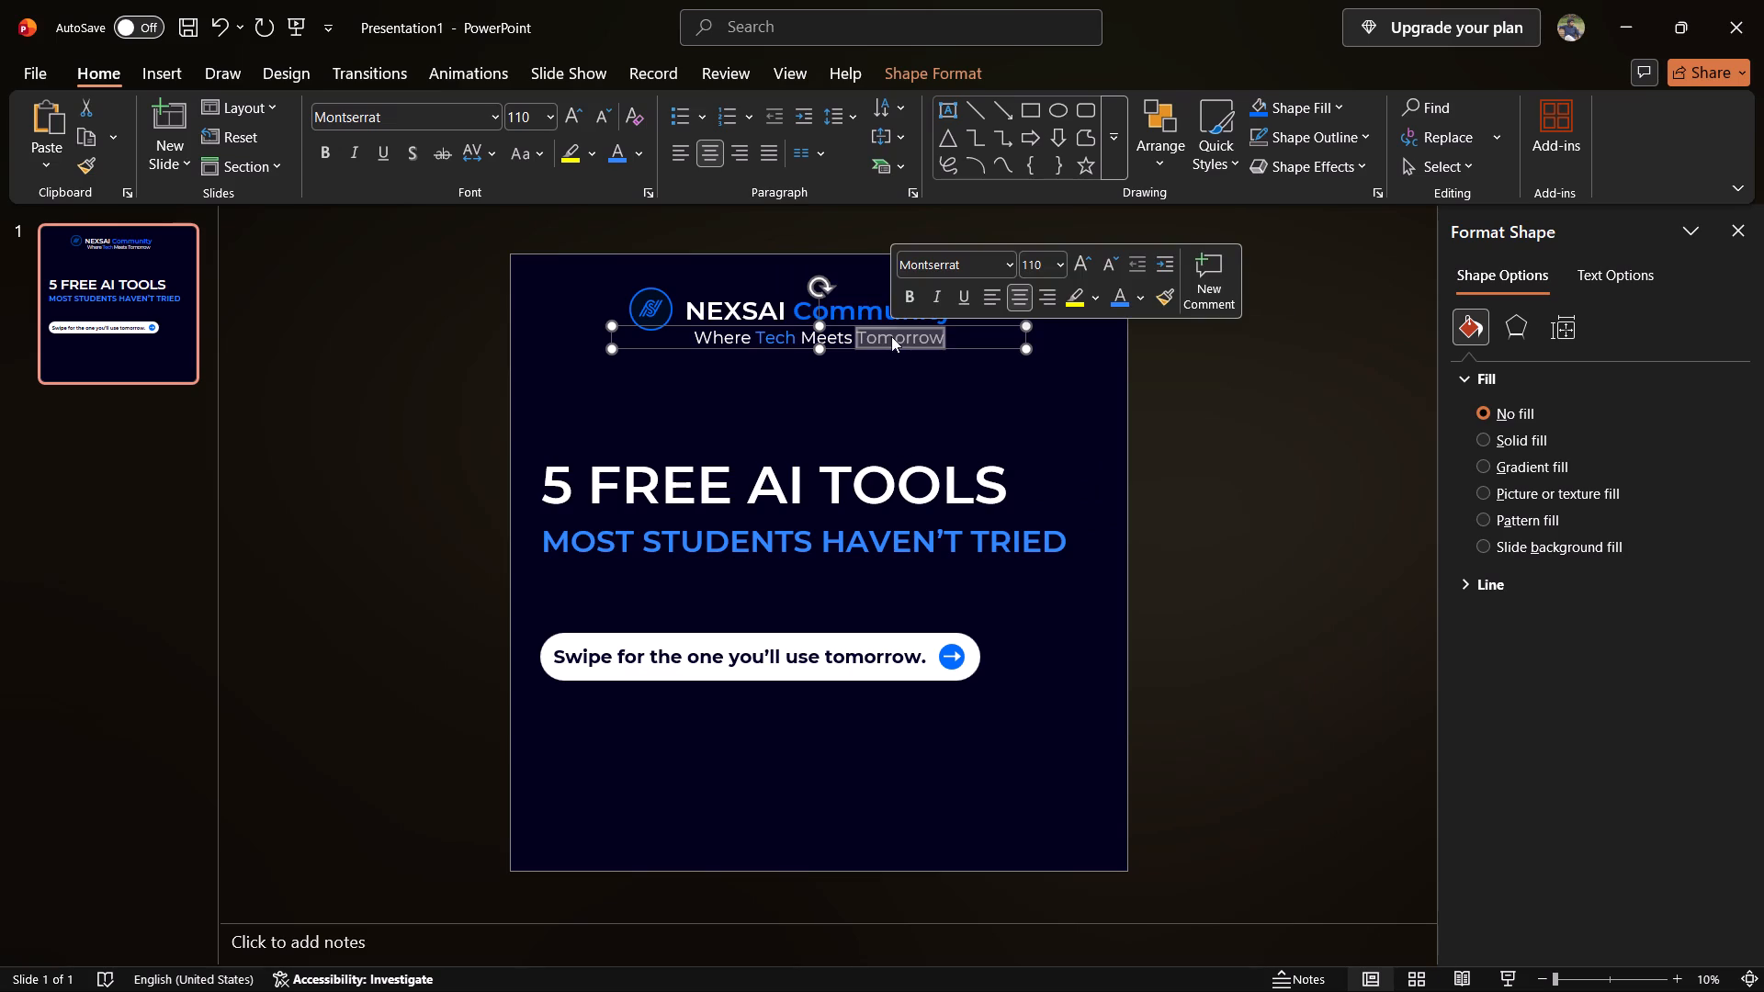
pyautogui.click(1125, 294)
pyautogui.click(1228, 444)
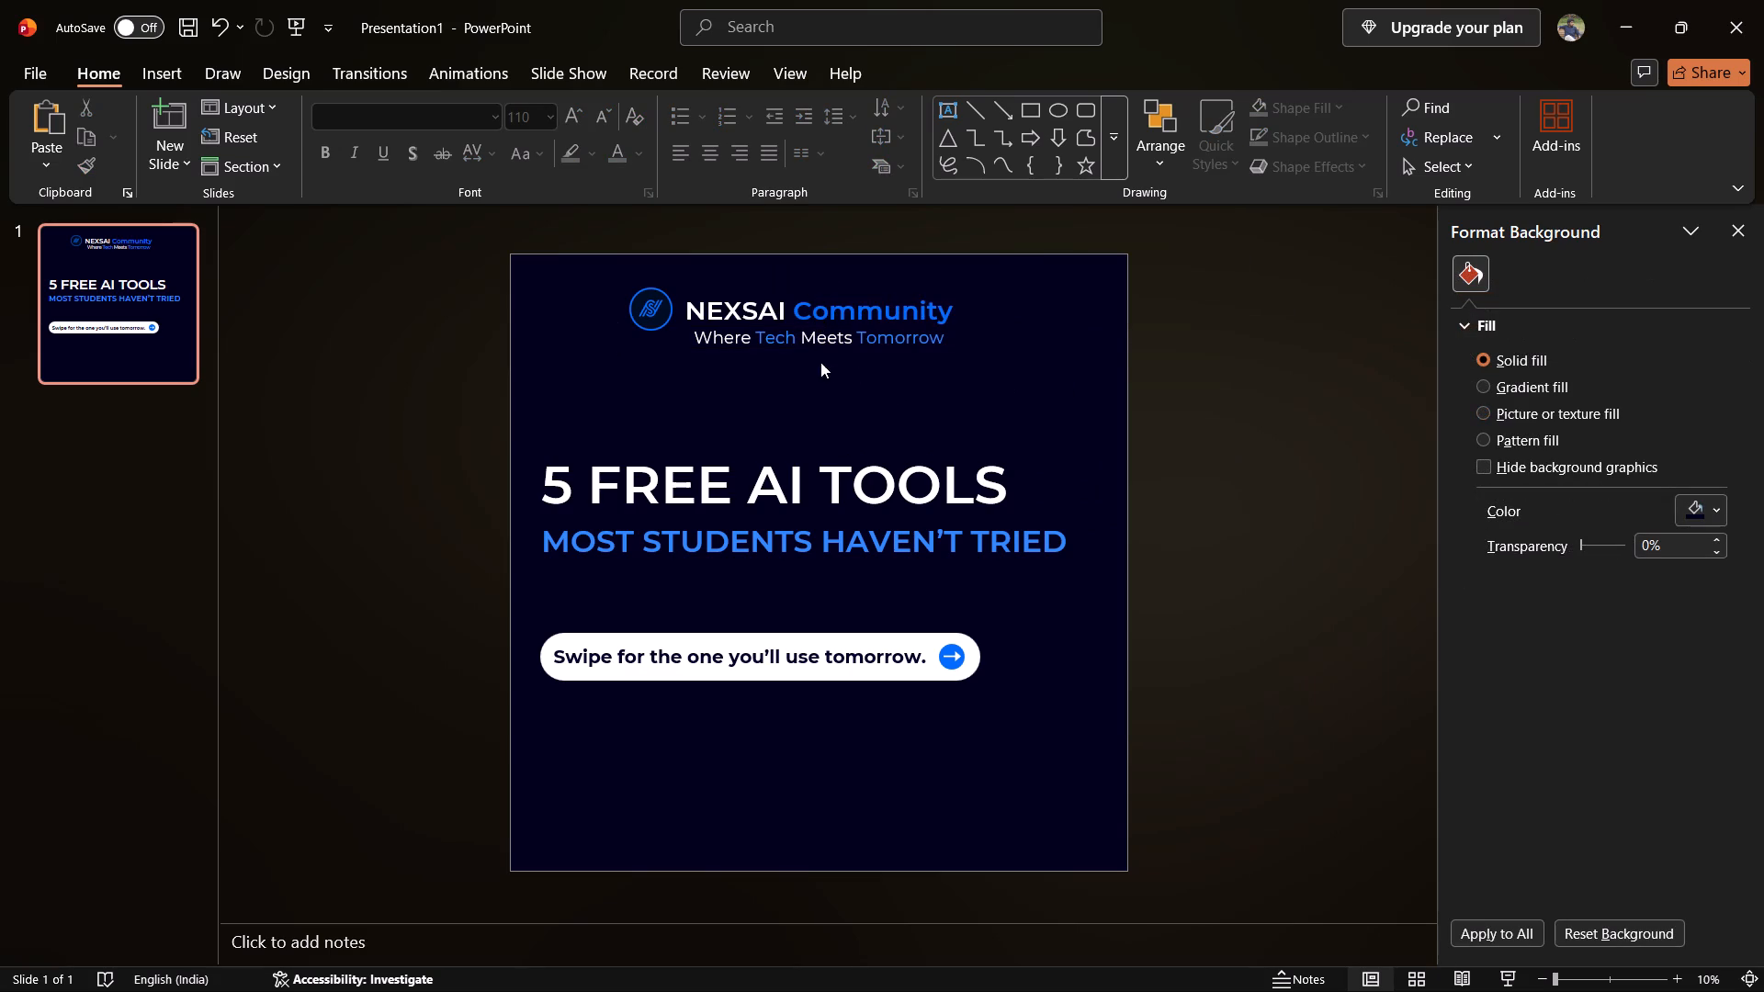
# Group the "NEXSAI Community" text with its tagline and move the group straight down, below the logo.
pyautogui.click(877, 313)
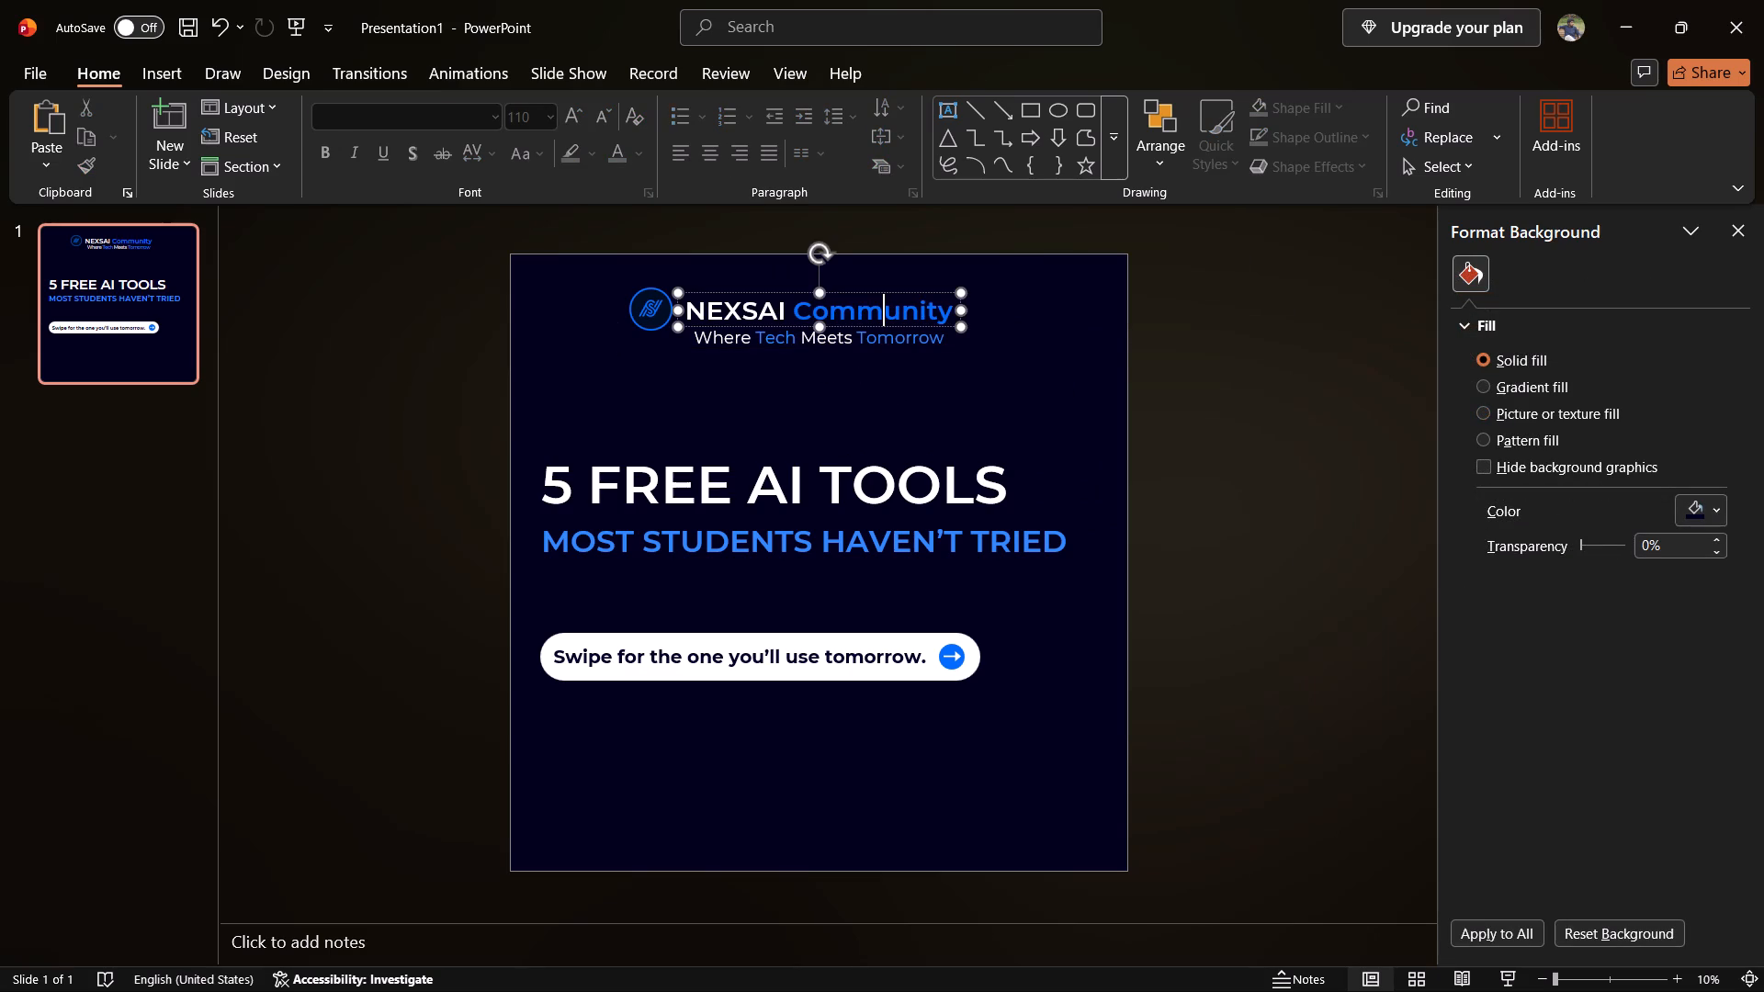
pyautogui.click(1109, 368)
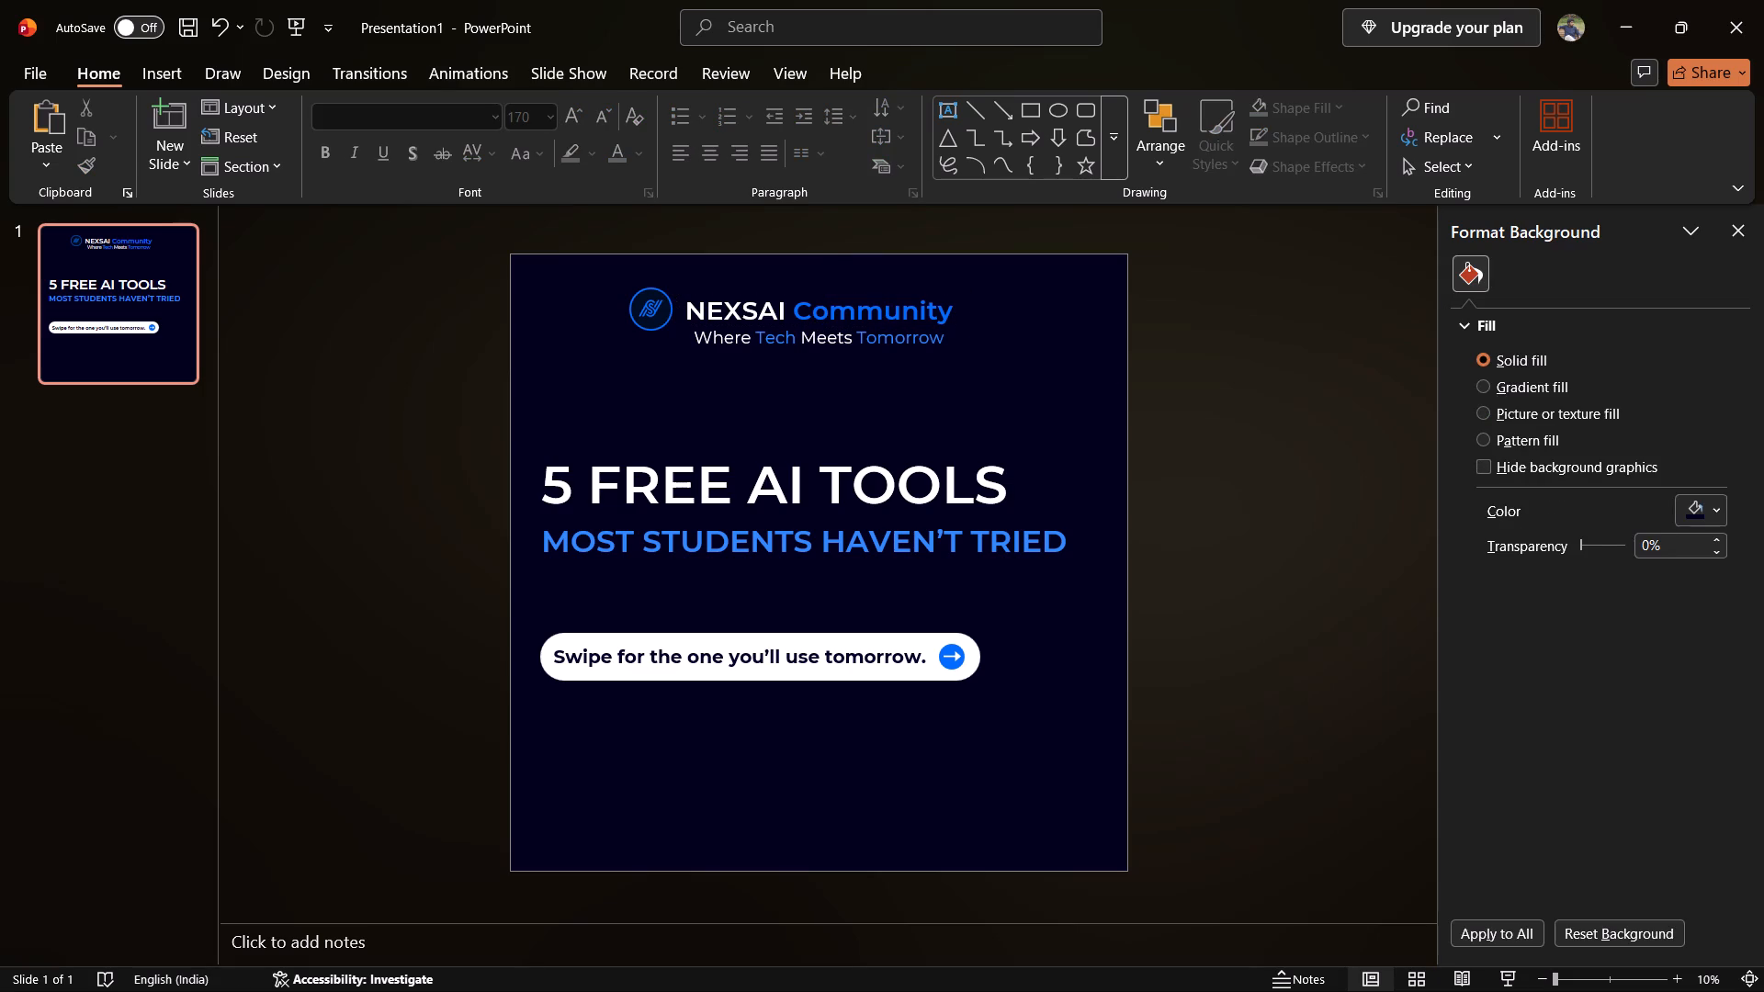
pyautogui.keyDown('ctrl'); pyautogui.click(893, 310); pyautogui.keyUp('ctrl')
pyautogui.keyDown('ctrl'); pyautogui.click(896, 339); pyautogui.keyUp('ctrl')
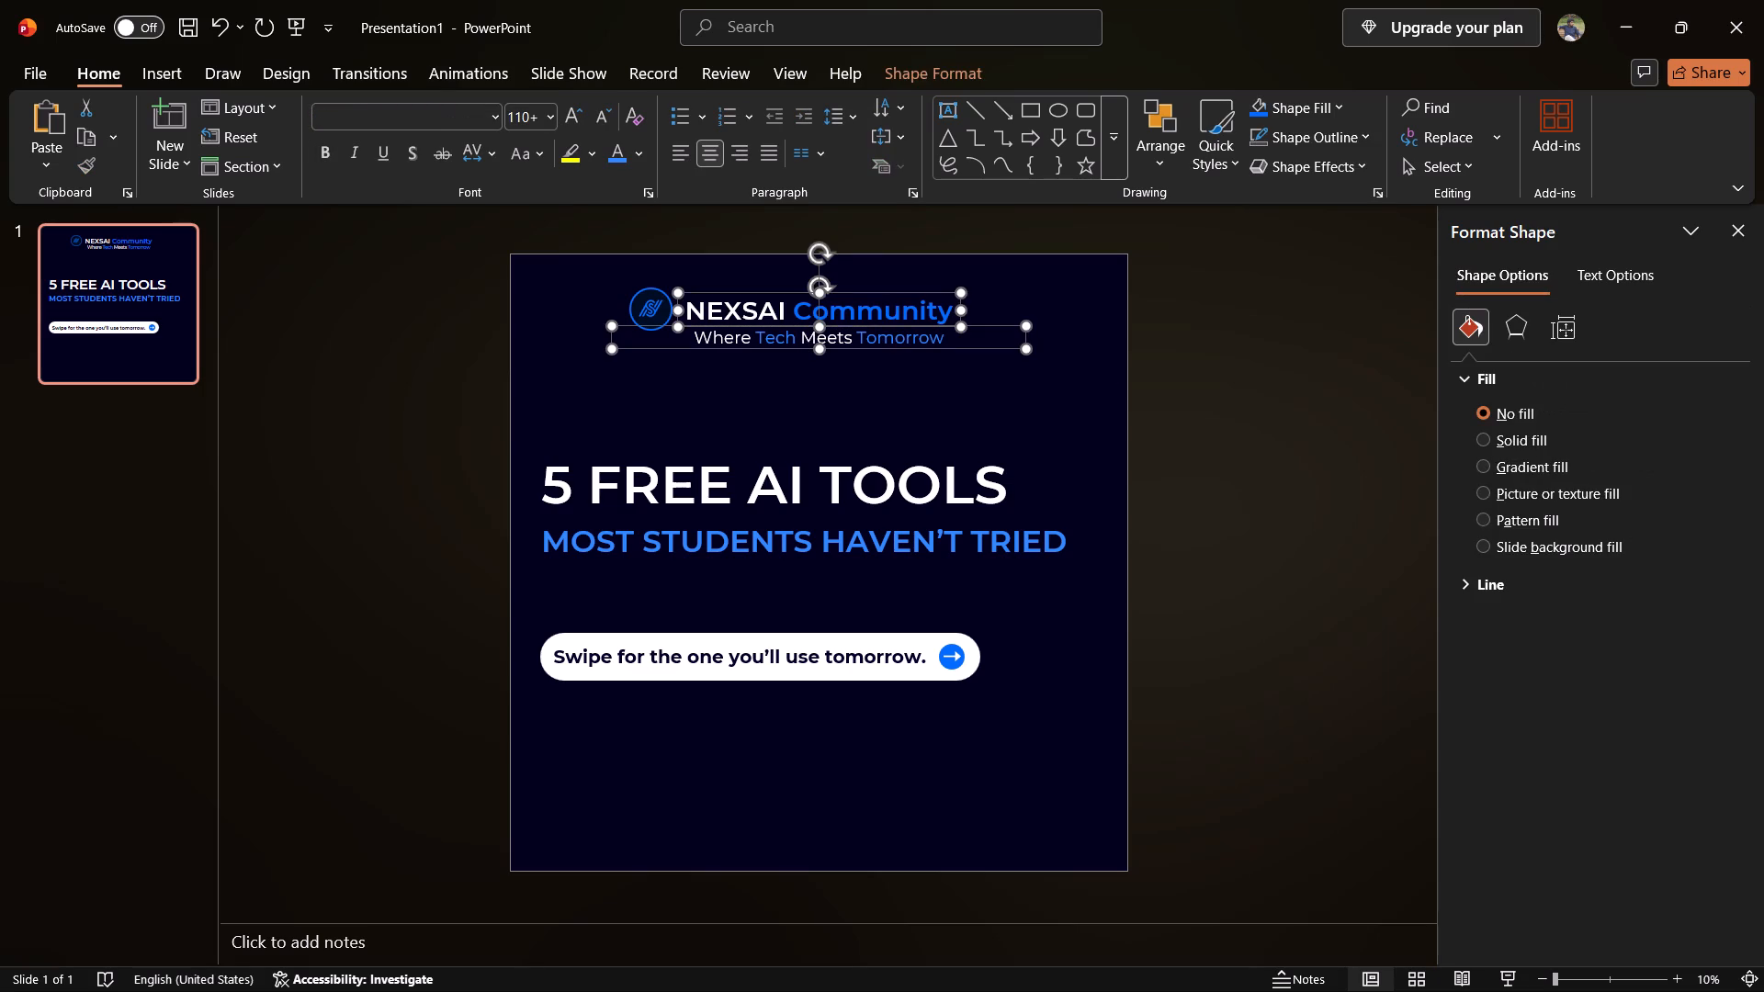
pyautogui.hotkey('ctrl', 'g')
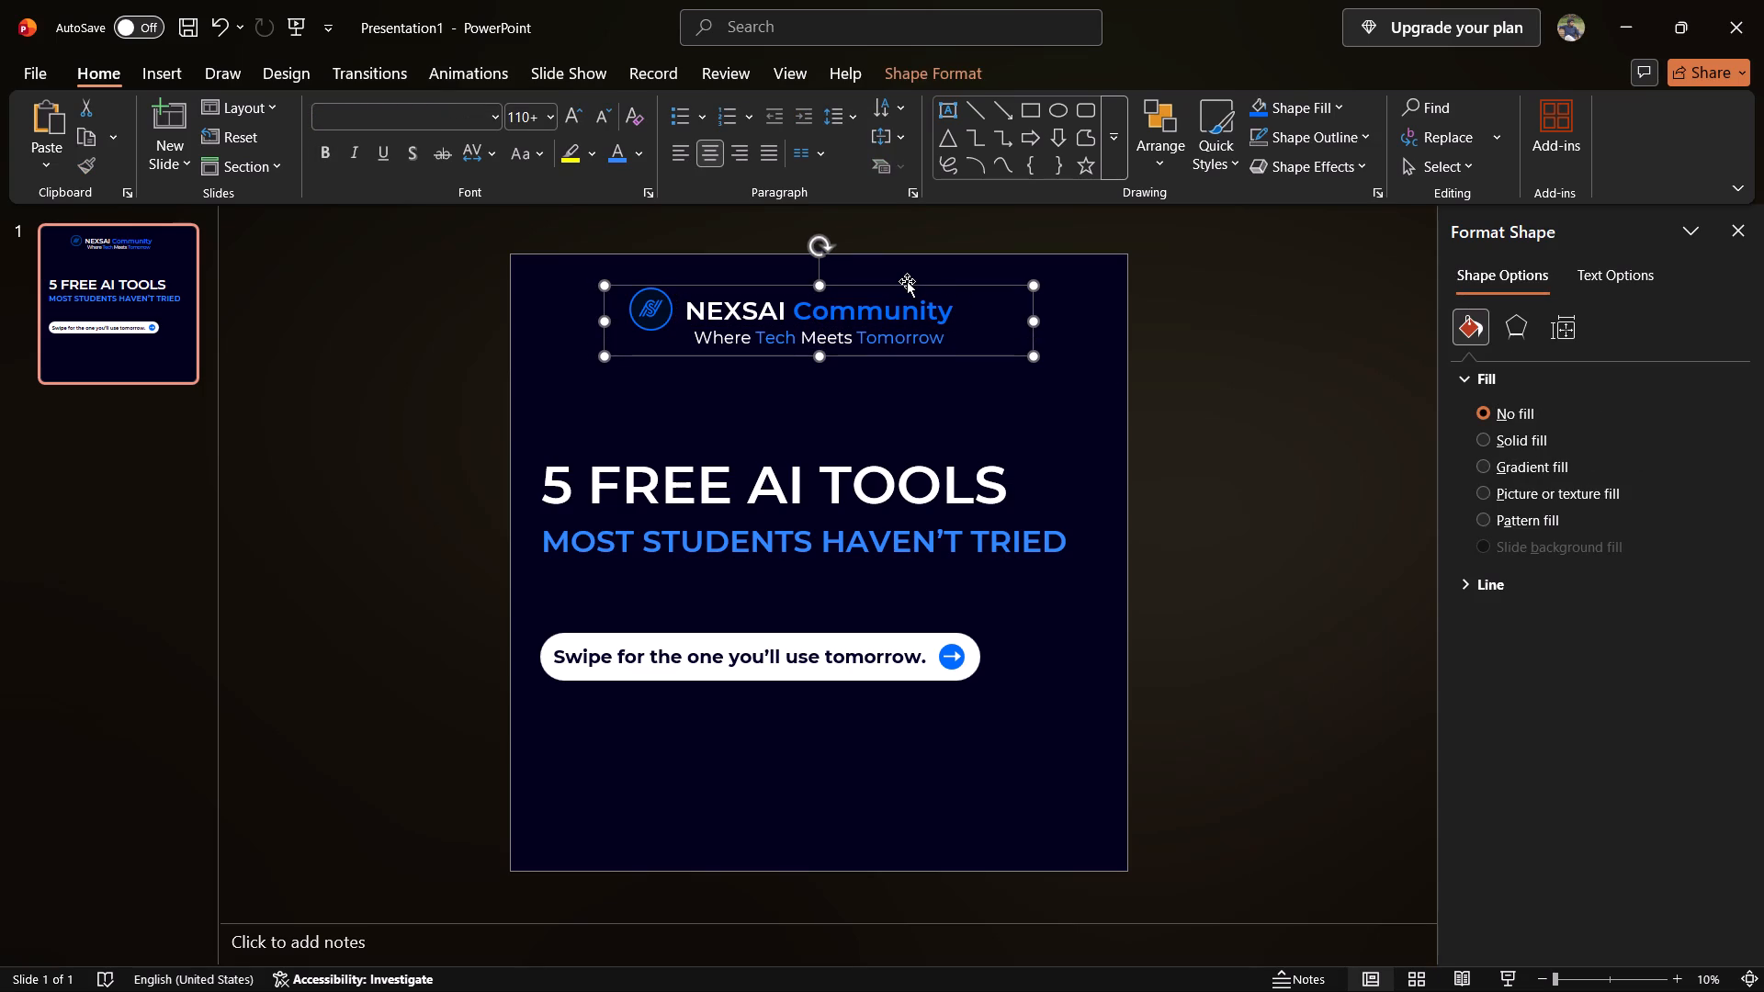
pyautogui.moveTo(907, 281); pyautogui.dragTo(908, 319)
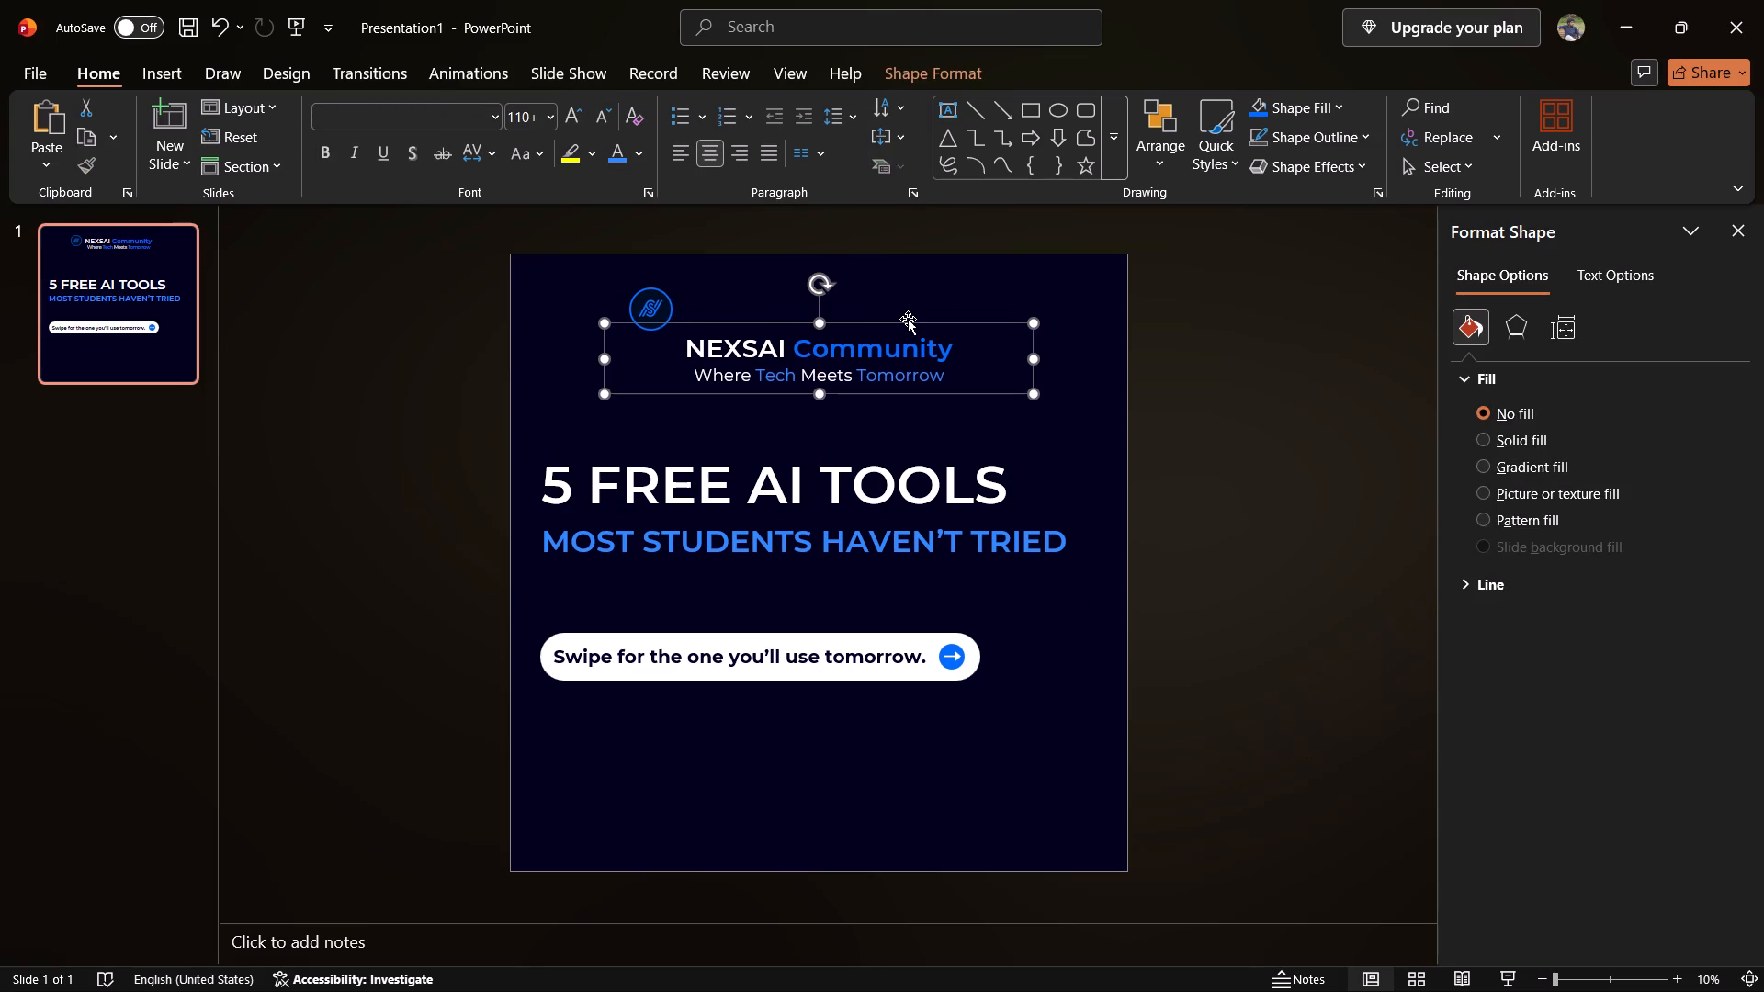
# Move the circular logo so it is centred horizontally on the slide, just above "NEXSAI Community".
pyautogui.click(653, 288)
pyautogui.moveTo(653, 301); pyautogui.dragTo(676, 296)
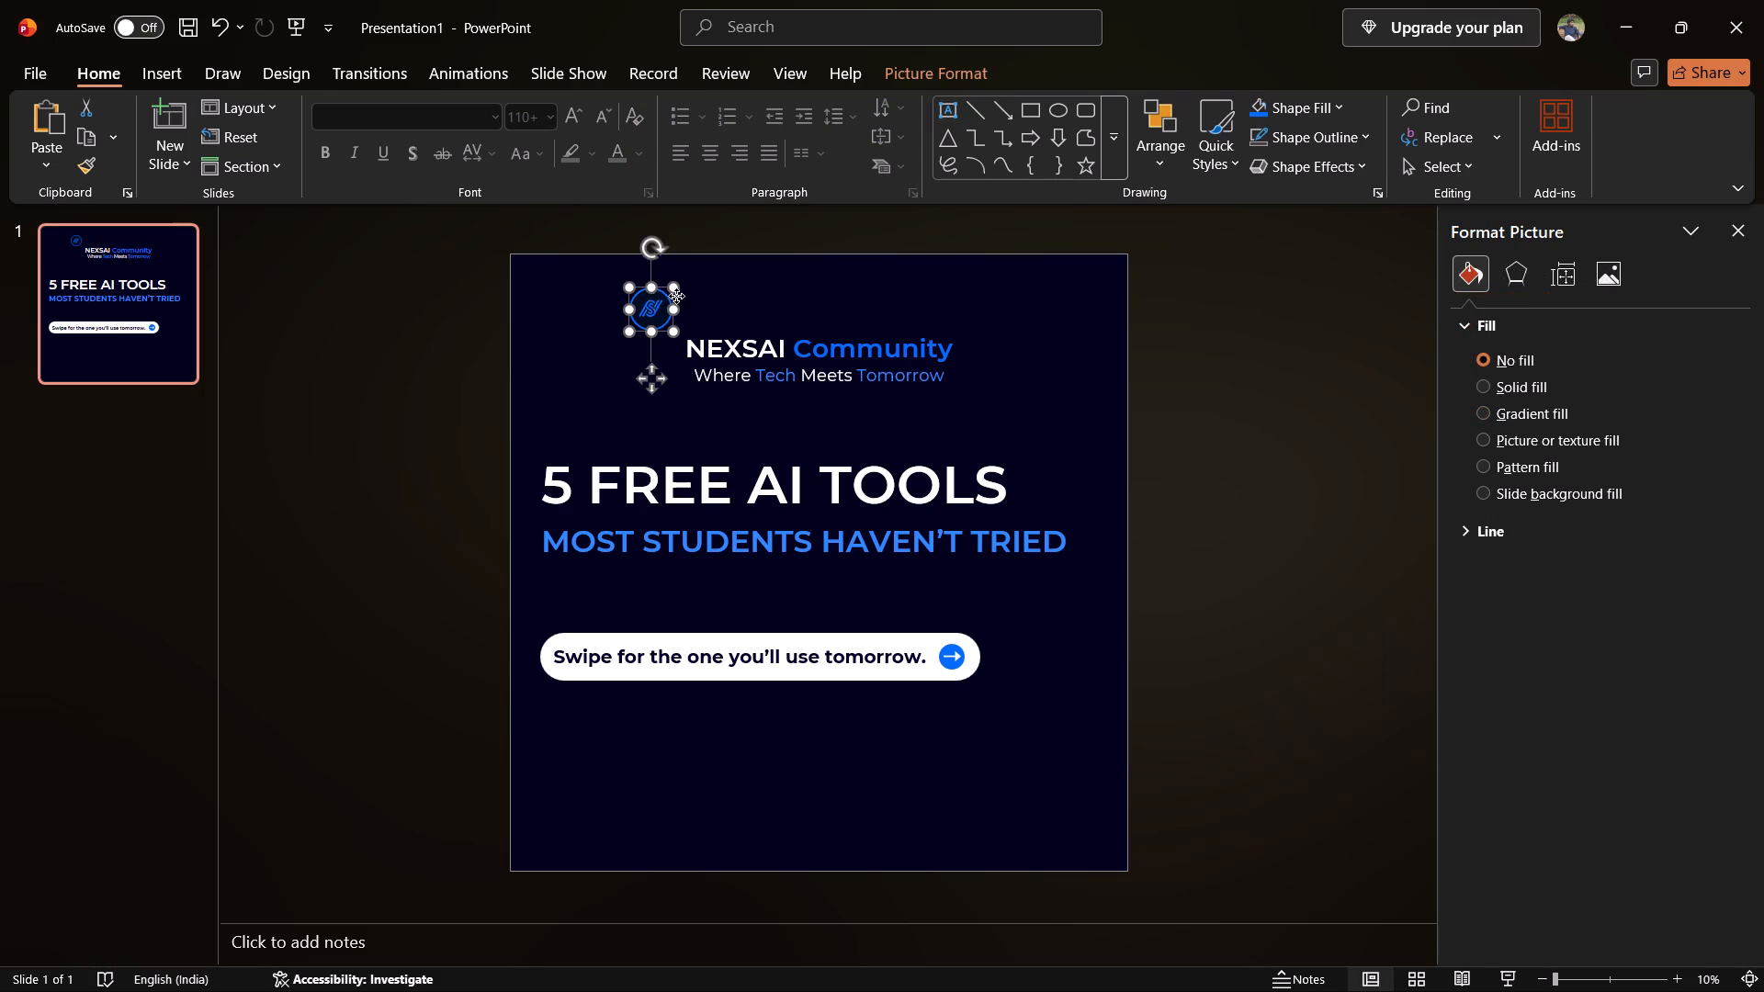
pyautogui.moveTo(676, 296); pyautogui.dragTo(822, 288)
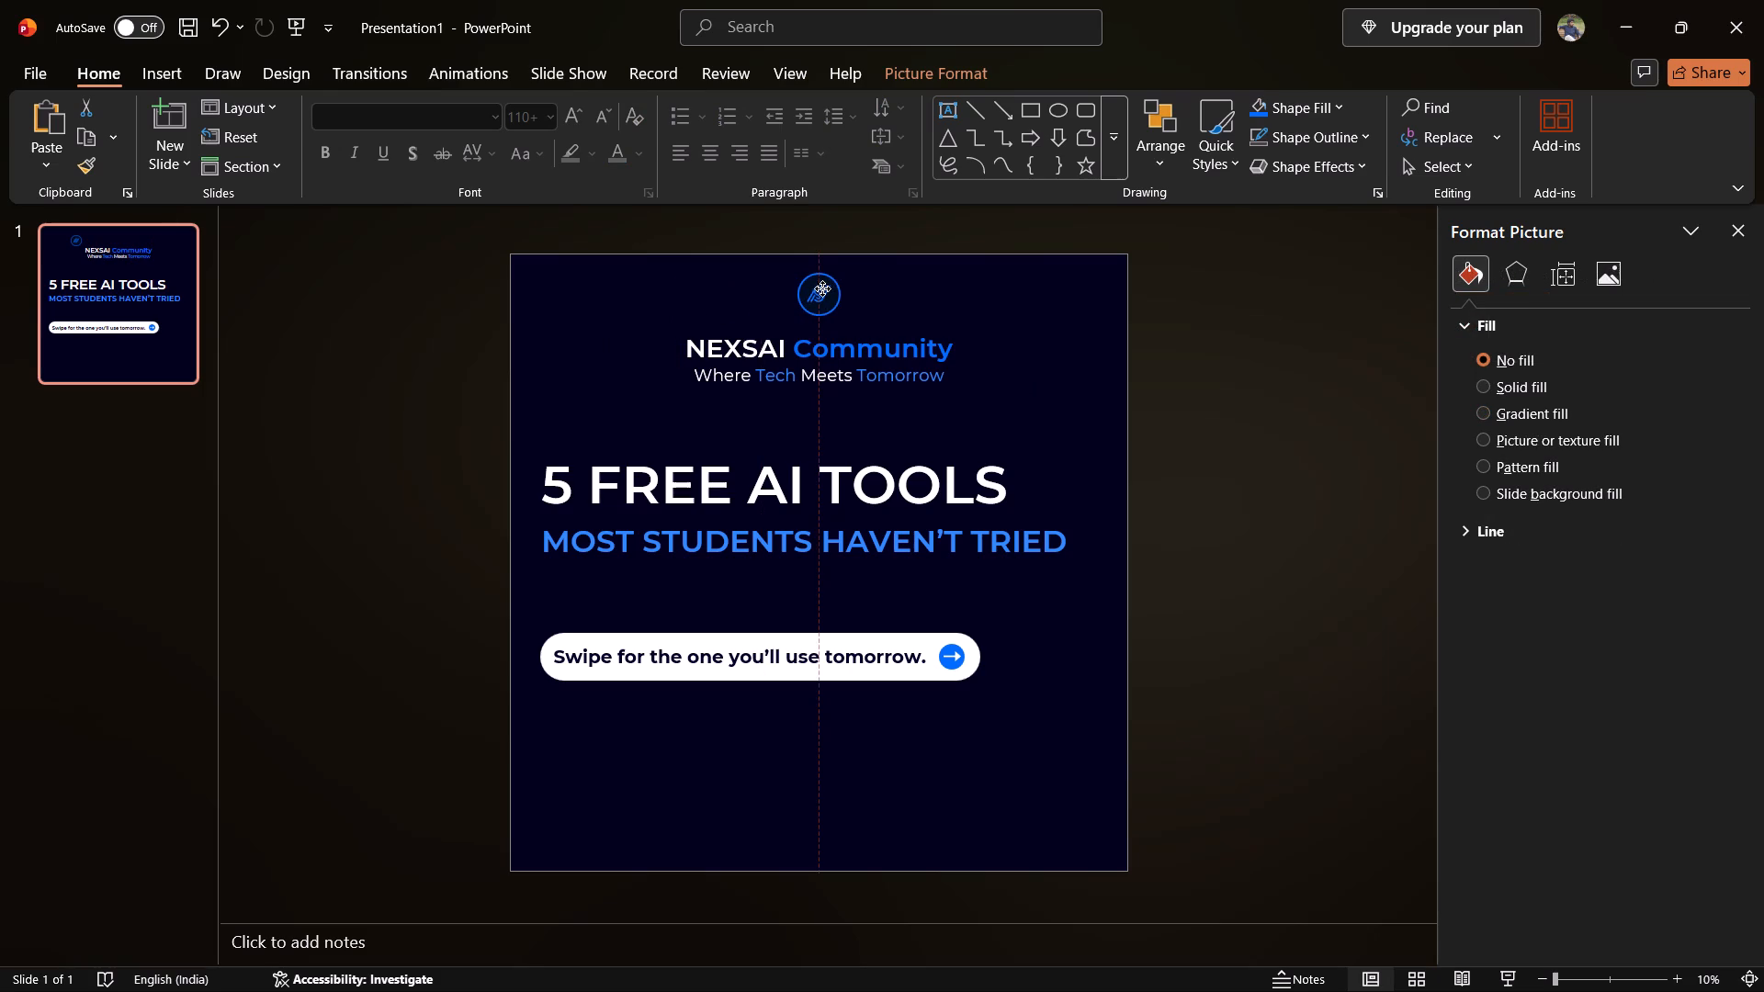
pyautogui.moveTo(822, 288); pyautogui.dragTo(824, 293)
pyautogui.click(1240, 394)
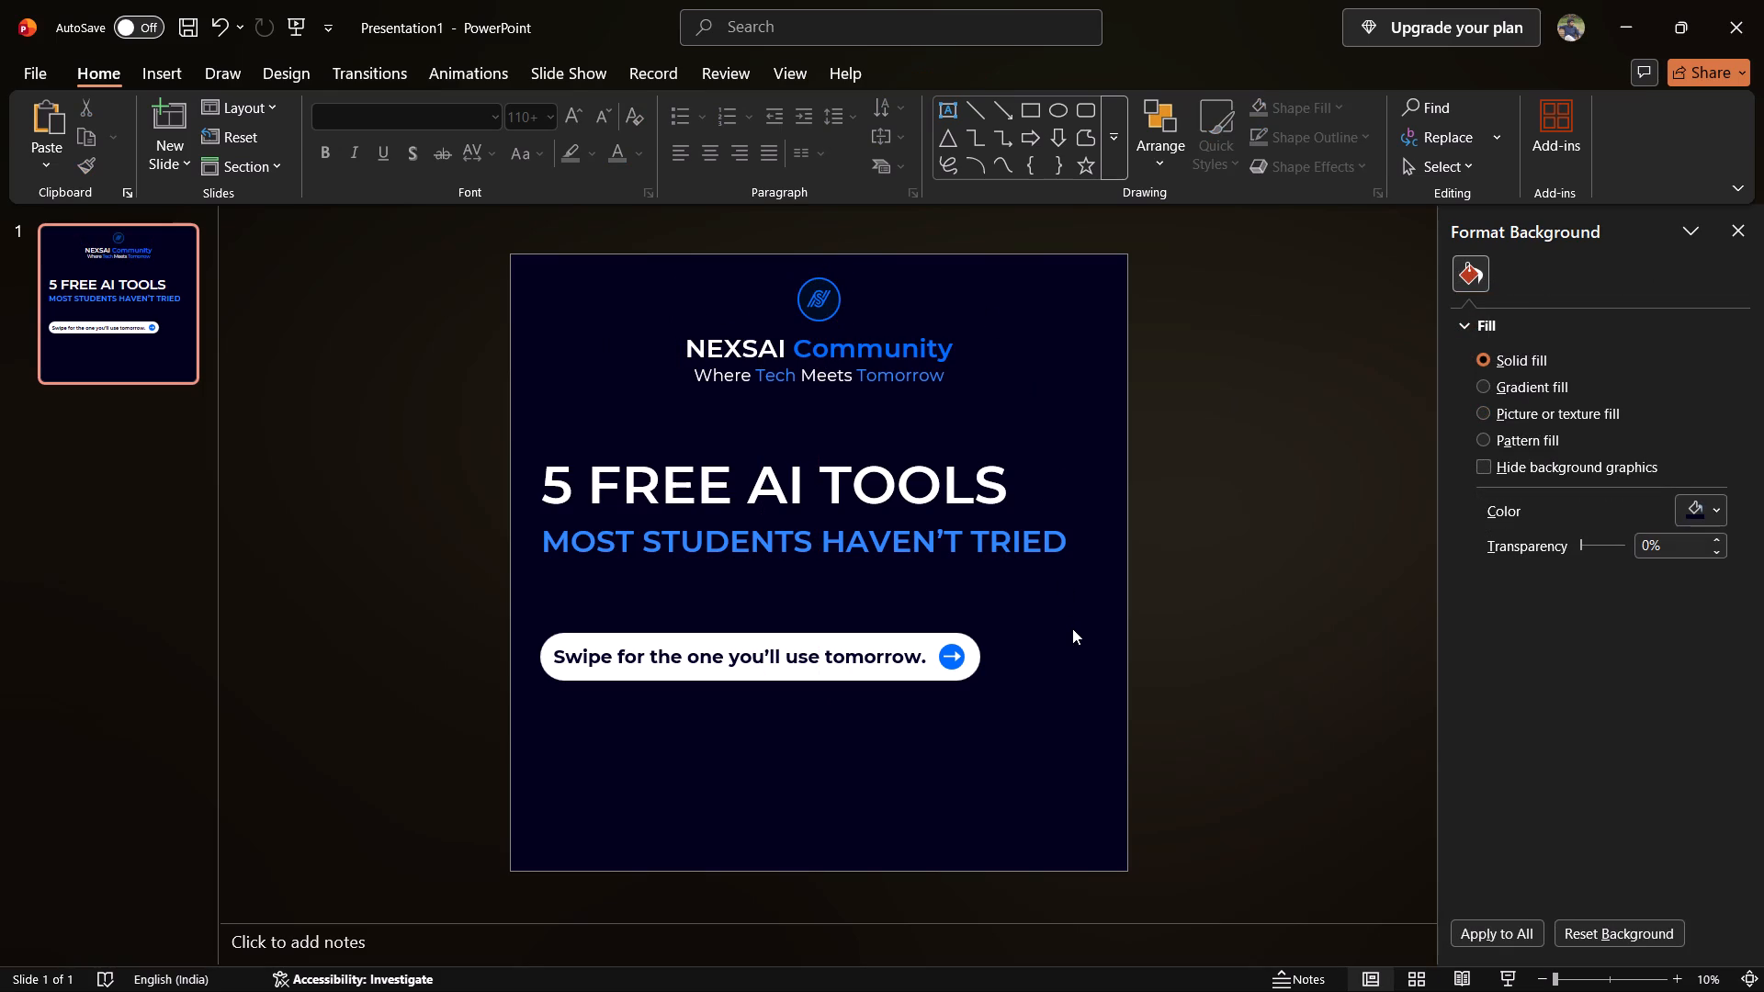
# Group the "Swipe for the one you'll use tomorrow." pill with its arrow circle and move the group straight up, closer to the subtitle.
pyautogui.click(961, 651)
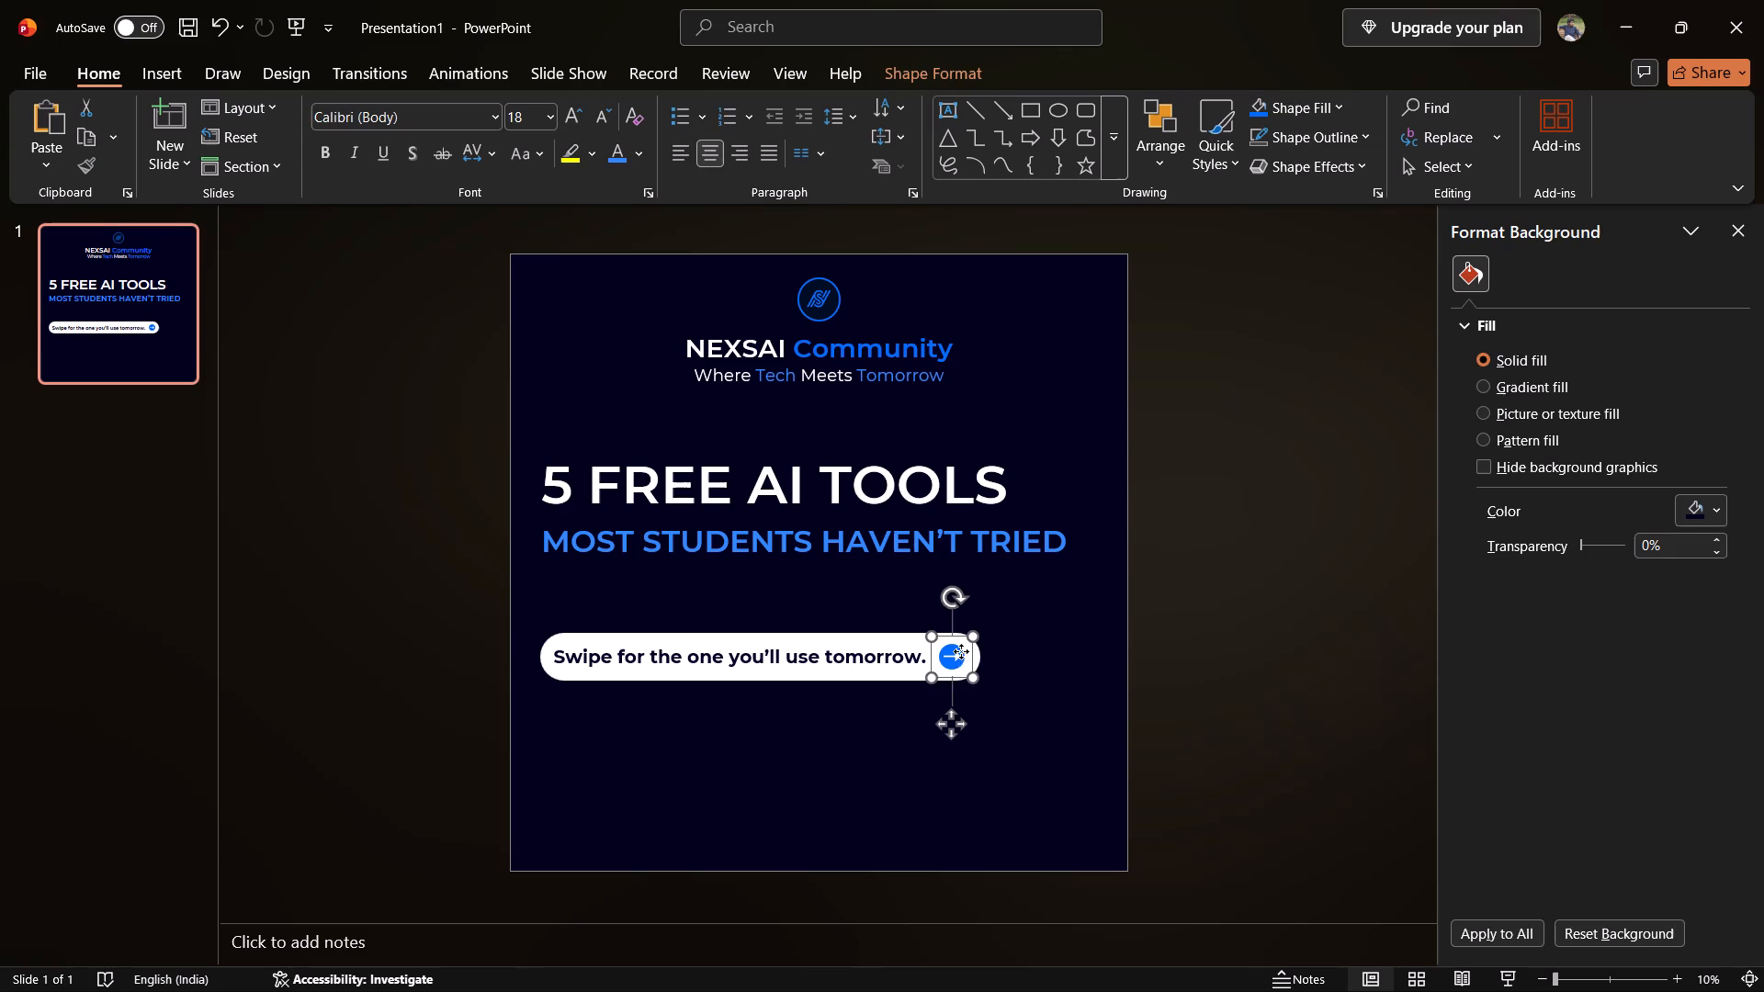
pyautogui.moveTo(515, 612); pyautogui.dragTo(1092, 765)
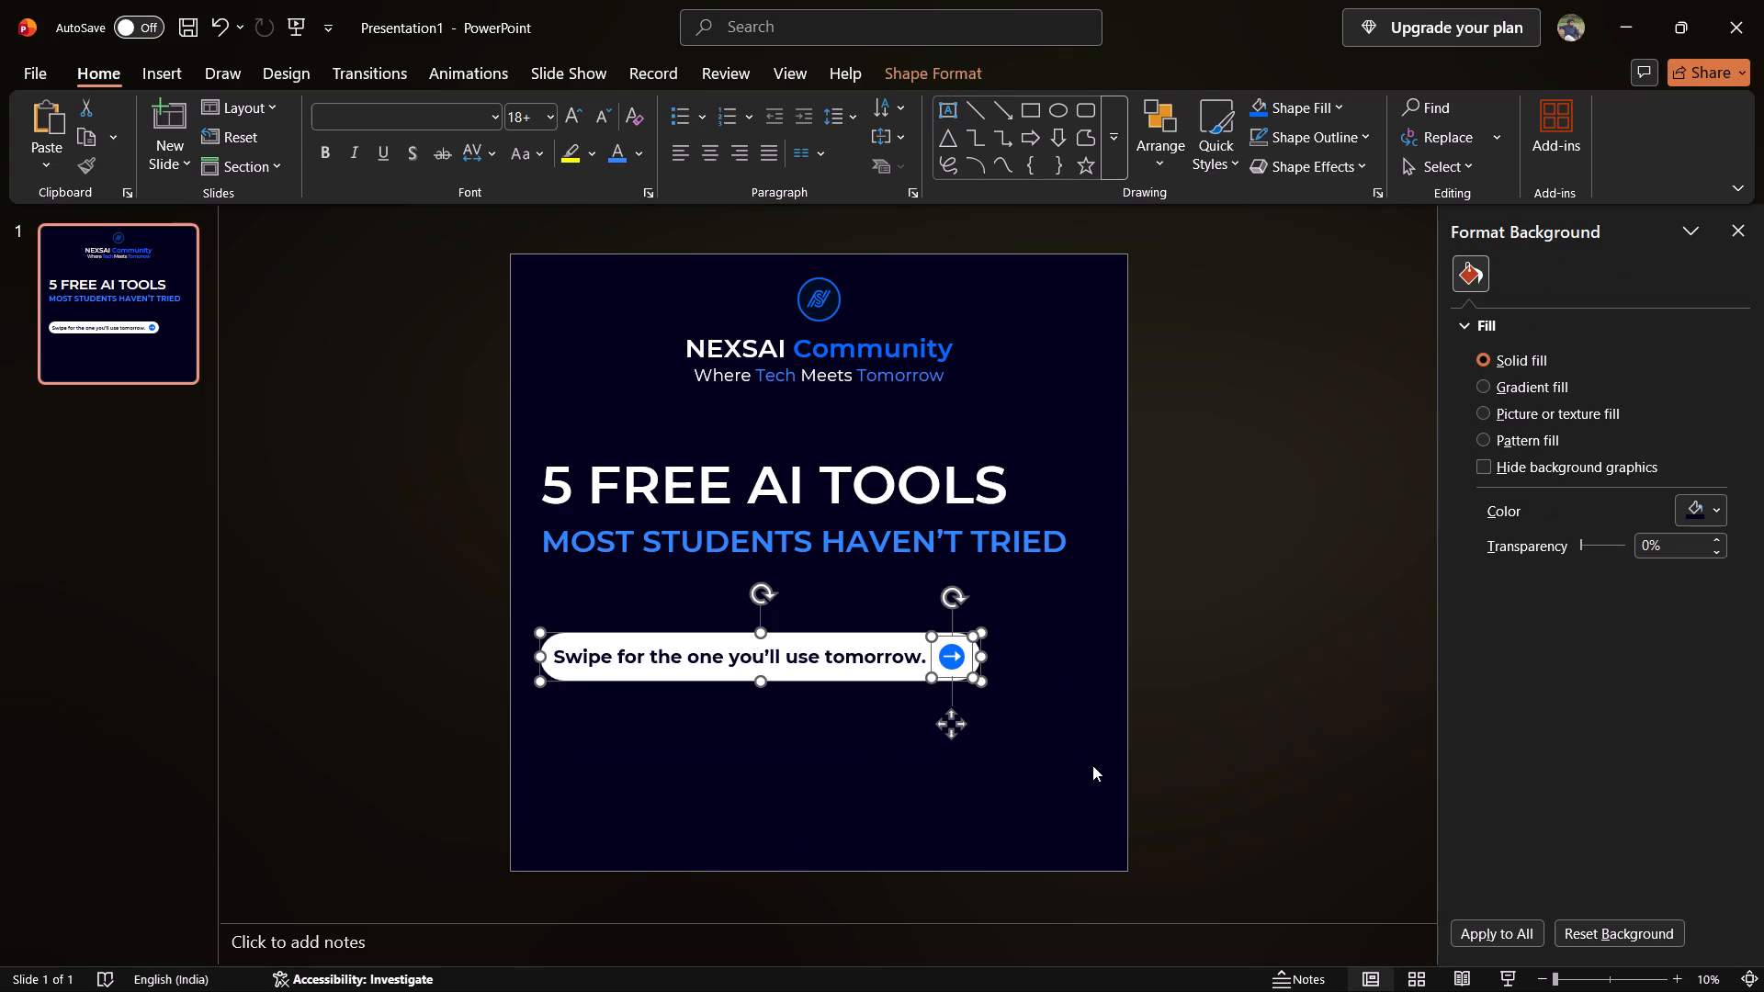
pyautogui.hotkey('ctrl', 'g')
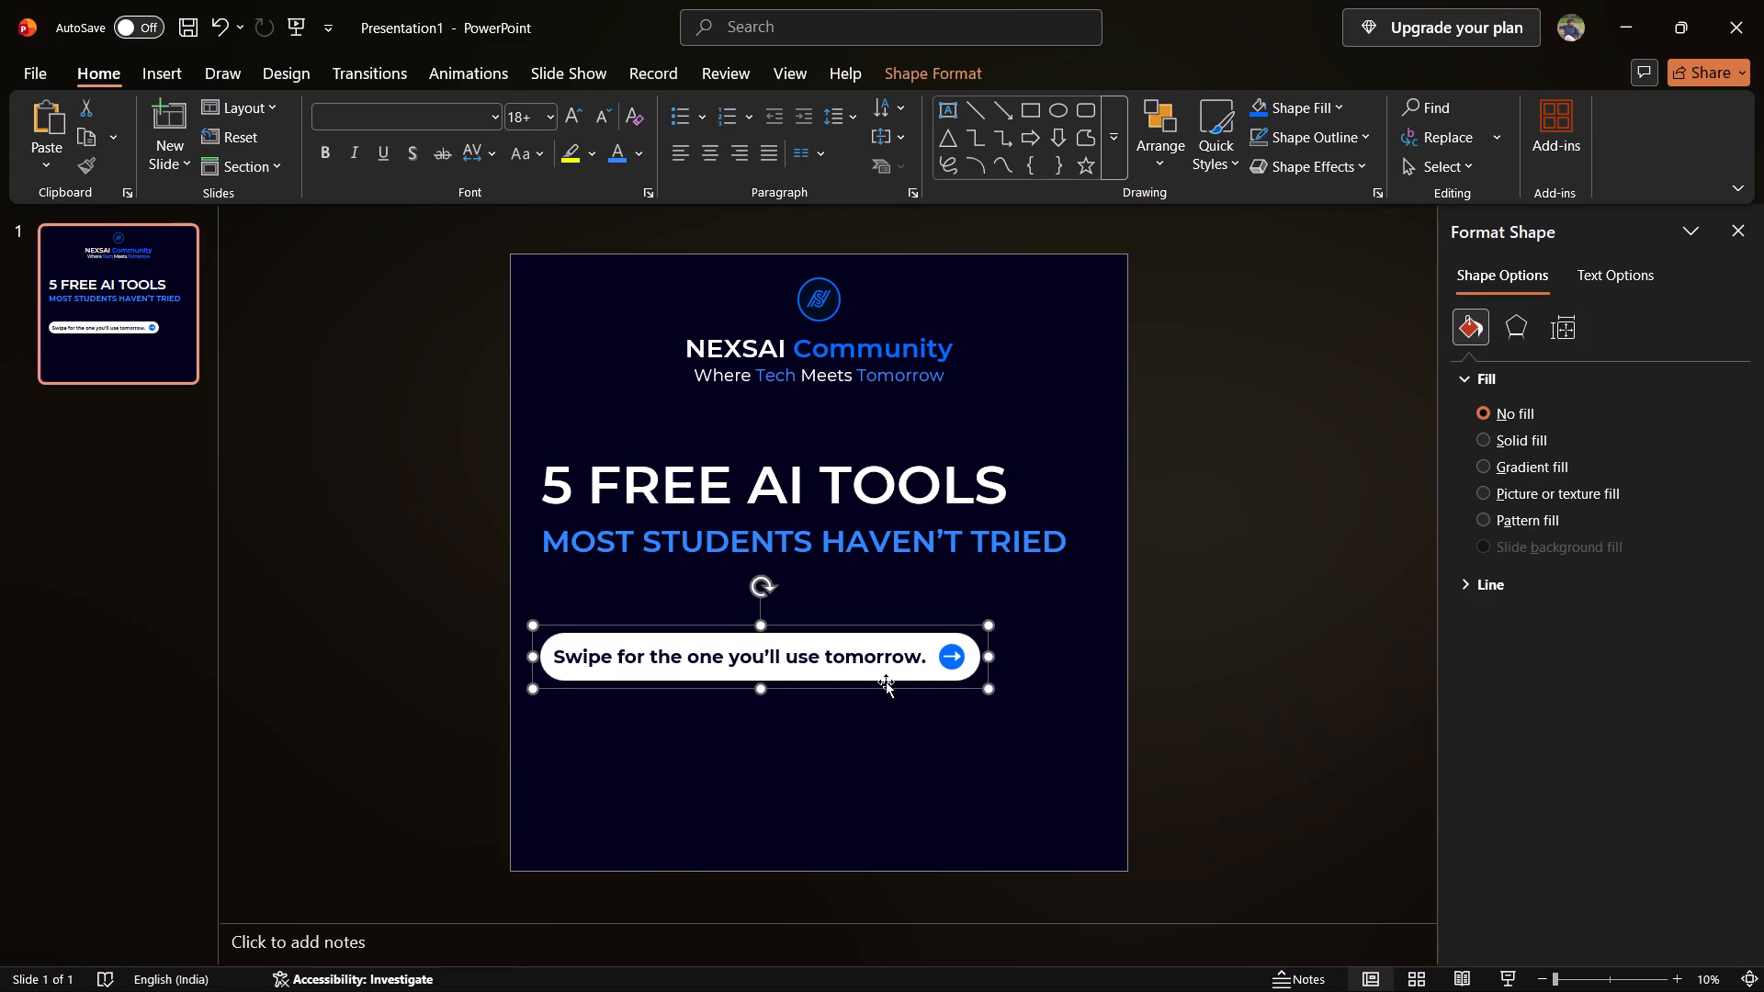
pyautogui.moveTo(886, 682); pyautogui.dragTo(886, 663)
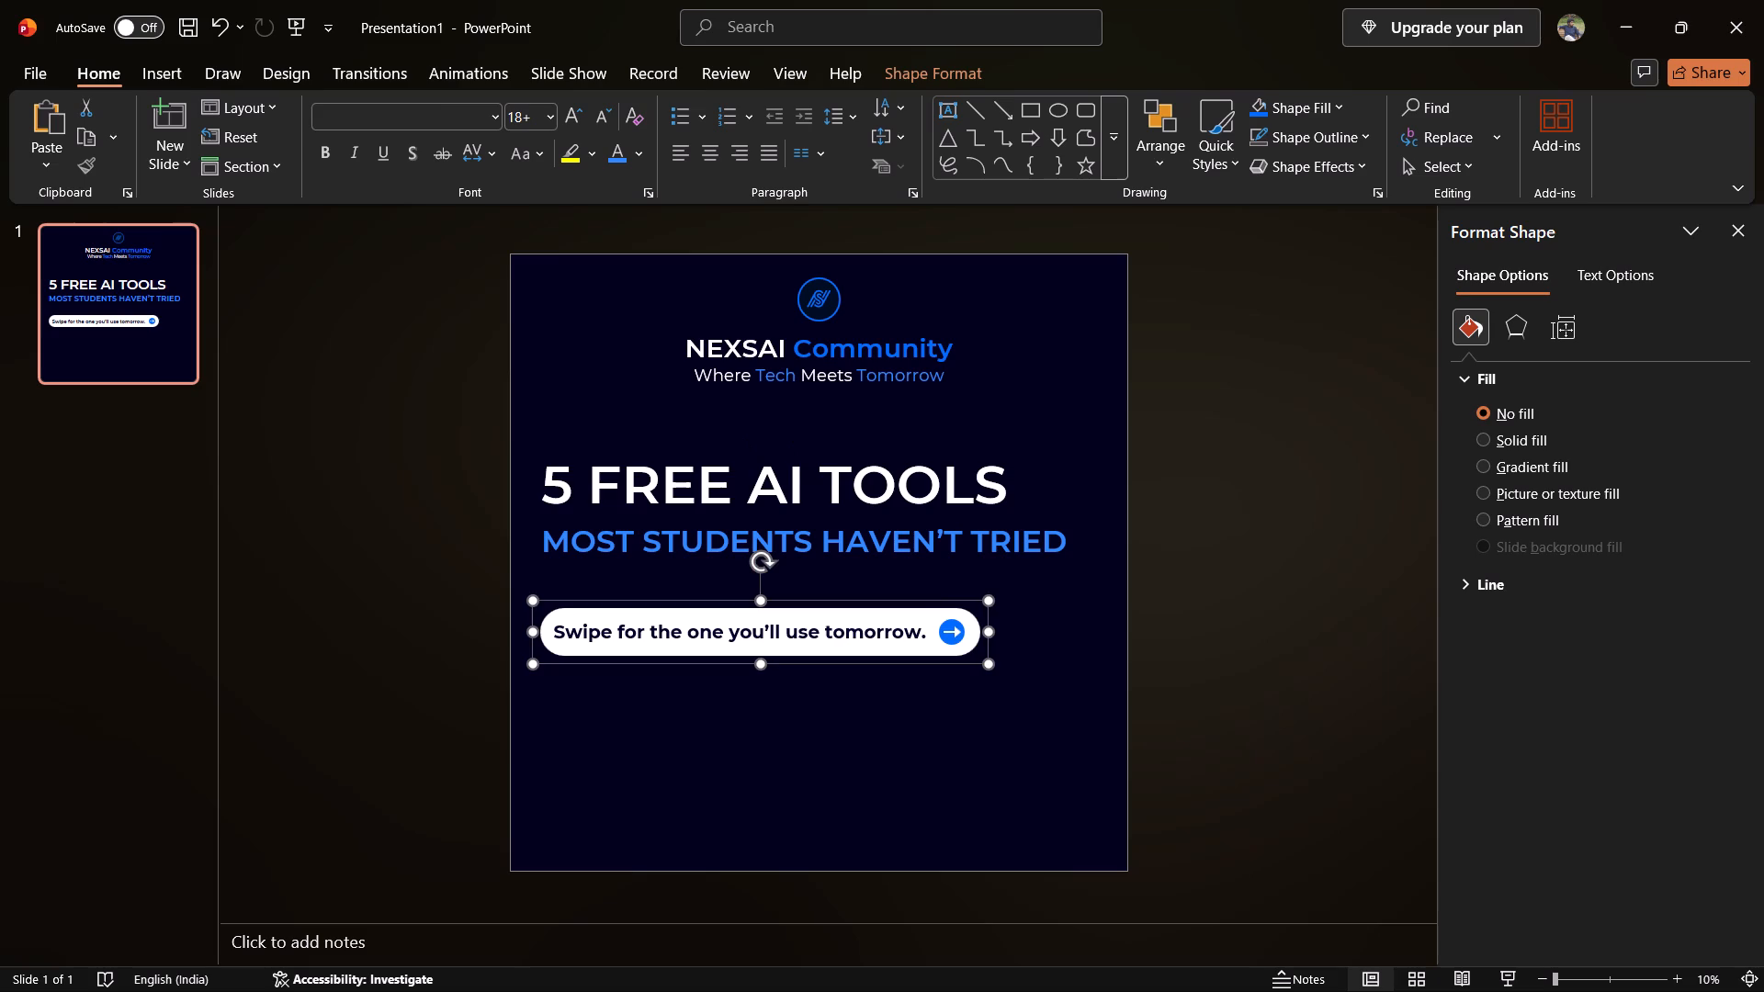
# Shift the "MOST STUDENTS HAVEN'T TRIED" subtitle slightly down from the main title.
pyautogui.click(996, 529)
pyautogui.click(1030, 520)
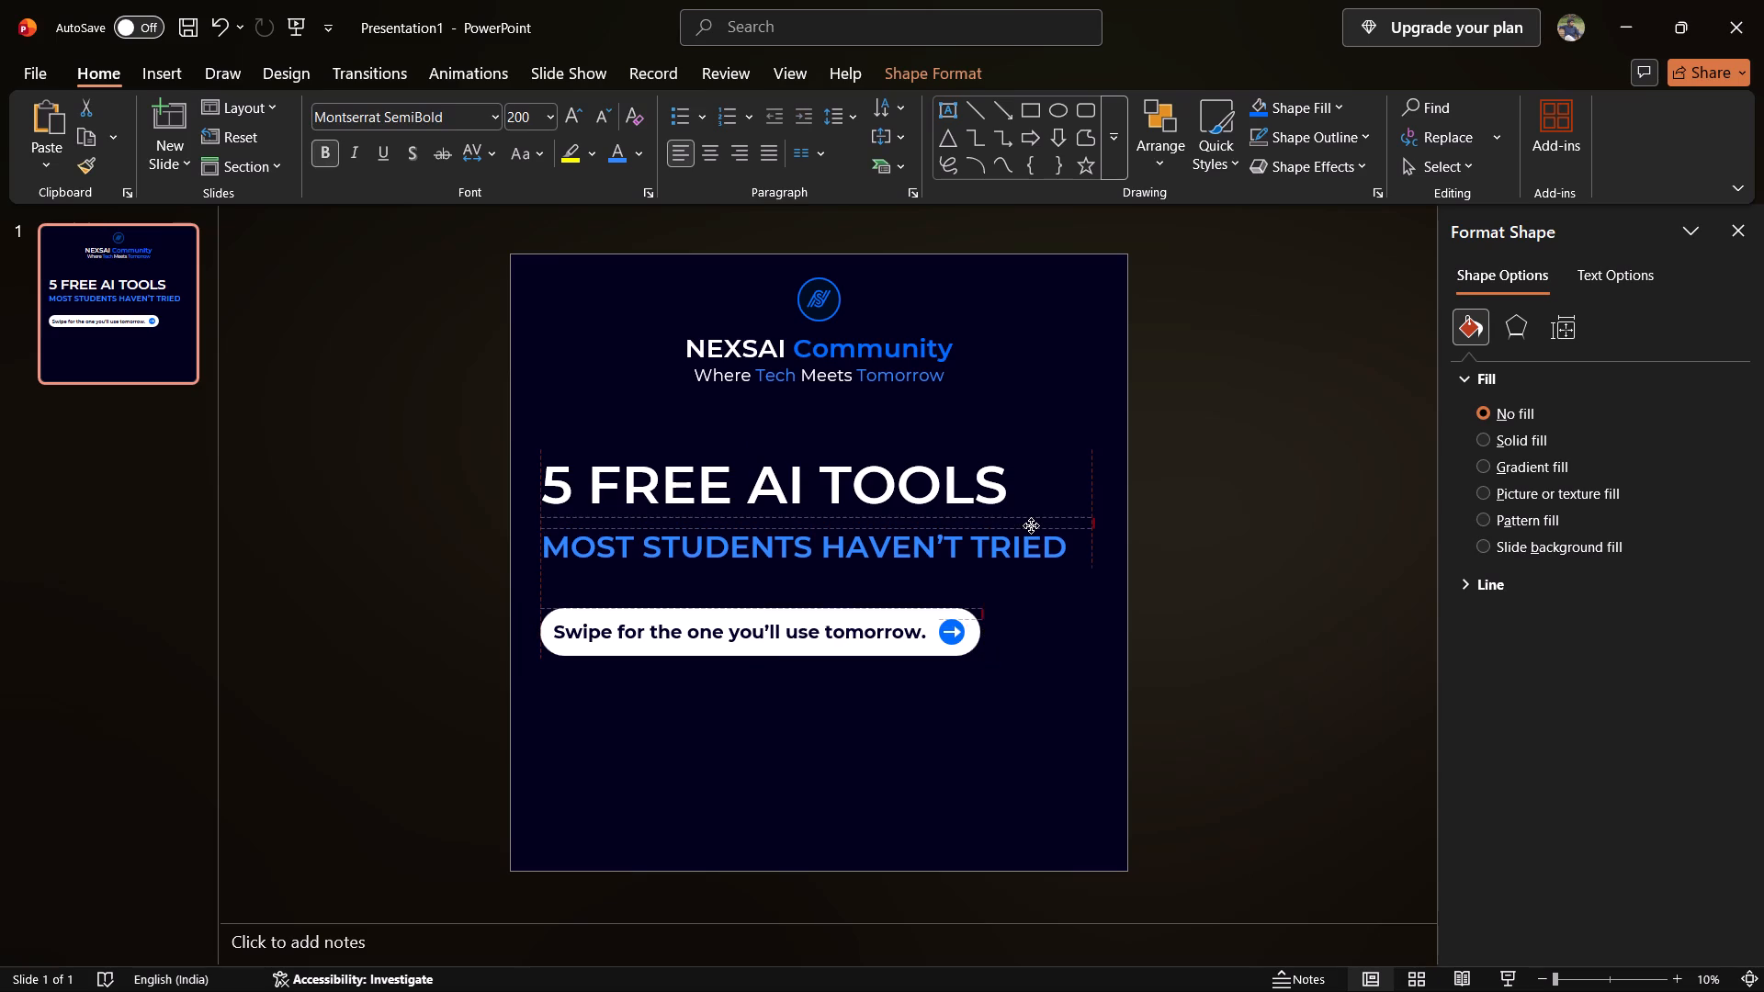
pyautogui.click(1205, 523)
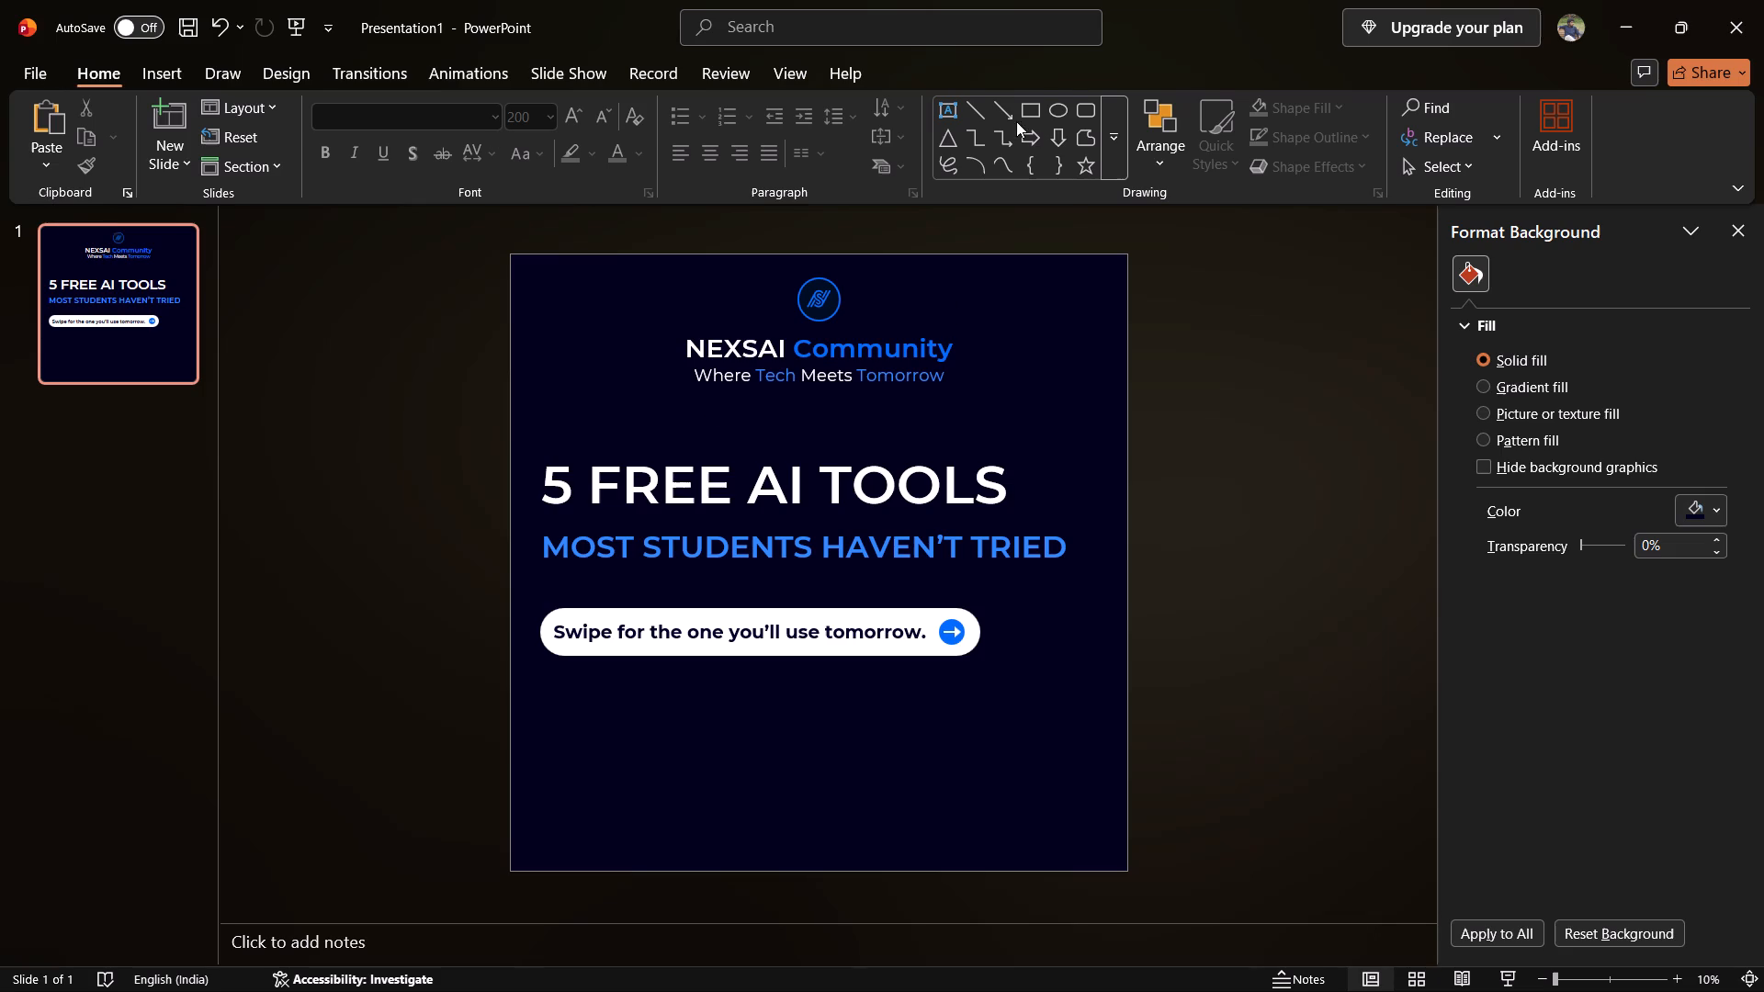
# Draw a rounded rectangle about 48.64 cm wide and 11 cm high near the slide's bottom and centre it horizontally.
pyautogui.click(1080, 111)
pyautogui.moveTo(732, 773); pyautogui.dragTo(763, 793)
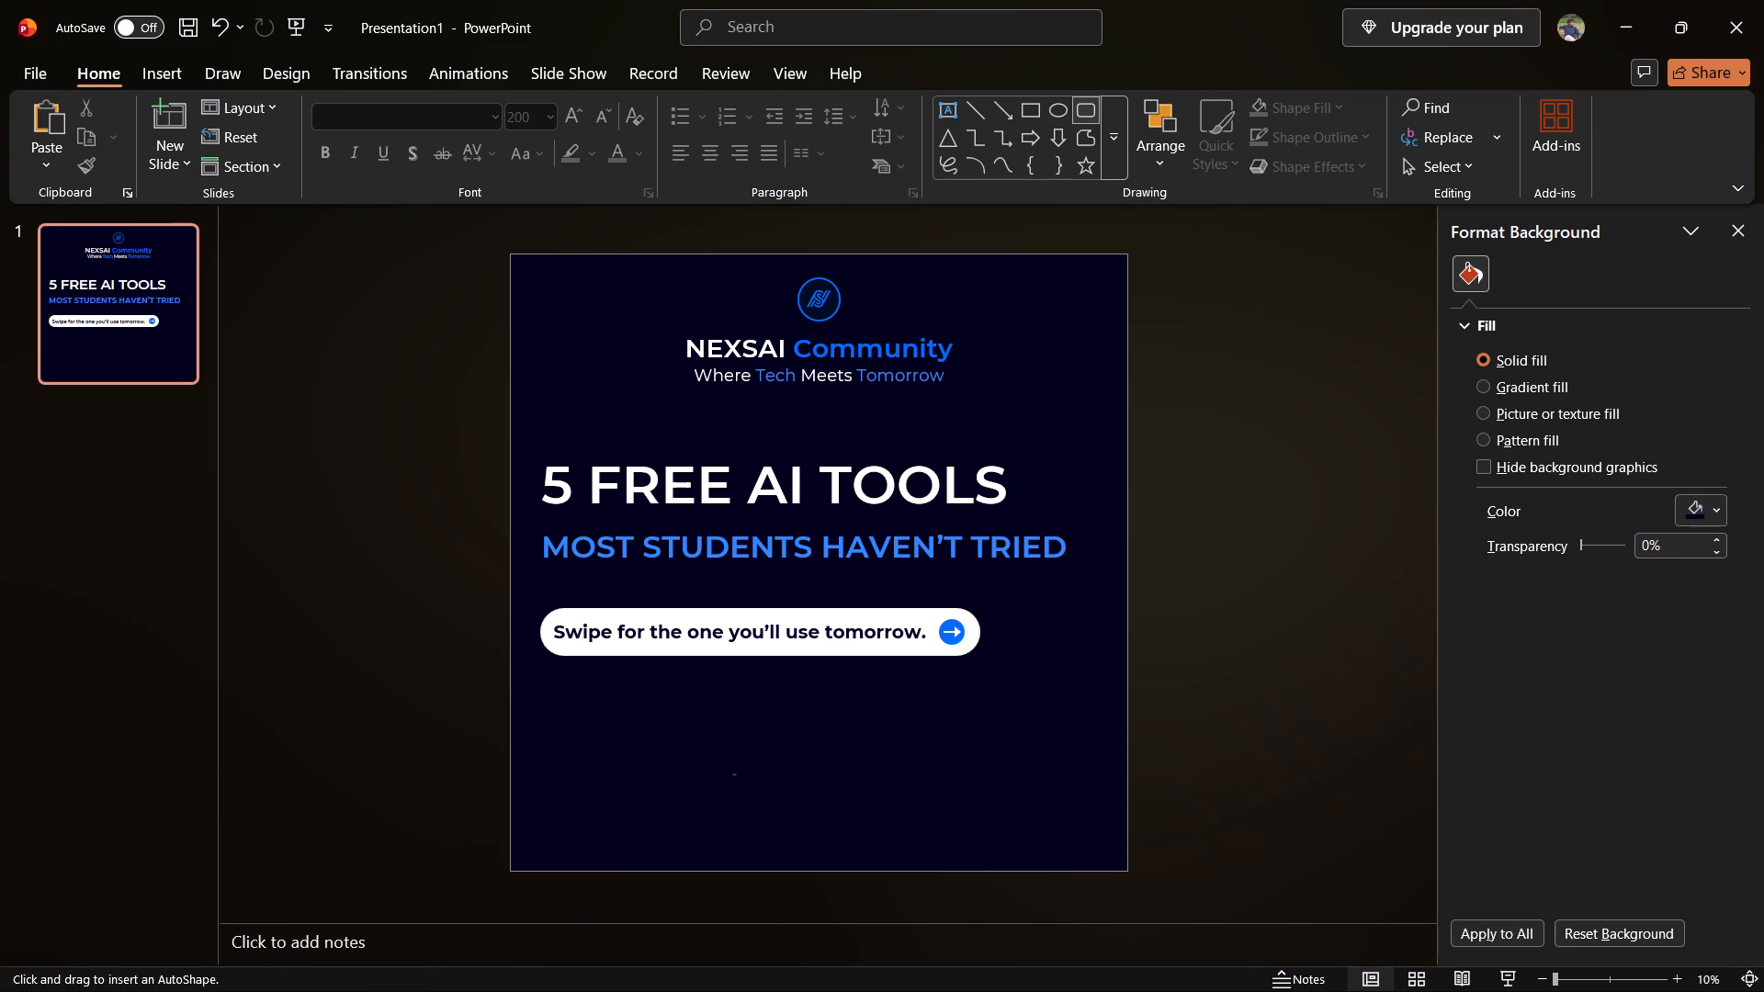
pyautogui.moveTo(763, 793); pyautogui.dragTo(944, 816)
pyautogui.moveTo(865, 799); pyautogui.dragTo(863, 799)
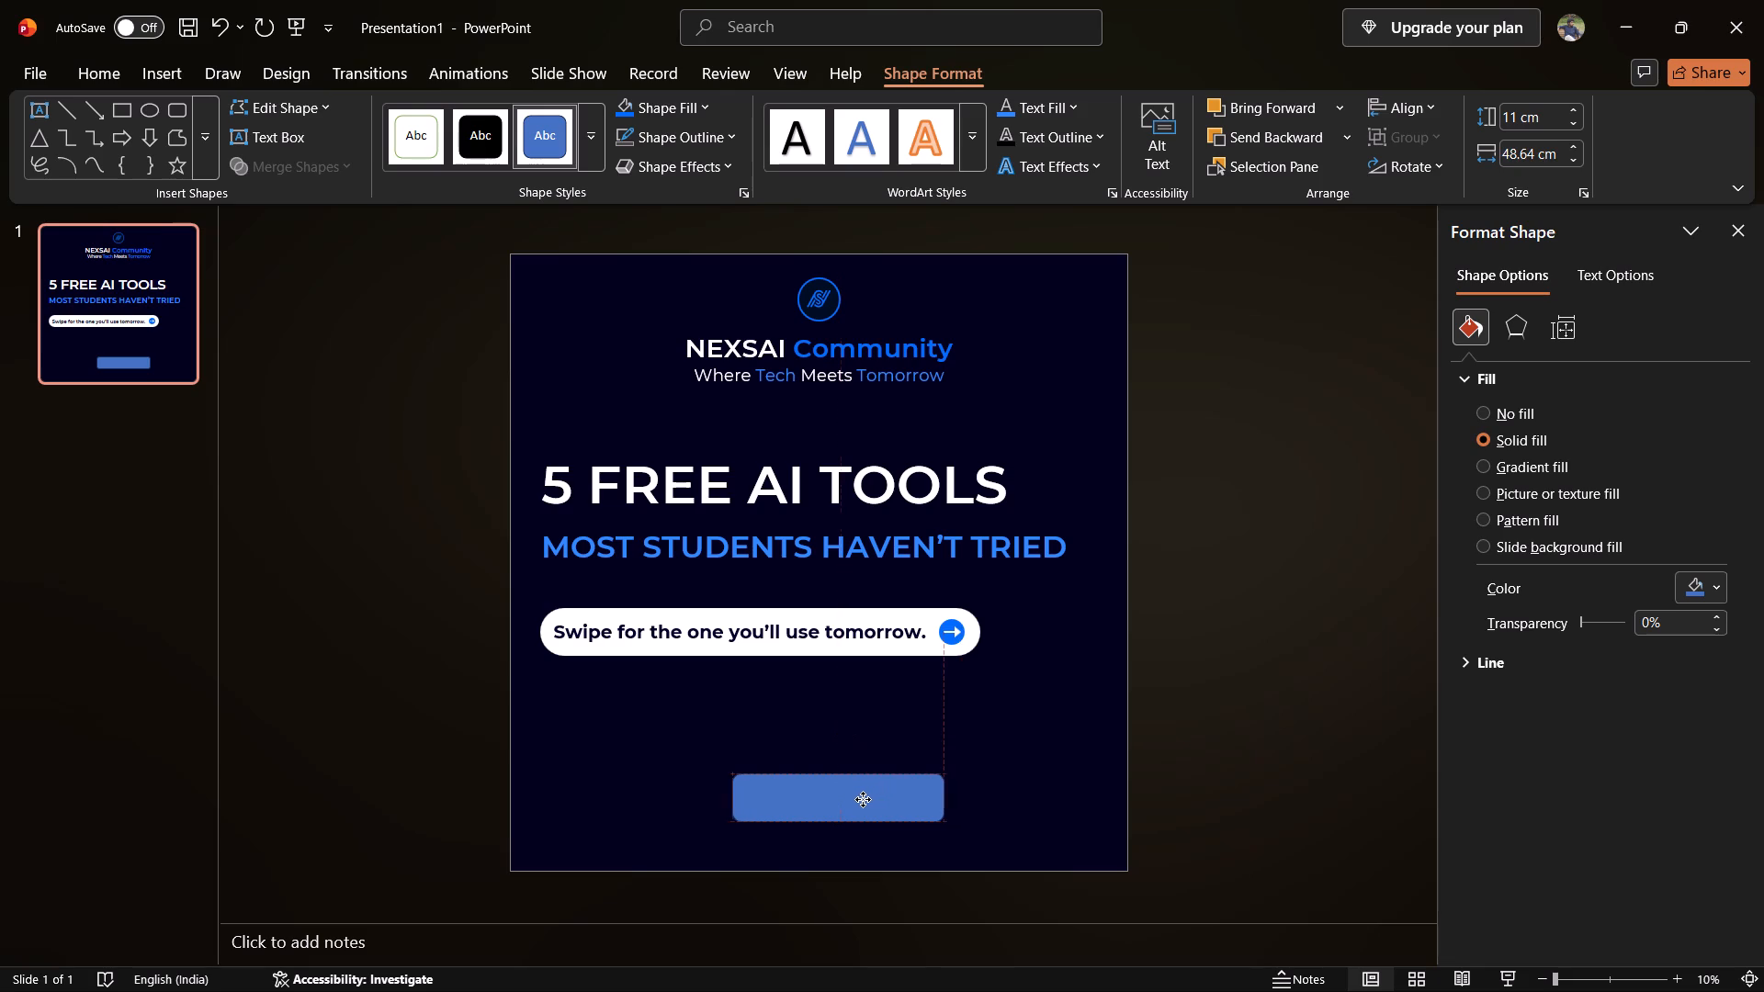
pyautogui.moveTo(863, 799); pyautogui.dragTo(851, 799)
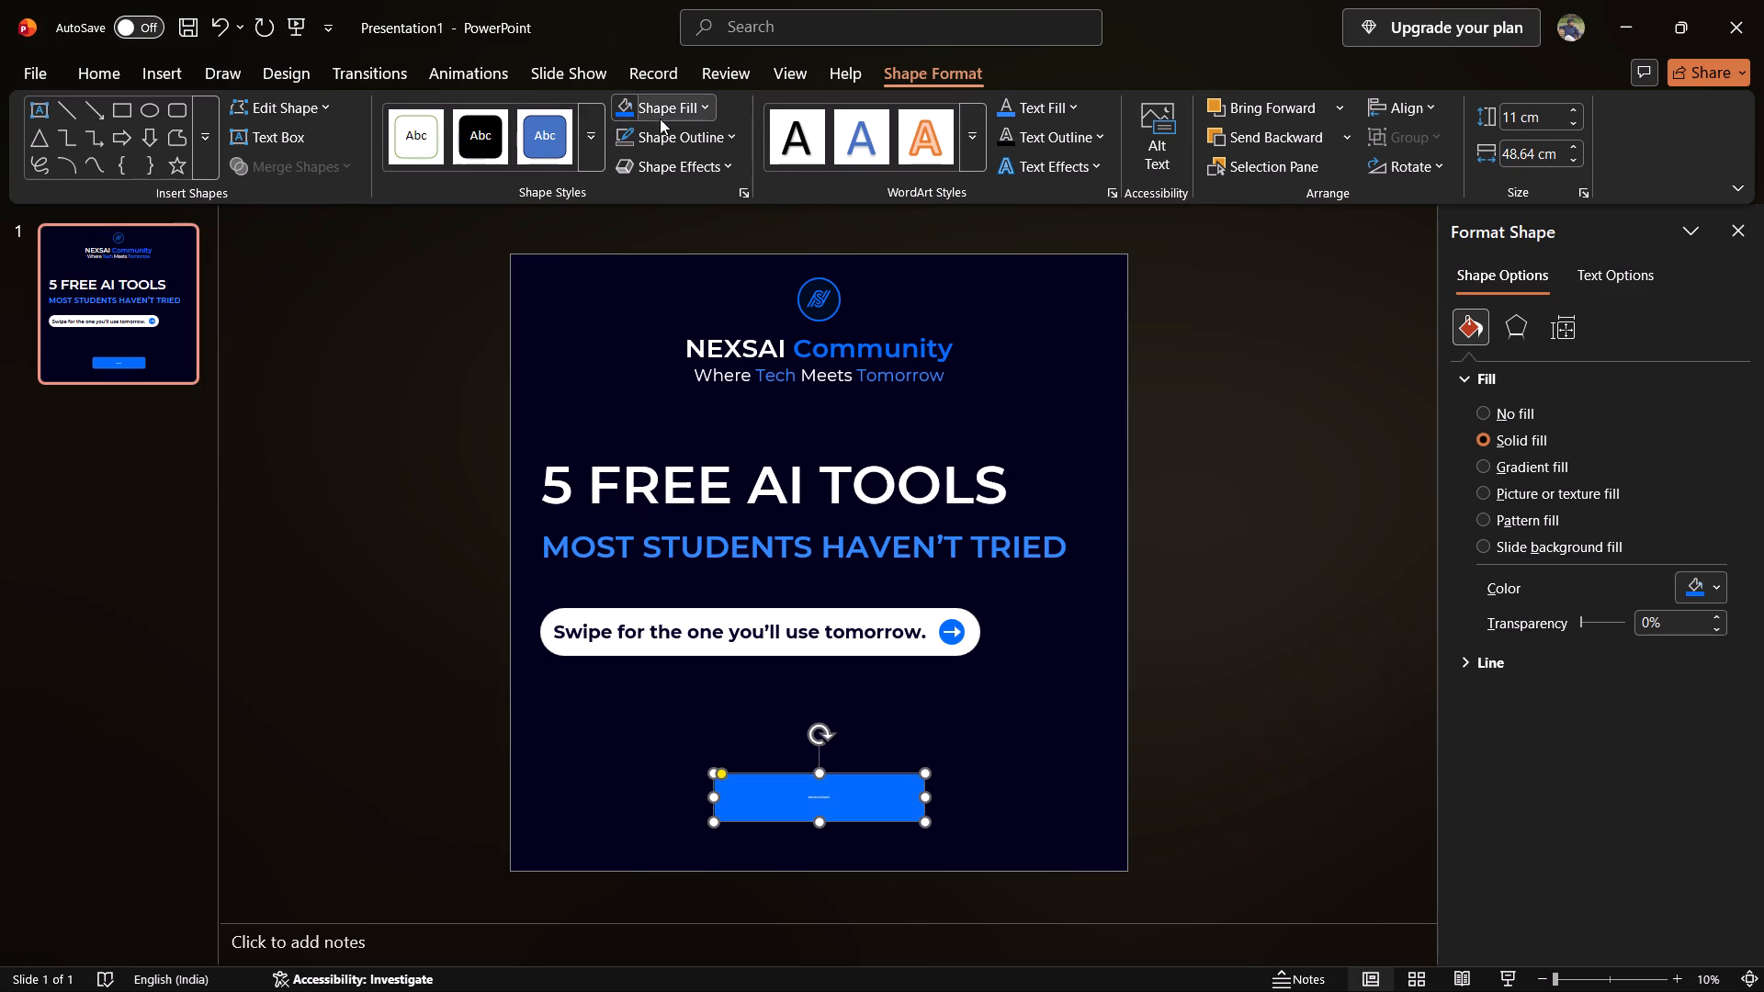
pyautogui.click(632, 129)
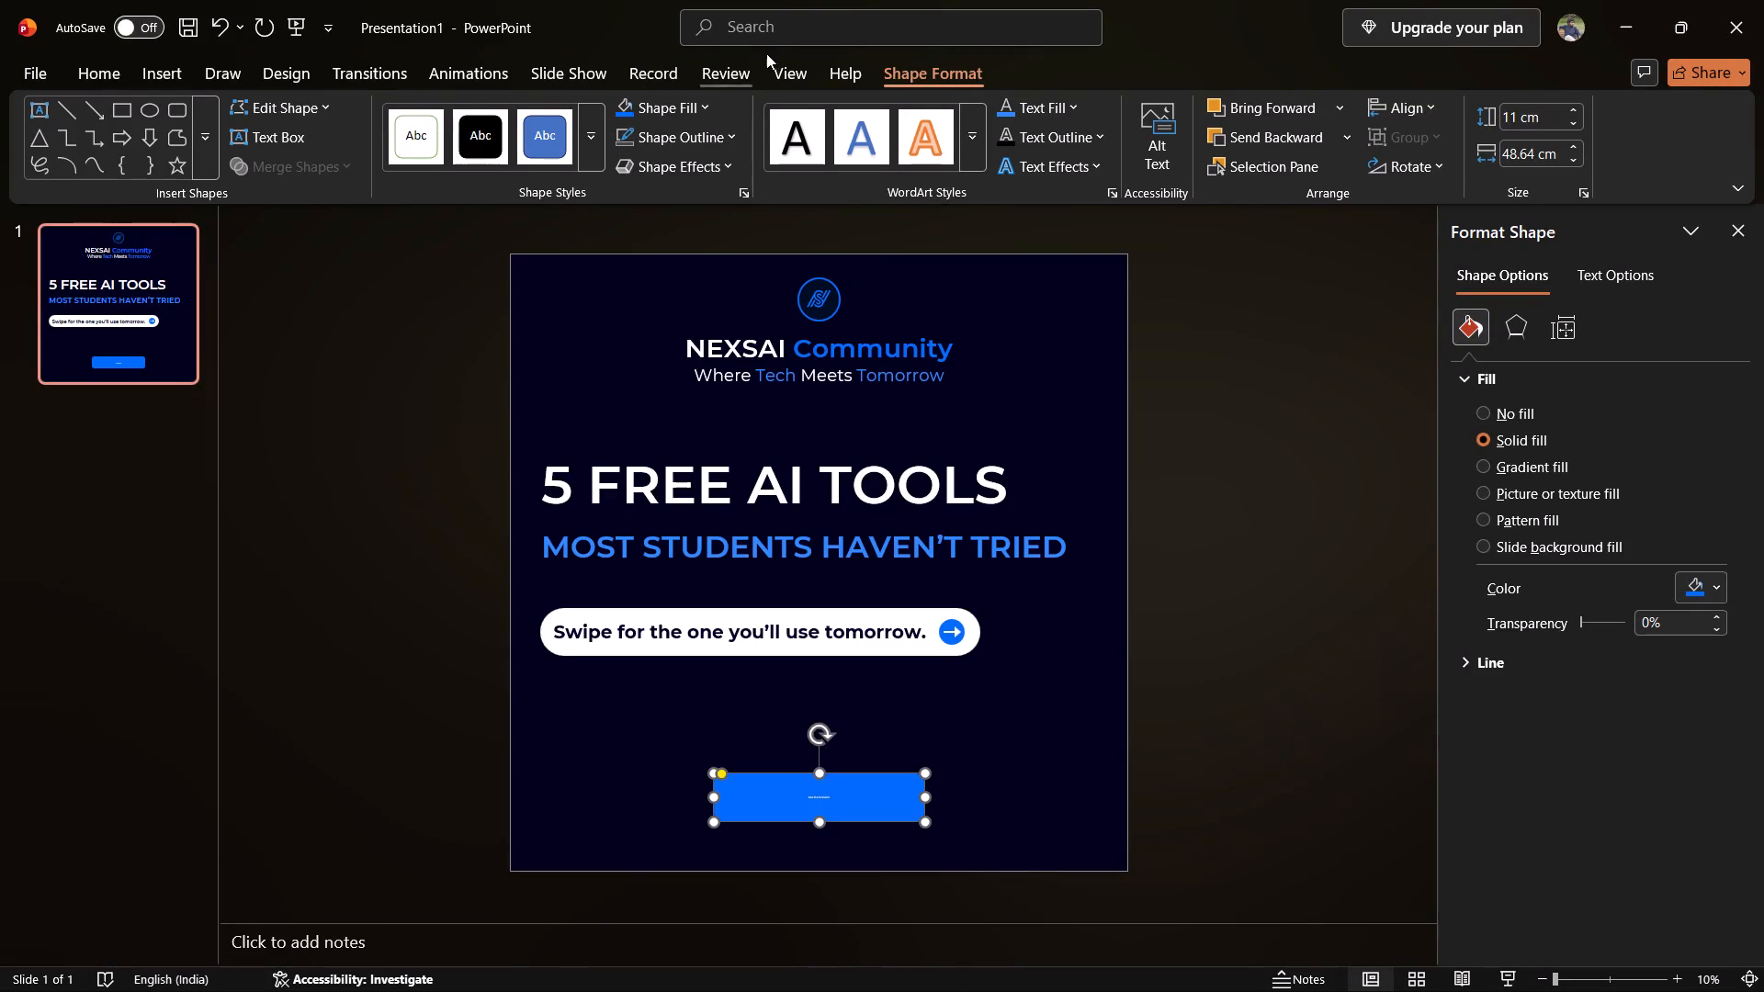
# Set the "Save this for Exams" text to Montserrat SemiBold at size 90.
pyautogui.click(100, 76)
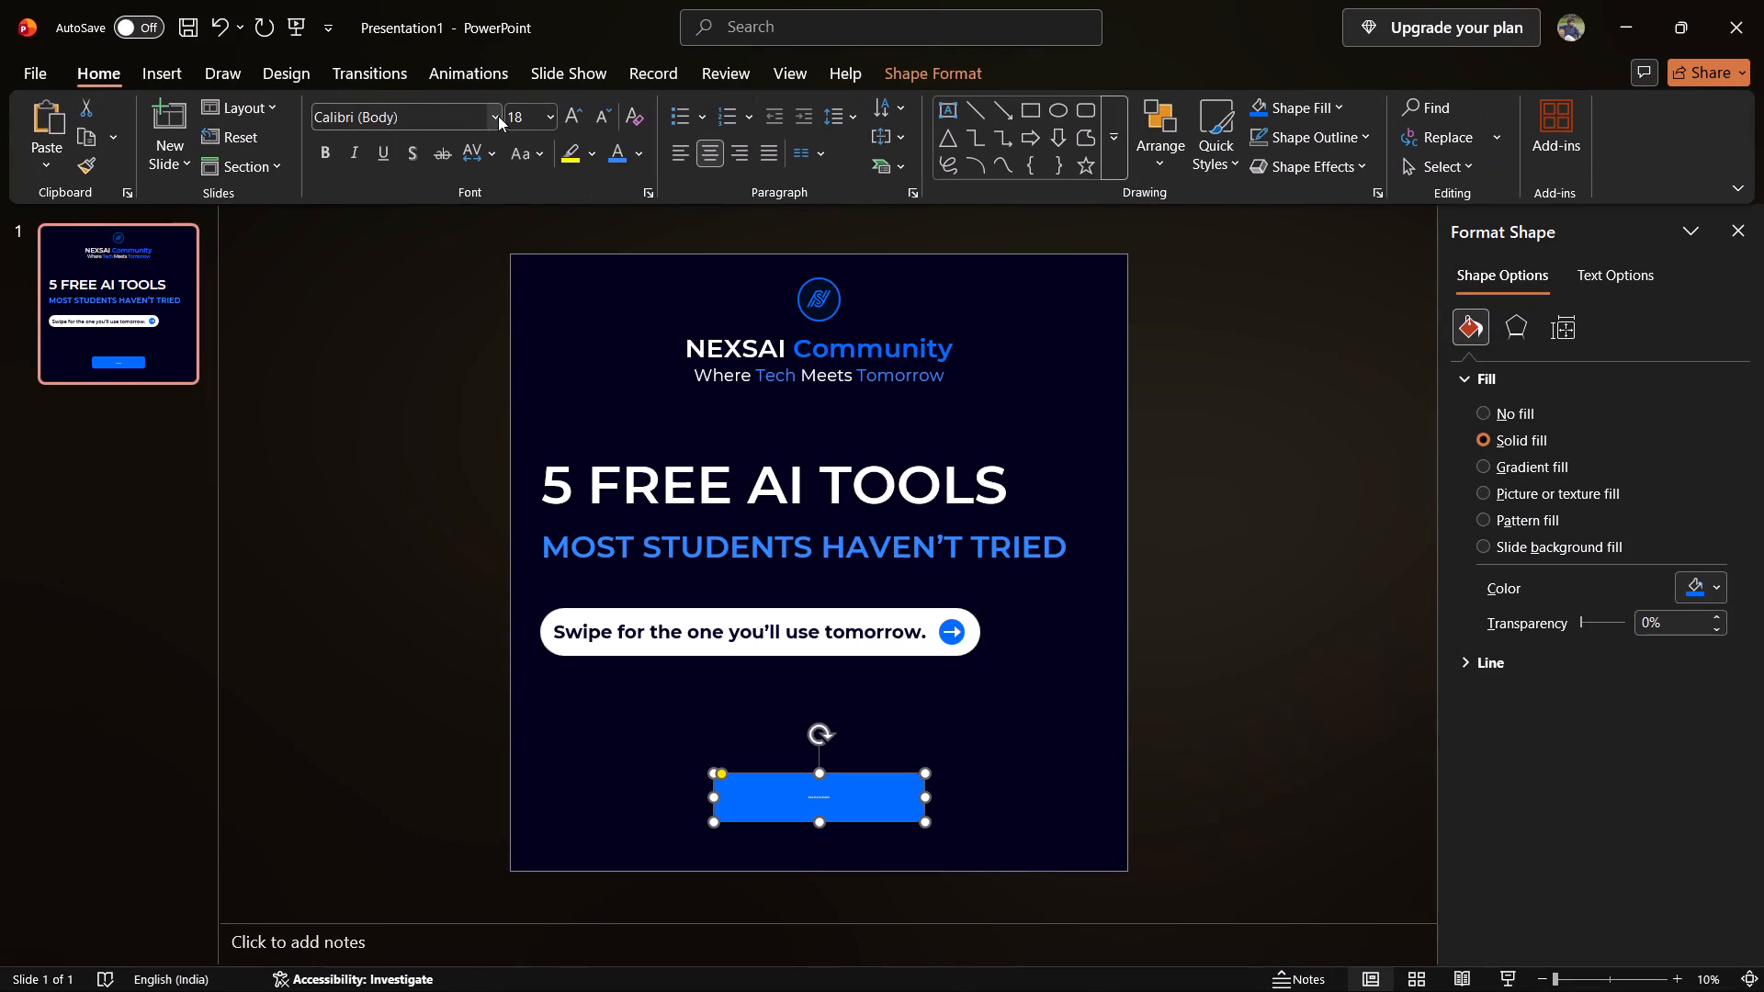
pyautogui.click(499, 118)
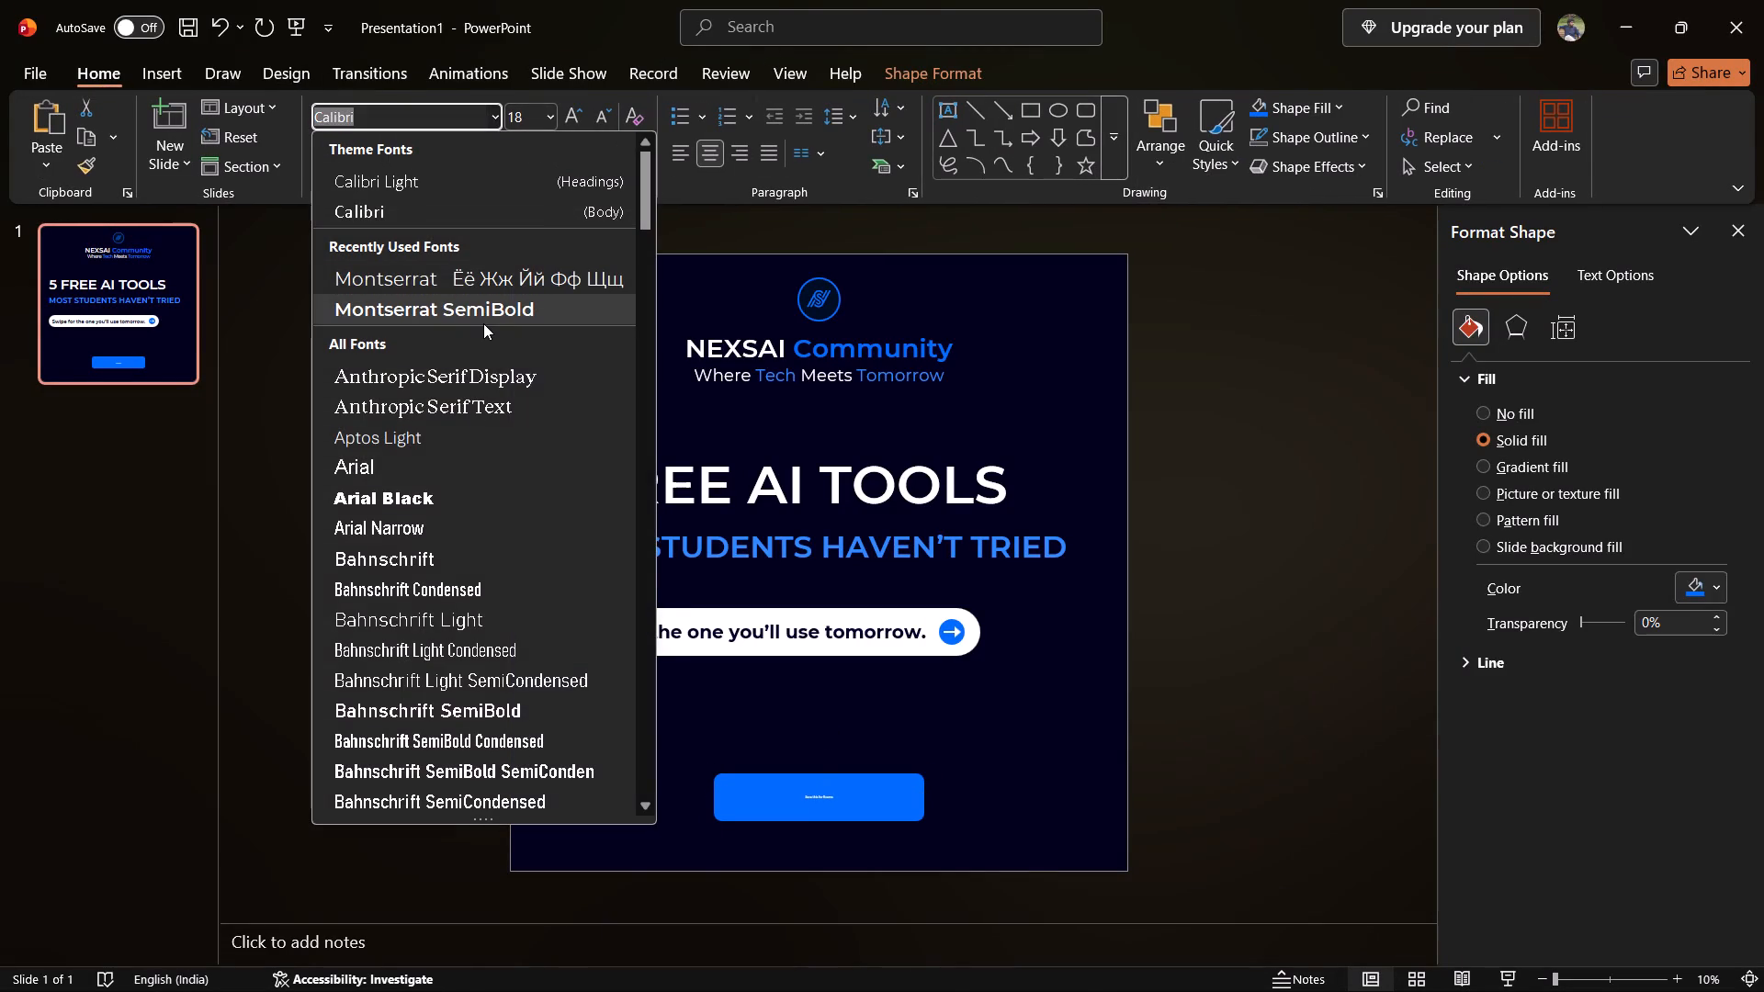
pyautogui.click(483, 323)
pyautogui.moveTo(529, 106); pyautogui.dragTo(528, 114)
pyautogui.click(528, 114)
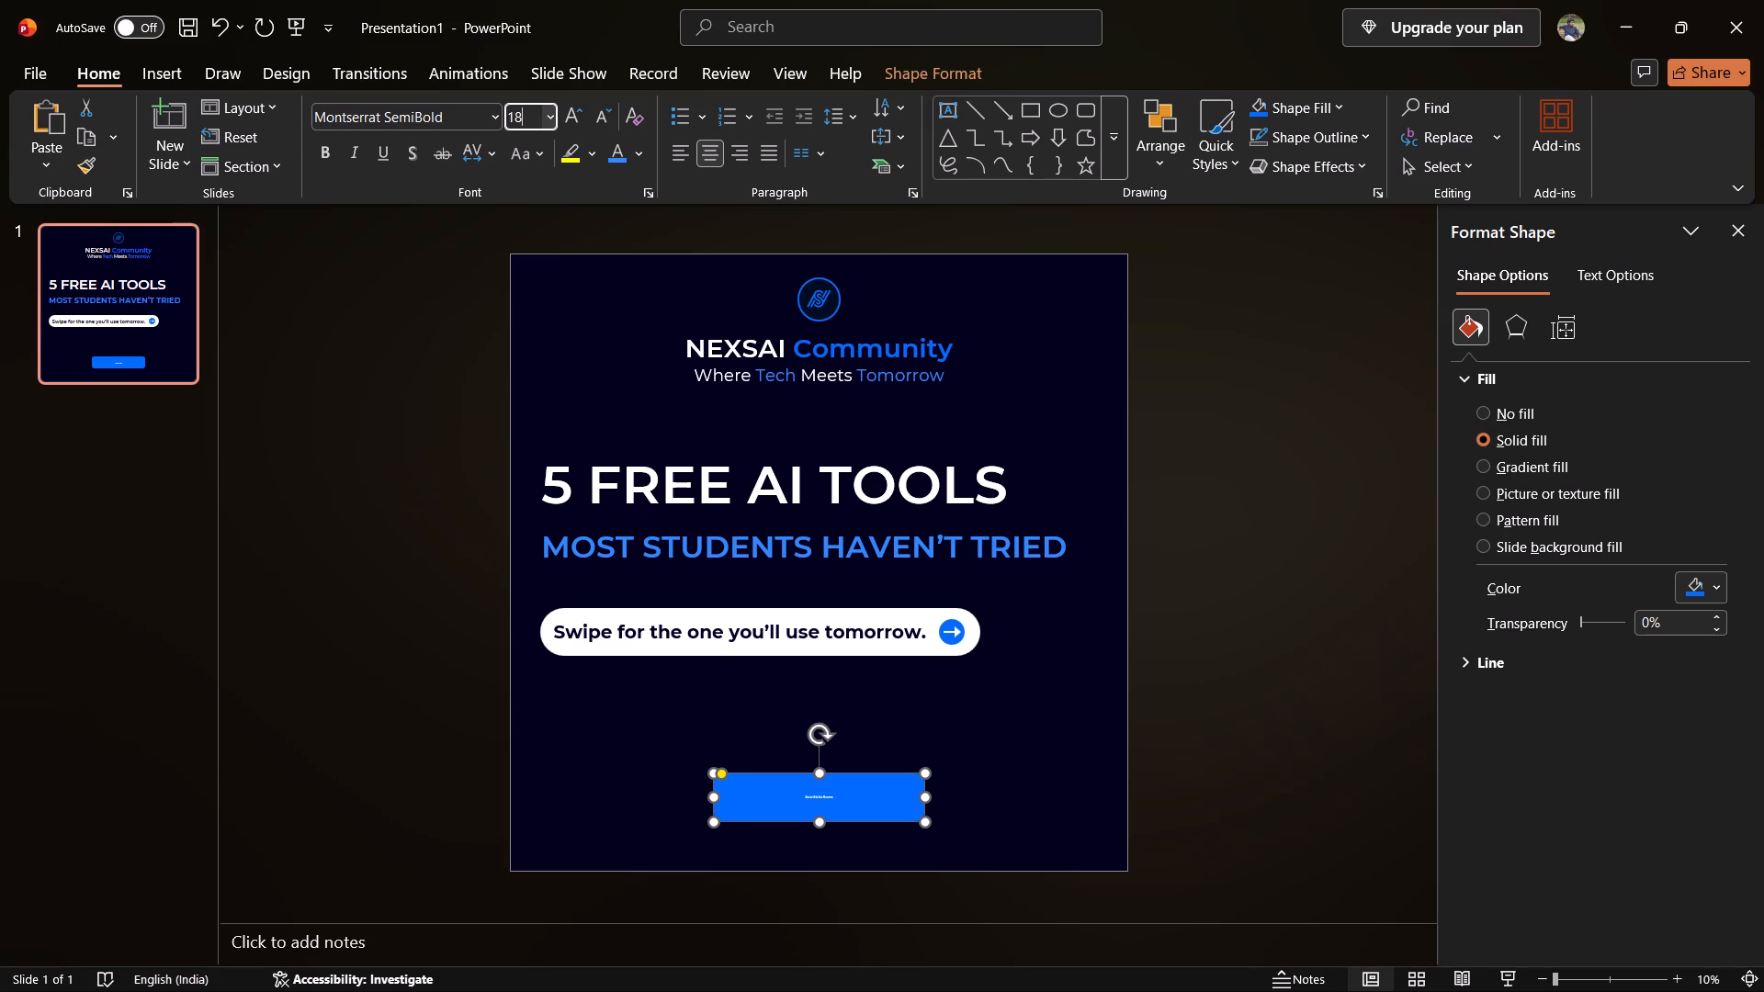
pyautogui.press('BackSpace')
pyautogui.press('BackSpace')
pyautogui.write('90')
pyautogui.press('Return')
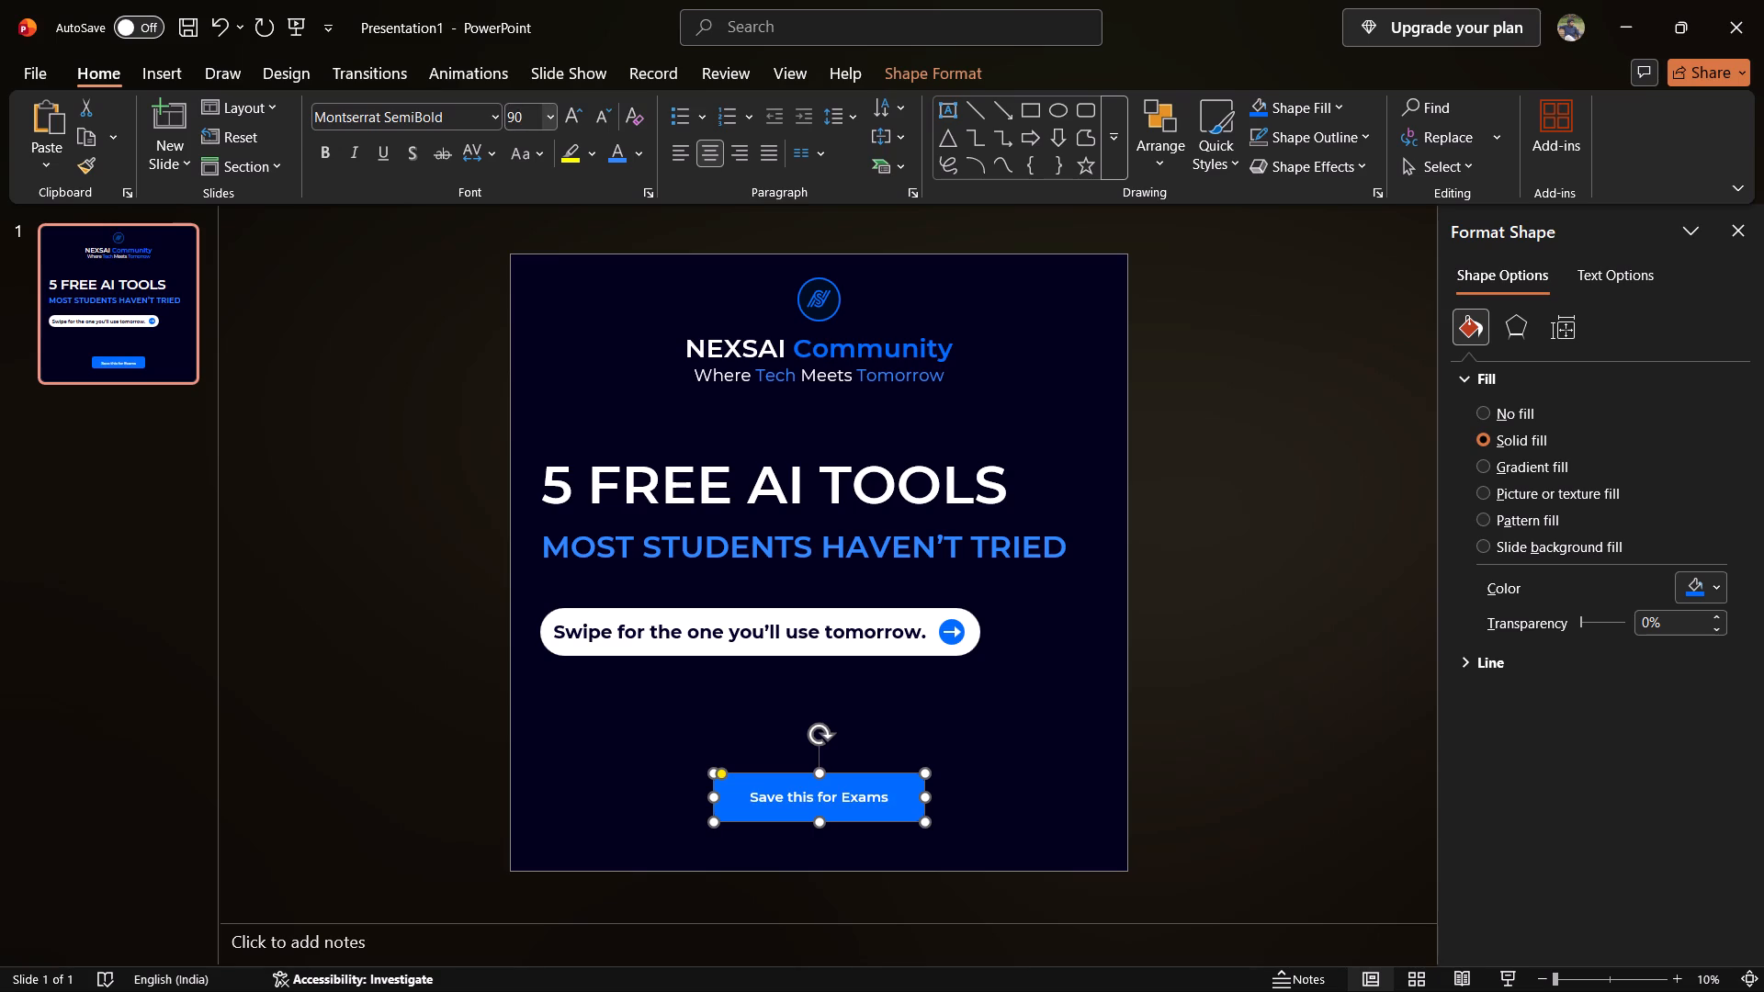
# Set the font size of the "Save this for Exams" text to 110.
pyautogui.click(518, 123)
pyautogui.write('110')
pyautogui.press('Return')
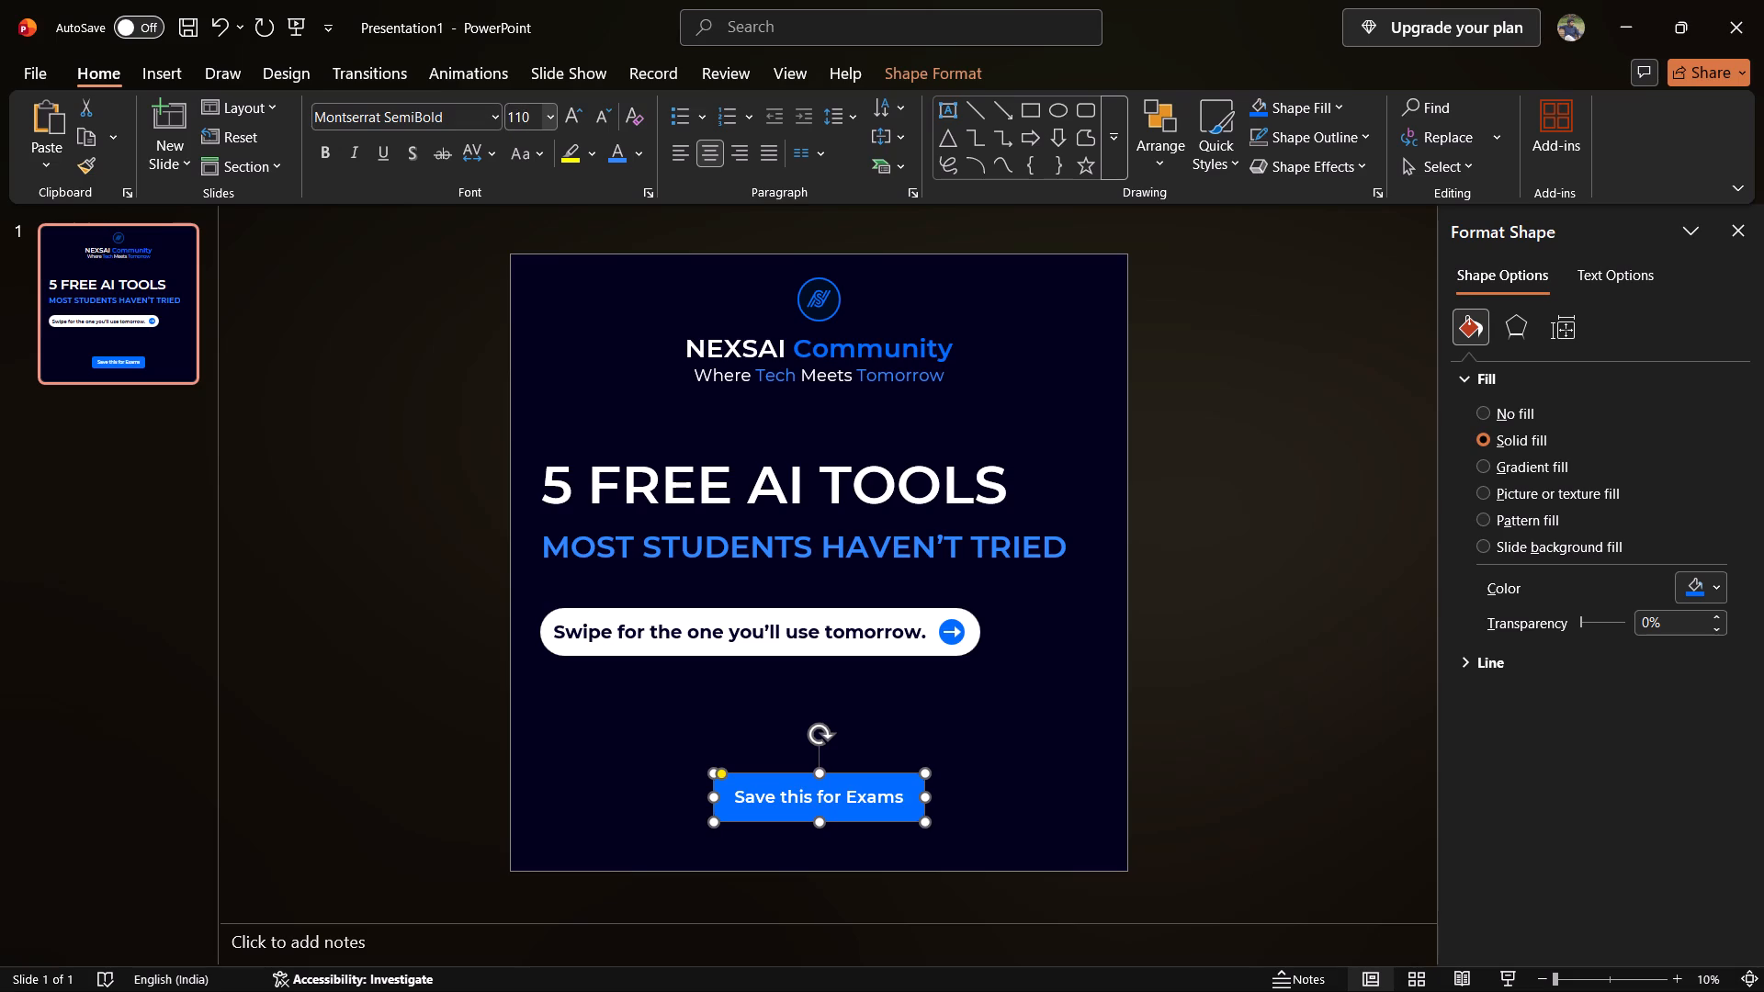
# Round the "Save this for Exams" rectangle's corners fully into a pill shape.
pyautogui.moveTo(724, 771); pyautogui.dragTo(743, 773)
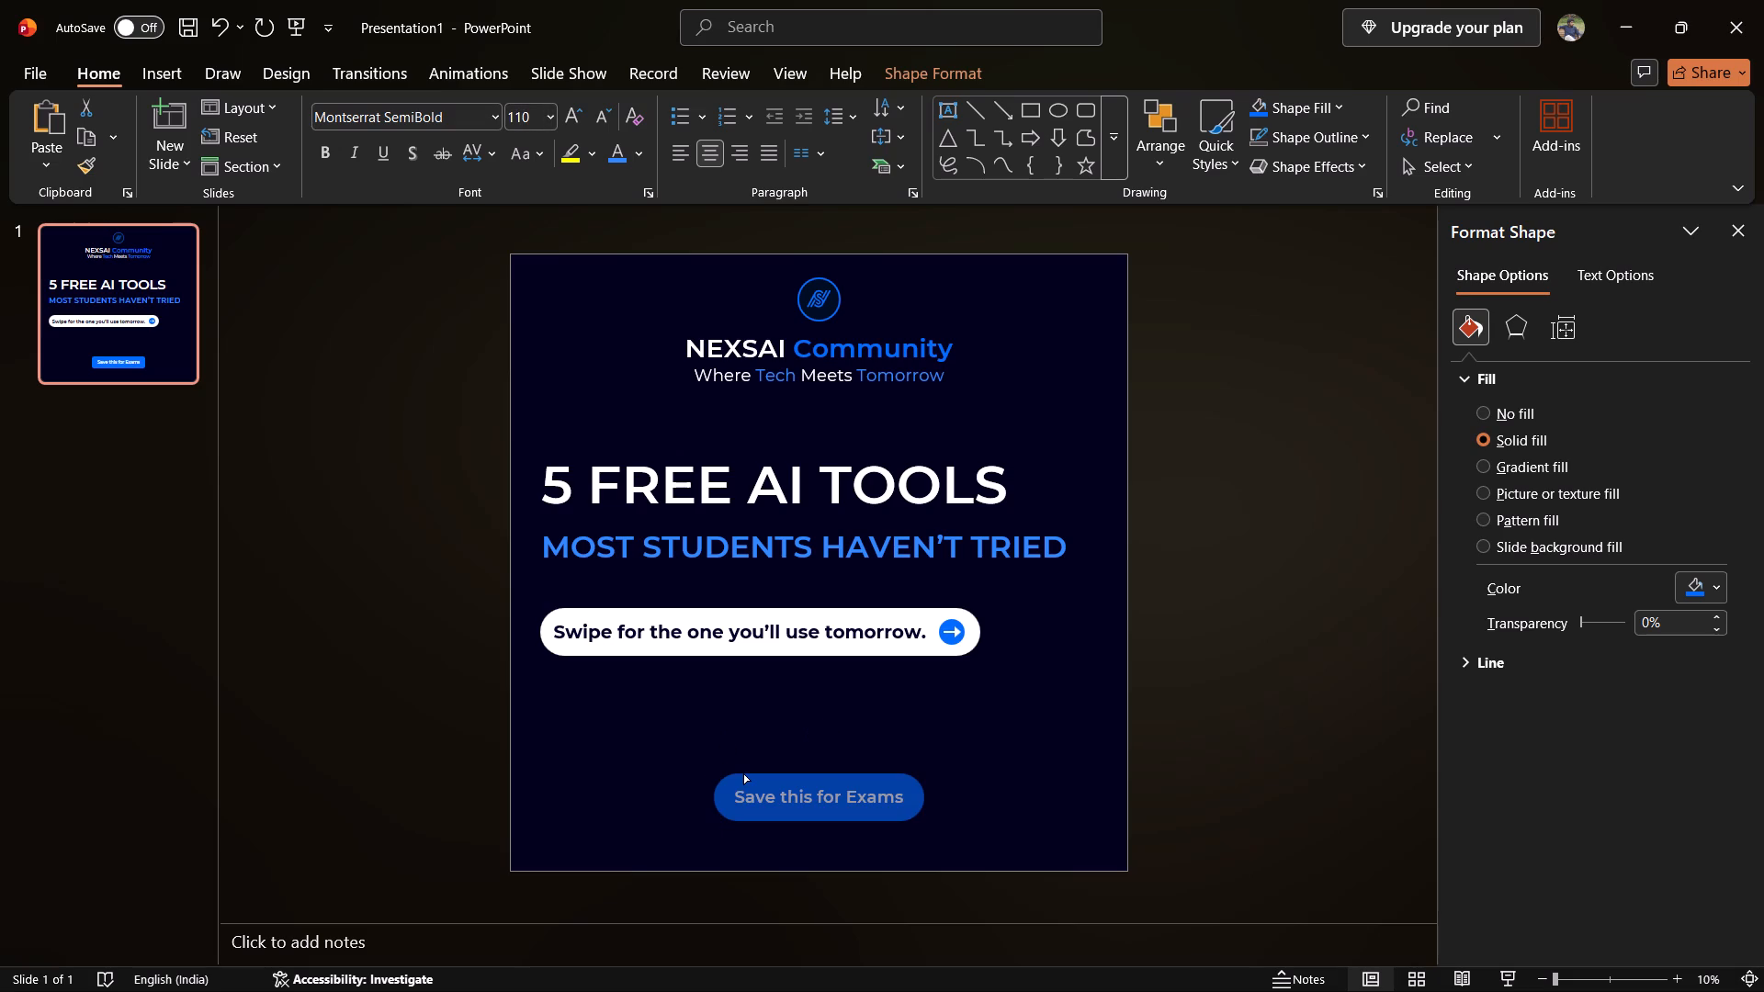
pyautogui.moveTo(743, 773); pyautogui.dragTo(744, 775)
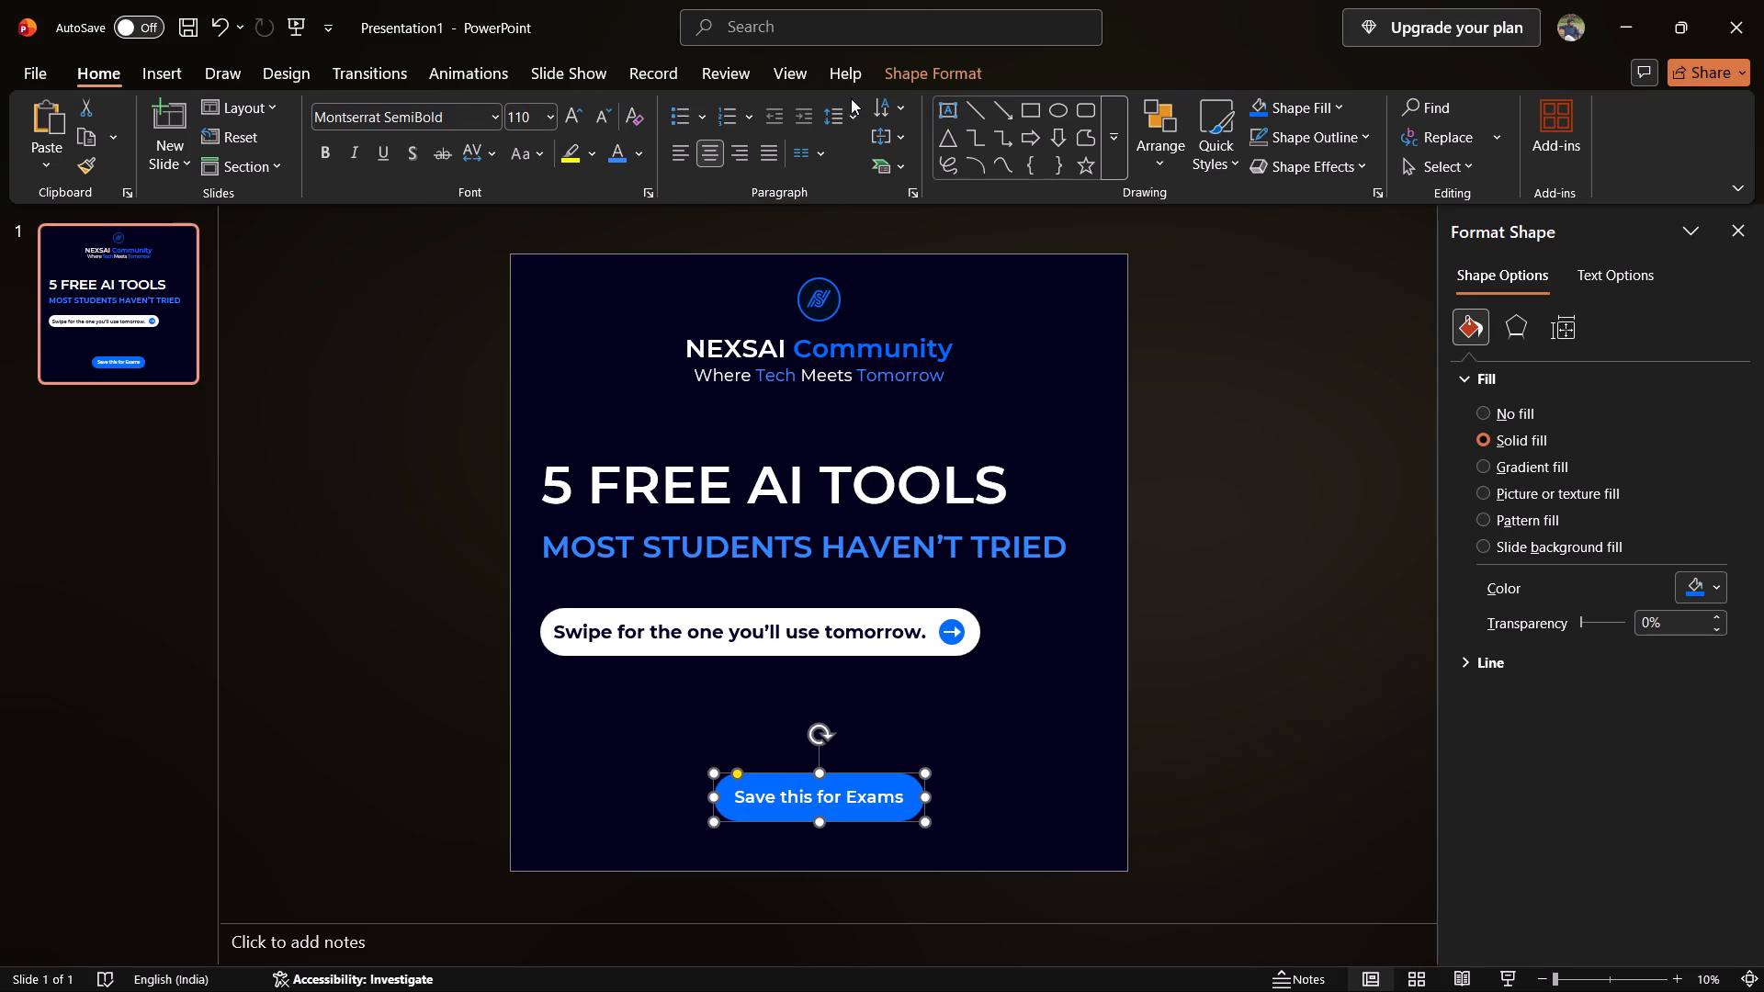
# Fill the "Save this for Exams" pill with the standard dark blue.
pyautogui.click(938, 73)
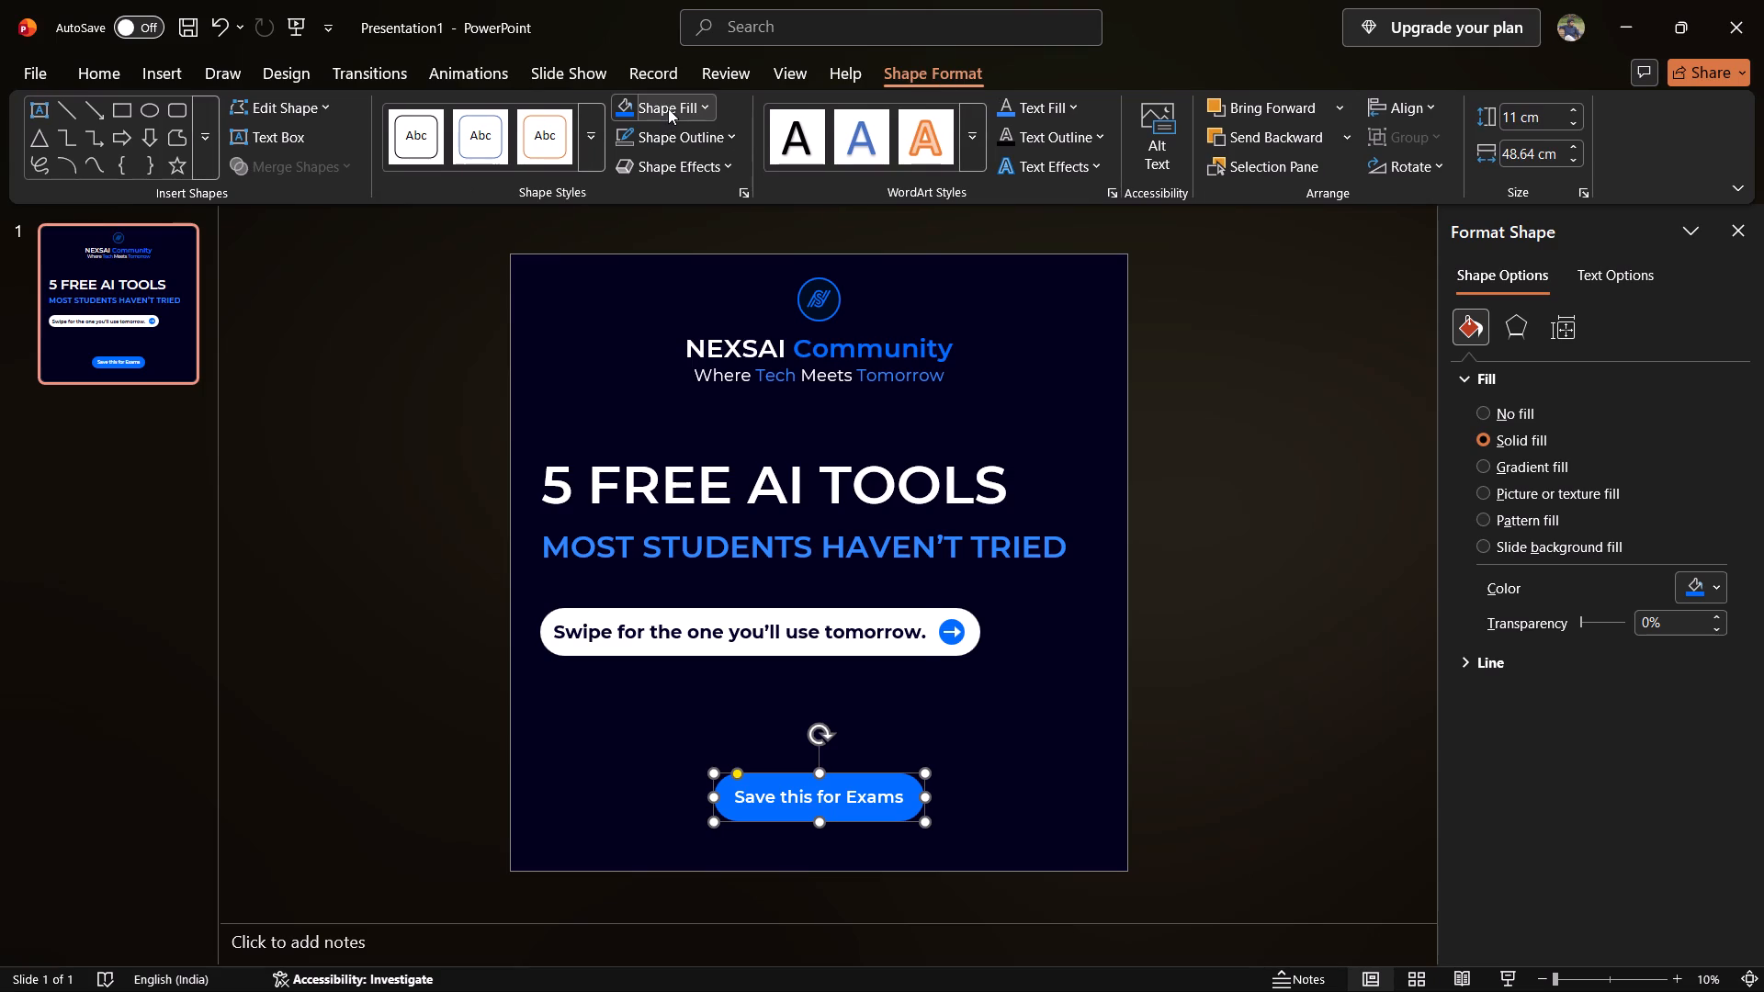
pyautogui.click(668, 108)
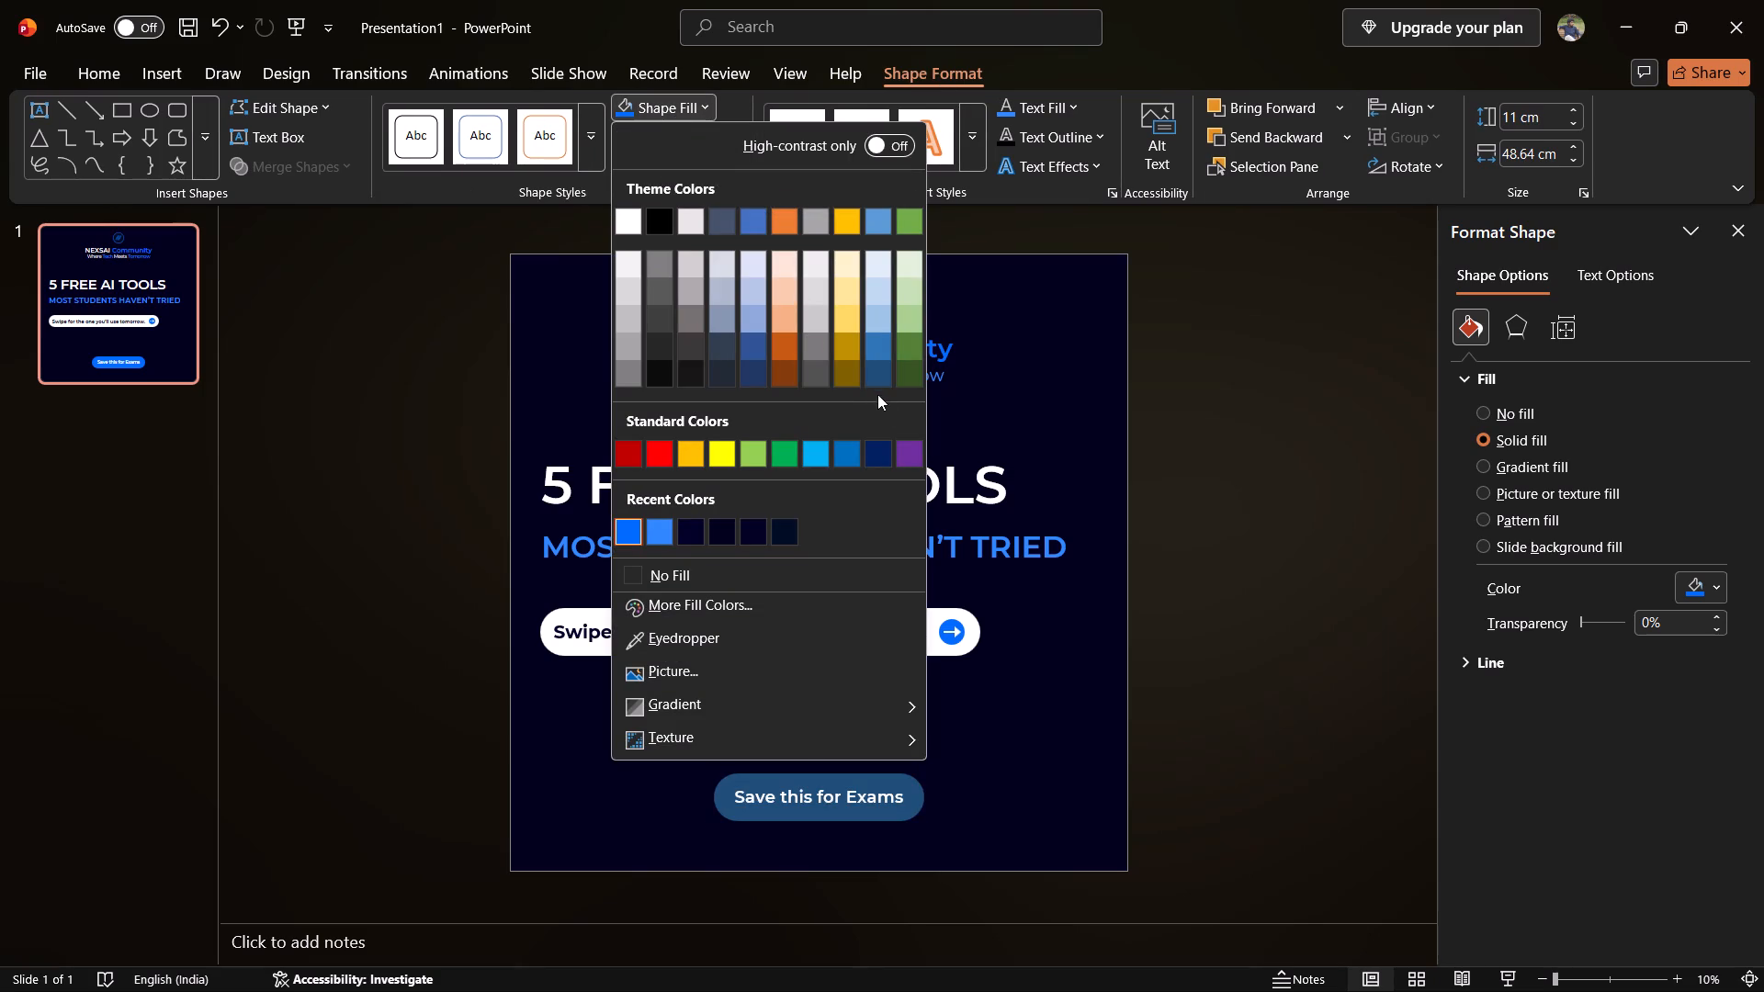
pyautogui.click(877, 445)
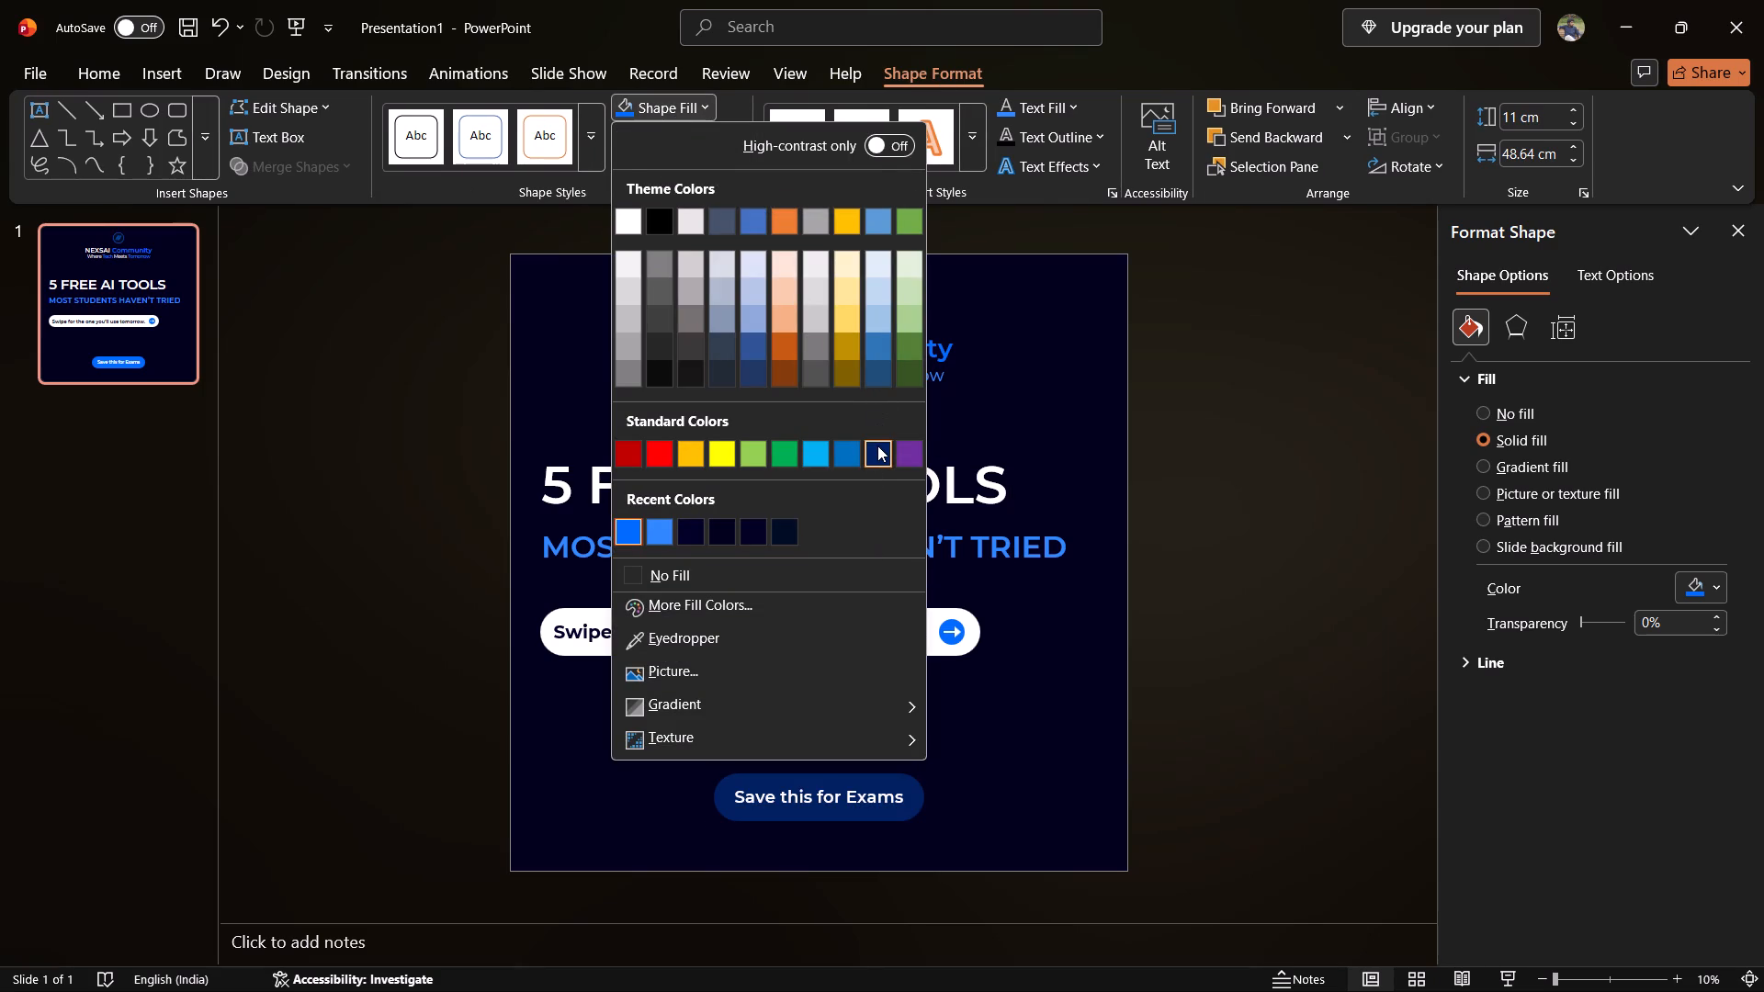
pyautogui.click(109, 67)
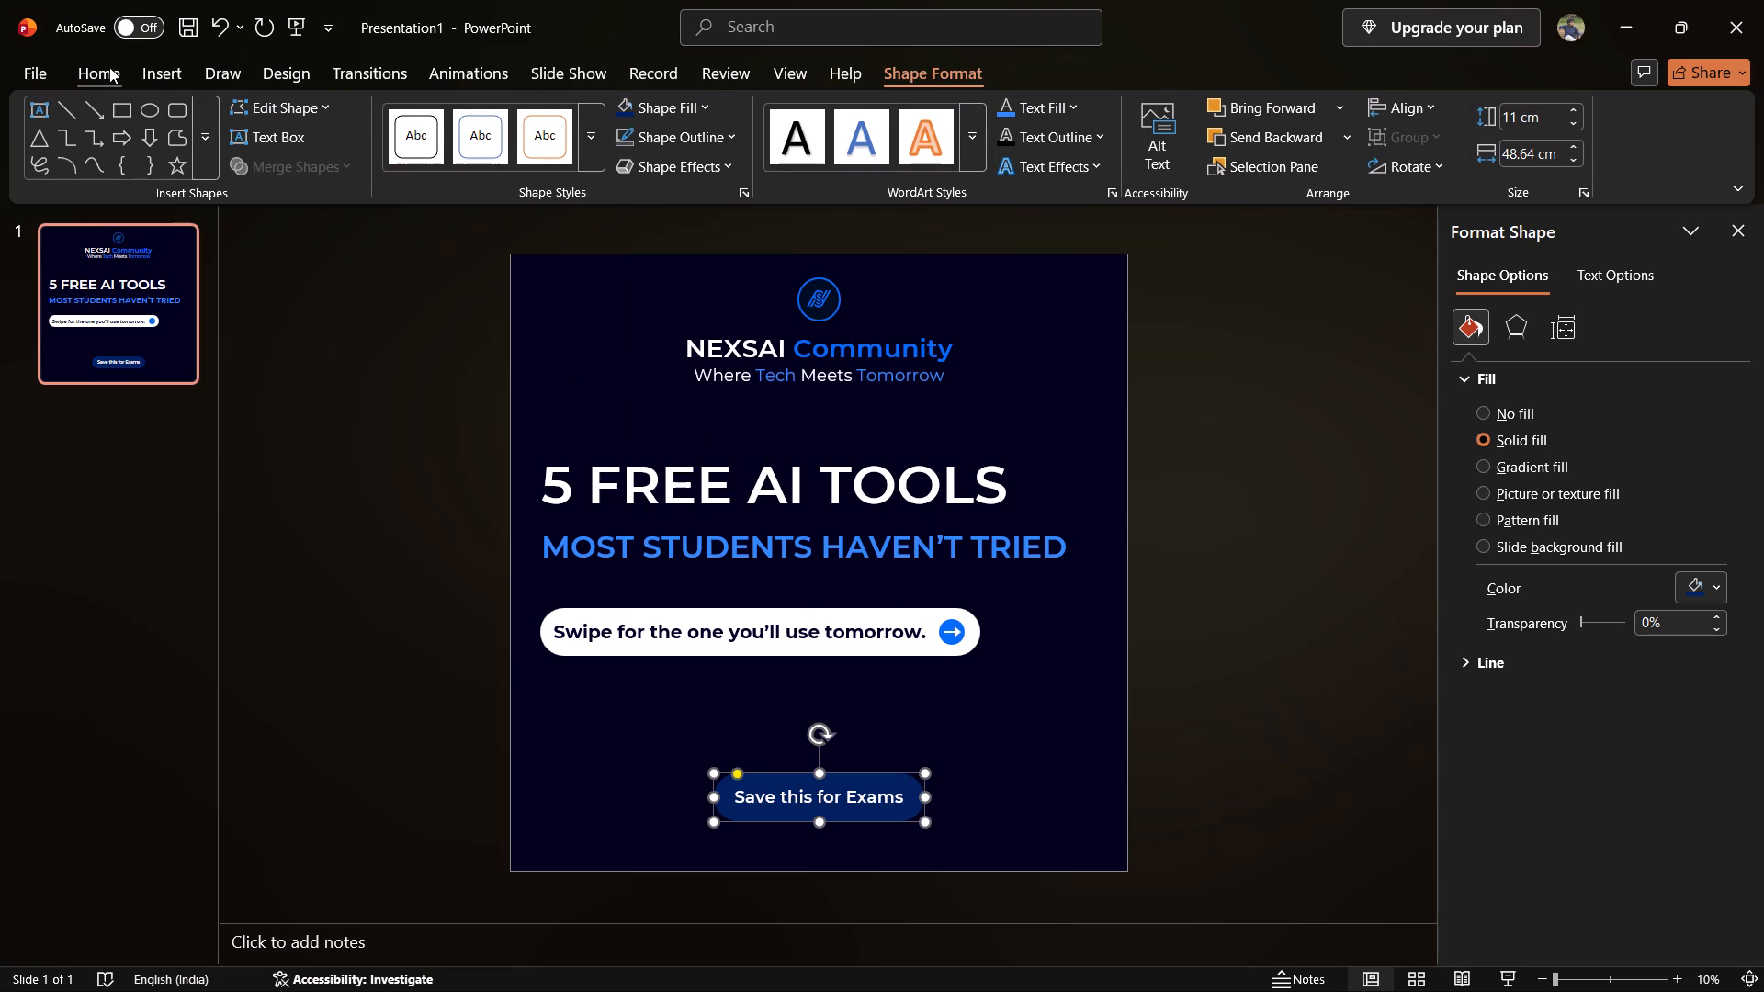
pyautogui.click(1125, 777)
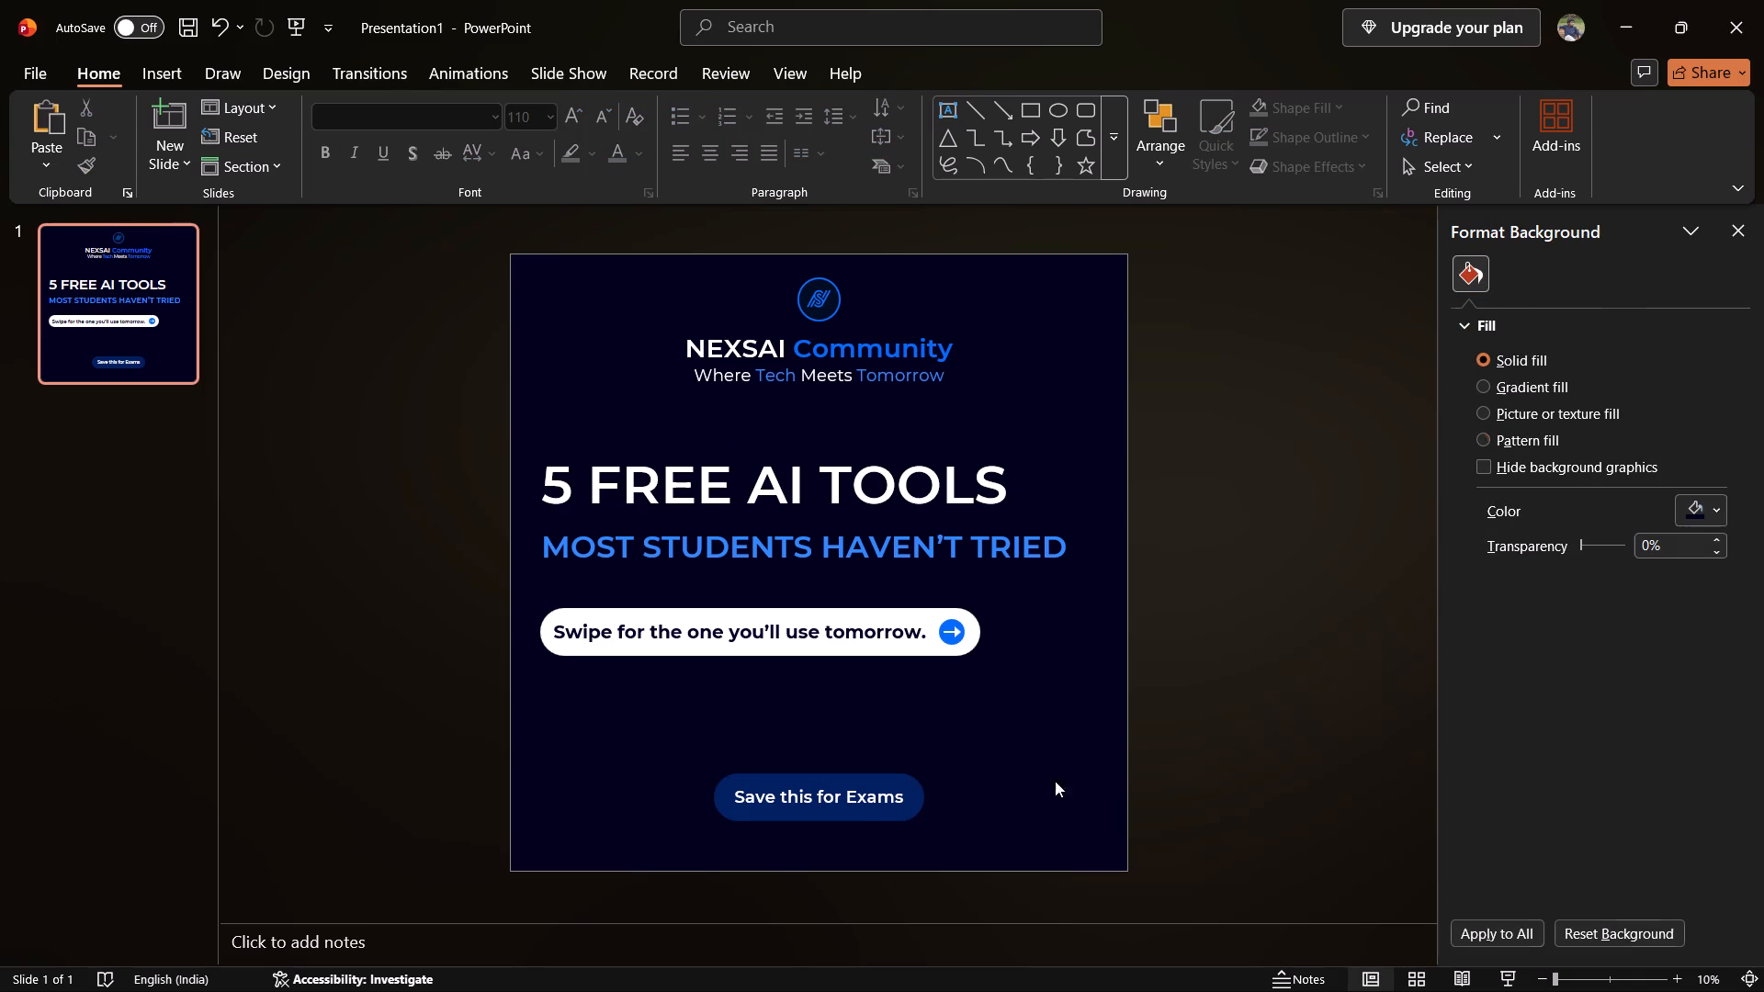
# Move the "Save this for Exams" pill slightly up, keeping it centred horizontally on the slide.
pyautogui.click(874, 814)
pyautogui.moveTo(874, 814); pyautogui.dragTo(878, 788)
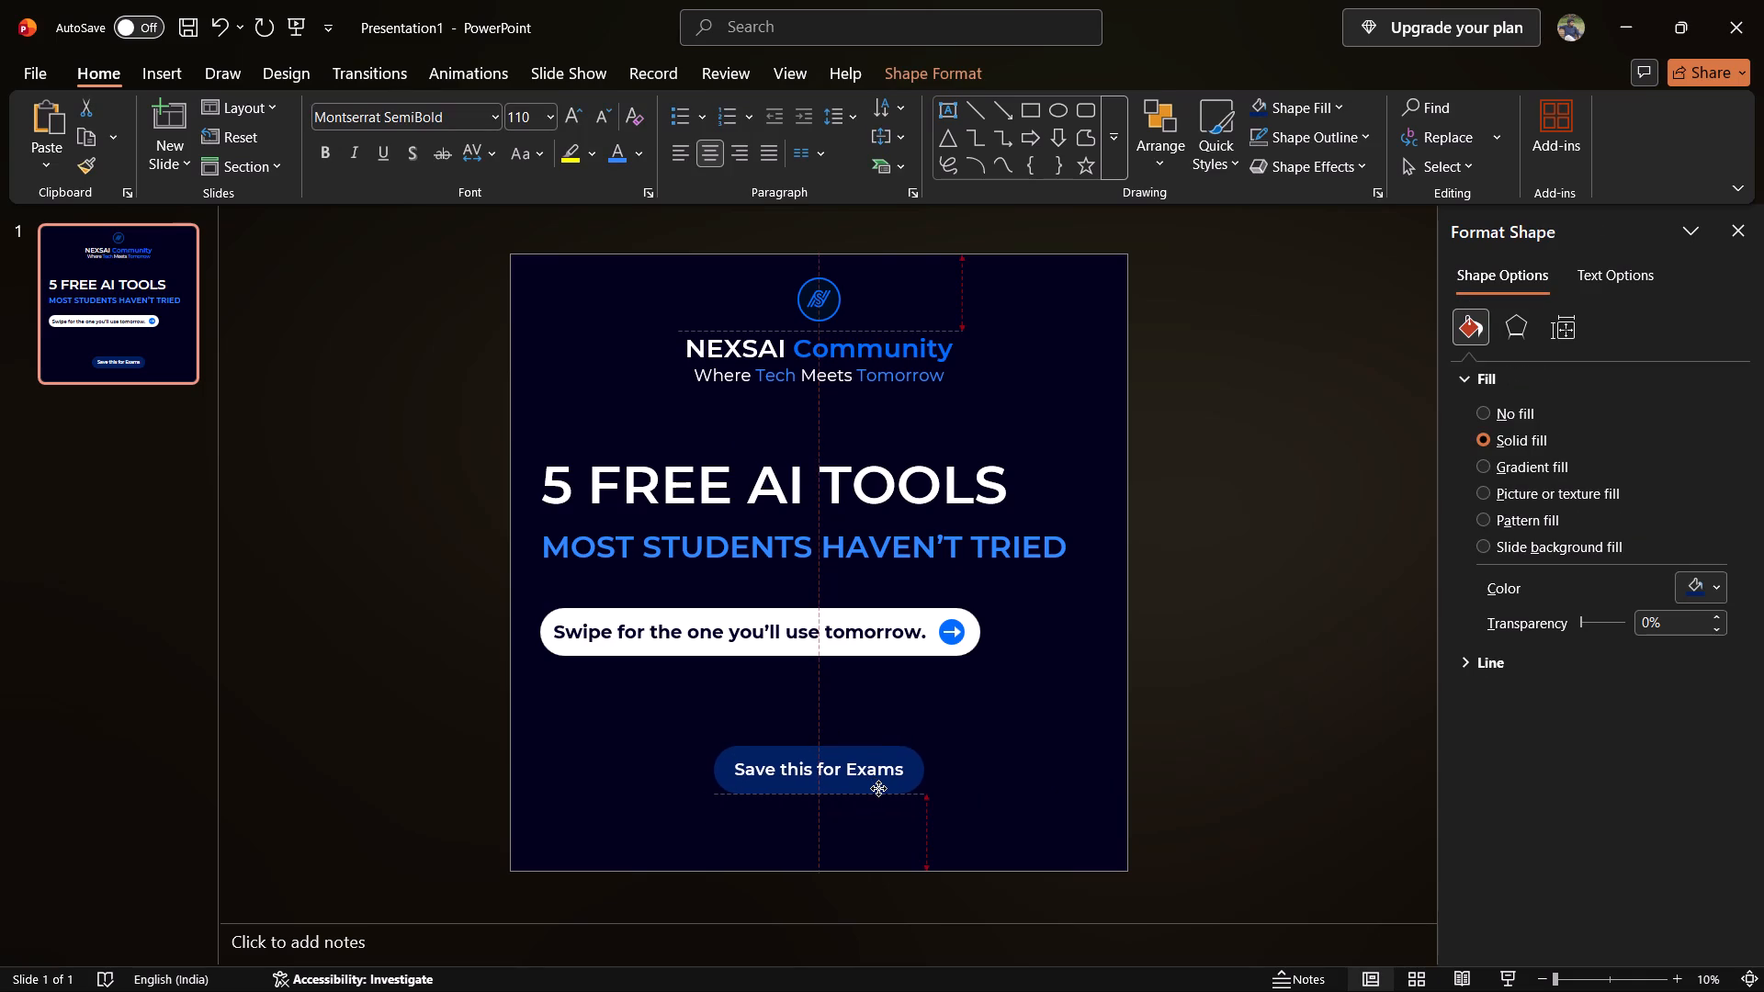
pyautogui.moveTo(878, 788); pyautogui.dragTo(878, 791)
pyautogui.click(1110, 776)
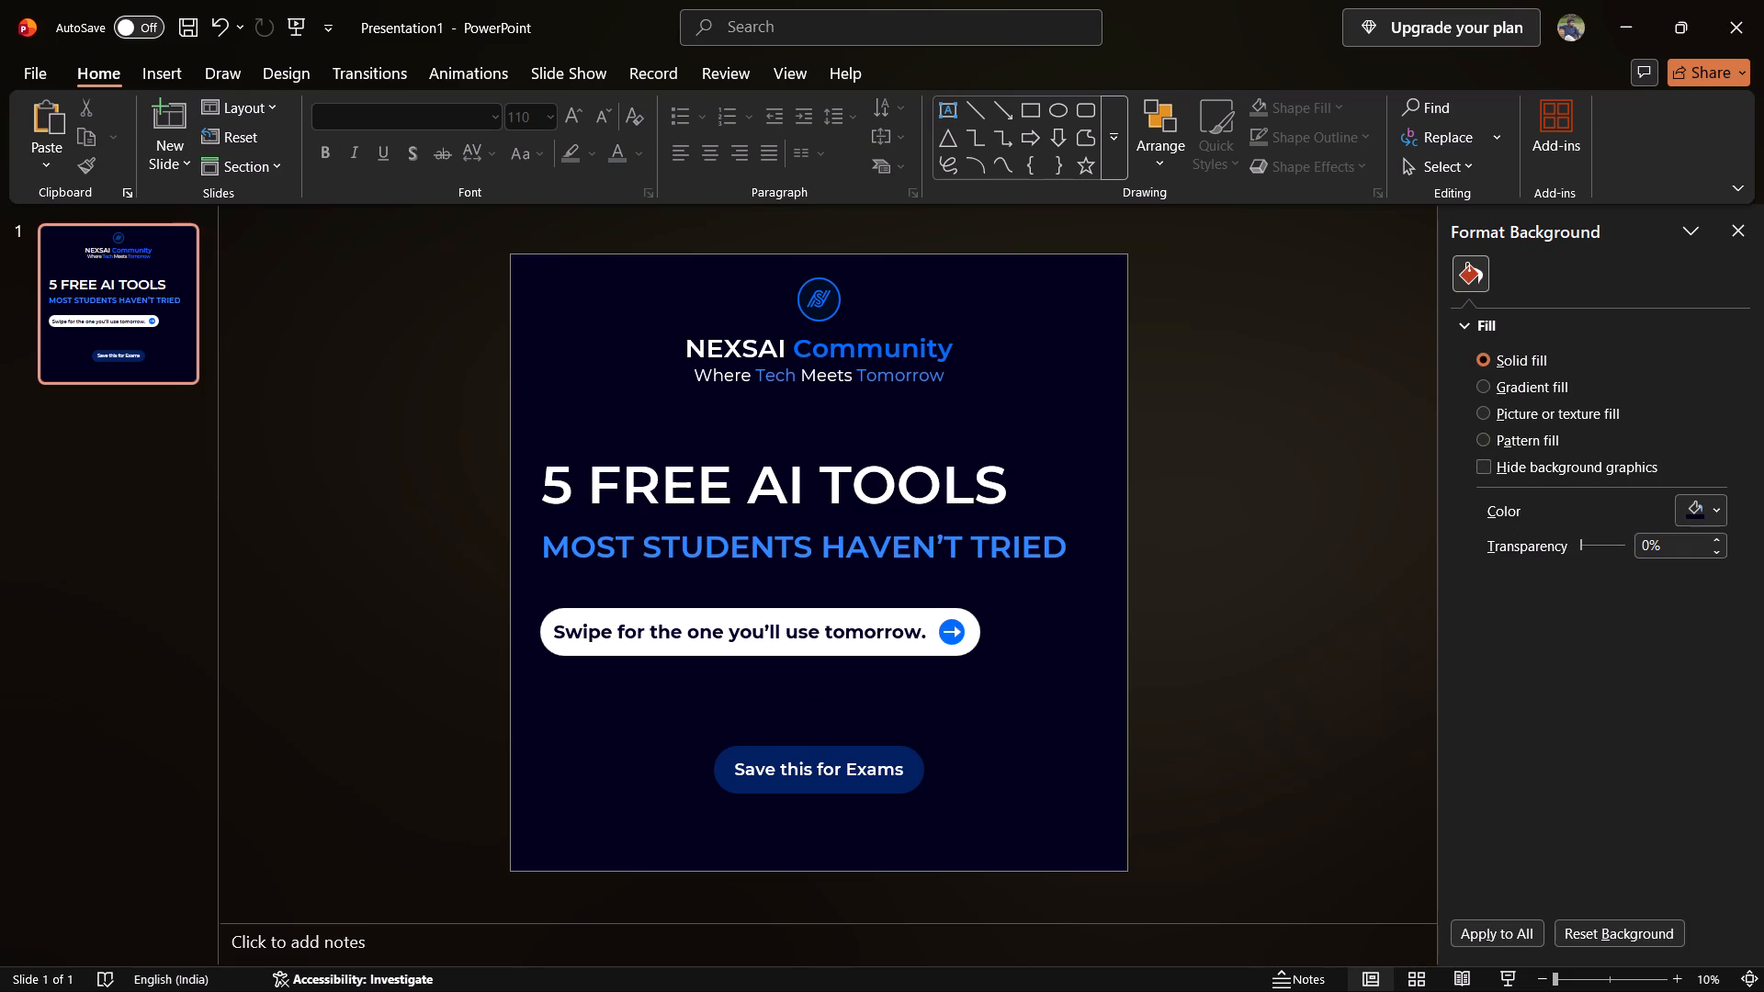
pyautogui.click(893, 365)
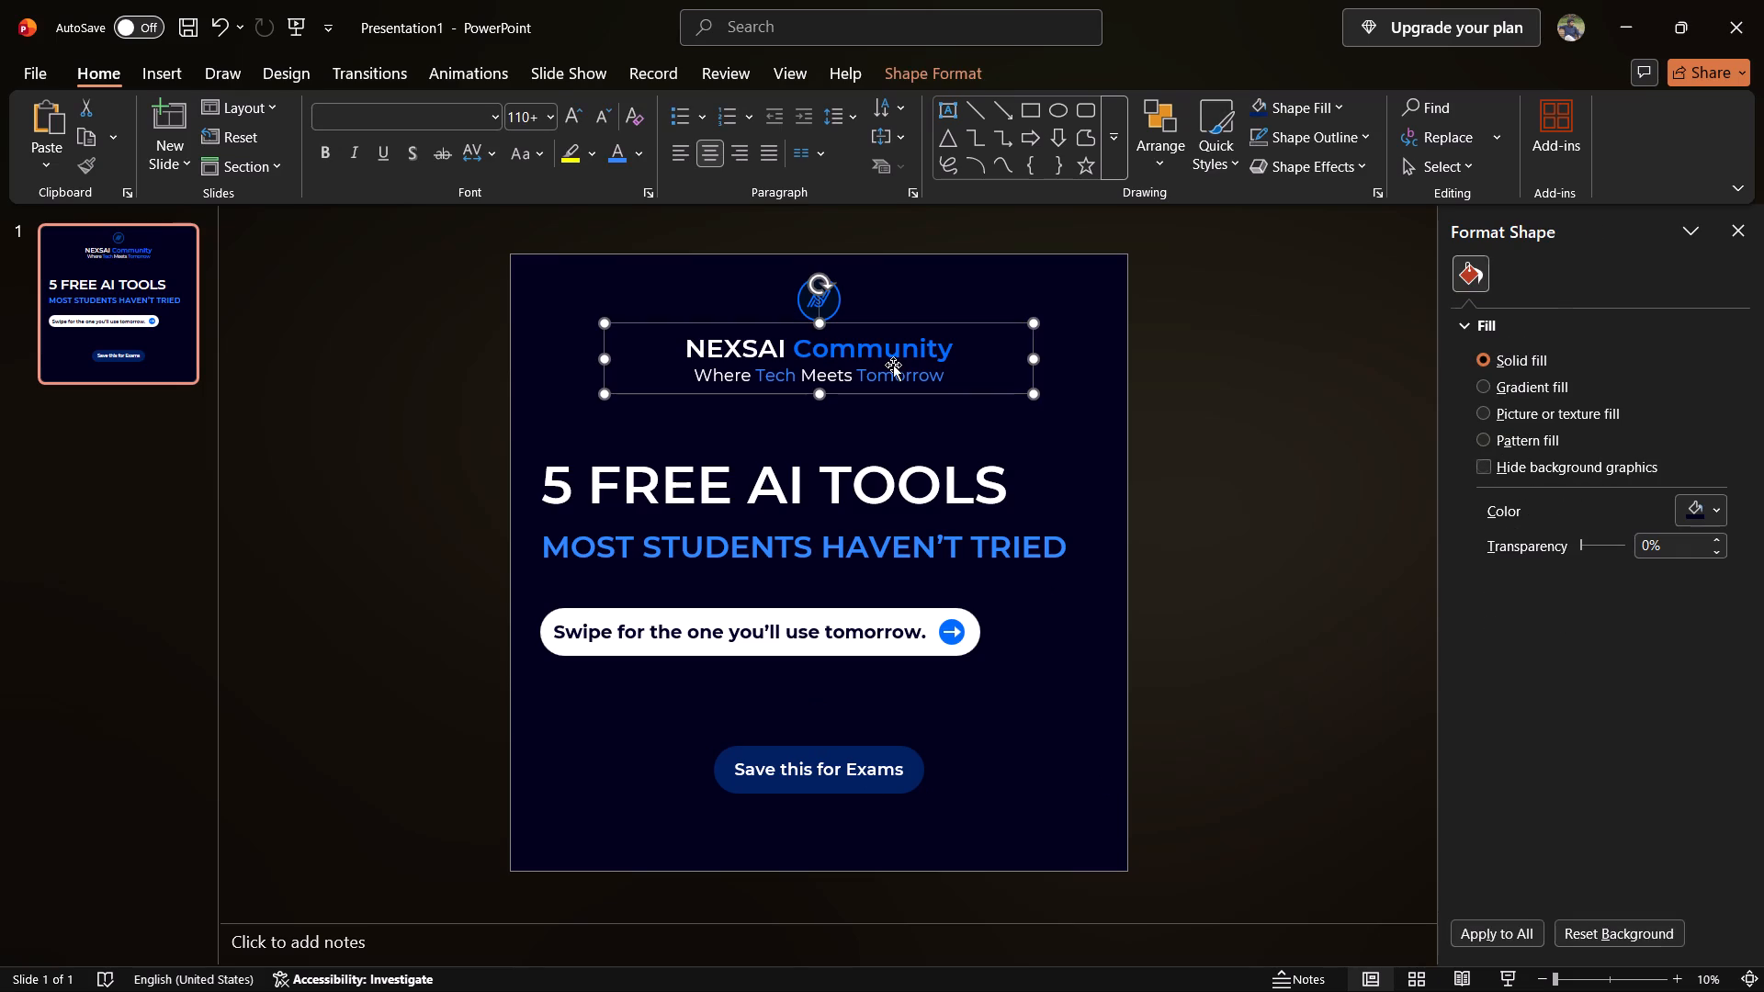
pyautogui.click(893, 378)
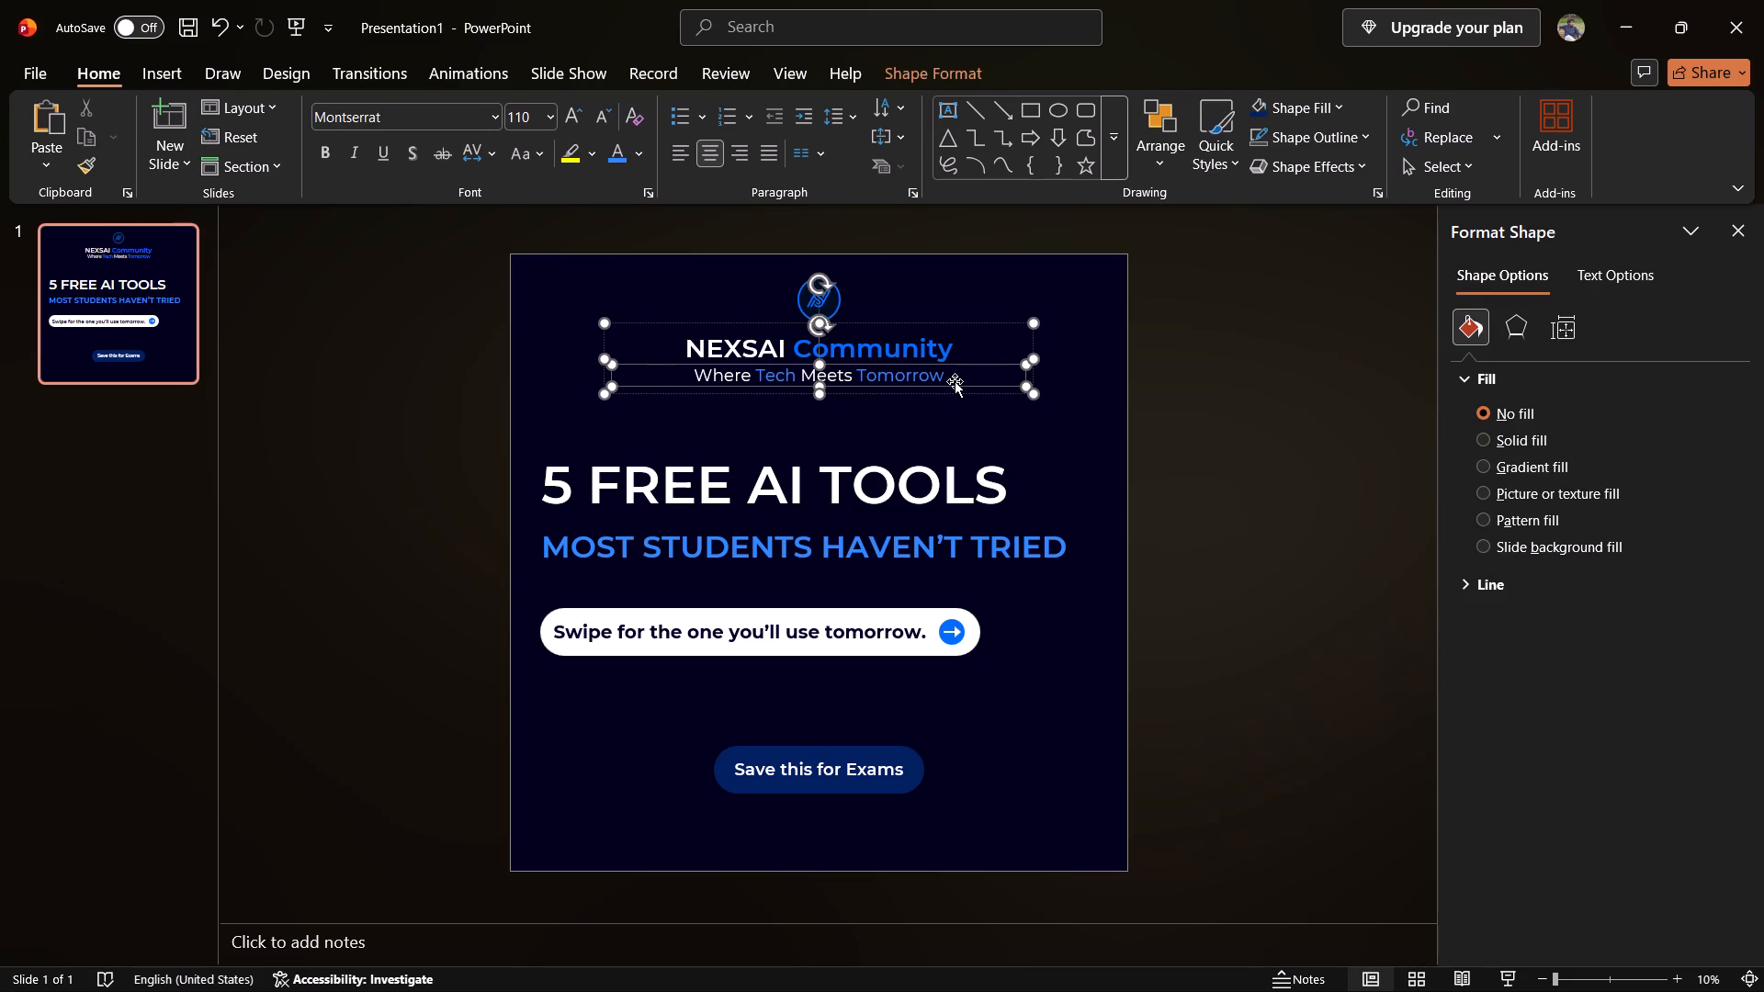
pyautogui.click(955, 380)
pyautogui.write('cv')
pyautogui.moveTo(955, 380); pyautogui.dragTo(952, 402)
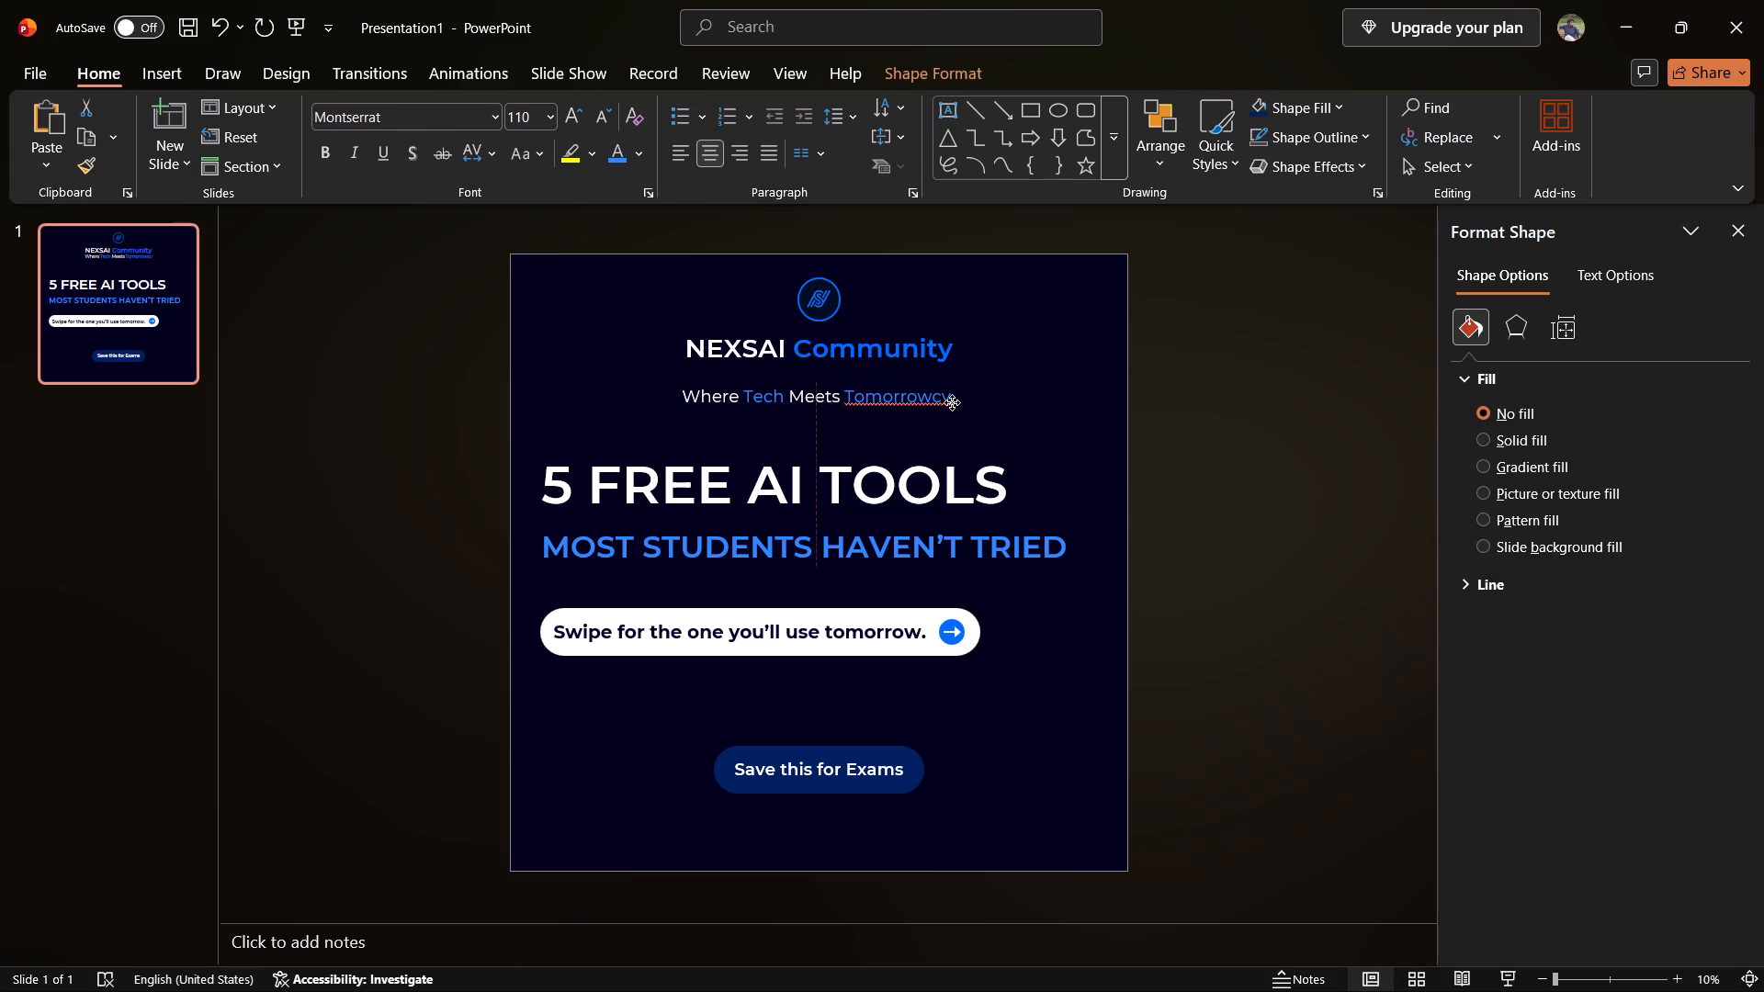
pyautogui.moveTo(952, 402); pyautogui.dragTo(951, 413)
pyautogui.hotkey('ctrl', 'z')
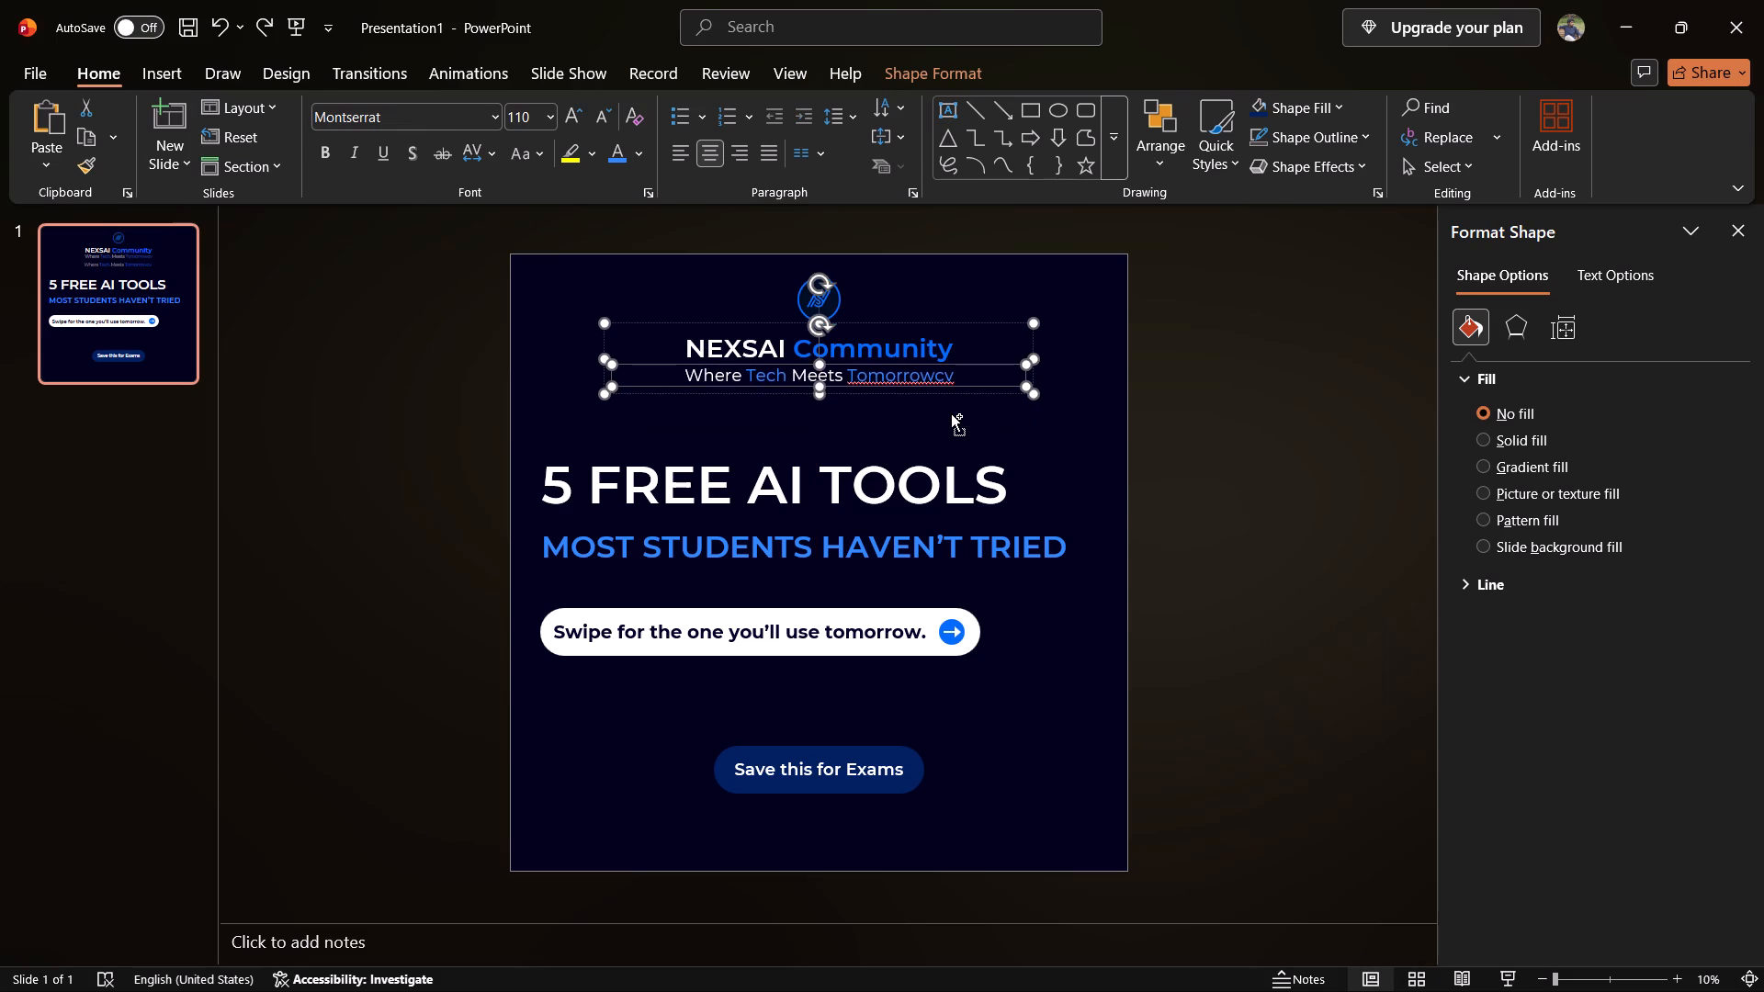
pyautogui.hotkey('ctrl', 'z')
# Duplicate the "Where Tech Meets Tomorrow" tagline and place the copy below the "Save this for Exams" pill, centred horizontally on the slide.
pyautogui.click(959, 380)
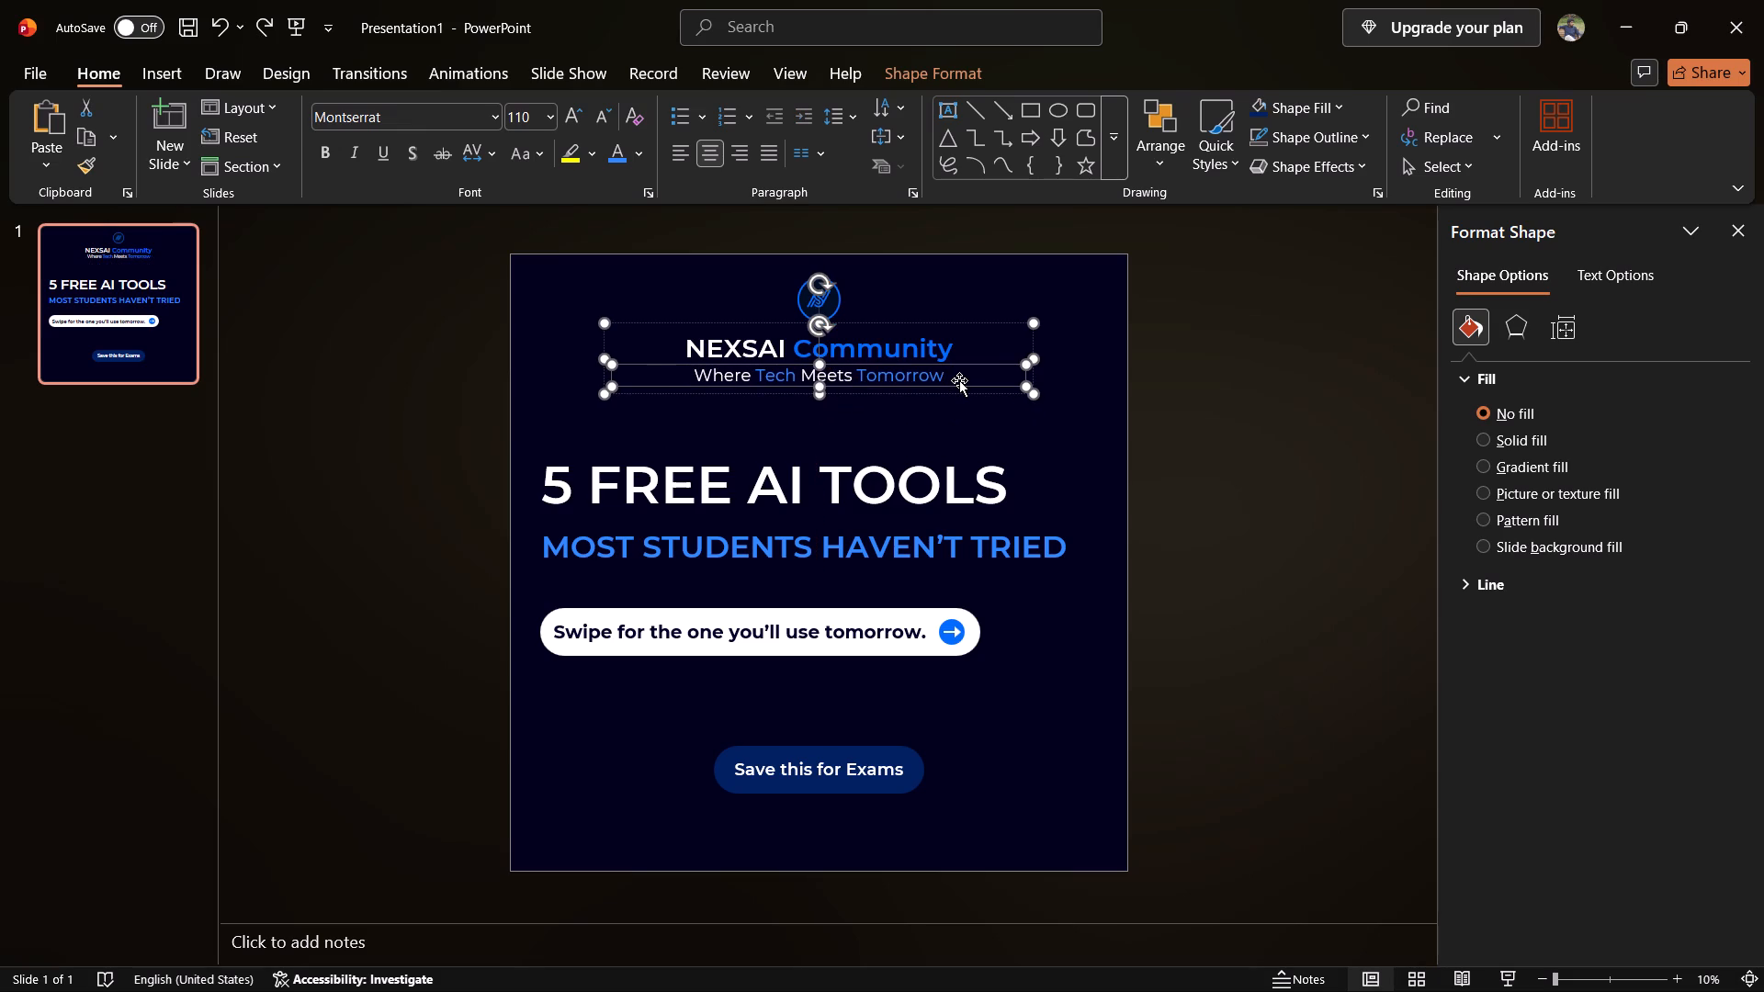
pyautogui.hotkey('ctrl', 'c')
pyautogui.hotkey('ctrl', 'v')
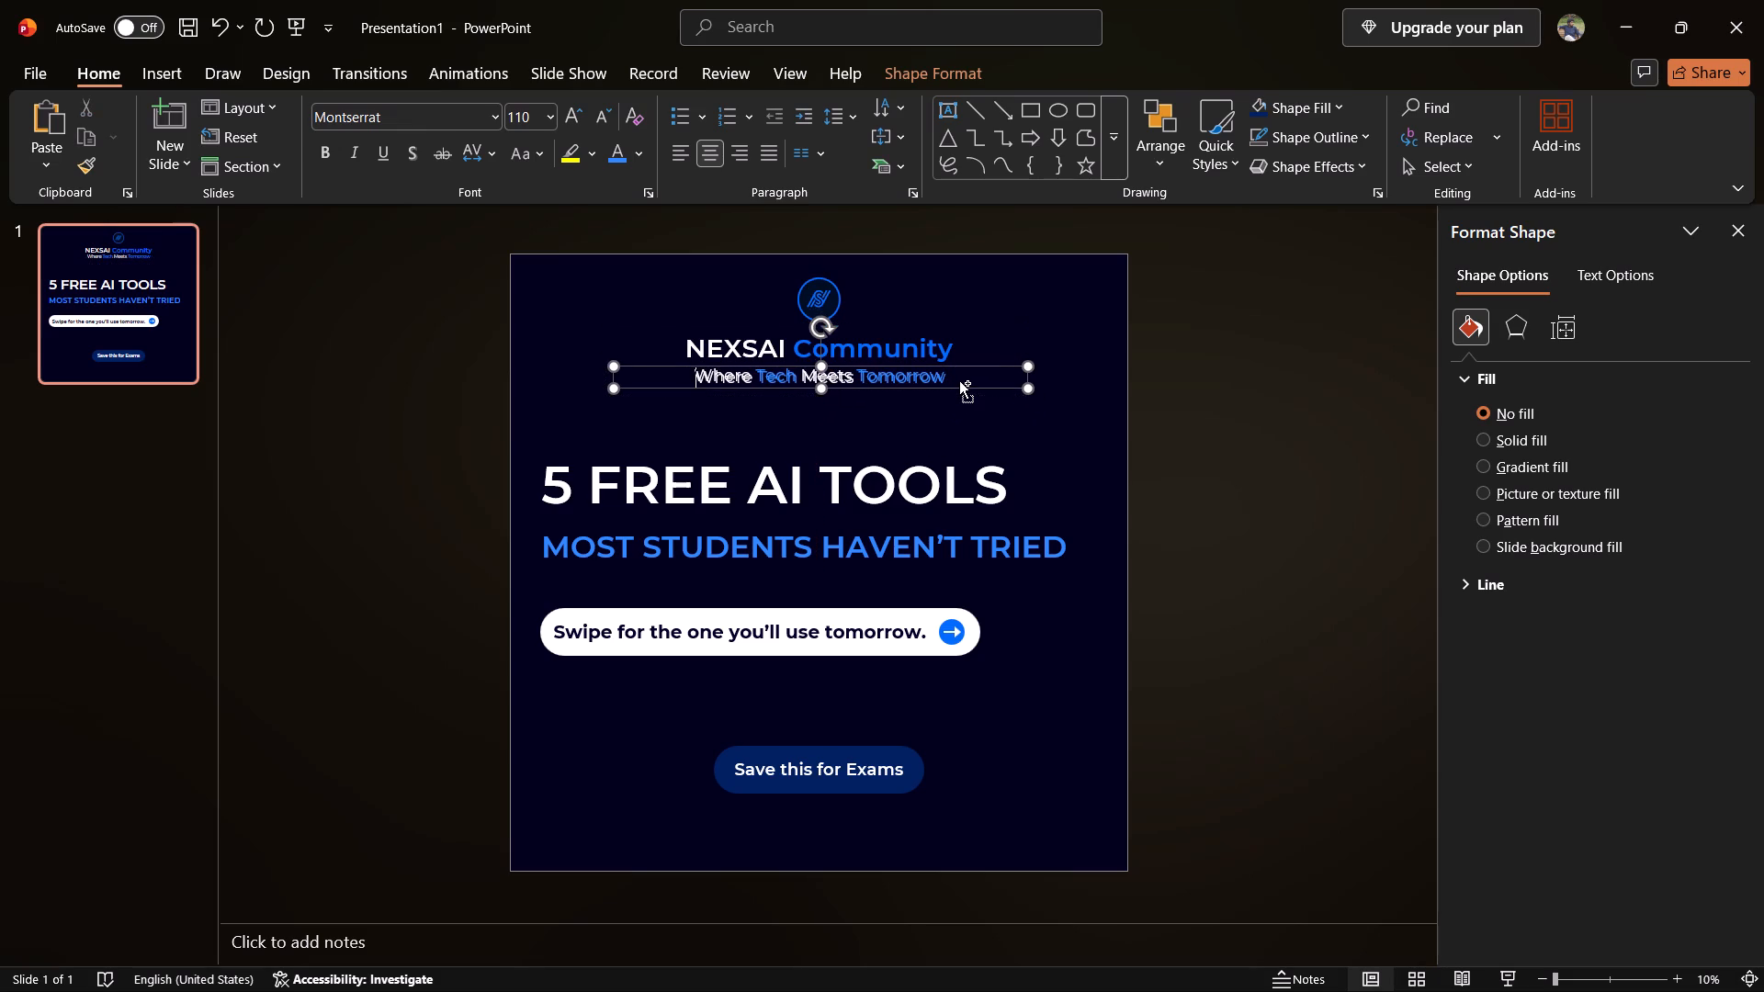
pyautogui.moveTo(959, 387); pyautogui.dragTo(994, 804)
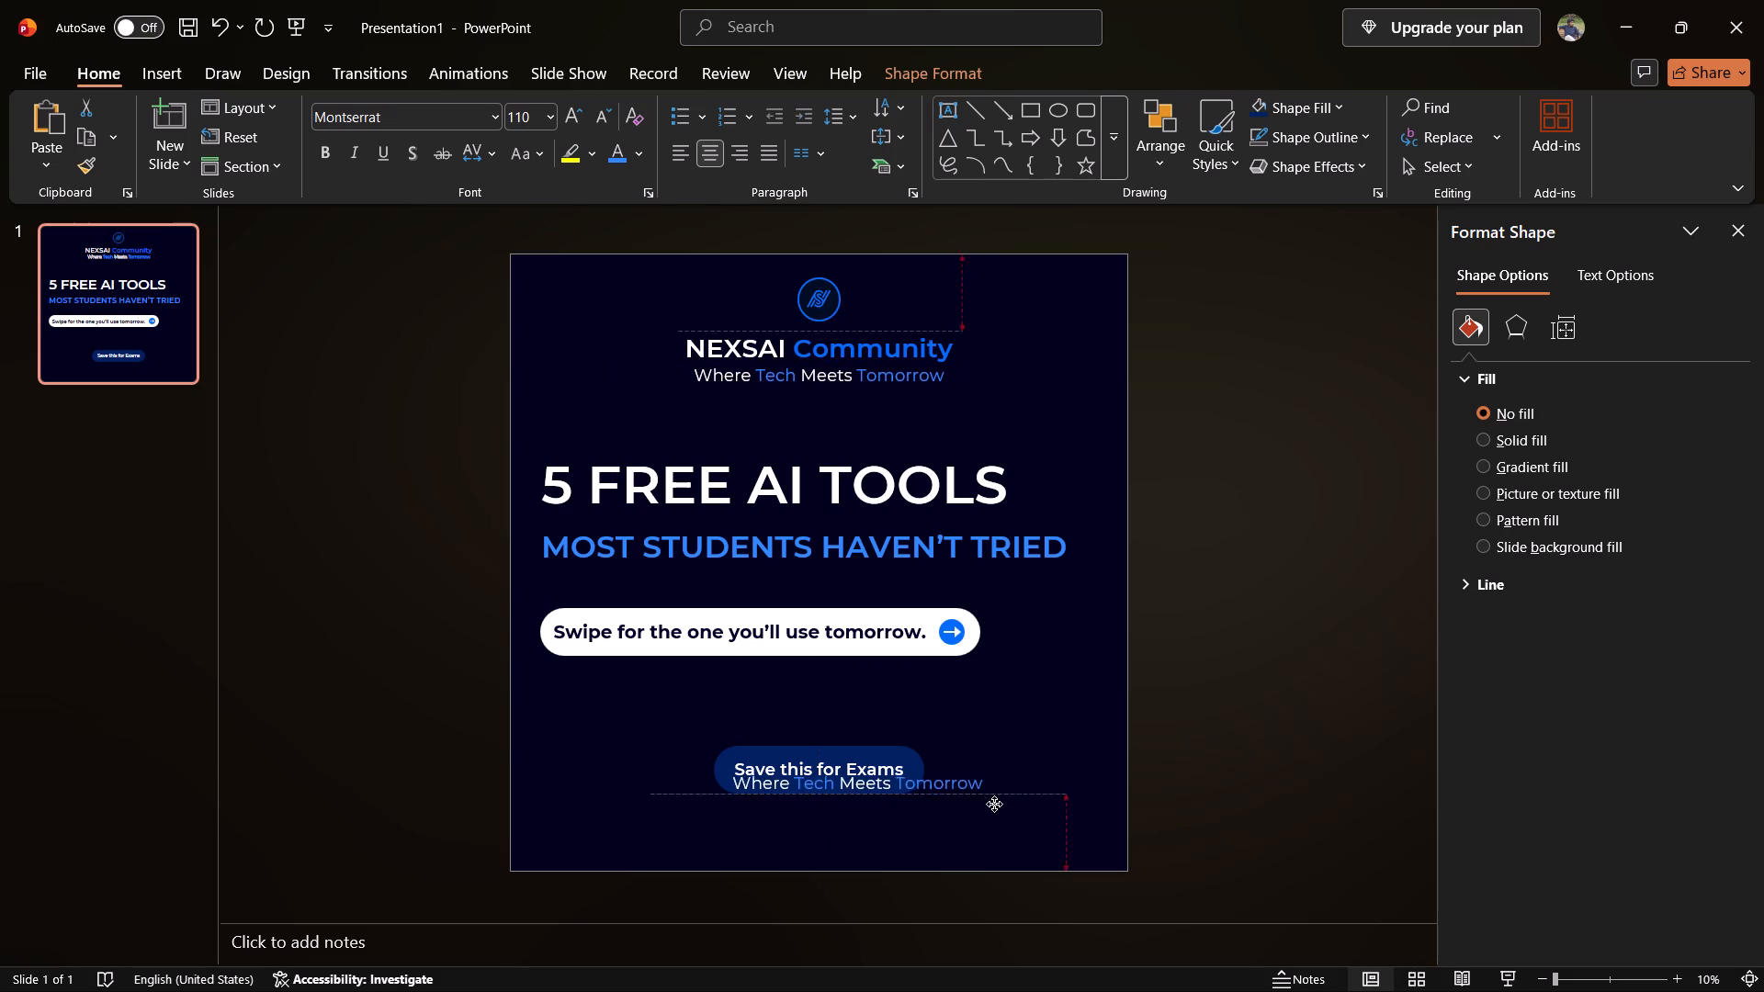
pyautogui.moveTo(994, 804); pyautogui.dragTo(951, 839)
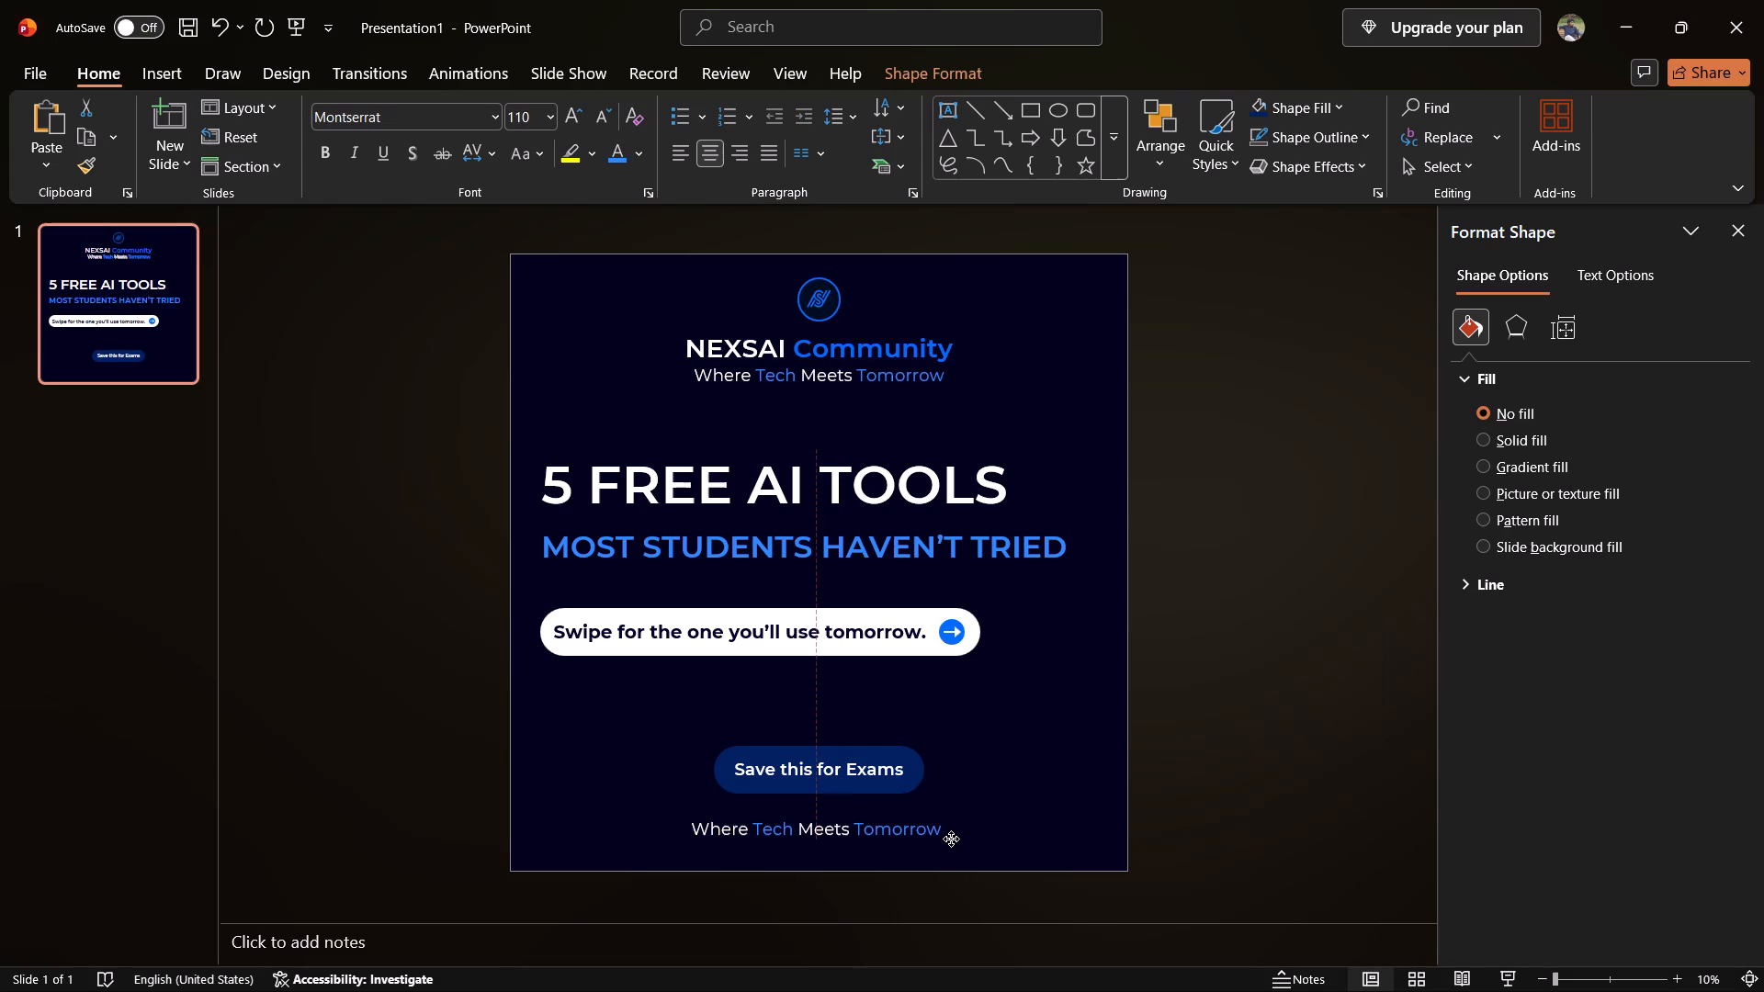
pyautogui.moveTo(951, 839); pyautogui.dragTo(946, 840)
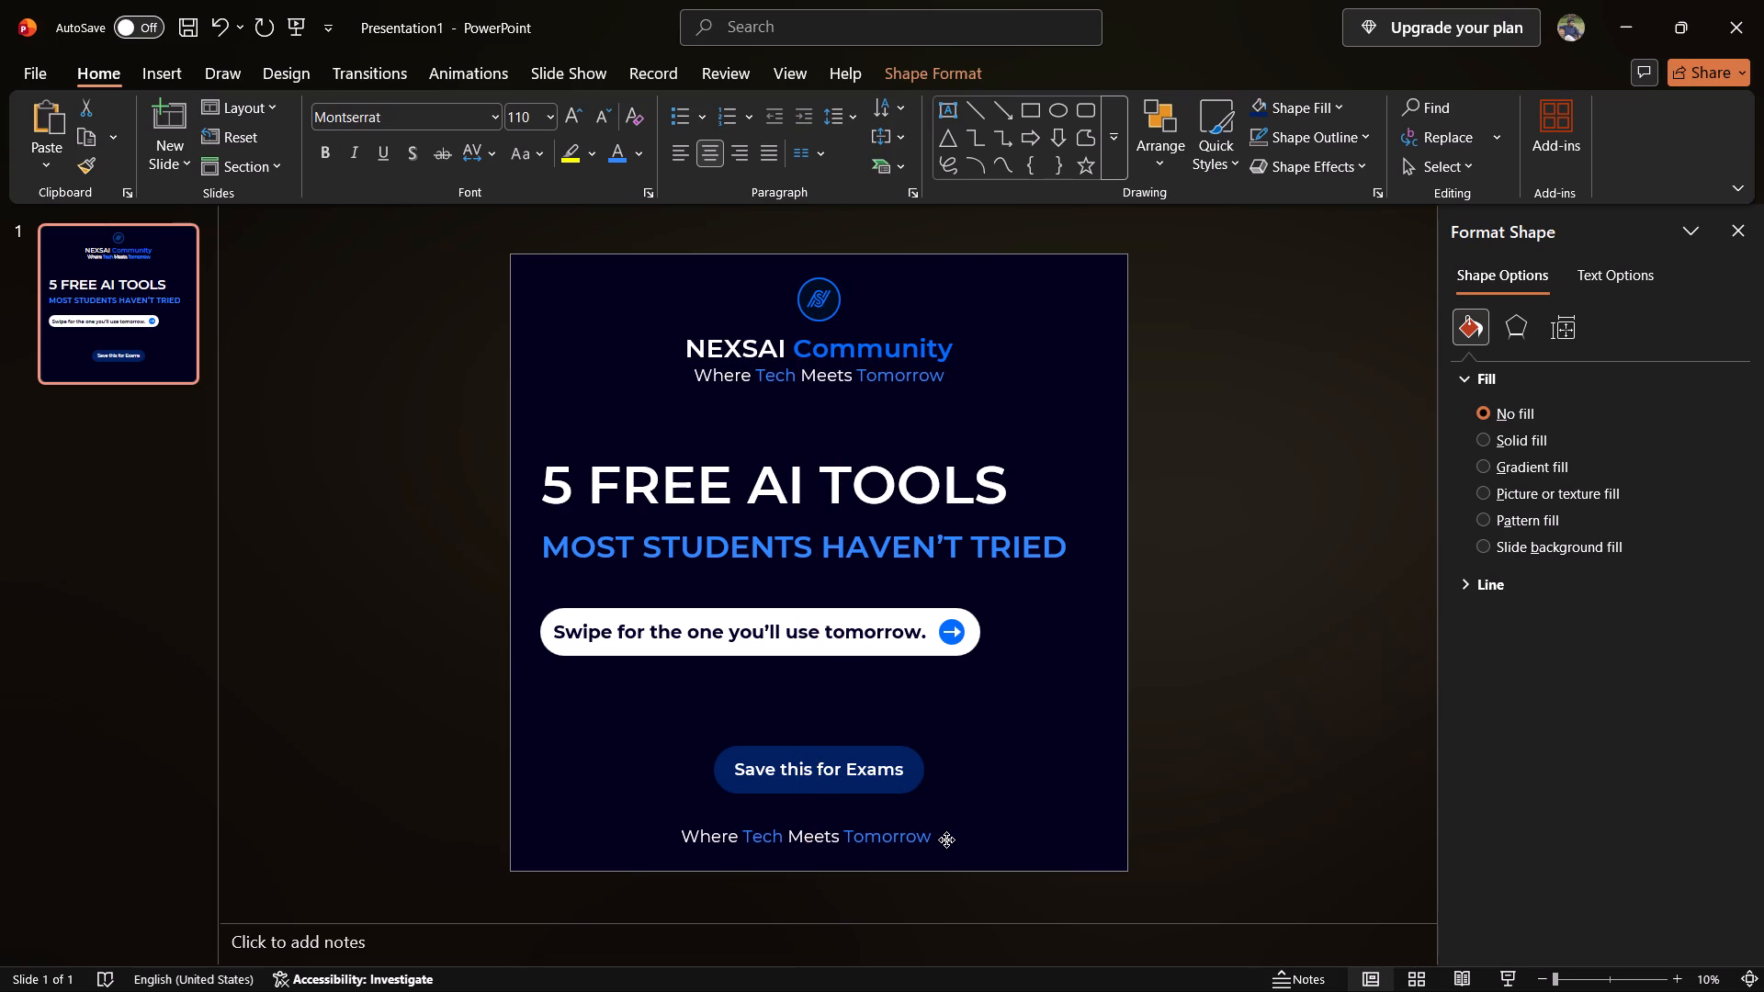
pyautogui.moveTo(946, 840); pyautogui.dragTo(959, 840)
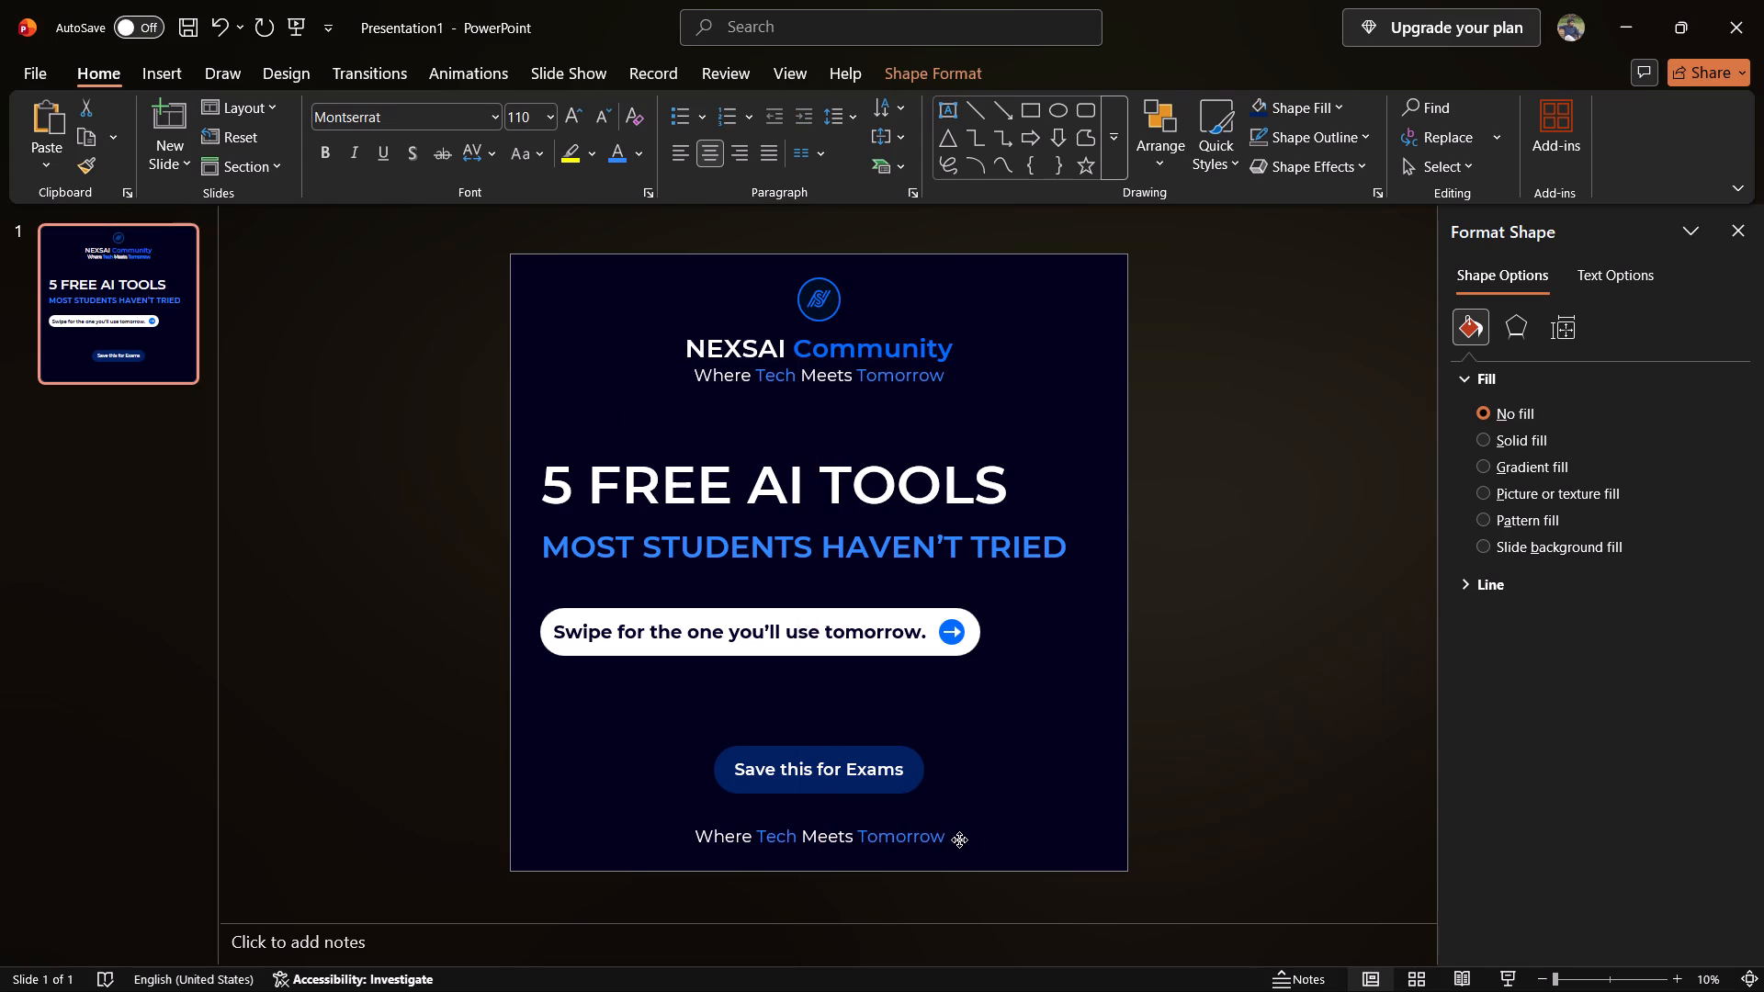
pyautogui.moveTo(959, 840); pyautogui.dragTo(954, 840)
pyautogui.moveTo(954, 840); pyautogui.dragTo(956, 840)
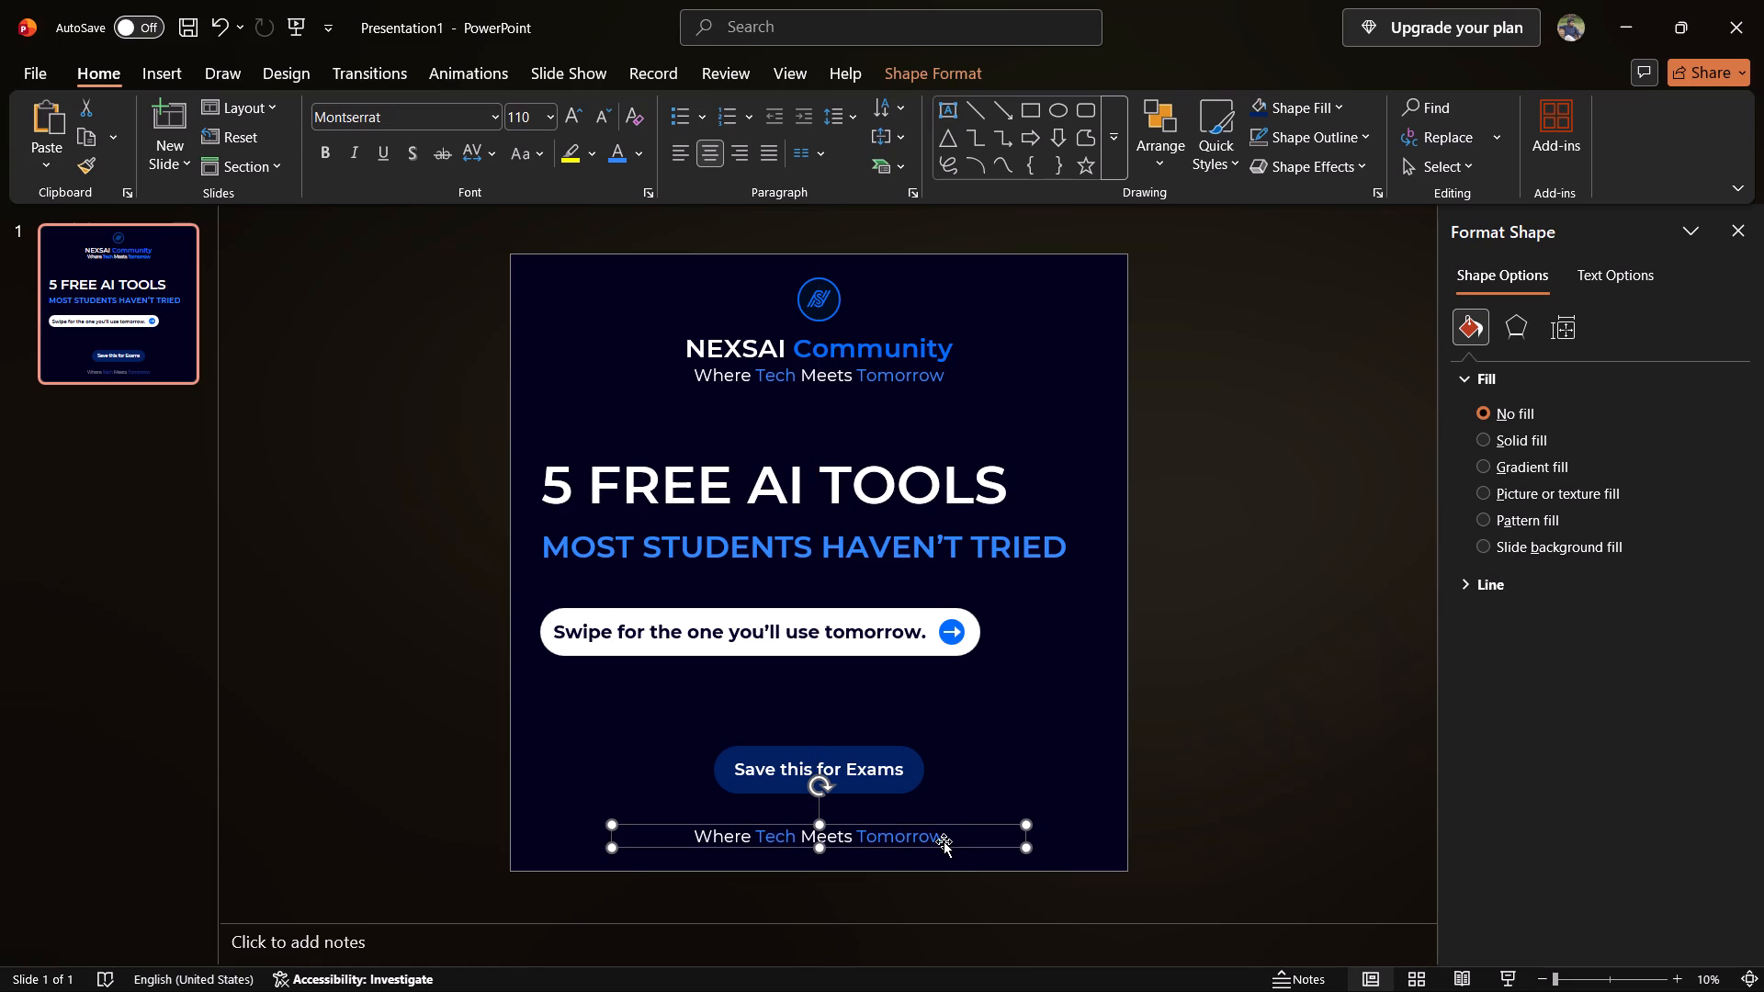
pyautogui.click(900, 836)
pyautogui.hotkey('ctrl', 'a')
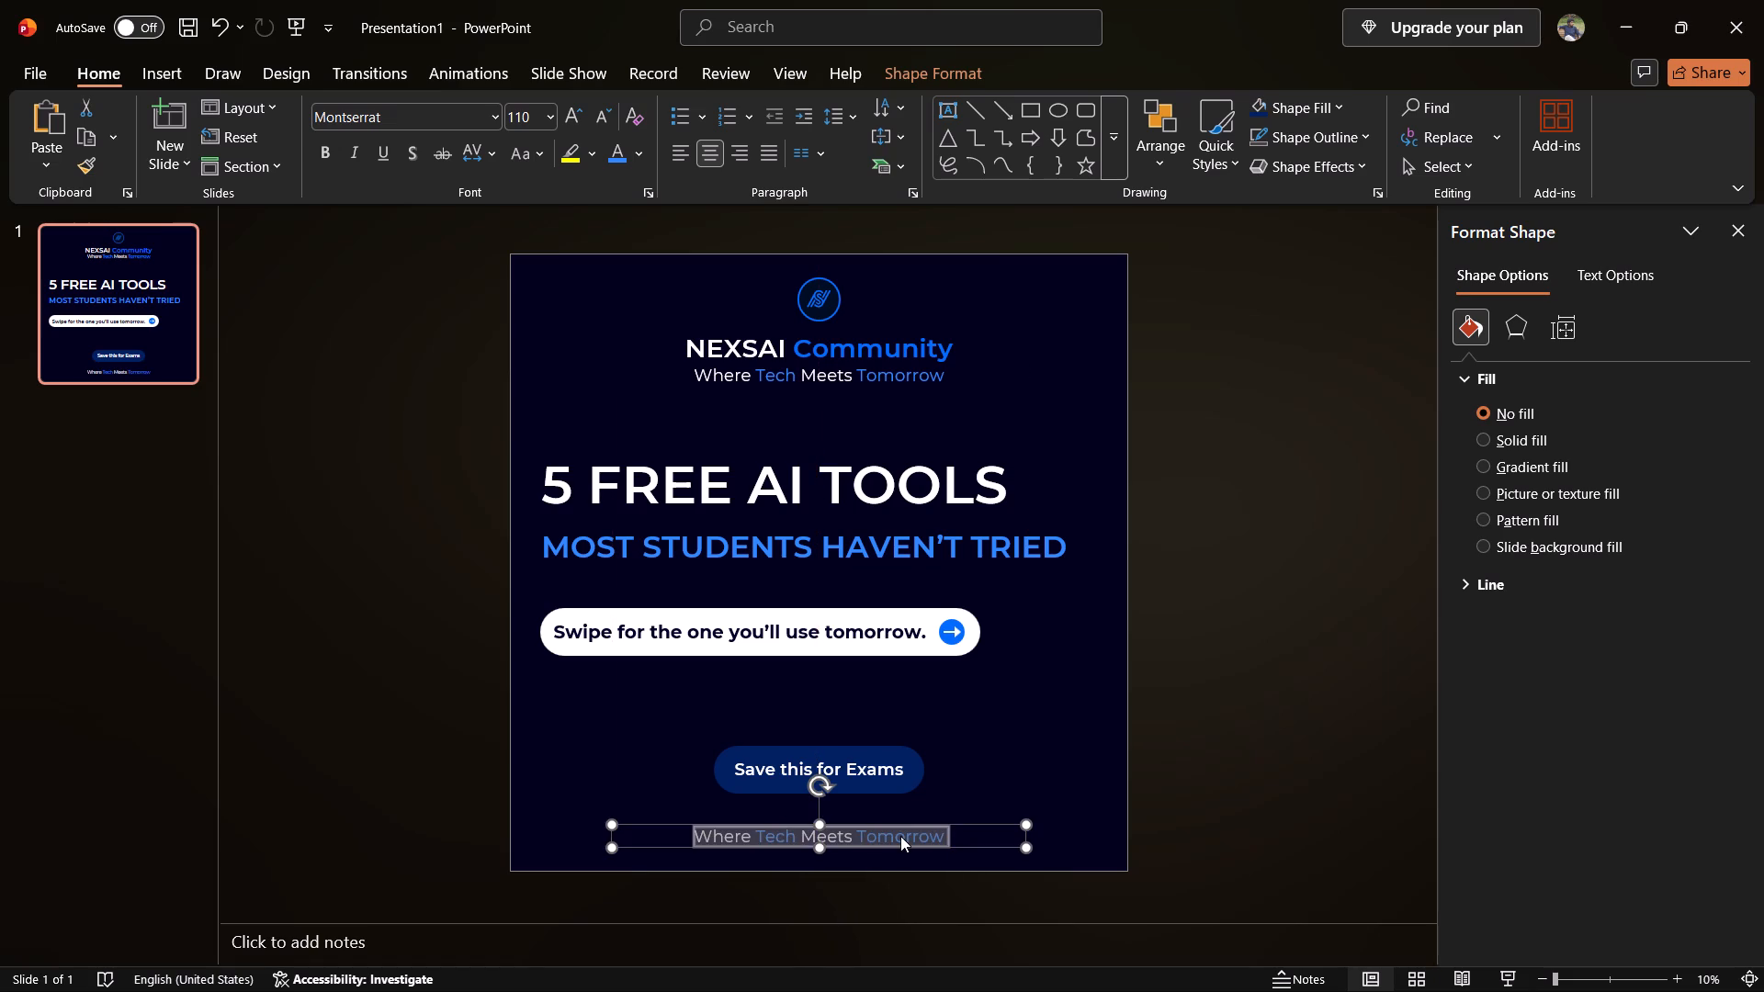
pyautogui.hotkey('shift', '@')
pyautogui.write('nexsai')
pyautogui.write('communit')
pyautogui.press('y')
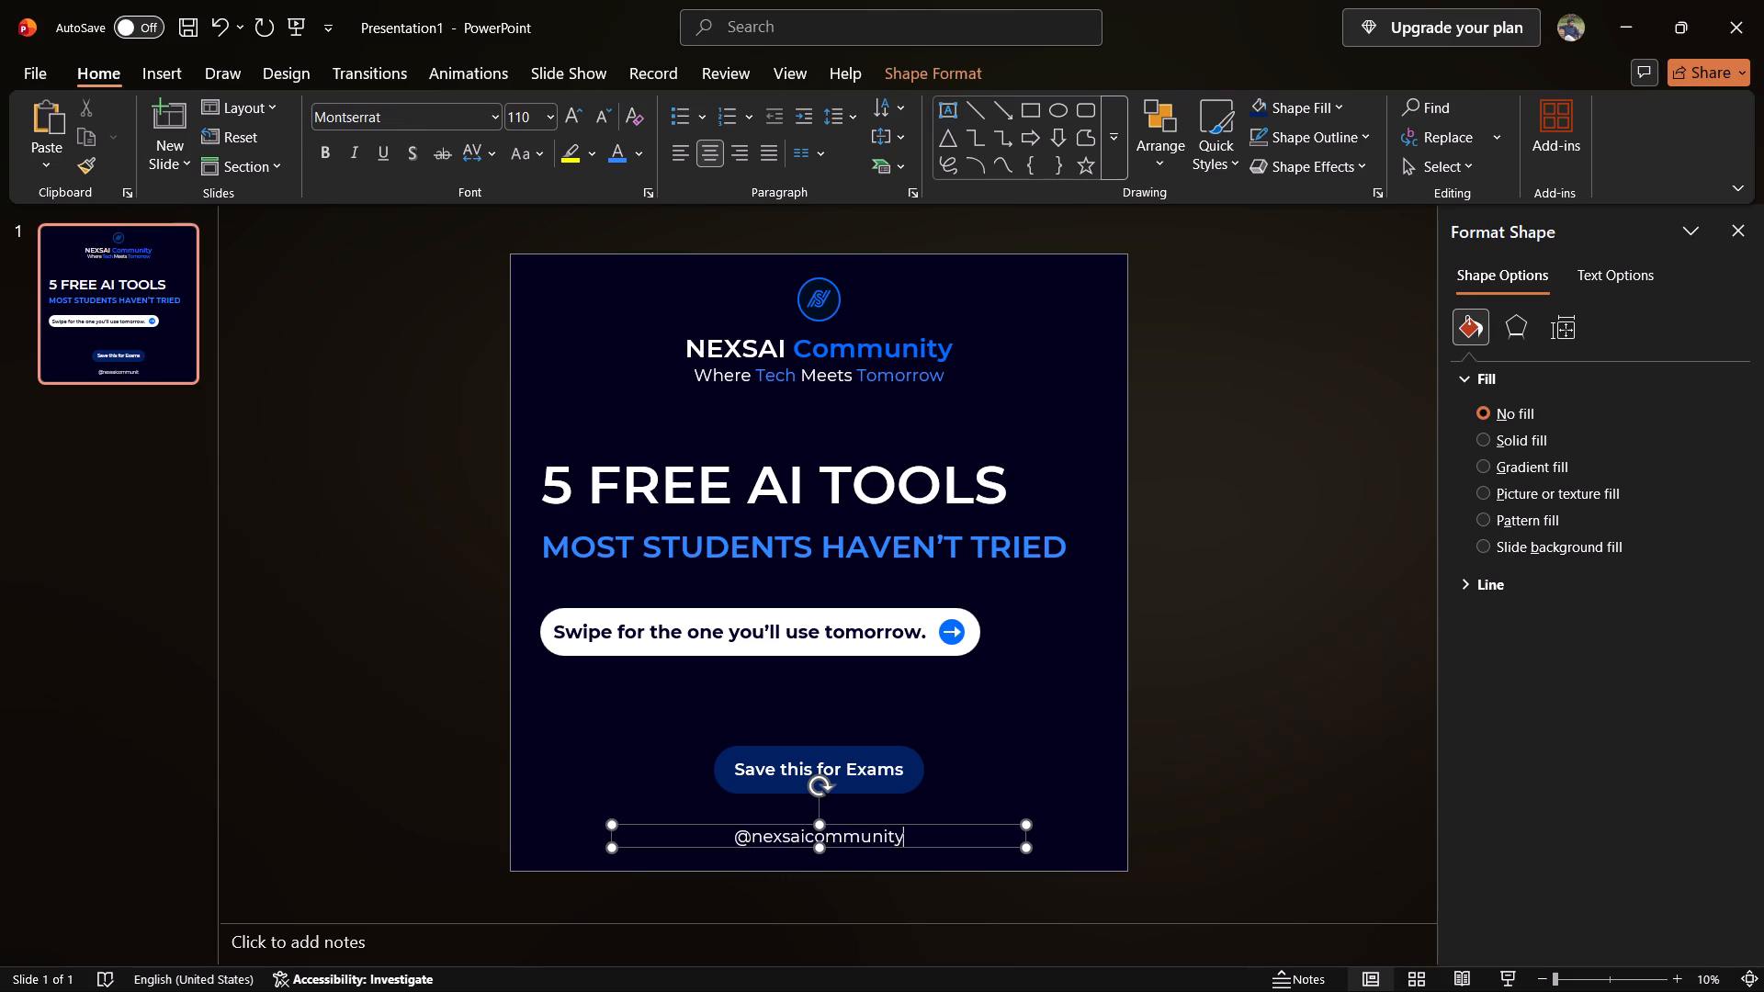
pyautogui.click(948, 820)
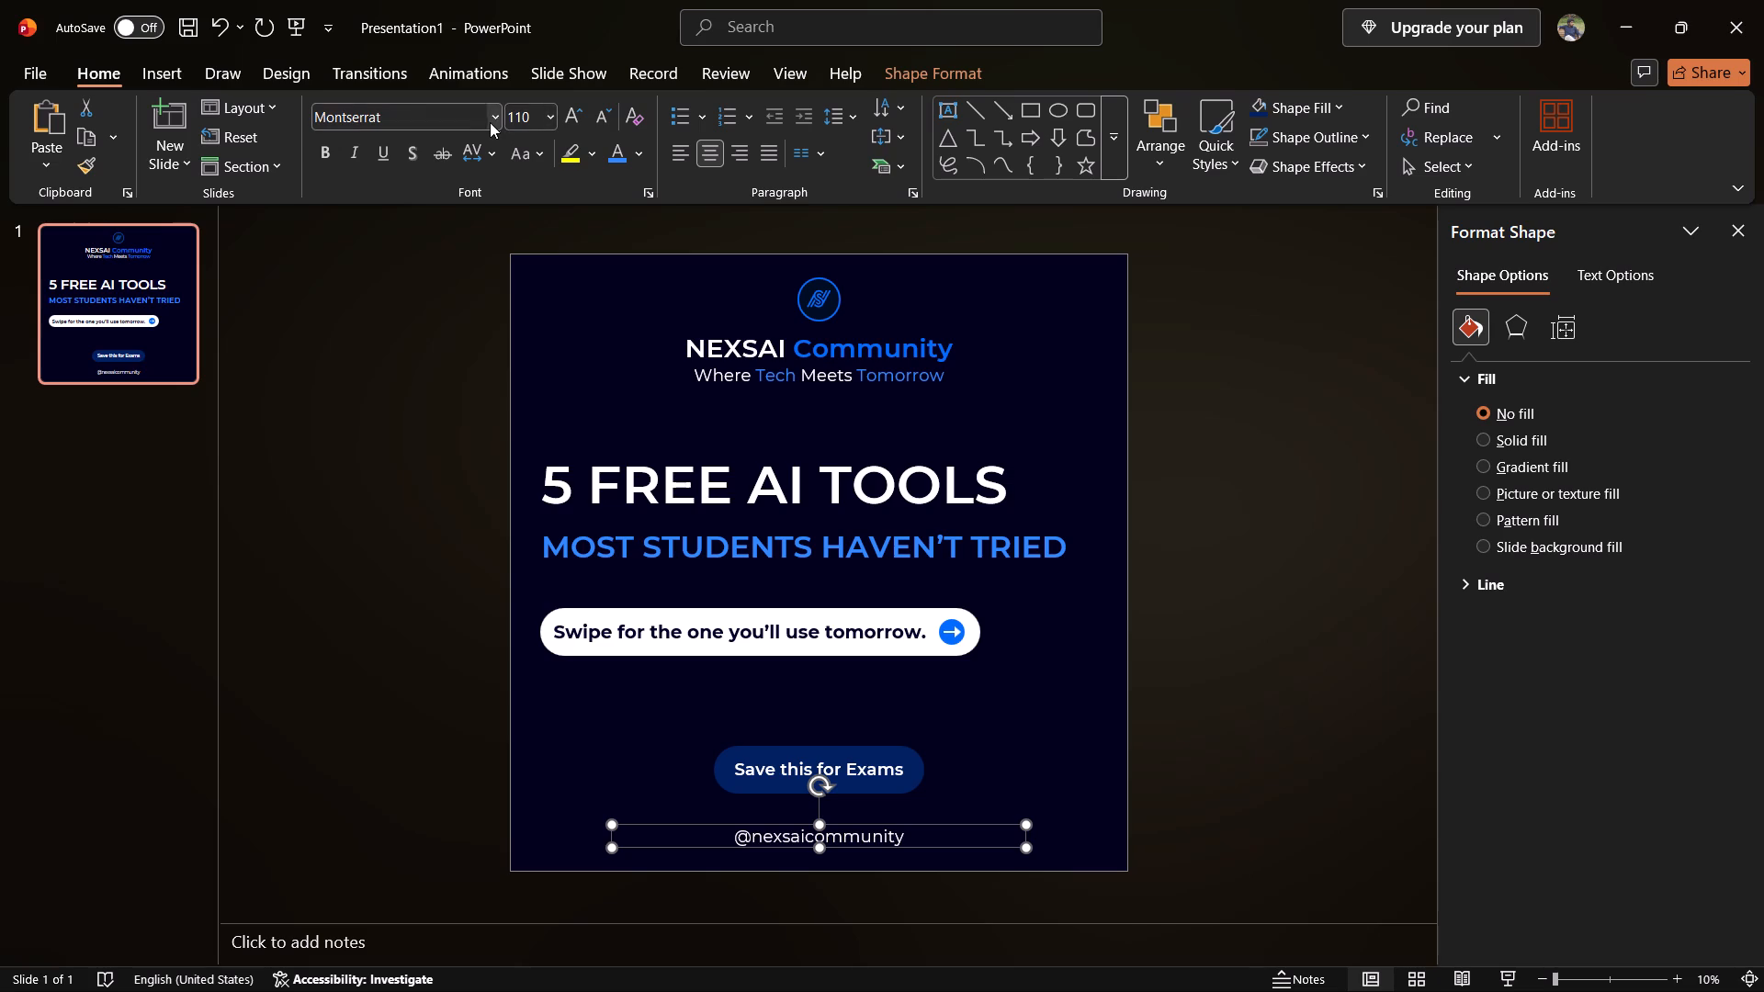
pyautogui.click(492, 122)
pyautogui.click(487, 271)
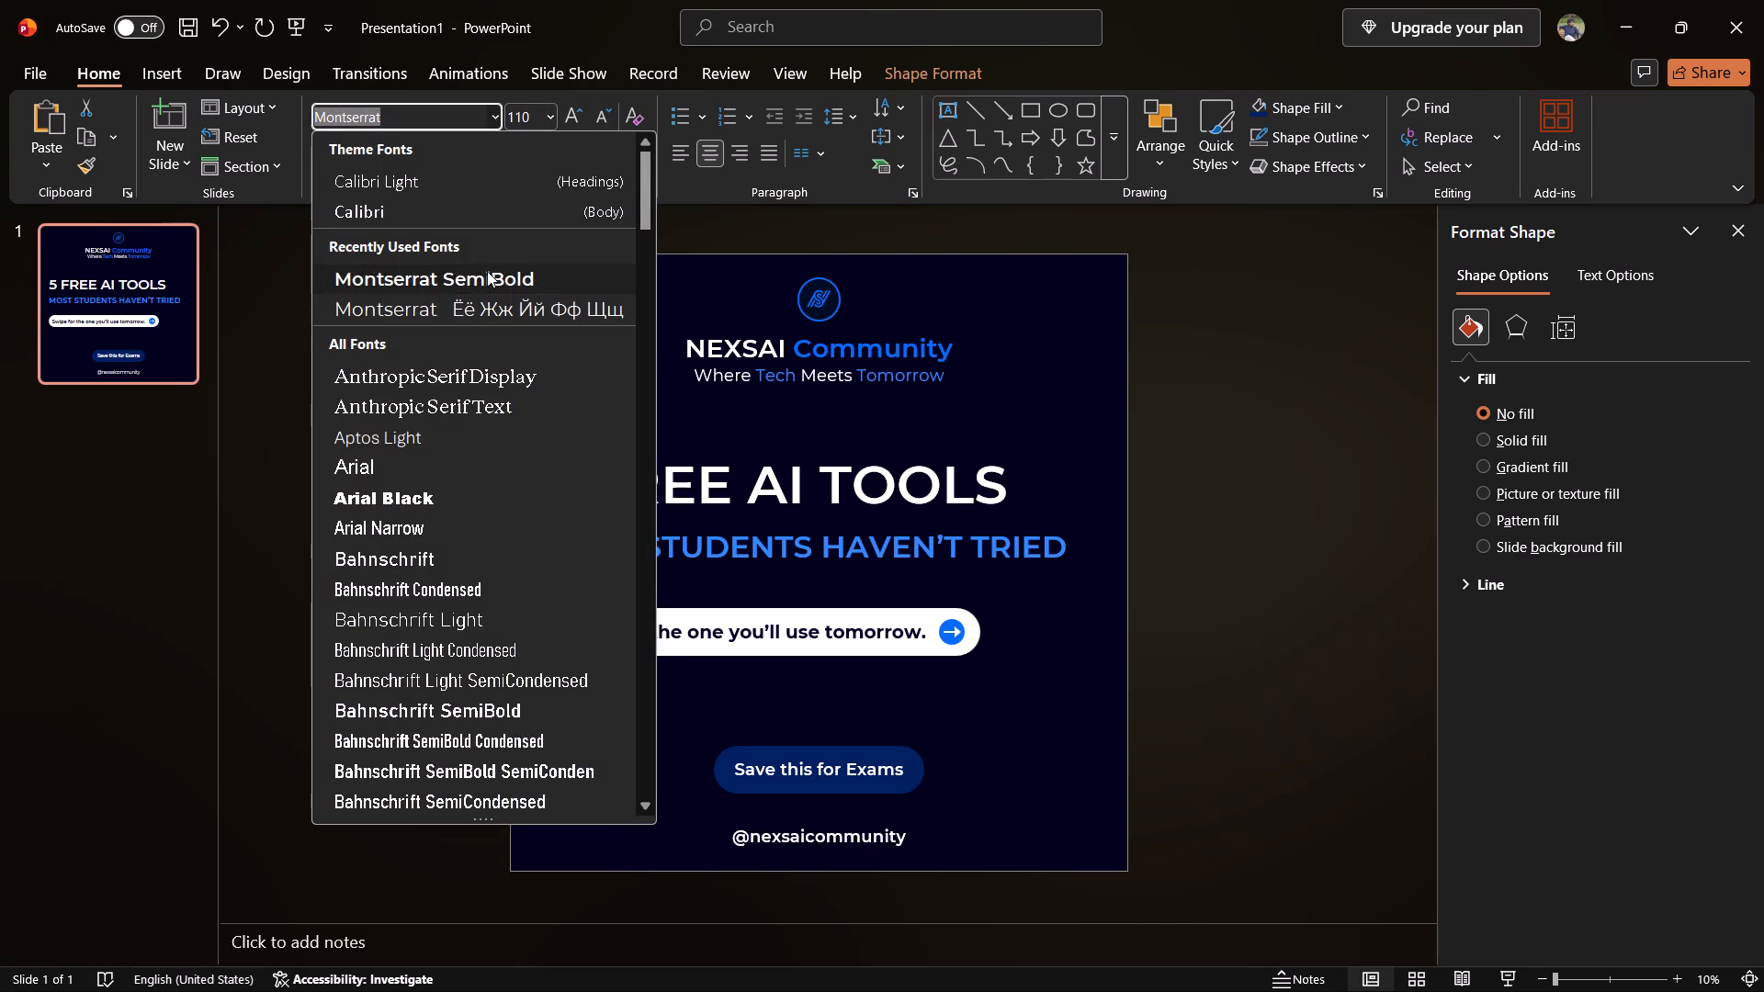
pyautogui.click(933, 62)
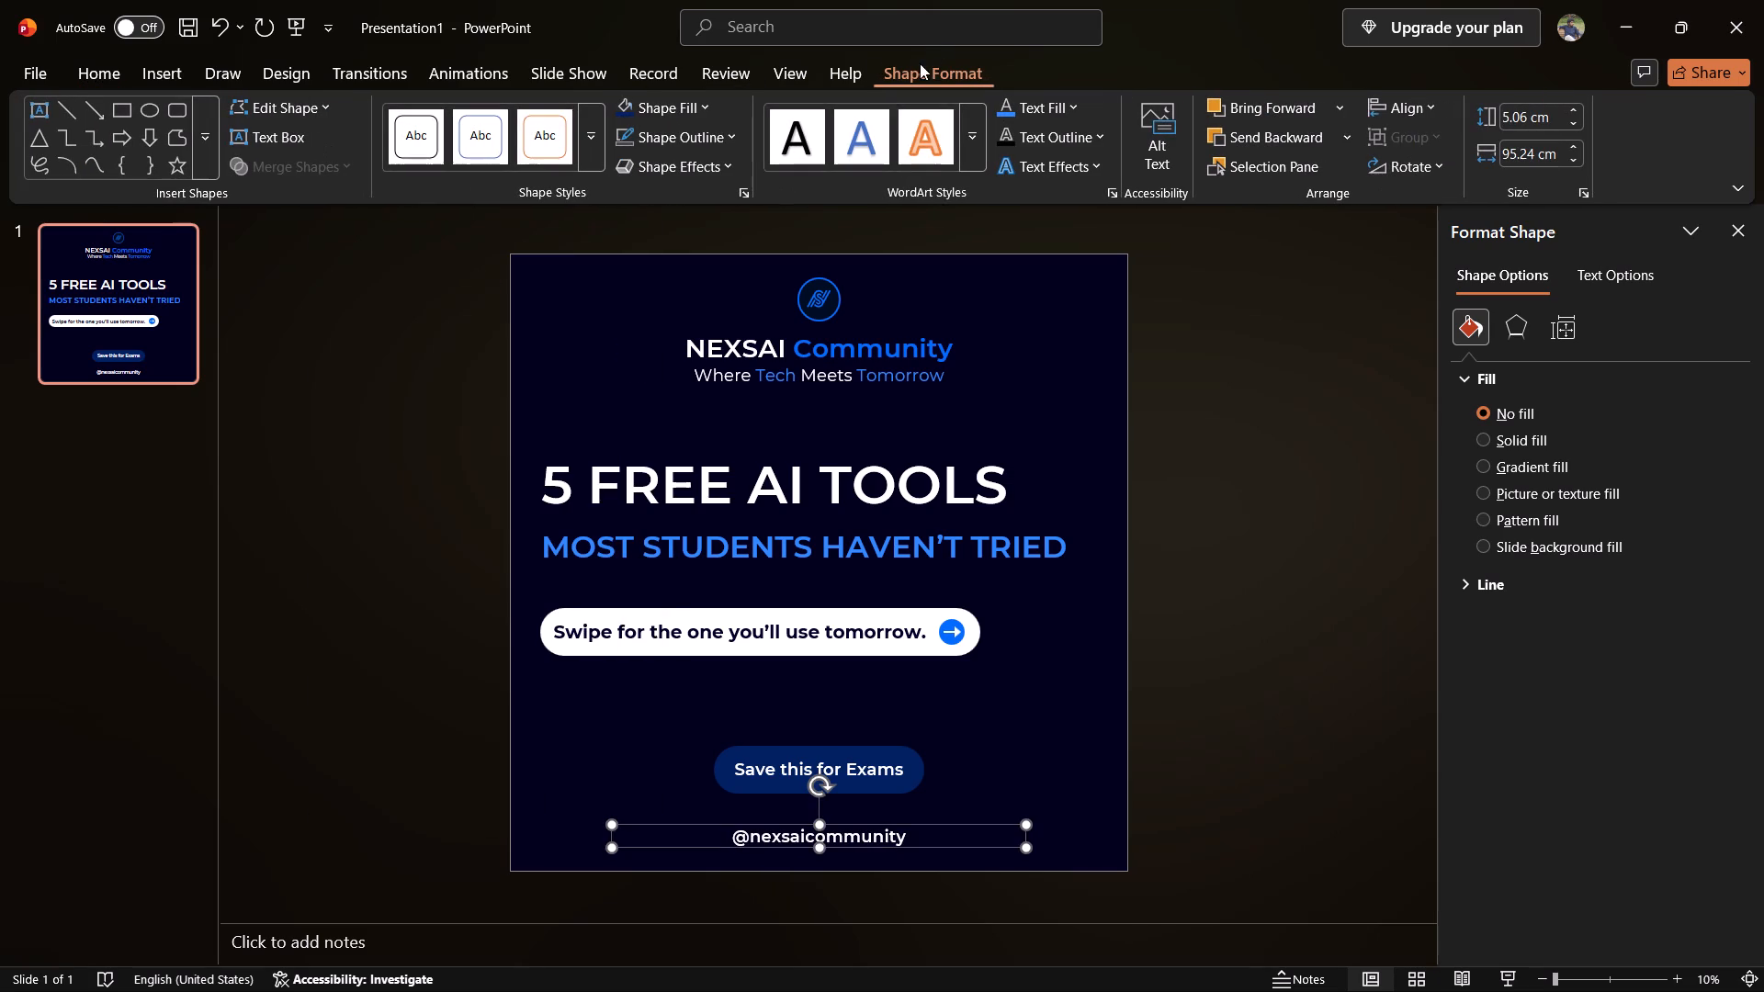
pyautogui.click(1009, 105)
pyautogui.click(1041, 97)
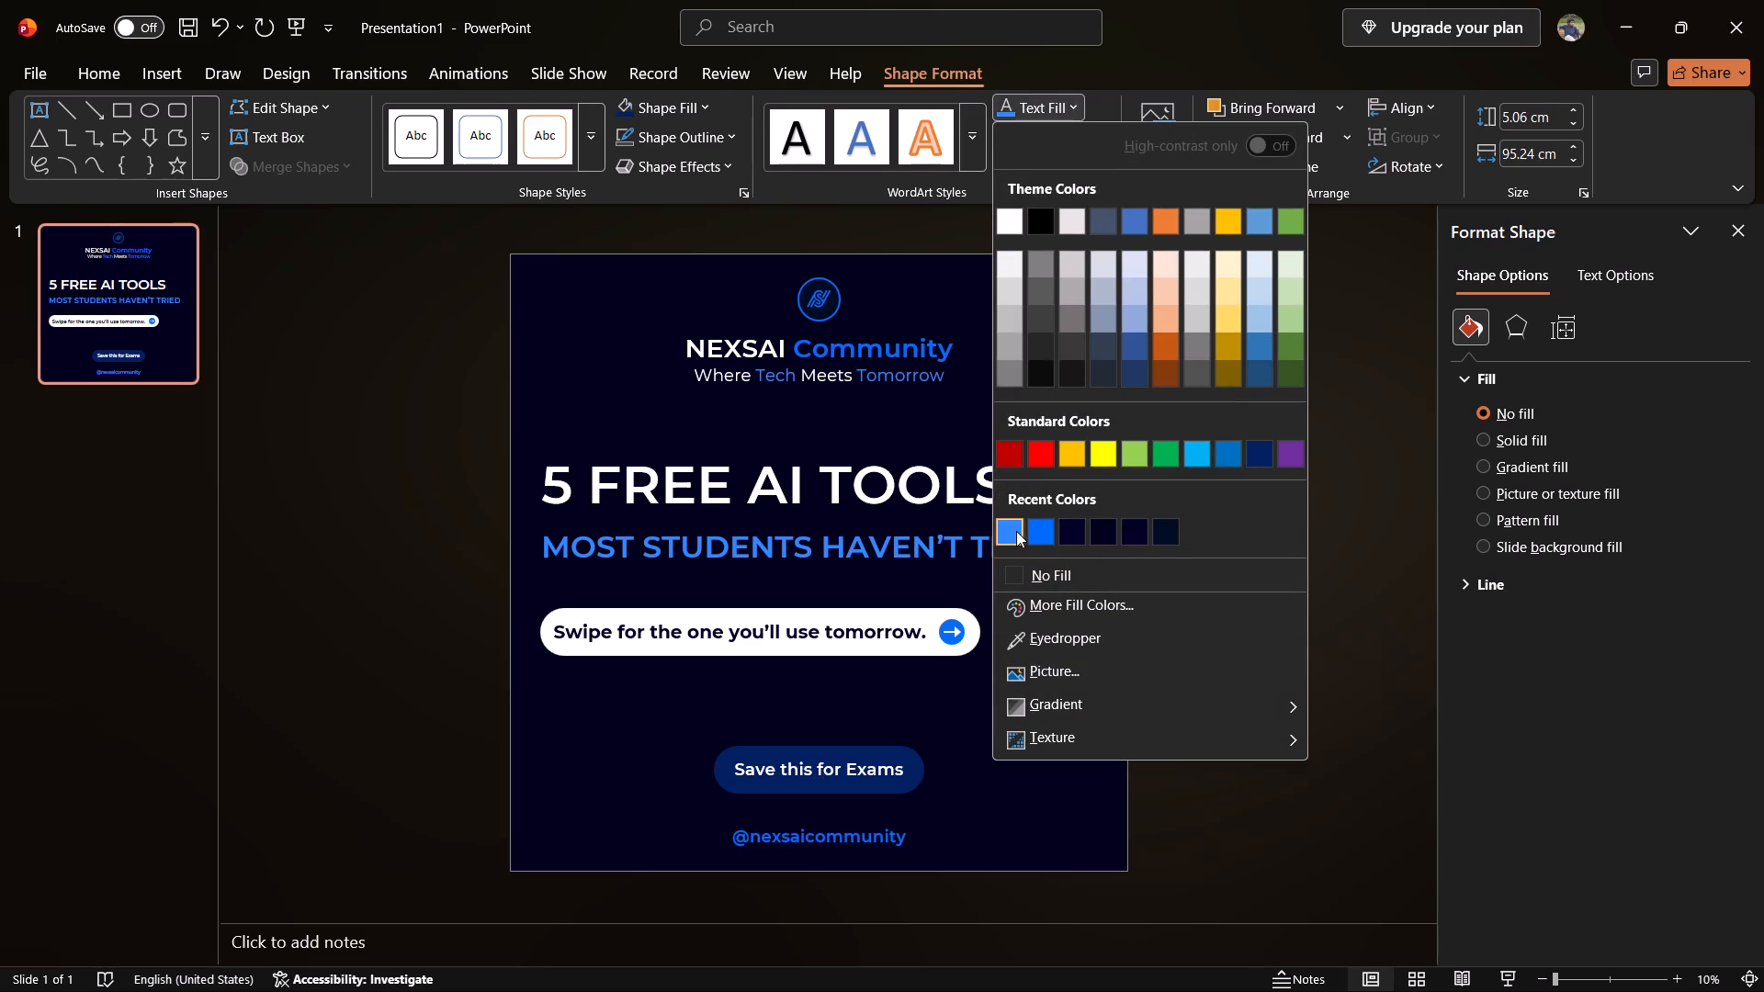
pyautogui.click(1229, 775)
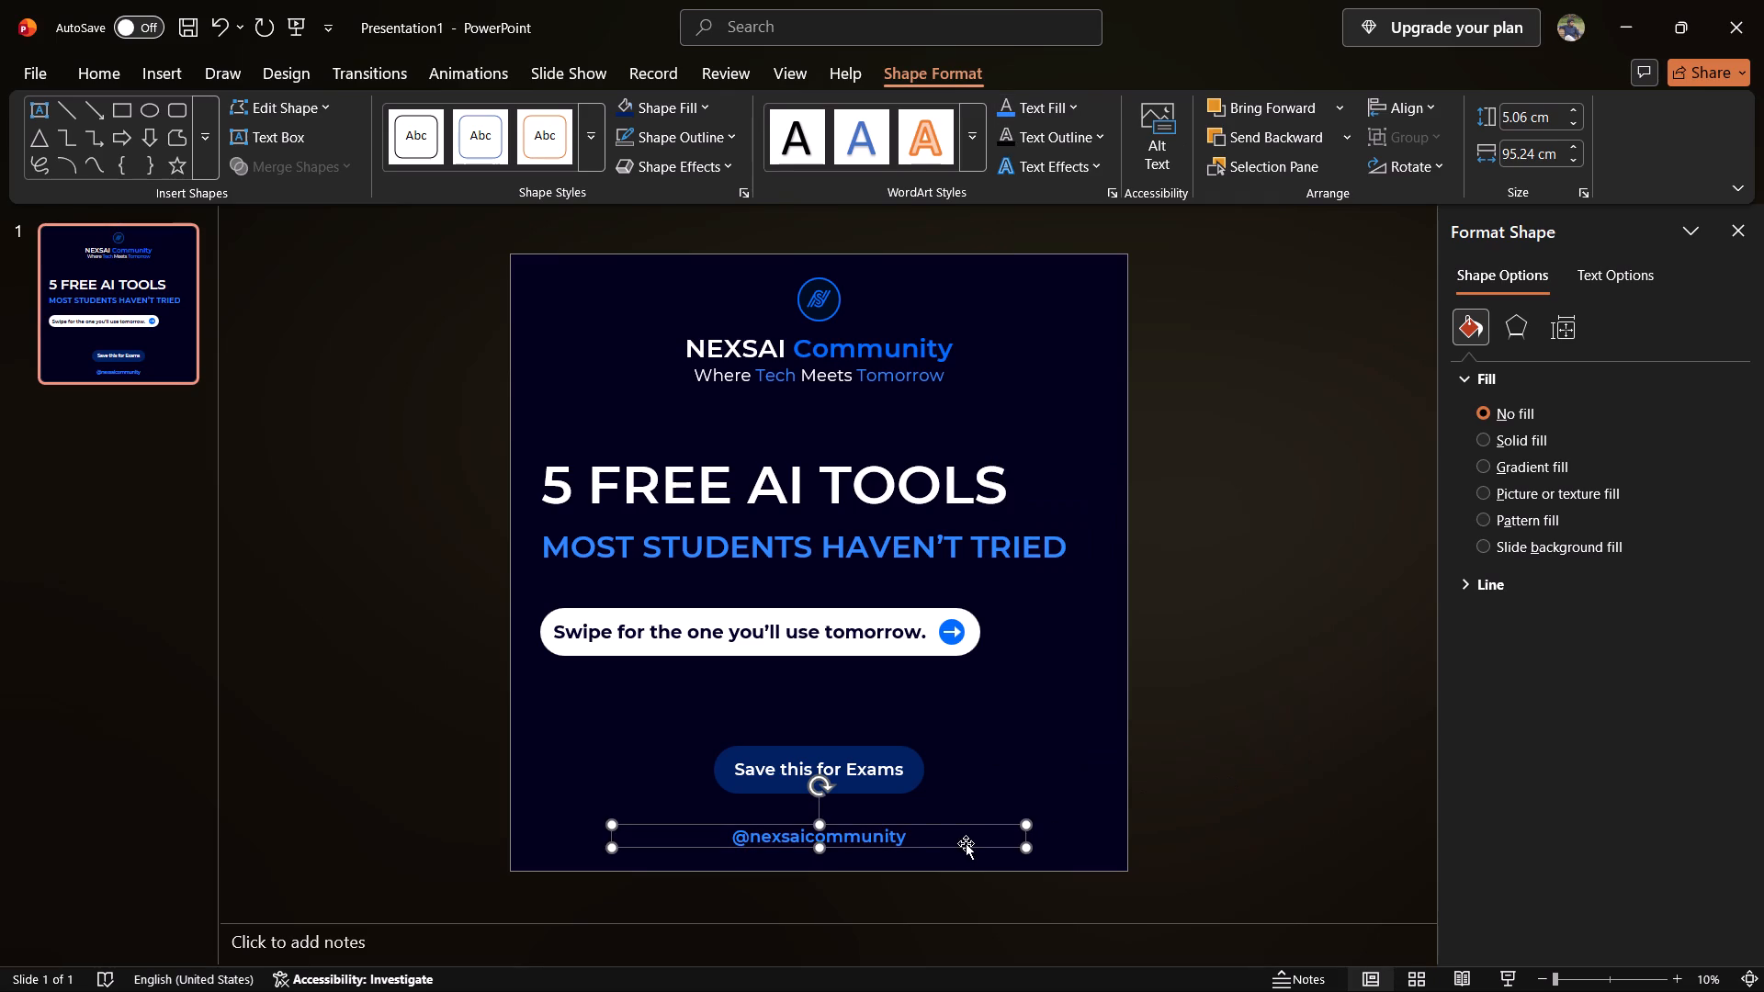
pyautogui.click(953, 821)
pyautogui.click(953, 821)
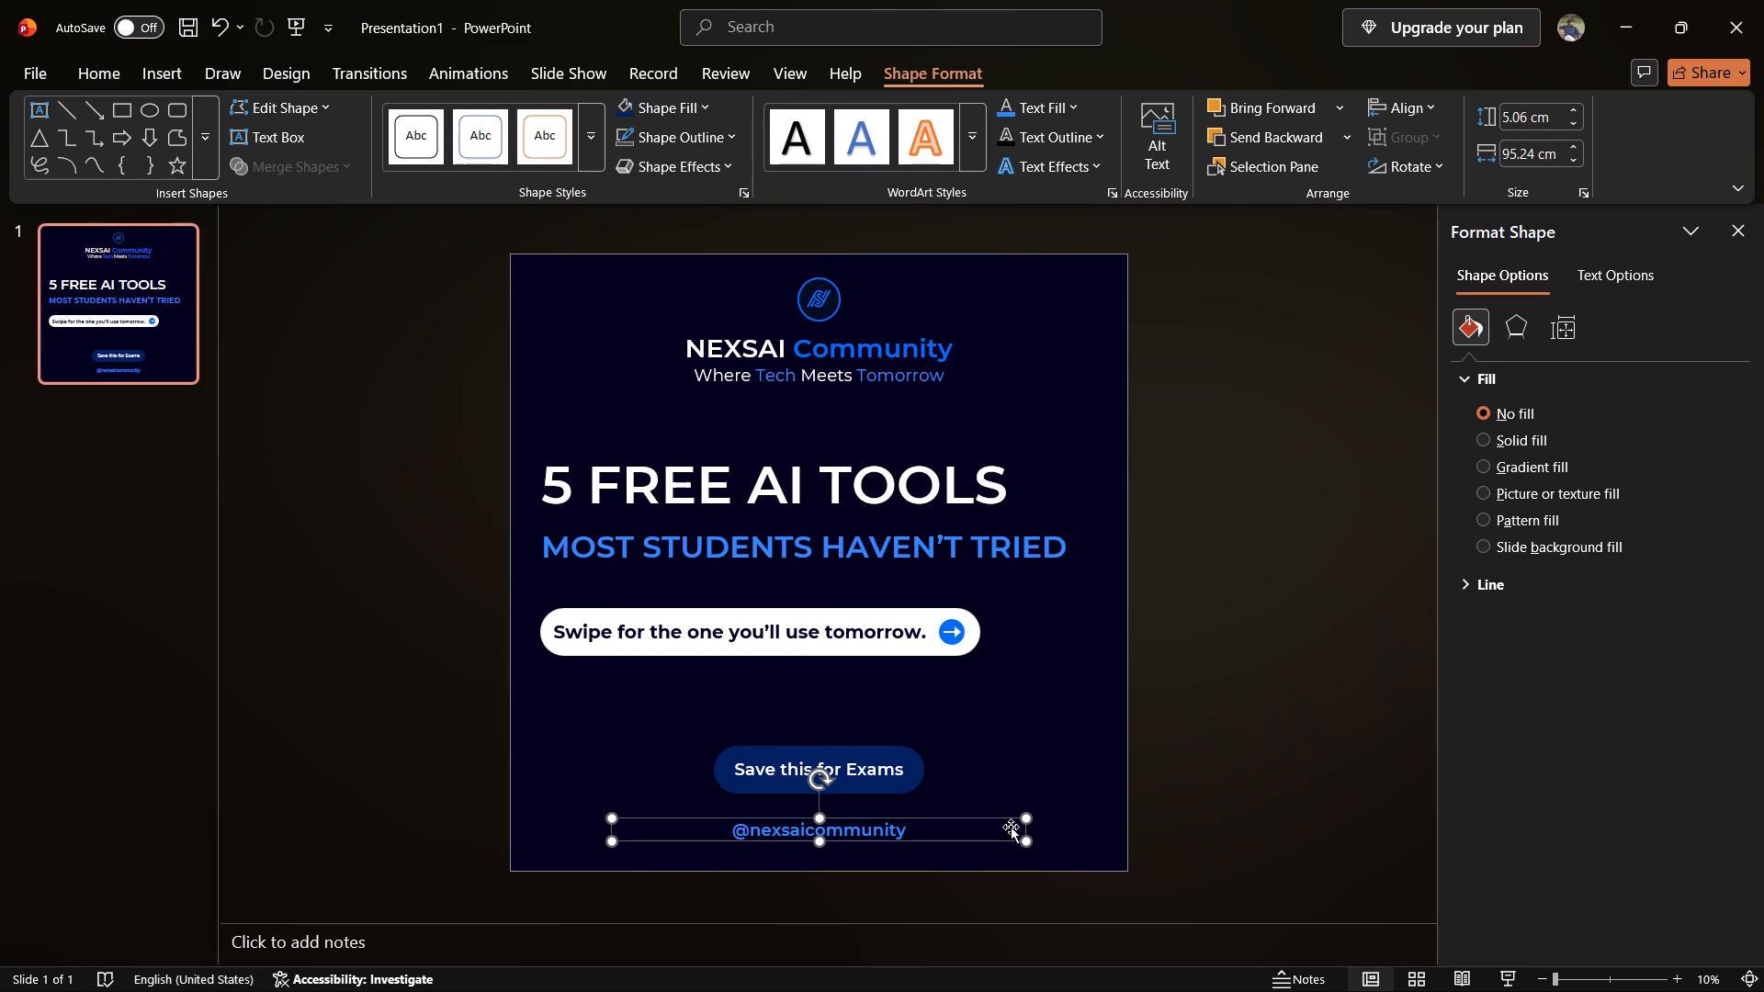
pyautogui.click(1218, 815)
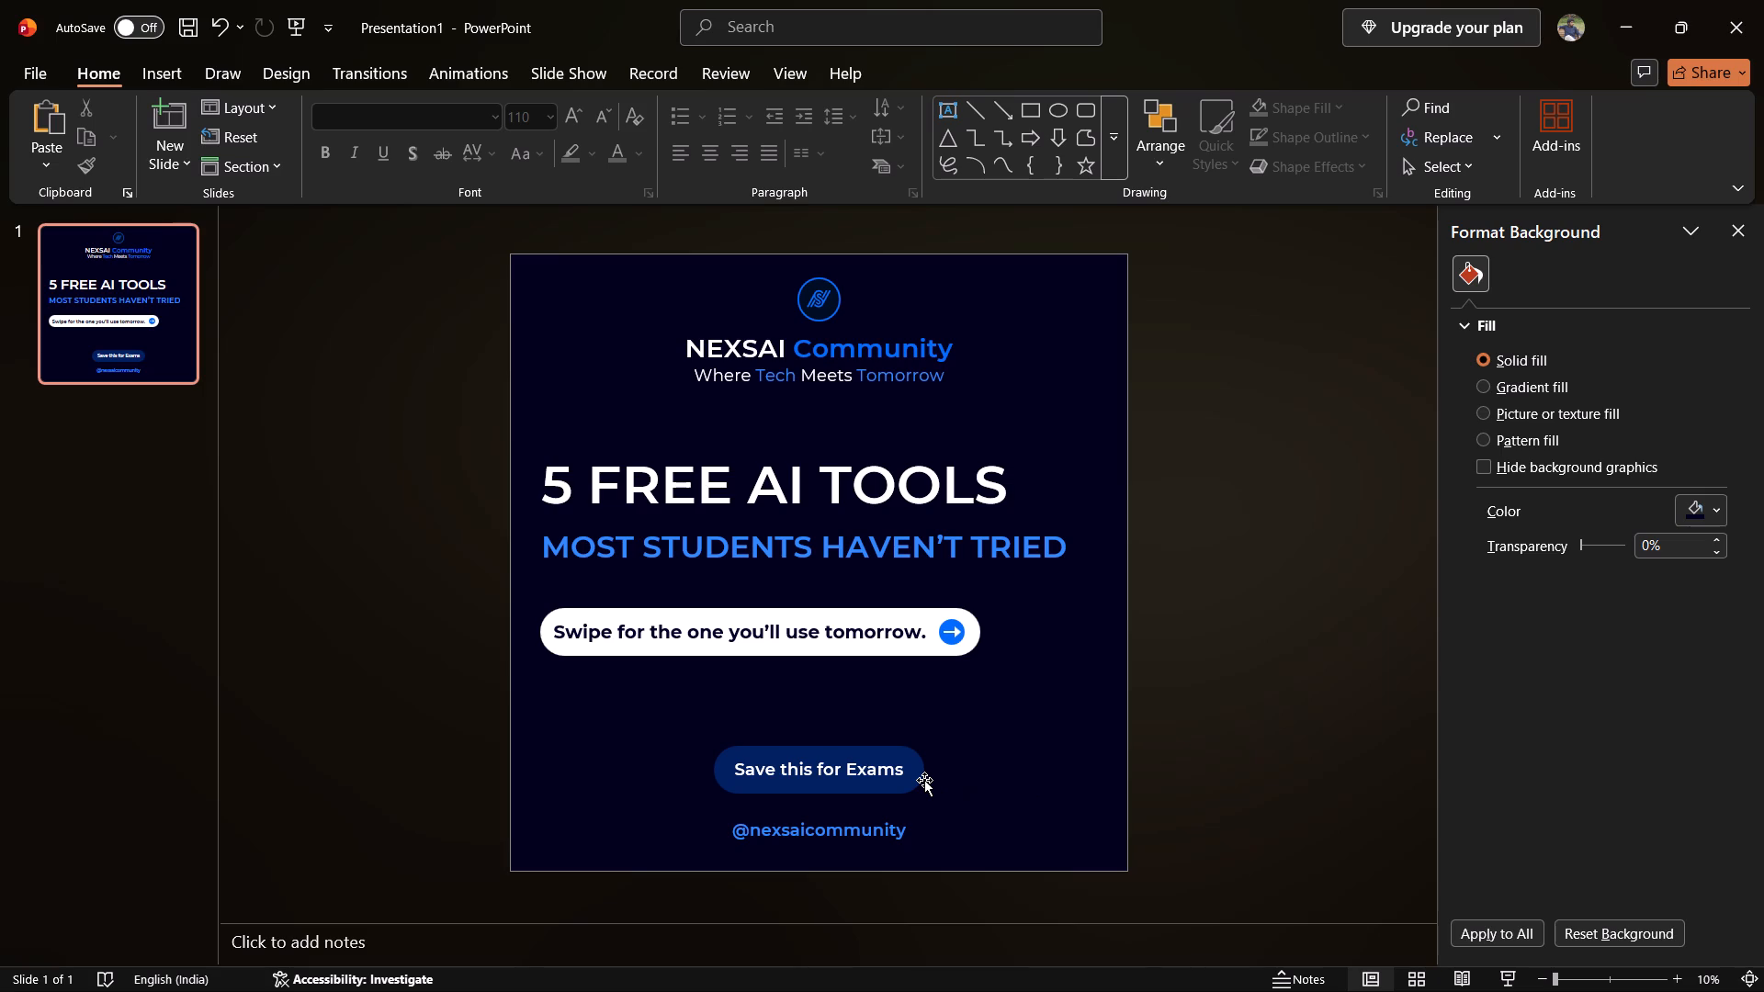
pyautogui.press('shift+super+s')
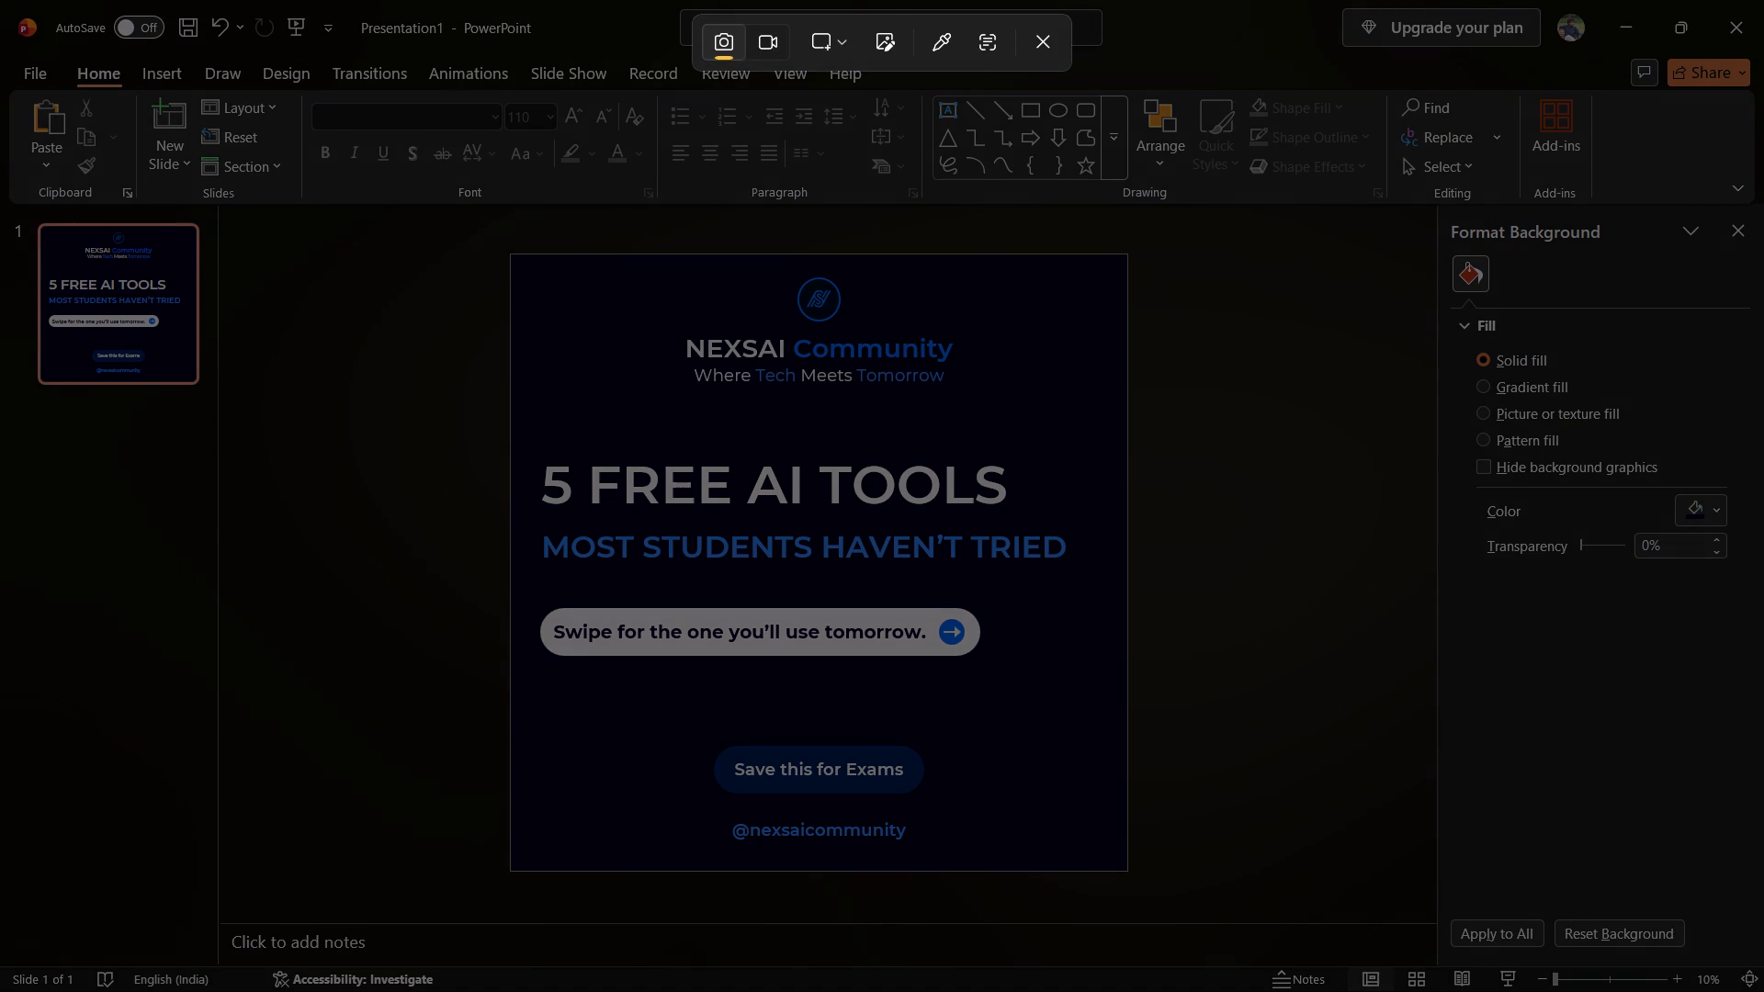
pyautogui.moveTo(515, 255); pyautogui.dragTo(1123, 860)
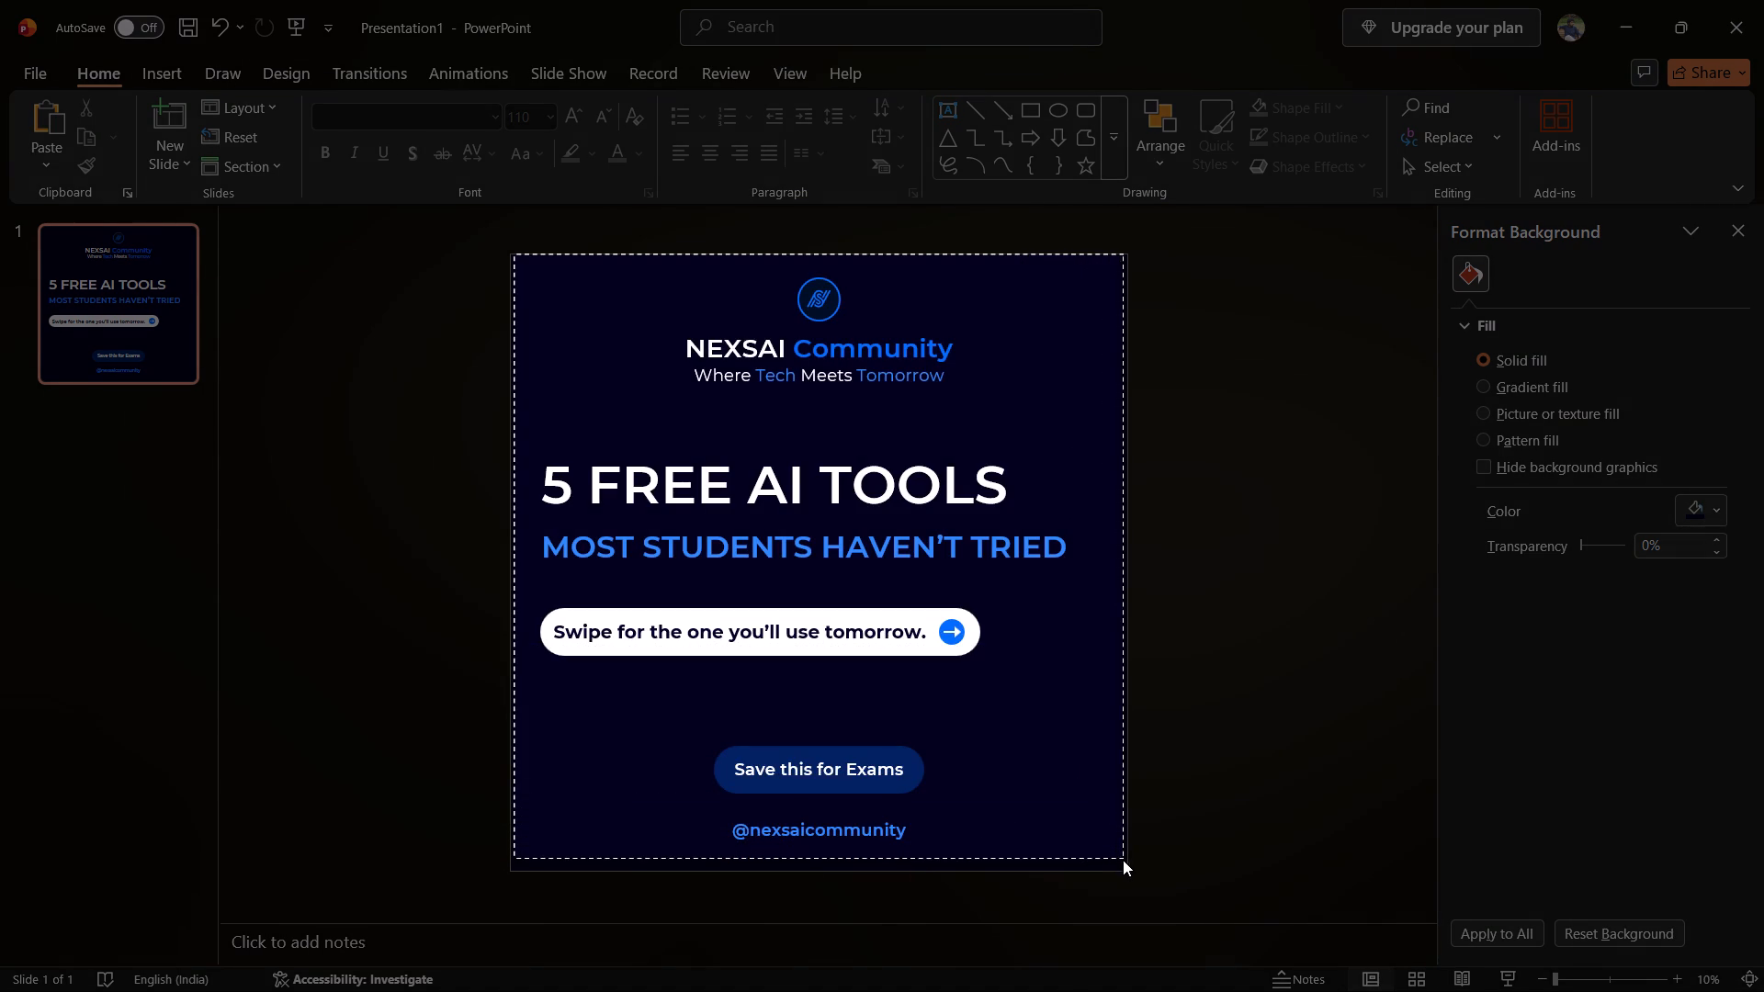
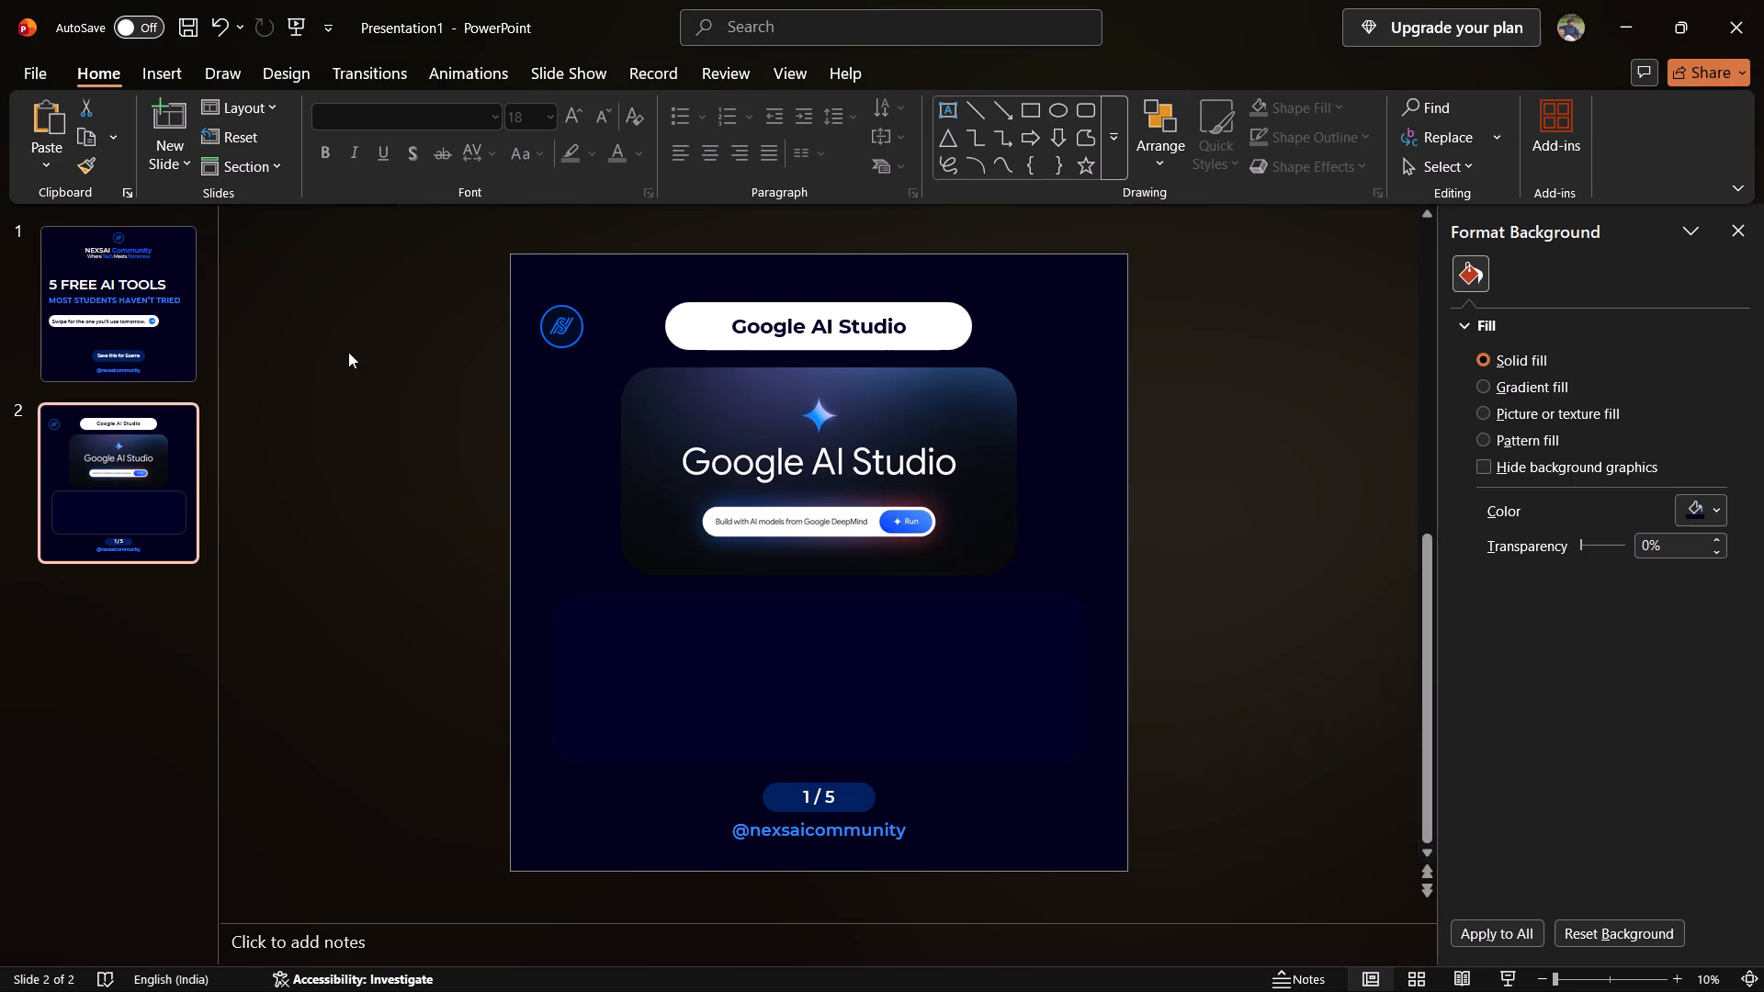
pyautogui.click(1081, 117)
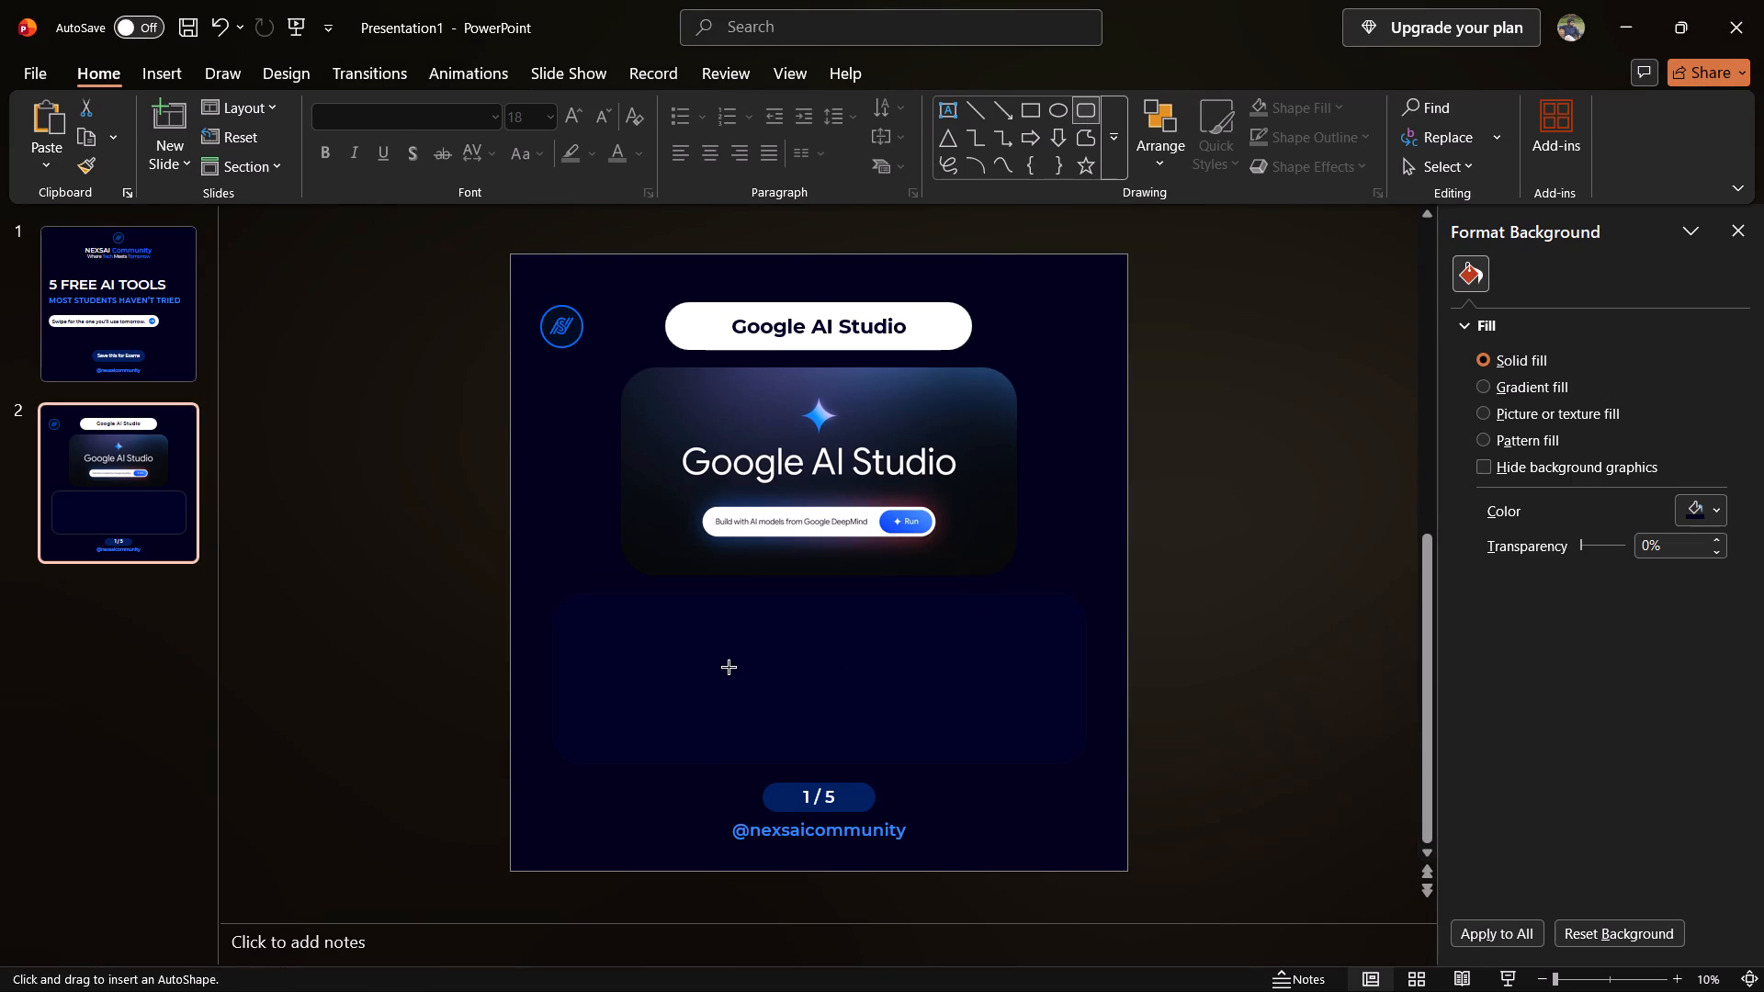
pyautogui.keyDown('ctrl'); pyautogui.scroll(4, 573, 614); pyautogui.keyUp('ctrl')
pyautogui.scroll(-3, 573, 614)
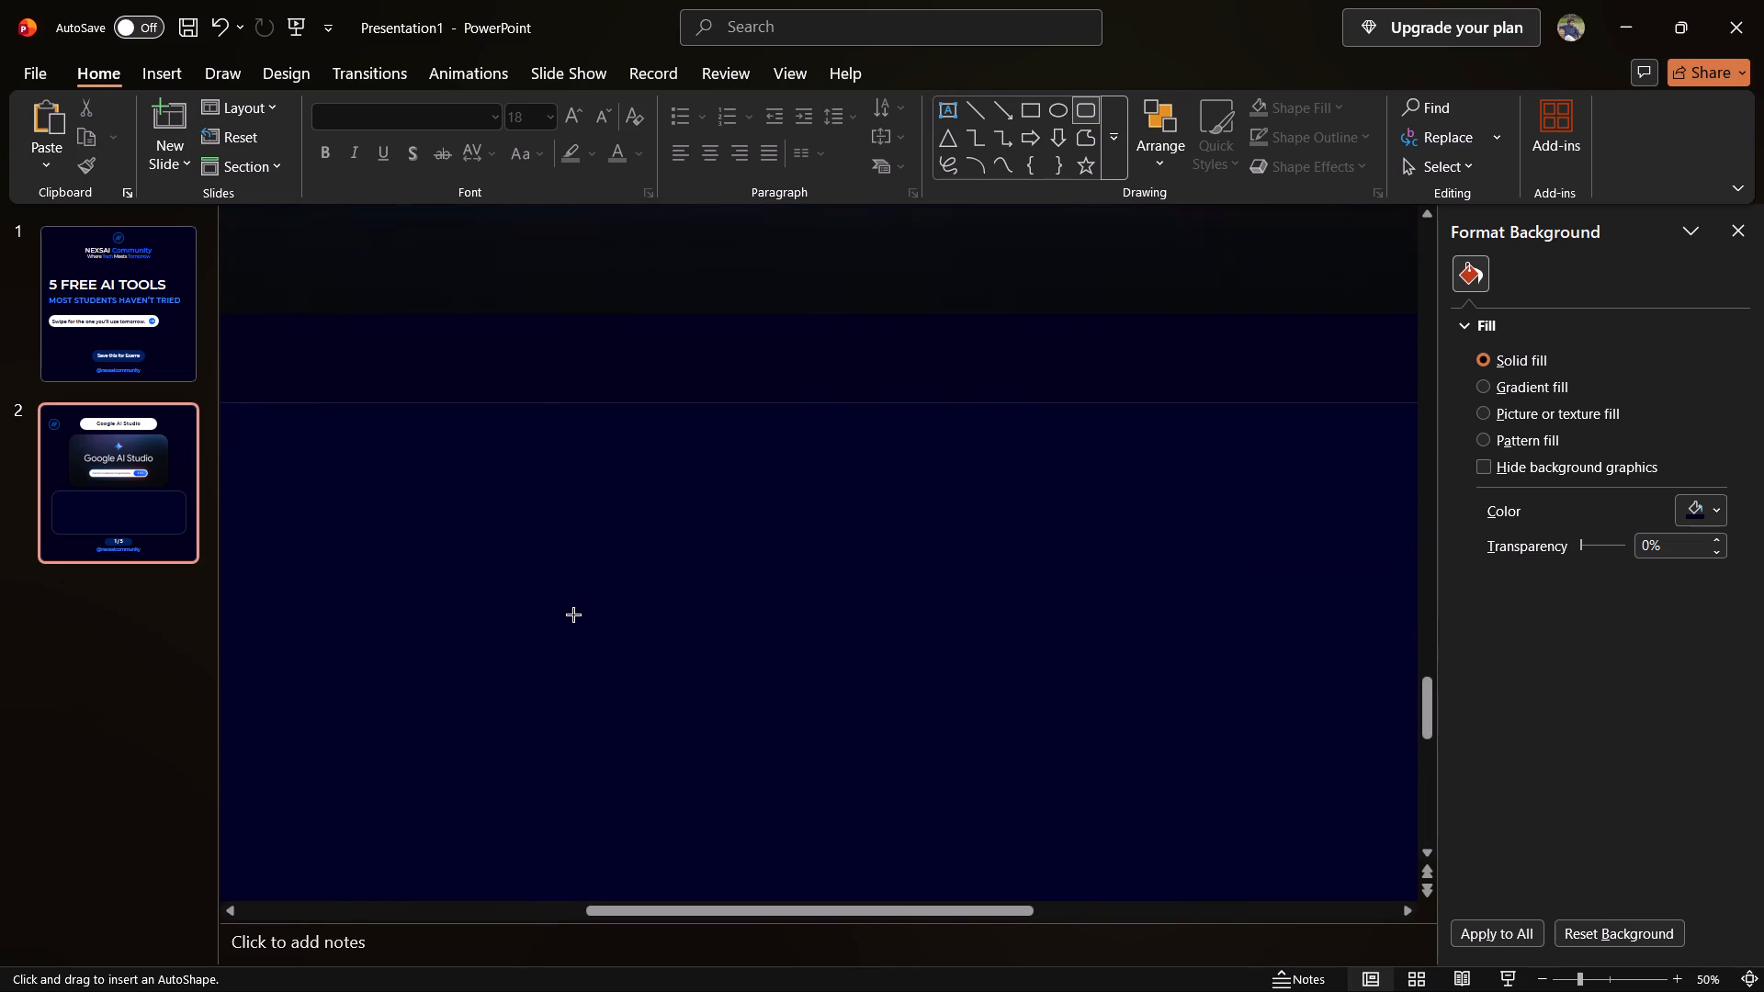
pyautogui.scroll(-2, 573, 614)
pyautogui.moveTo(515, 490); pyautogui.dragTo(1010, 674)
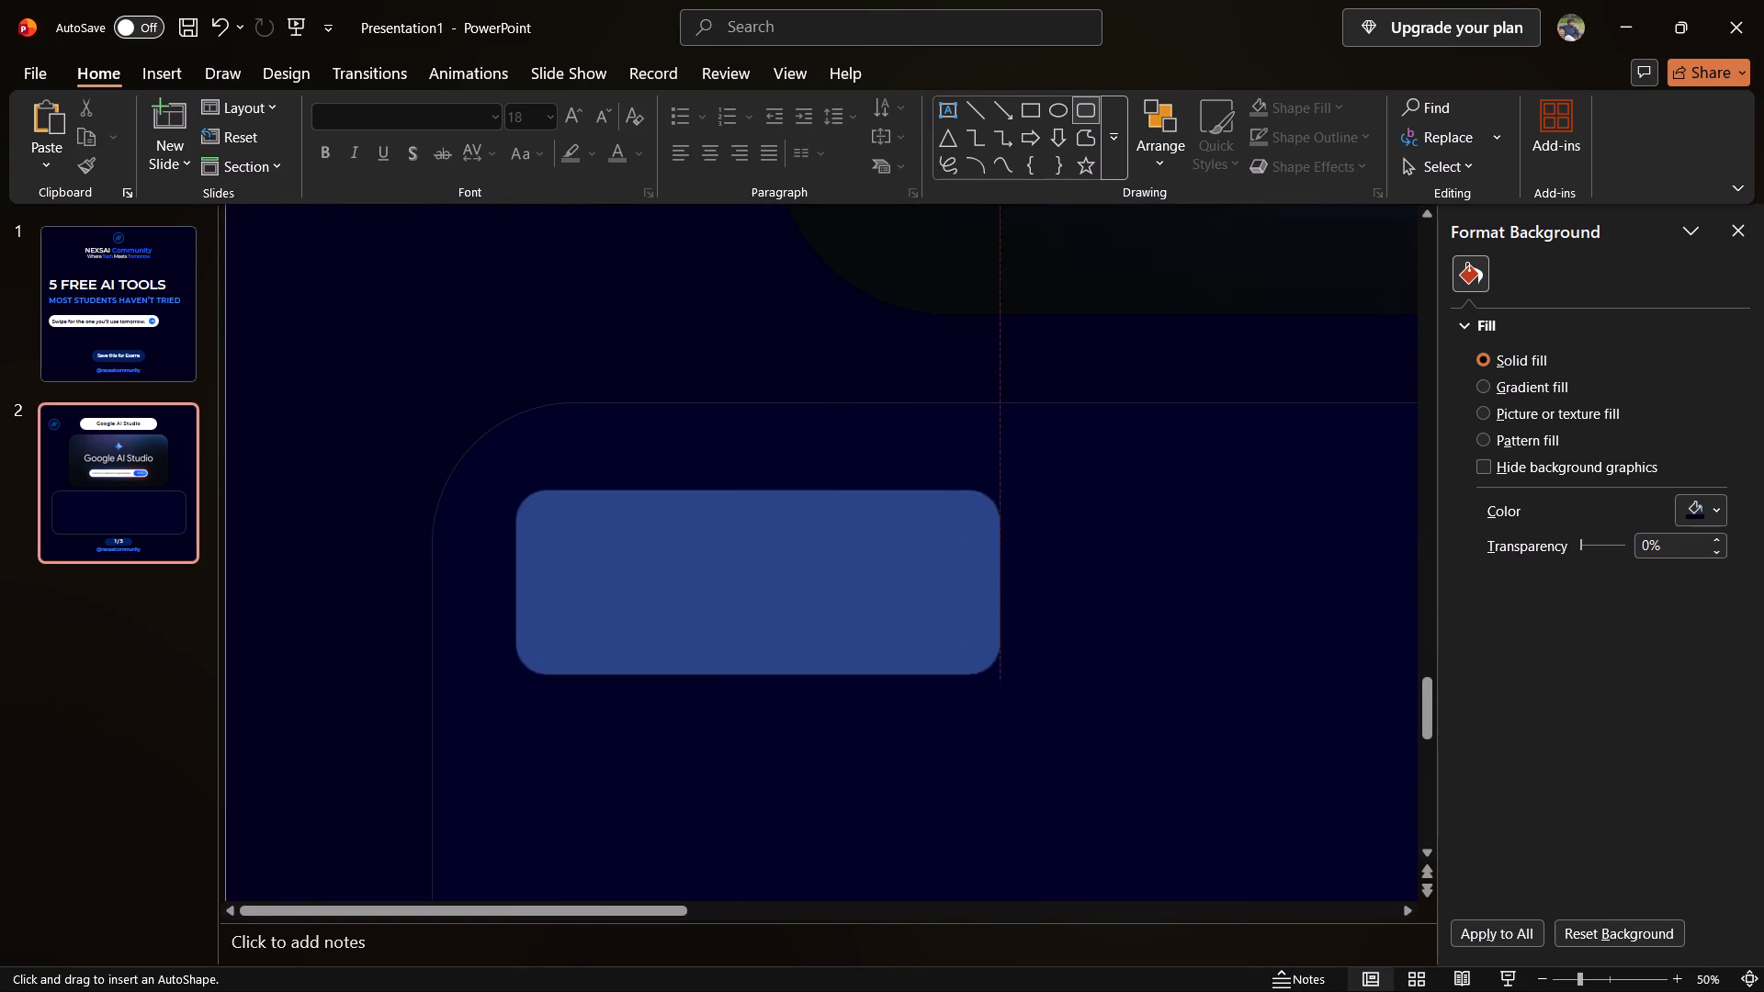
pyautogui.moveTo(1010, 674); pyautogui.dragTo(1179, 696)
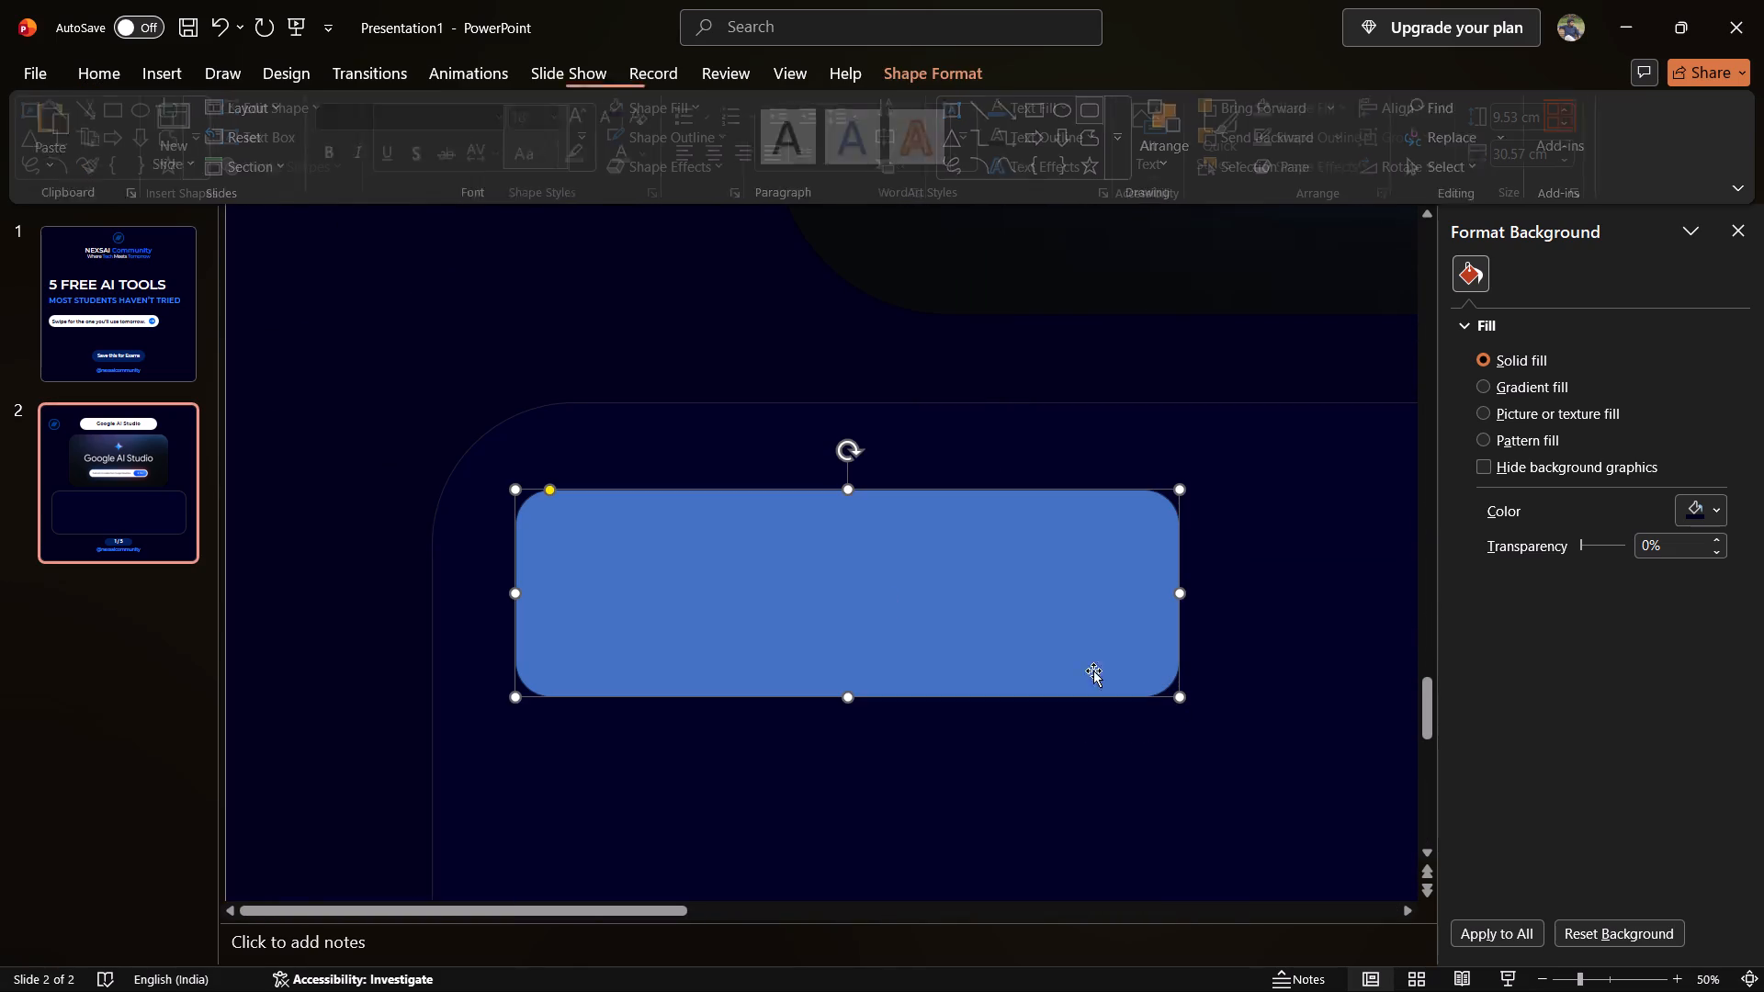
pyautogui.moveTo(546, 487); pyautogui.dragTo(564, 488)
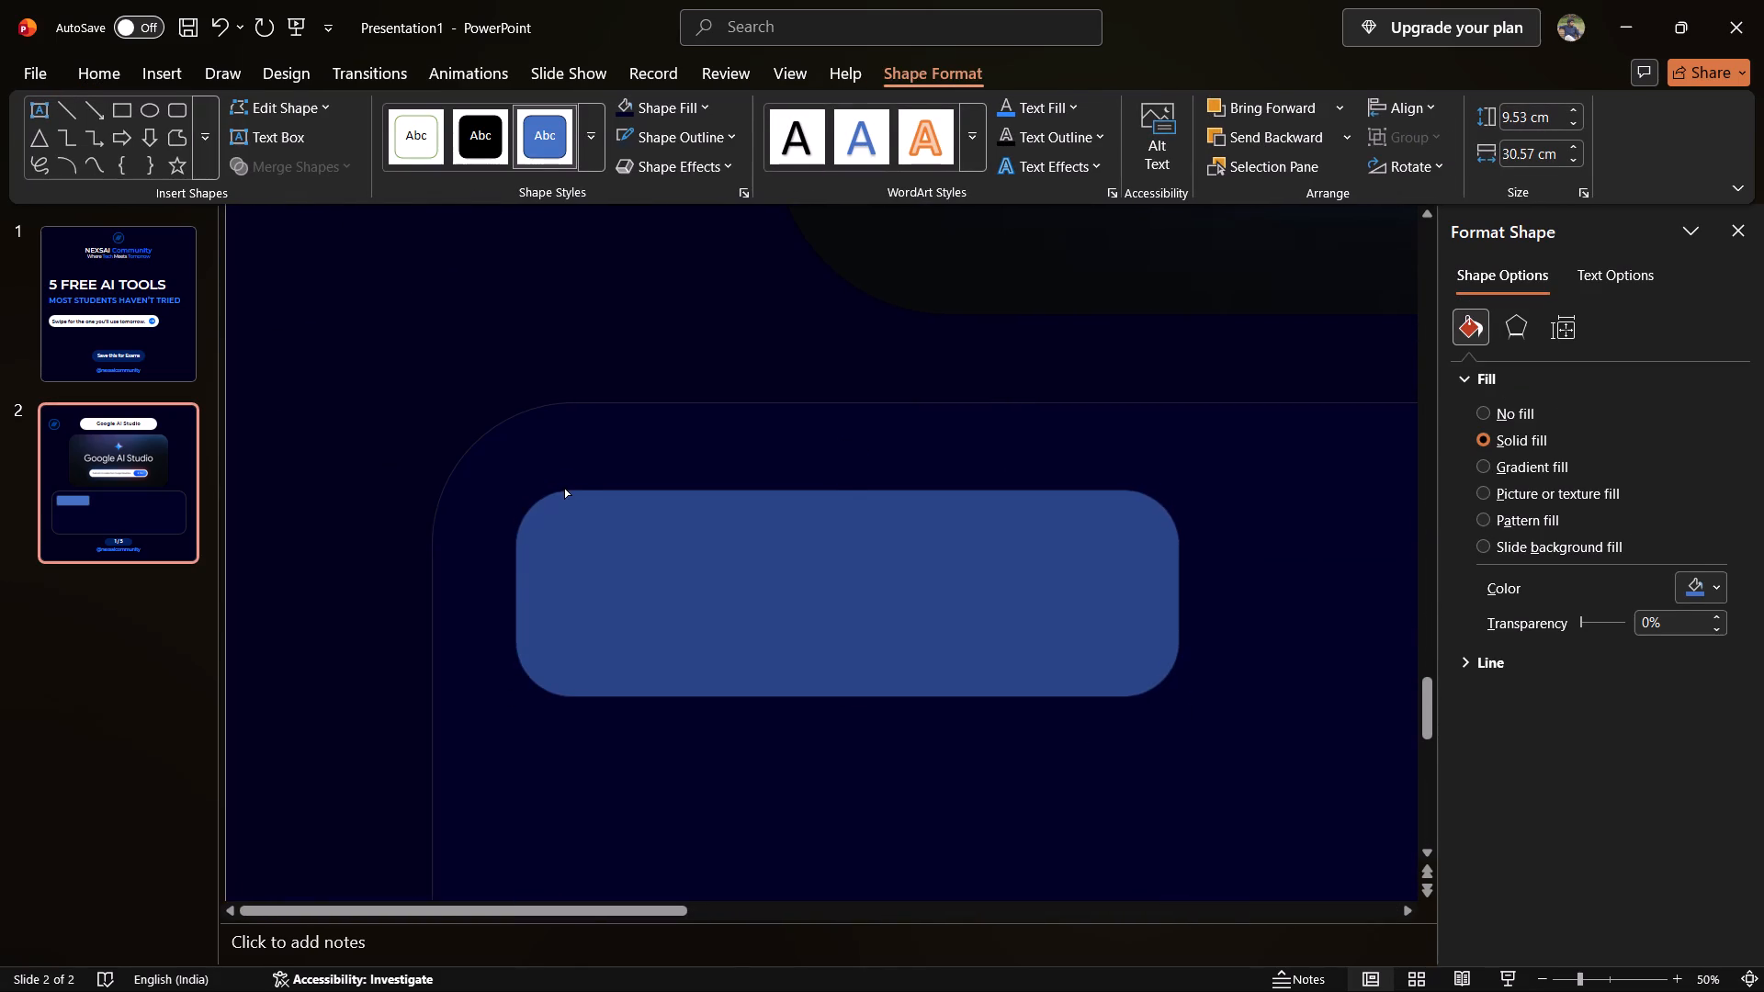
pyautogui.moveTo(564, 488); pyautogui.dragTo(562, 488)
pyautogui.click(626, 574)
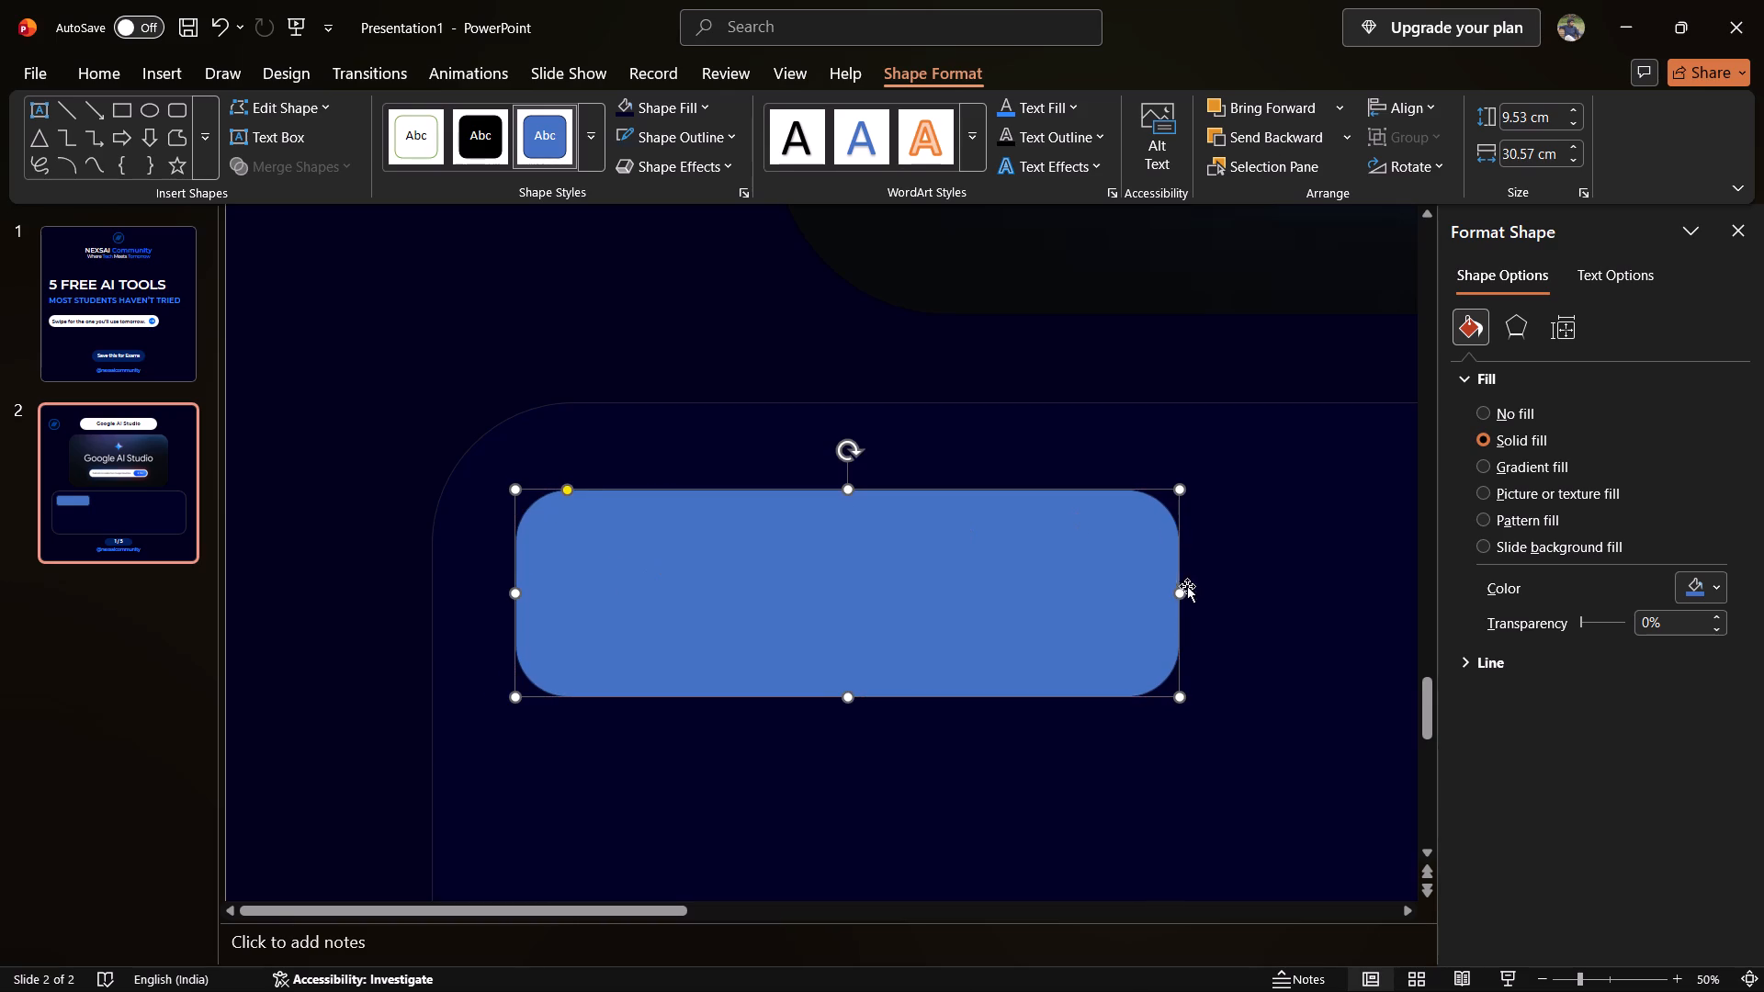
pyautogui.moveTo(1177, 594); pyautogui.dragTo(1380, 598)
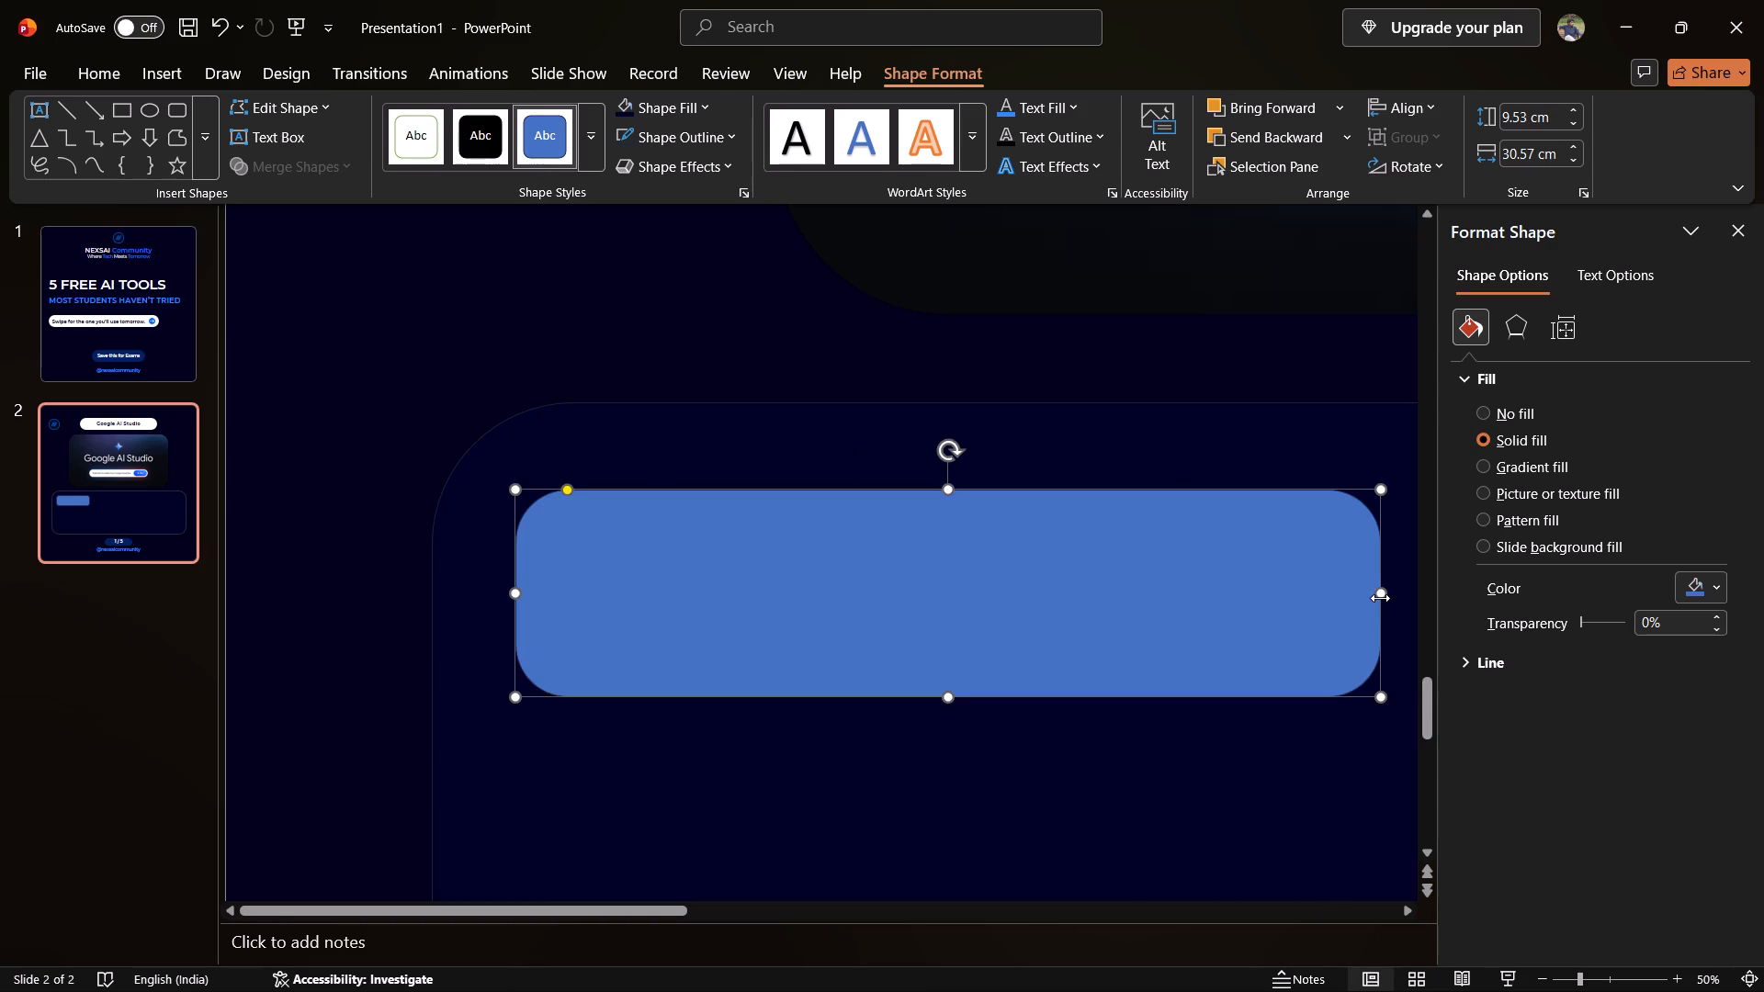
# Label the new rounded rectangle "CODING".
pyautogui.doubleClick(1068, 597)
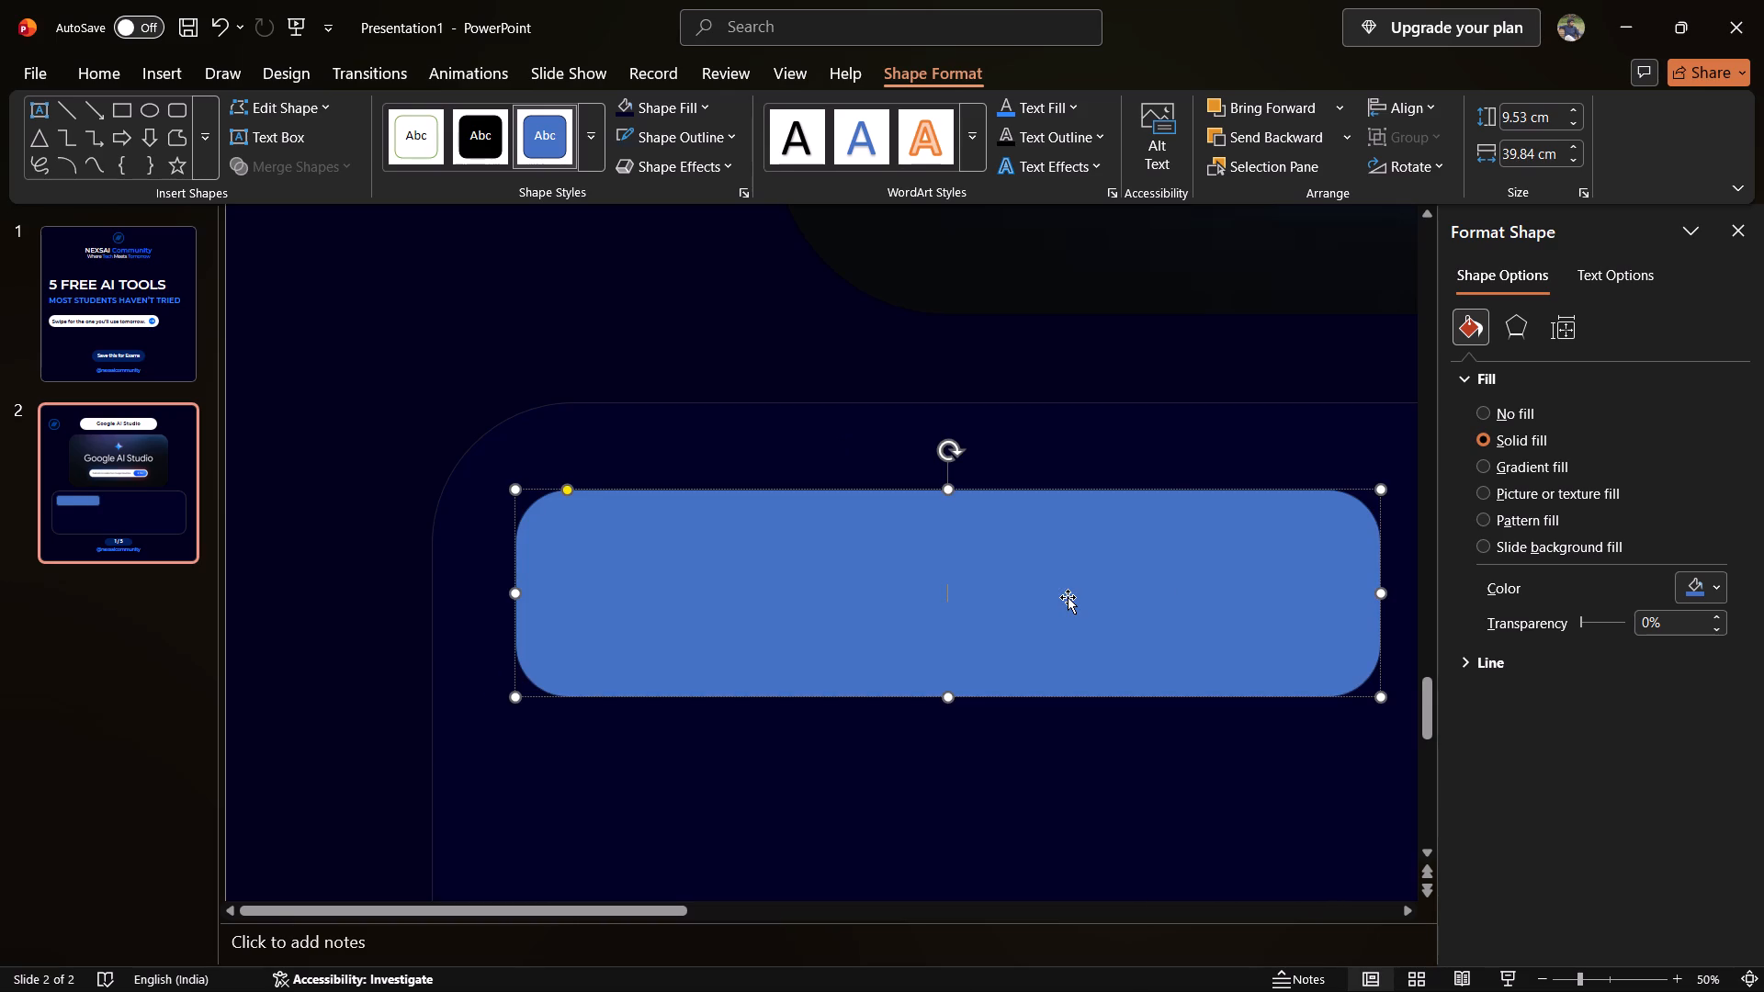
pyautogui.write('CODING')
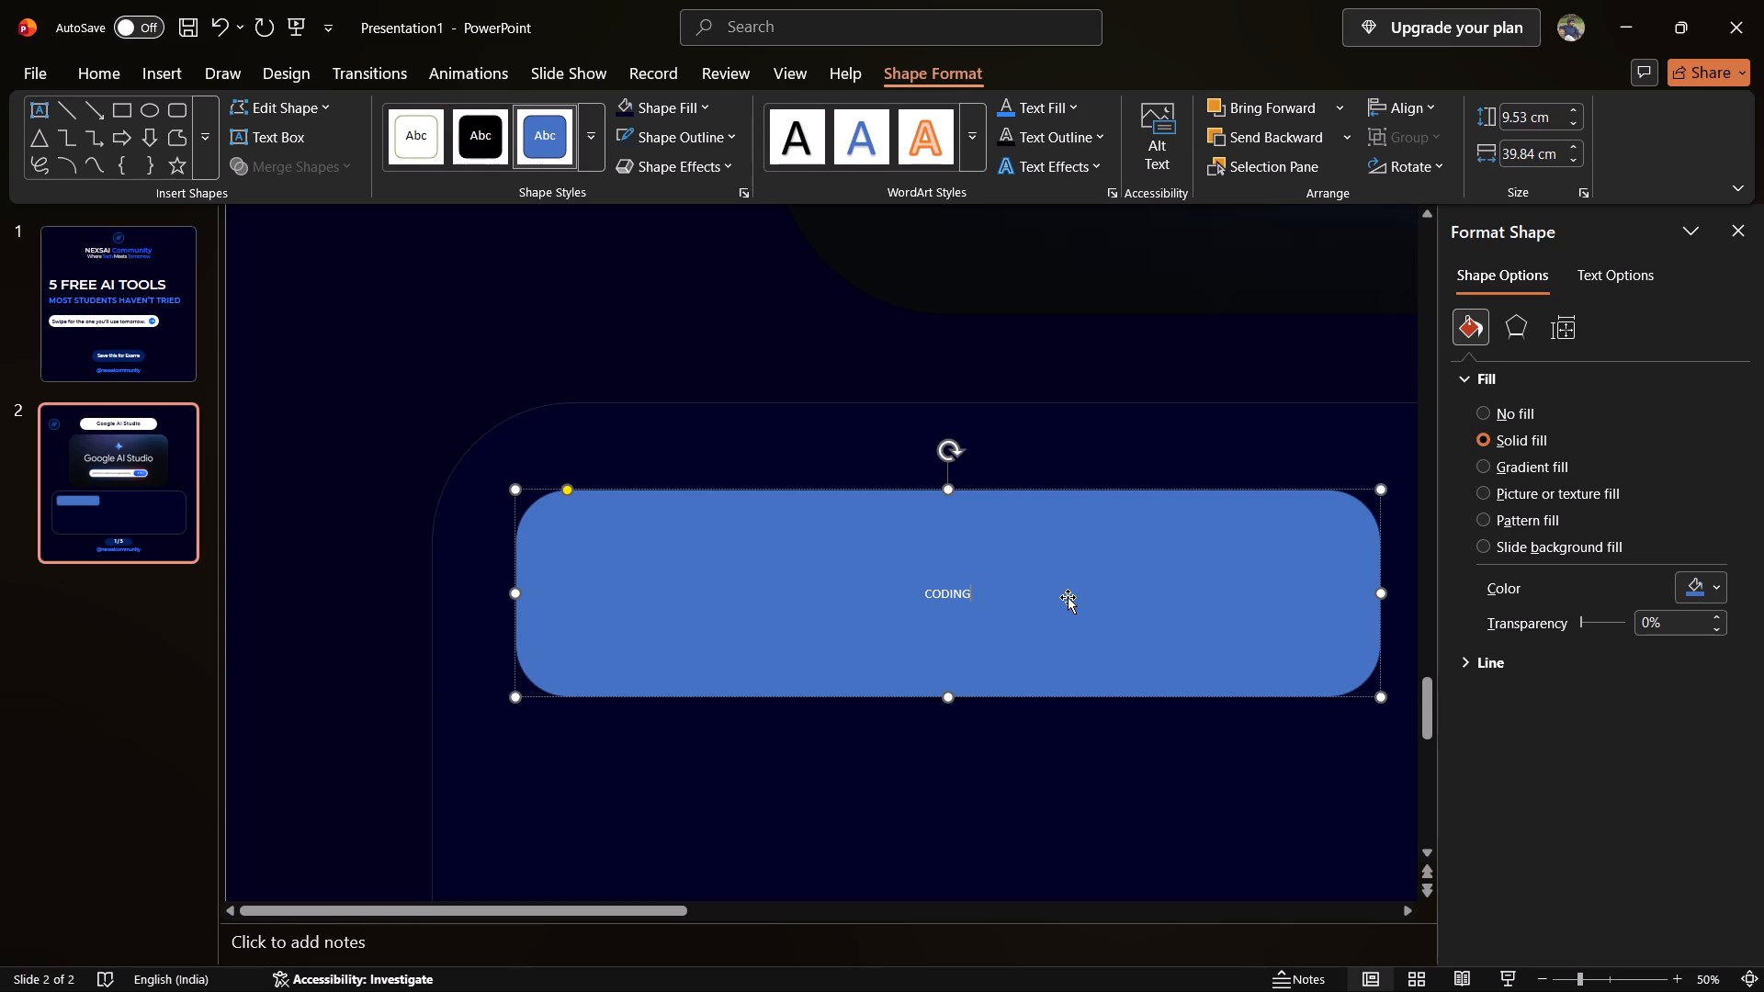
pyautogui.click(1068, 597)
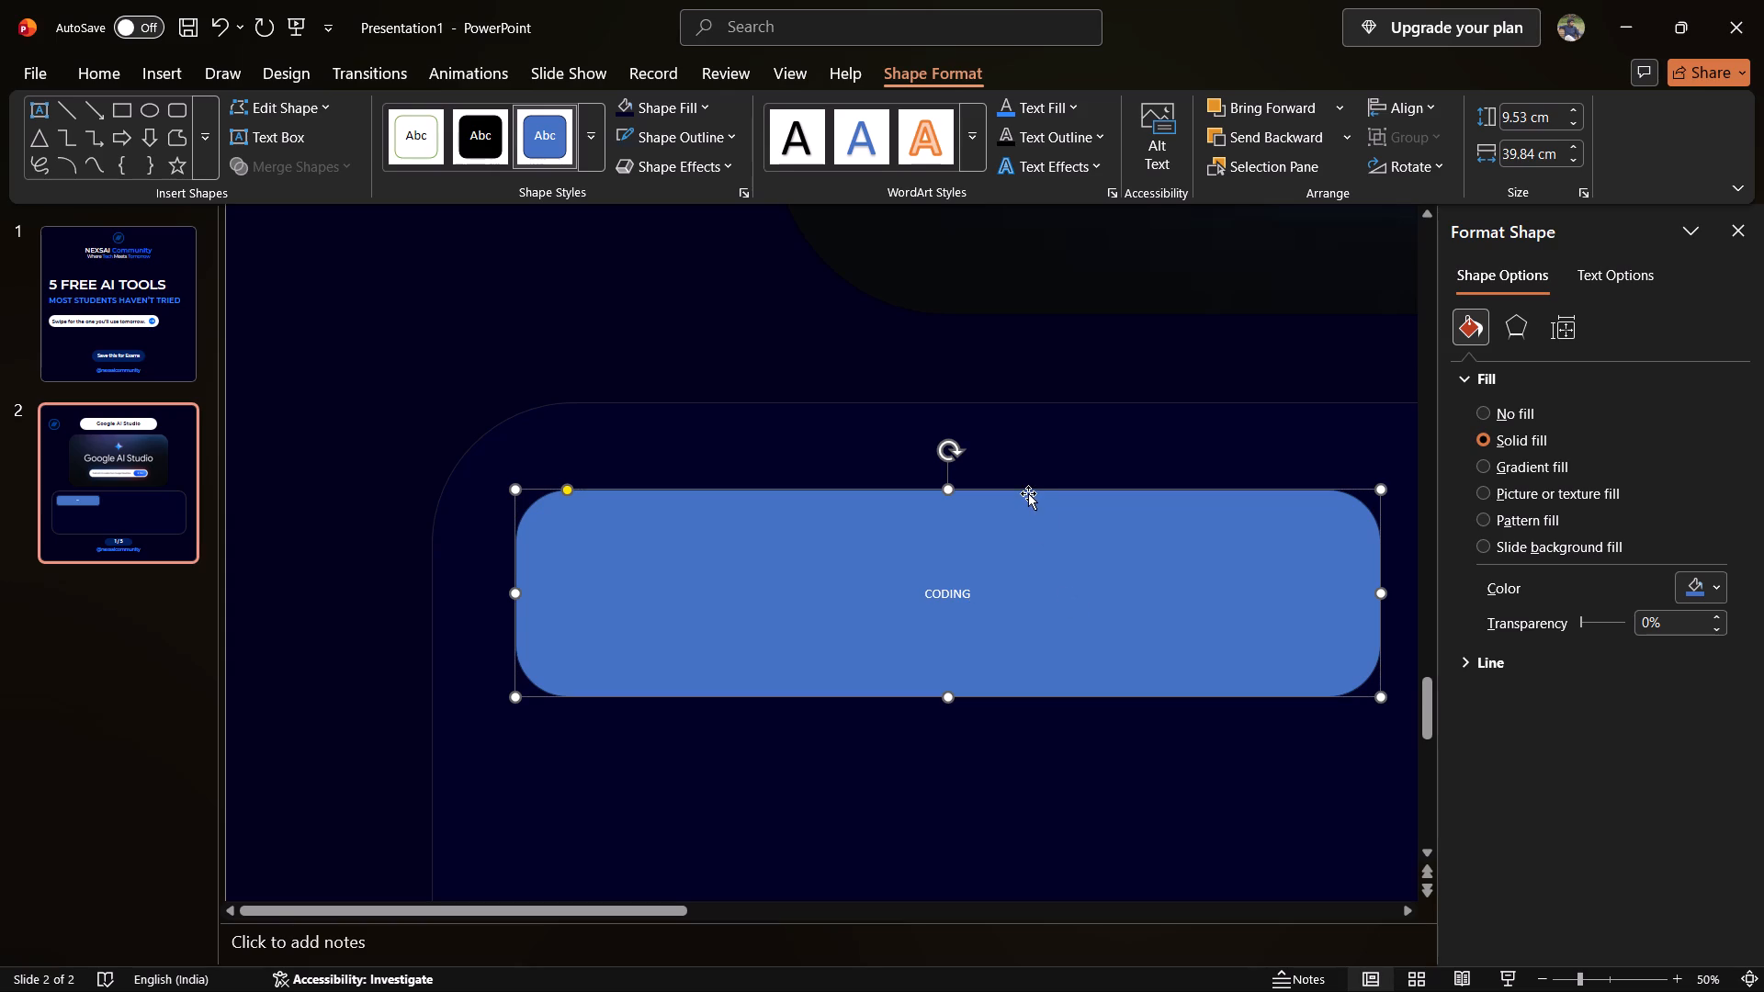
# Give the CODING rectangle a white fill and no outline.
pyautogui.click(1025, 487)
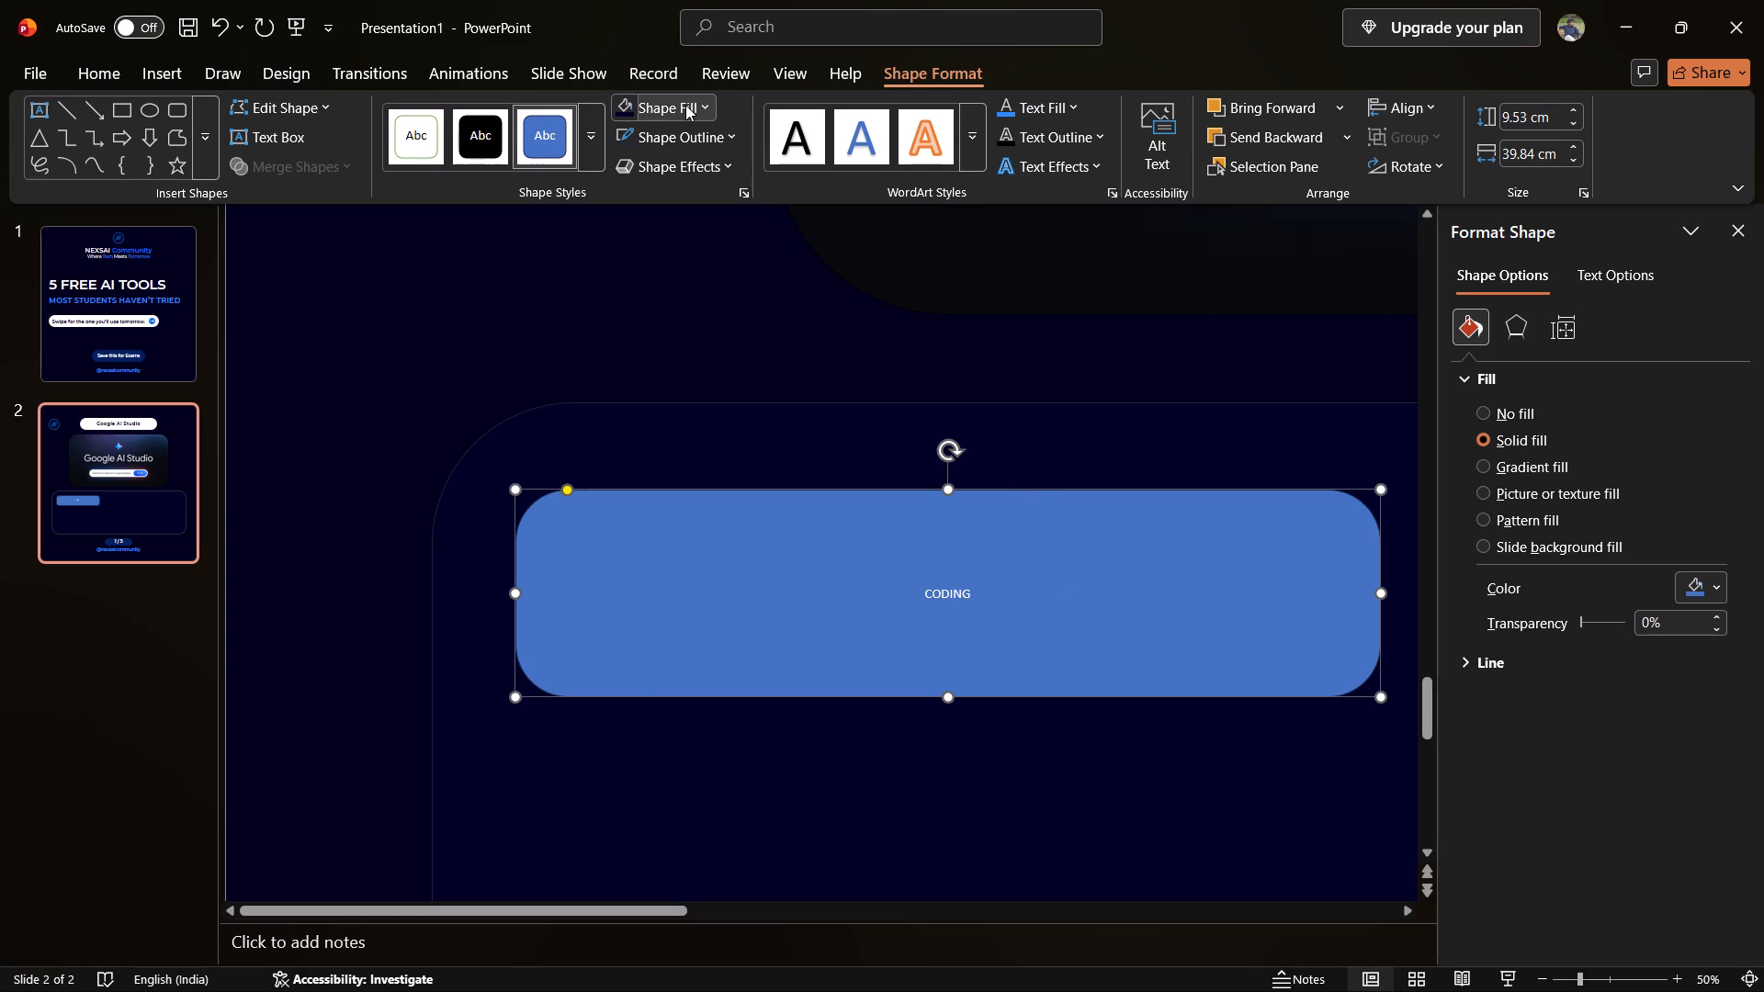
pyautogui.click(685, 105)
pyautogui.click(621, 209)
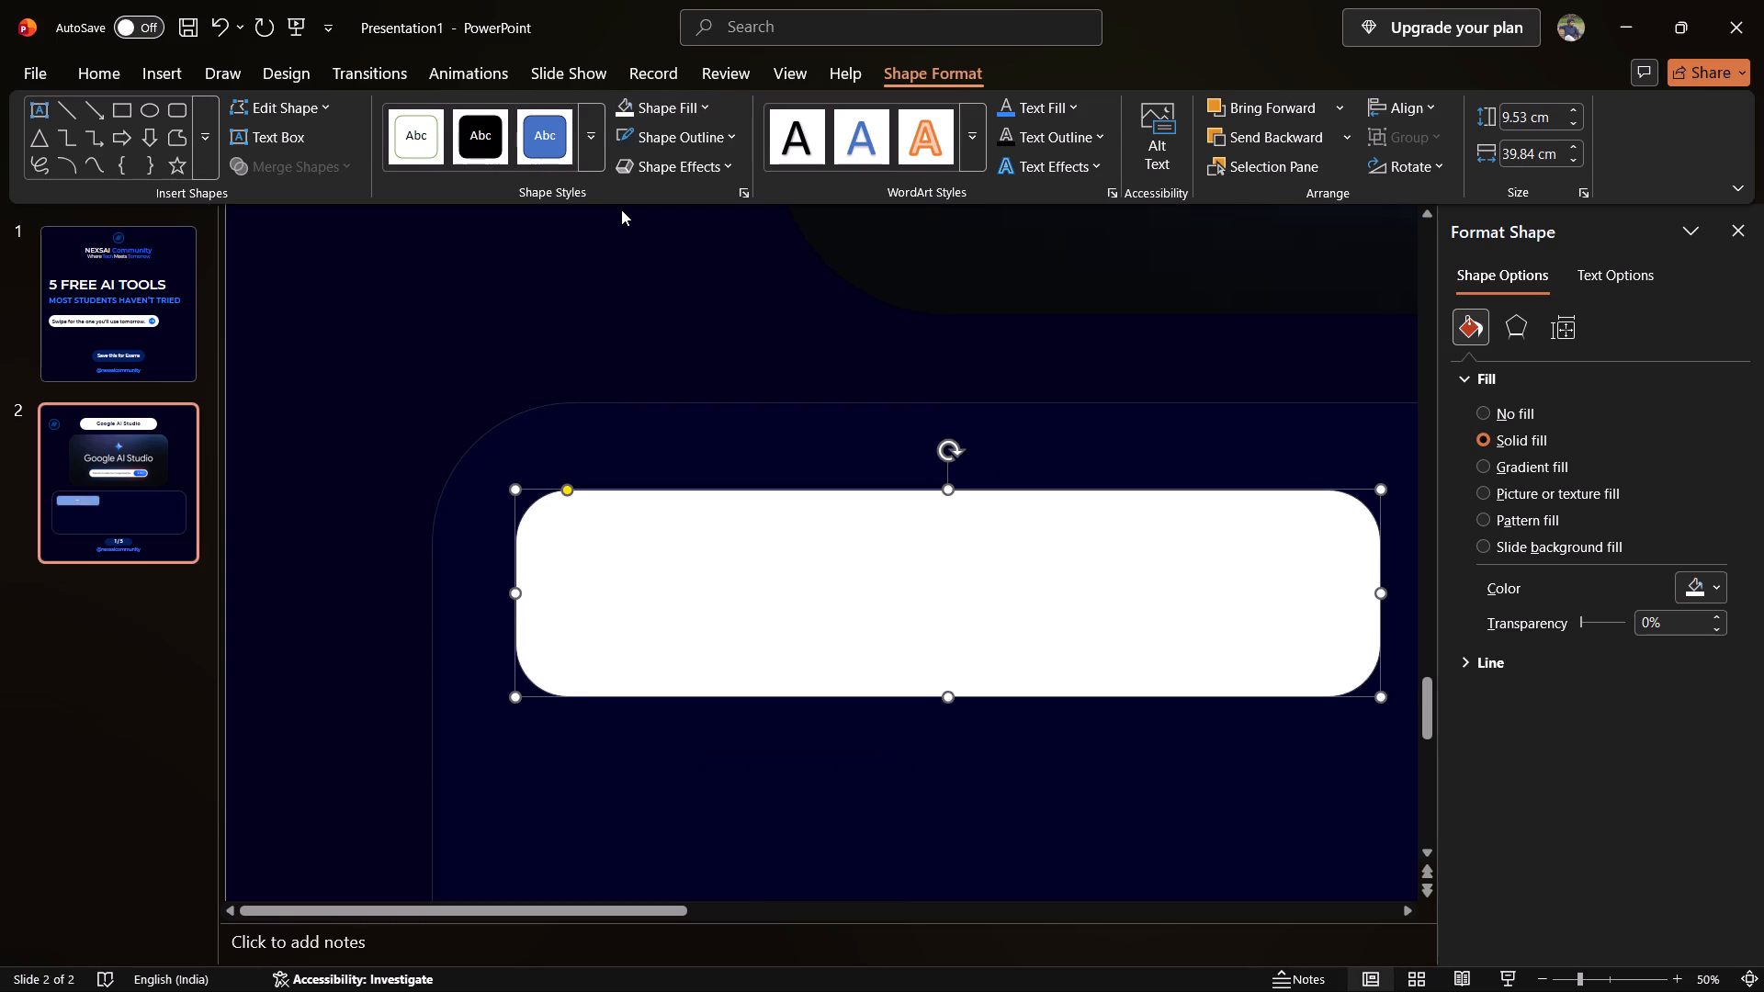
pyautogui.click(721, 137)
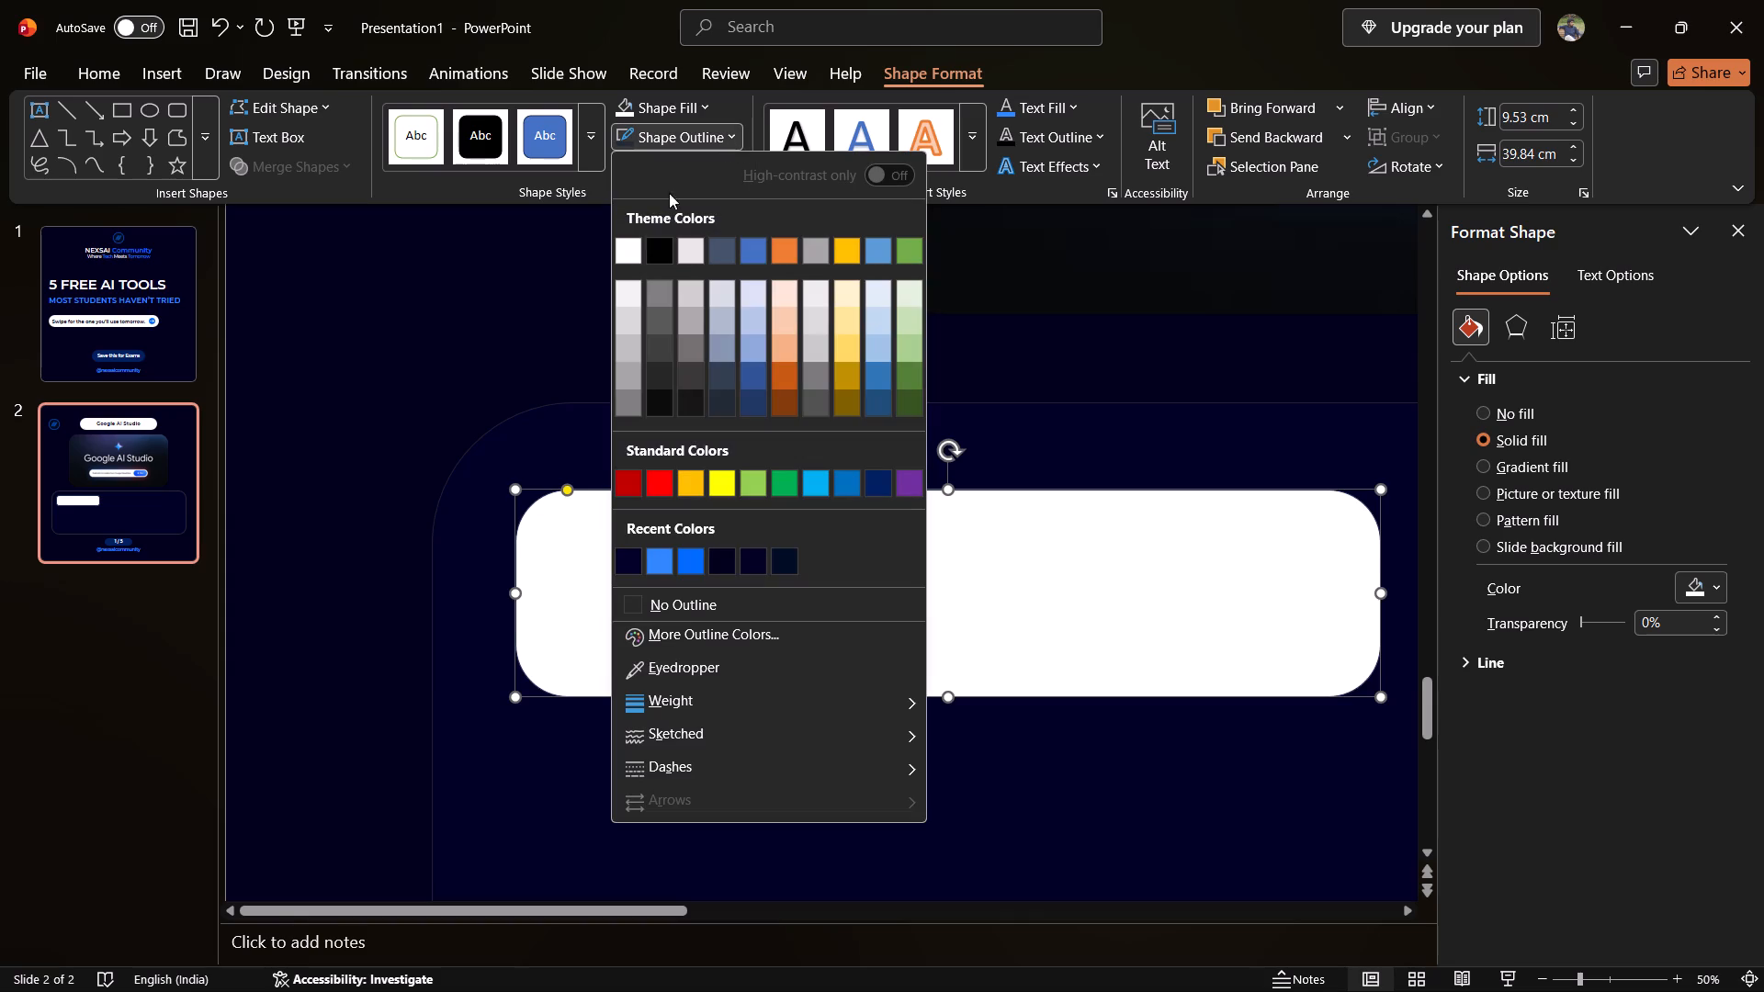
pyautogui.click(653, 599)
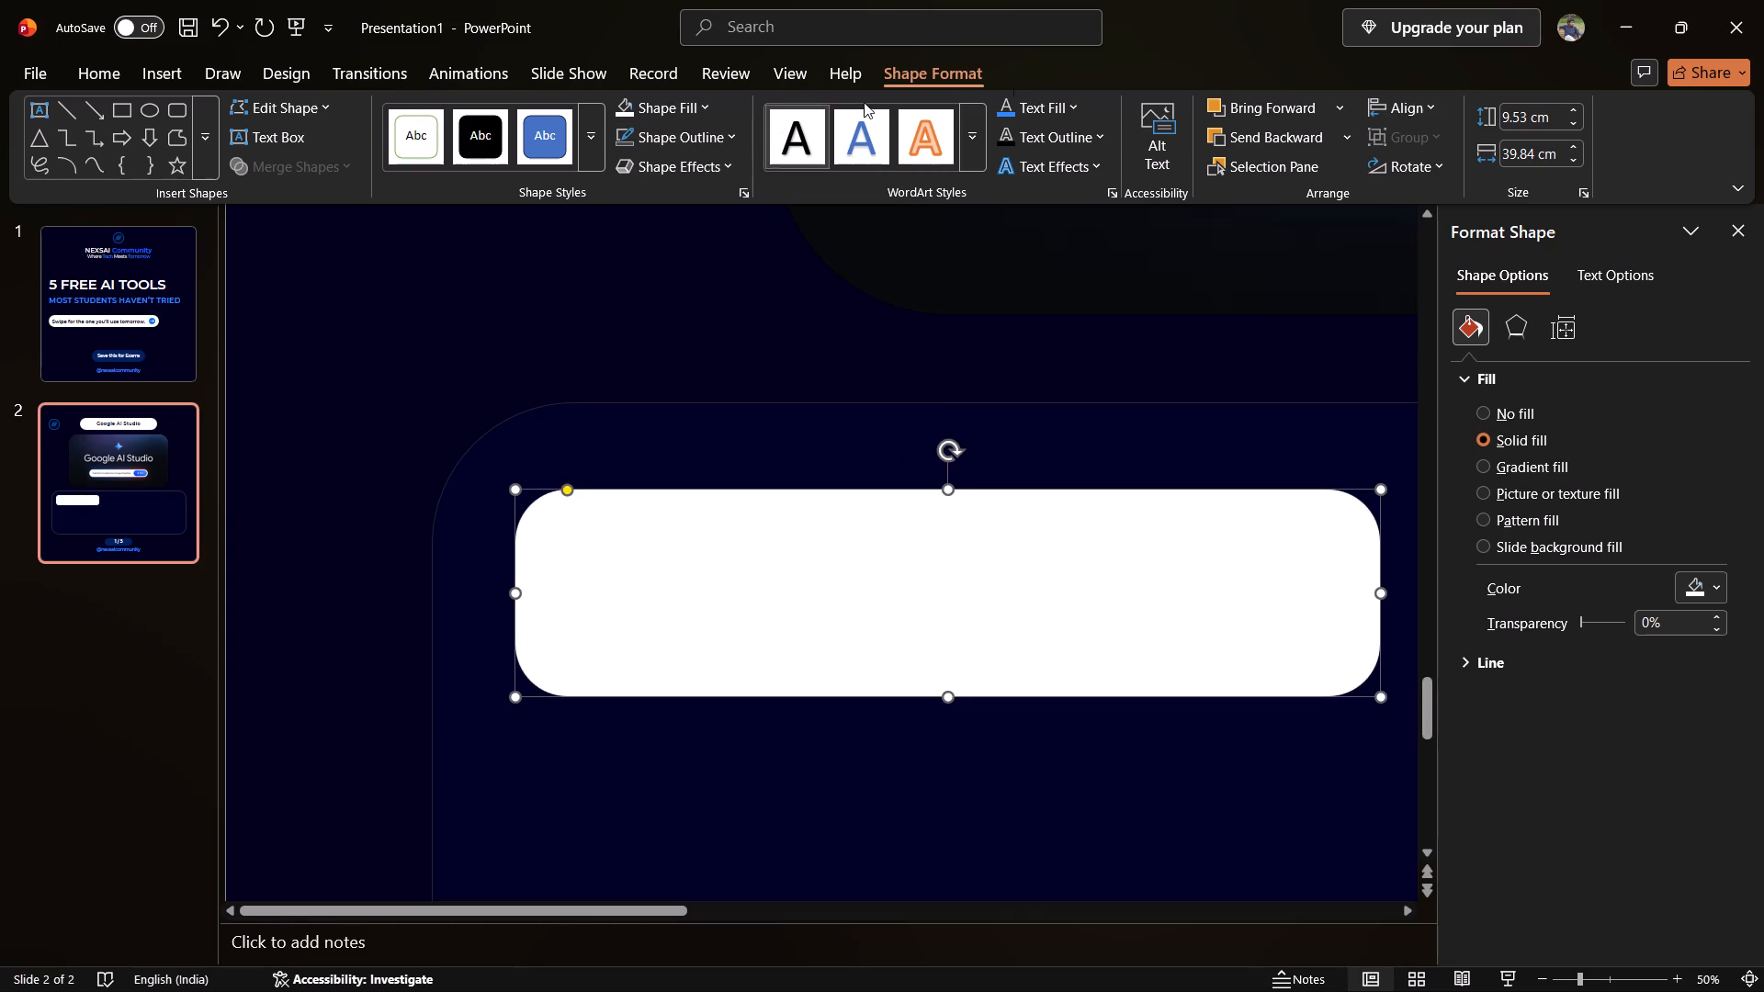
# Format the CODING text in the recent dark navy colour, Montserrat SemiBold, size 96.
pyautogui.click(1059, 107)
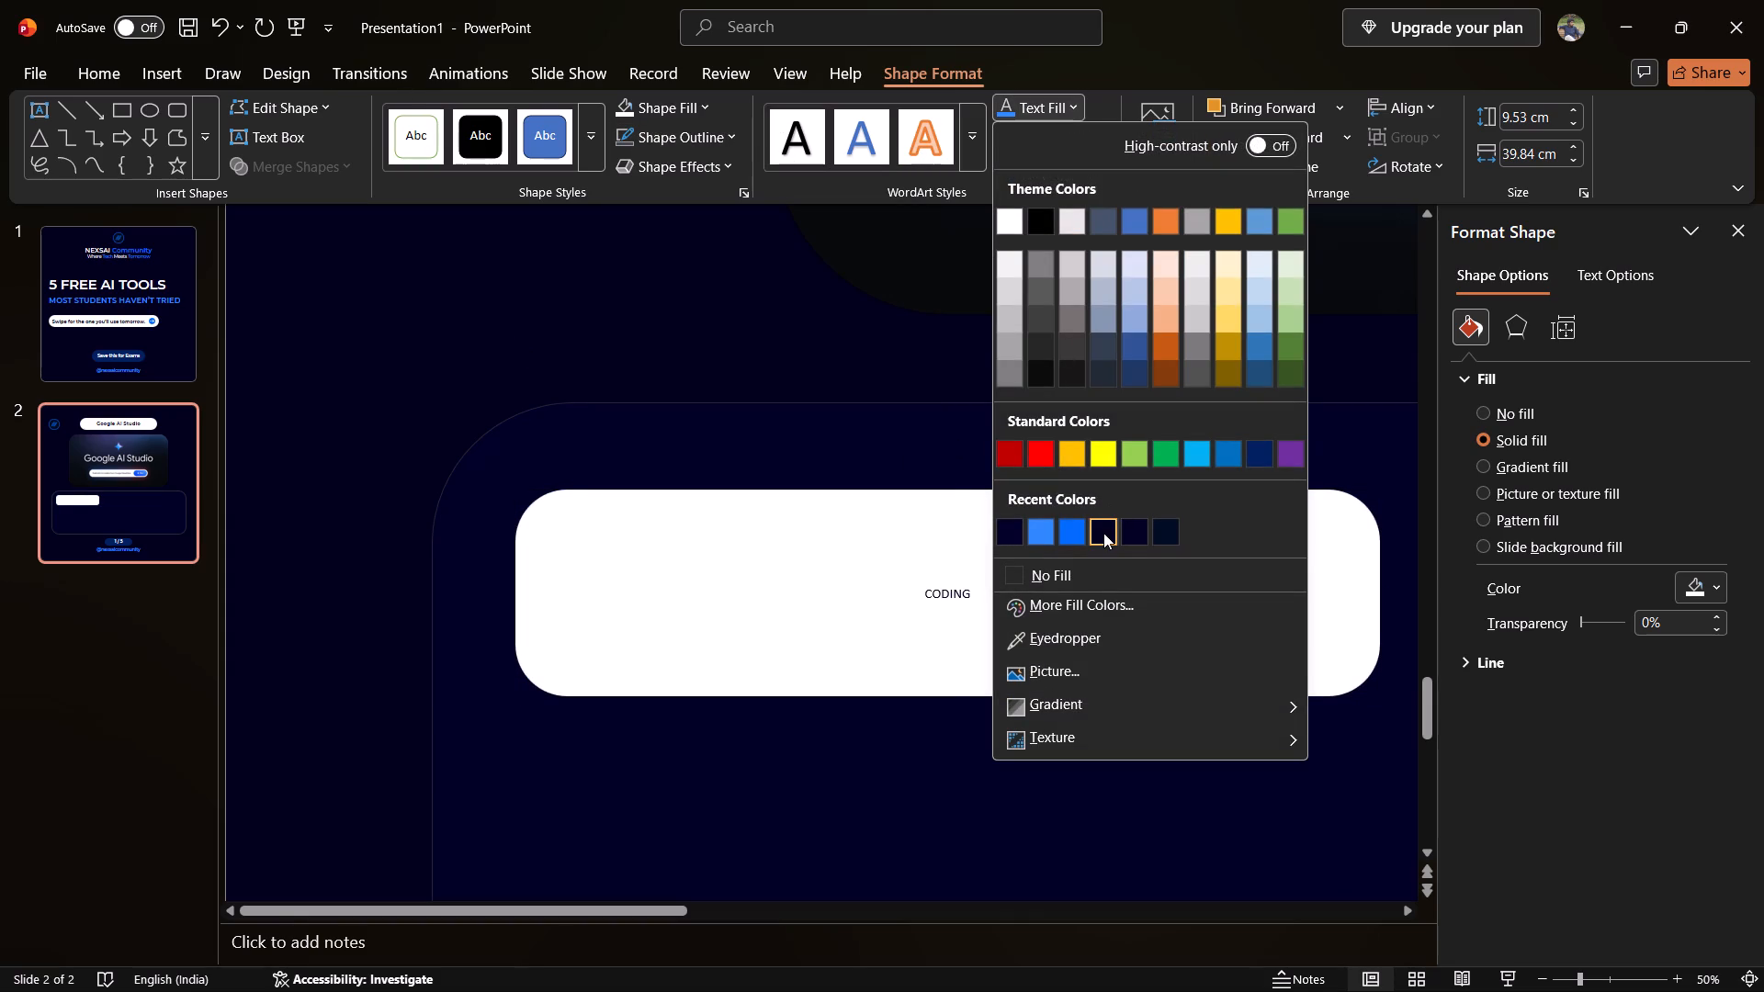
pyautogui.click(1103, 533)
pyautogui.click(89, 62)
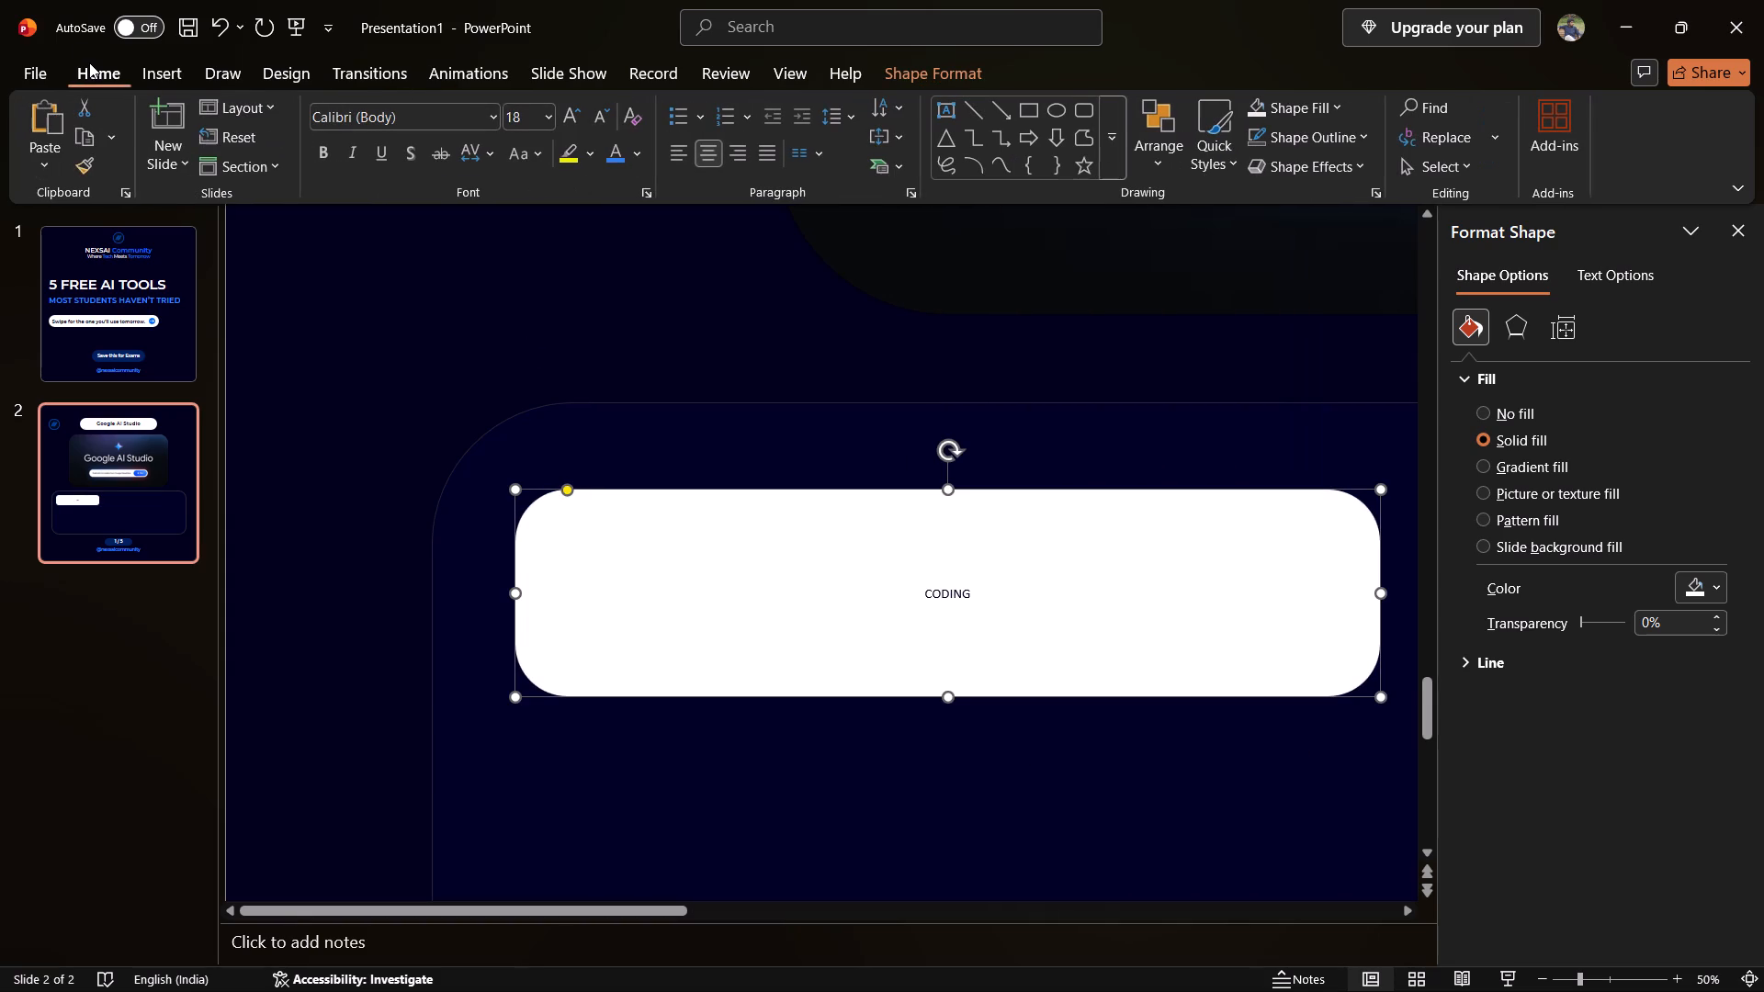
pyautogui.click(500, 117)
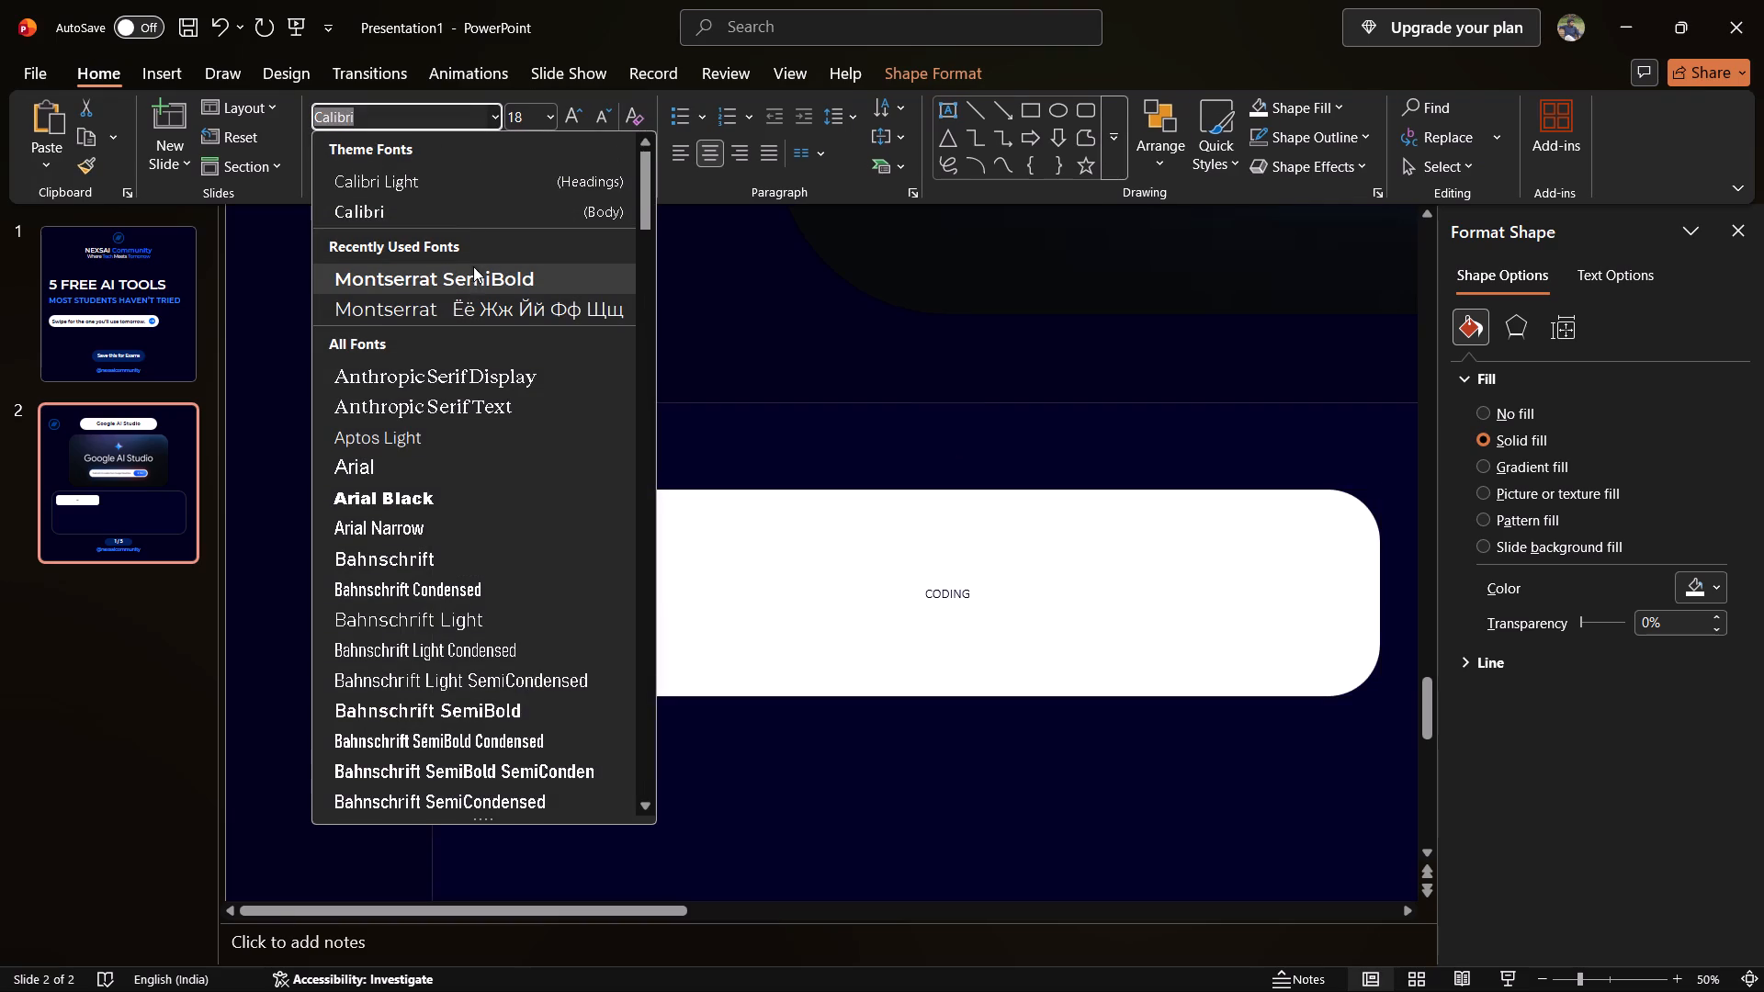
pyautogui.click(475, 273)
pyautogui.click(549, 111)
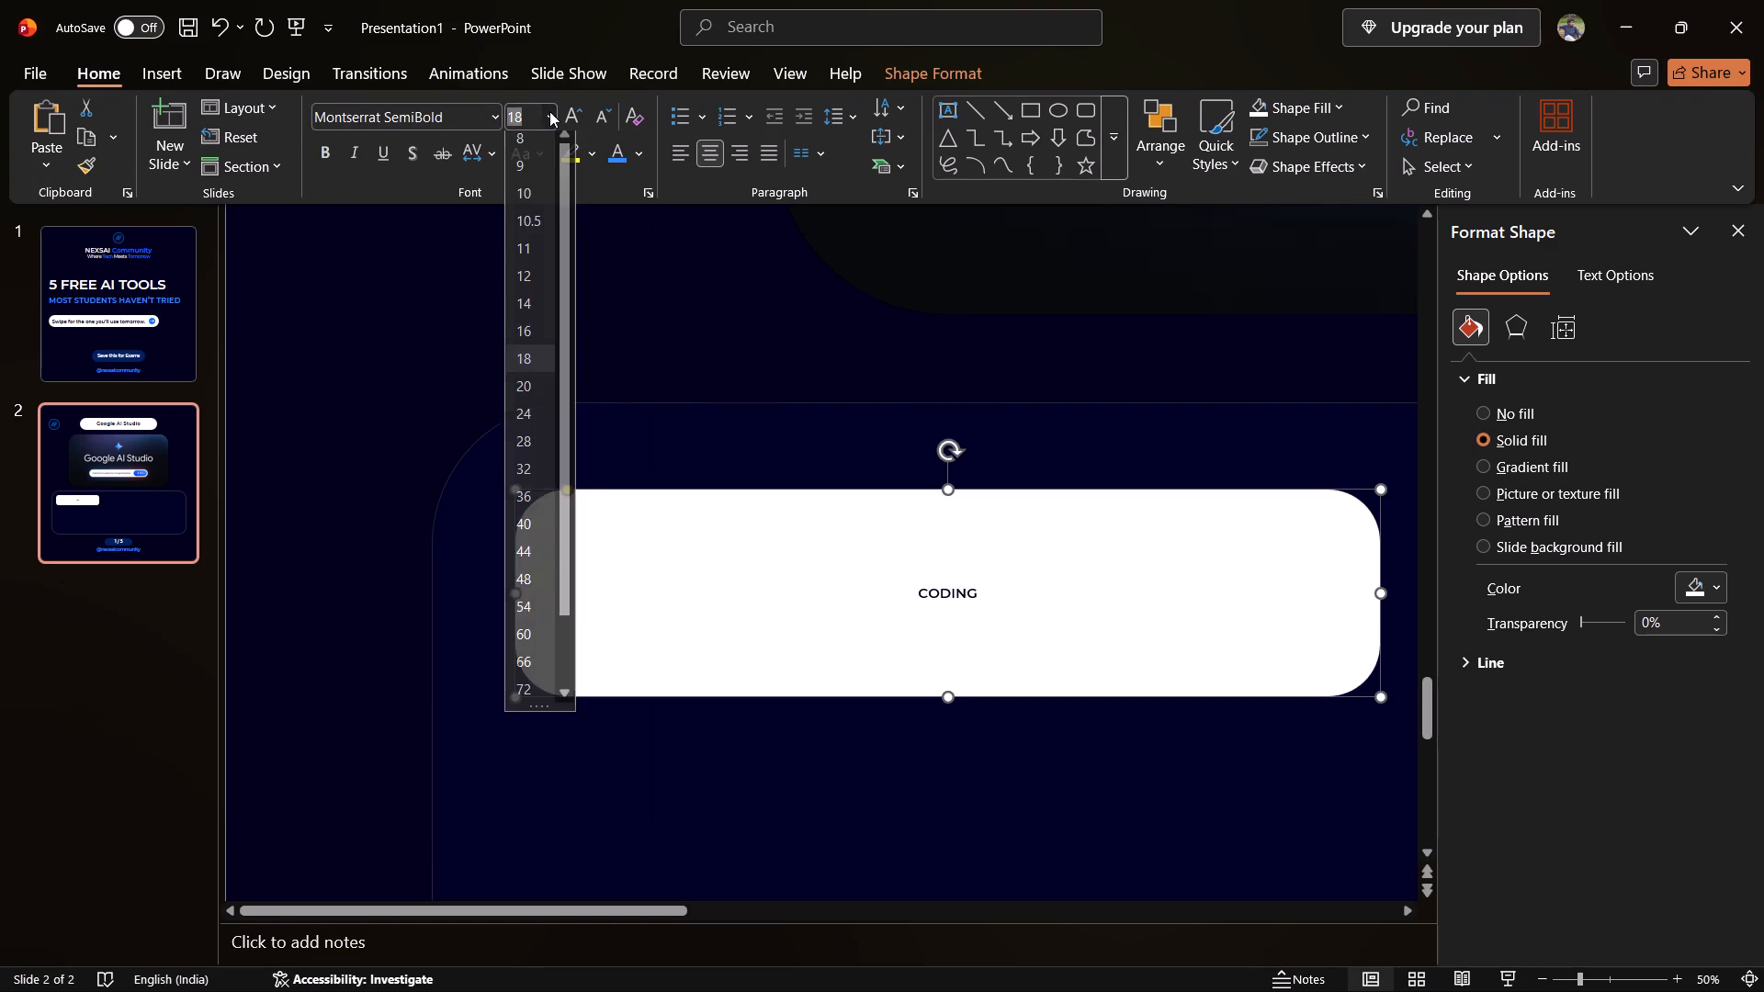
pyautogui.scroll(-4, 535, 684)
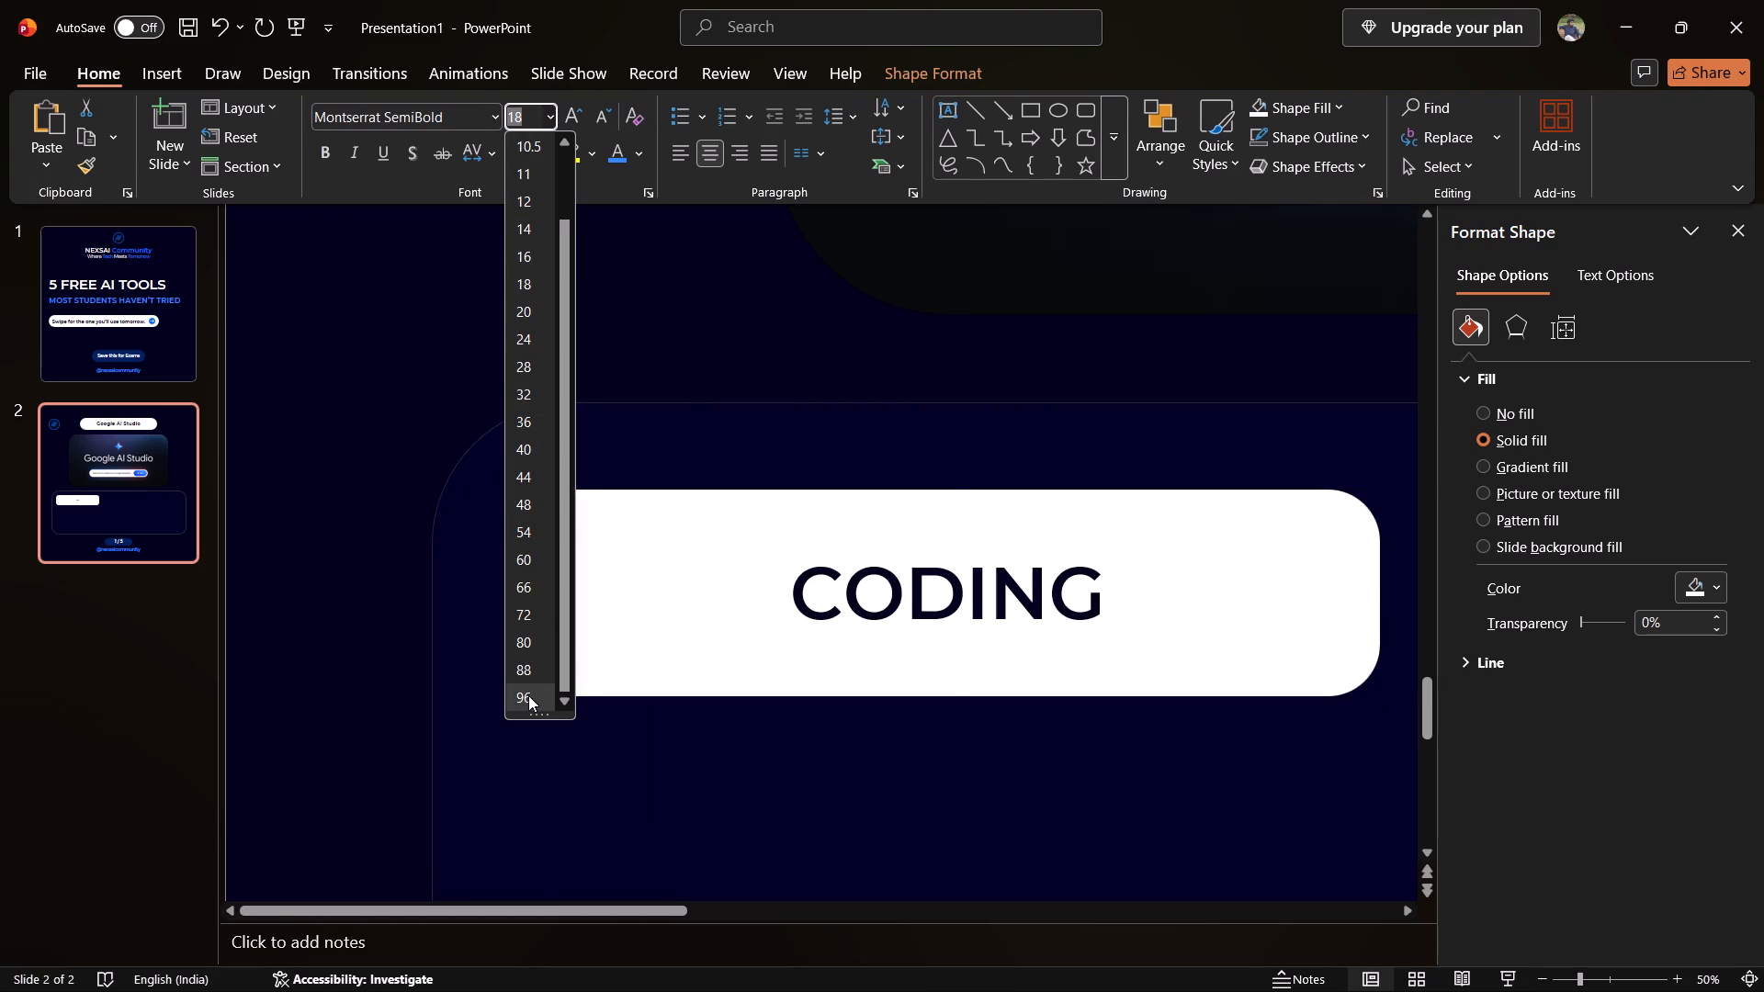
pyautogui.click(528, 695)
# Shrink the CODING rectangle to about half its height and slightly narrower, keeping its upper-left corner in place.
pyautogui.keyDown('ctrl'); pyautogui.scroll(-5, 1283, 592); pyautogui.keyUp('ctrl')
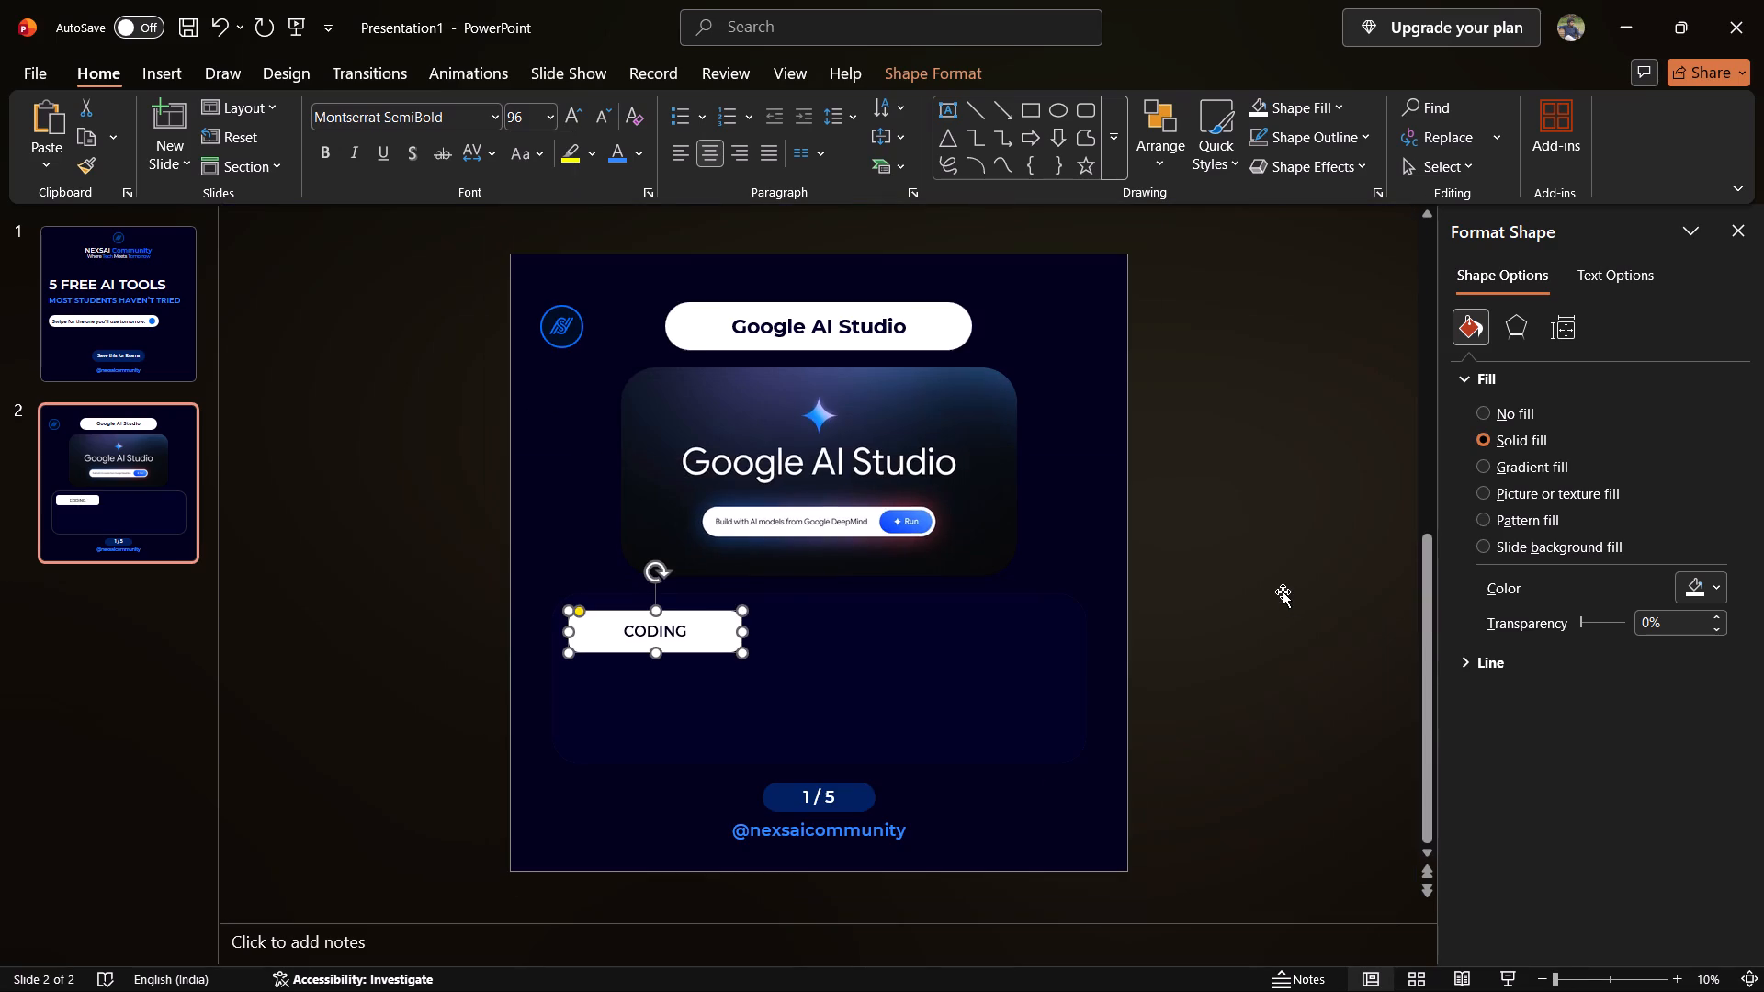
pyautogui.keyDown('ctrl'); pyautogui.scroll(2, 718, 633); pyautogui.keyUp('ctrl')
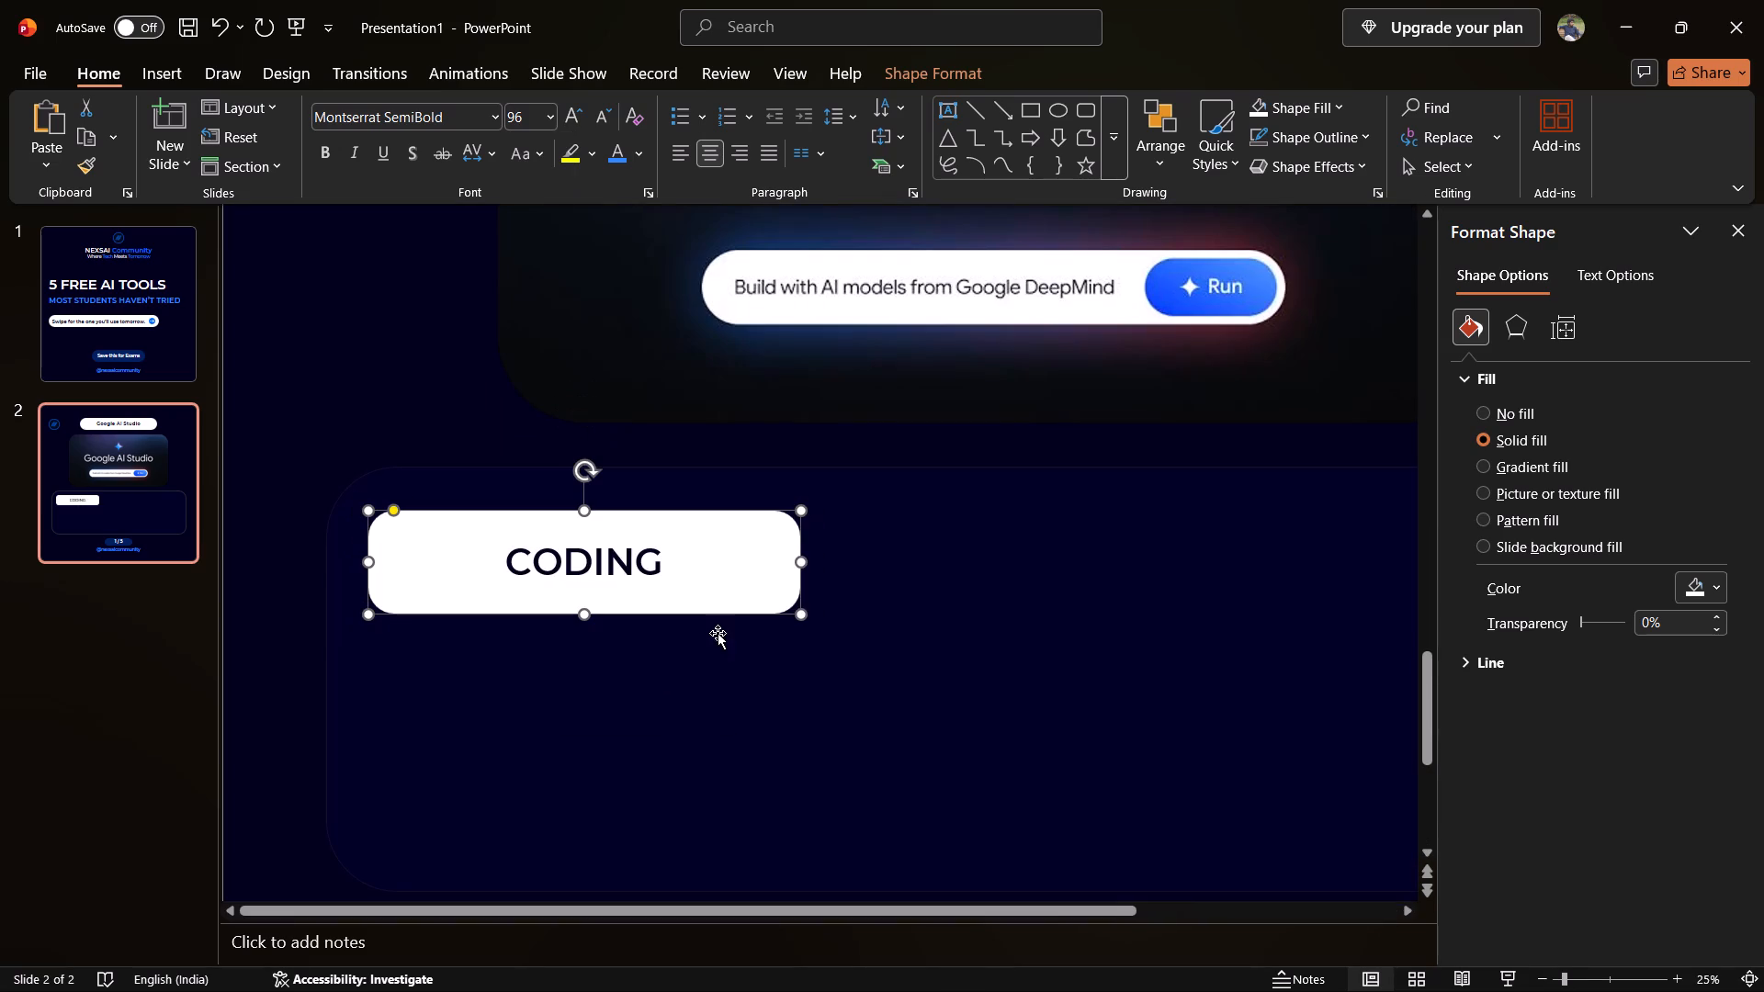
pyautogui.moveTo(800, 610); pyautogui.dragTo(746, 561)
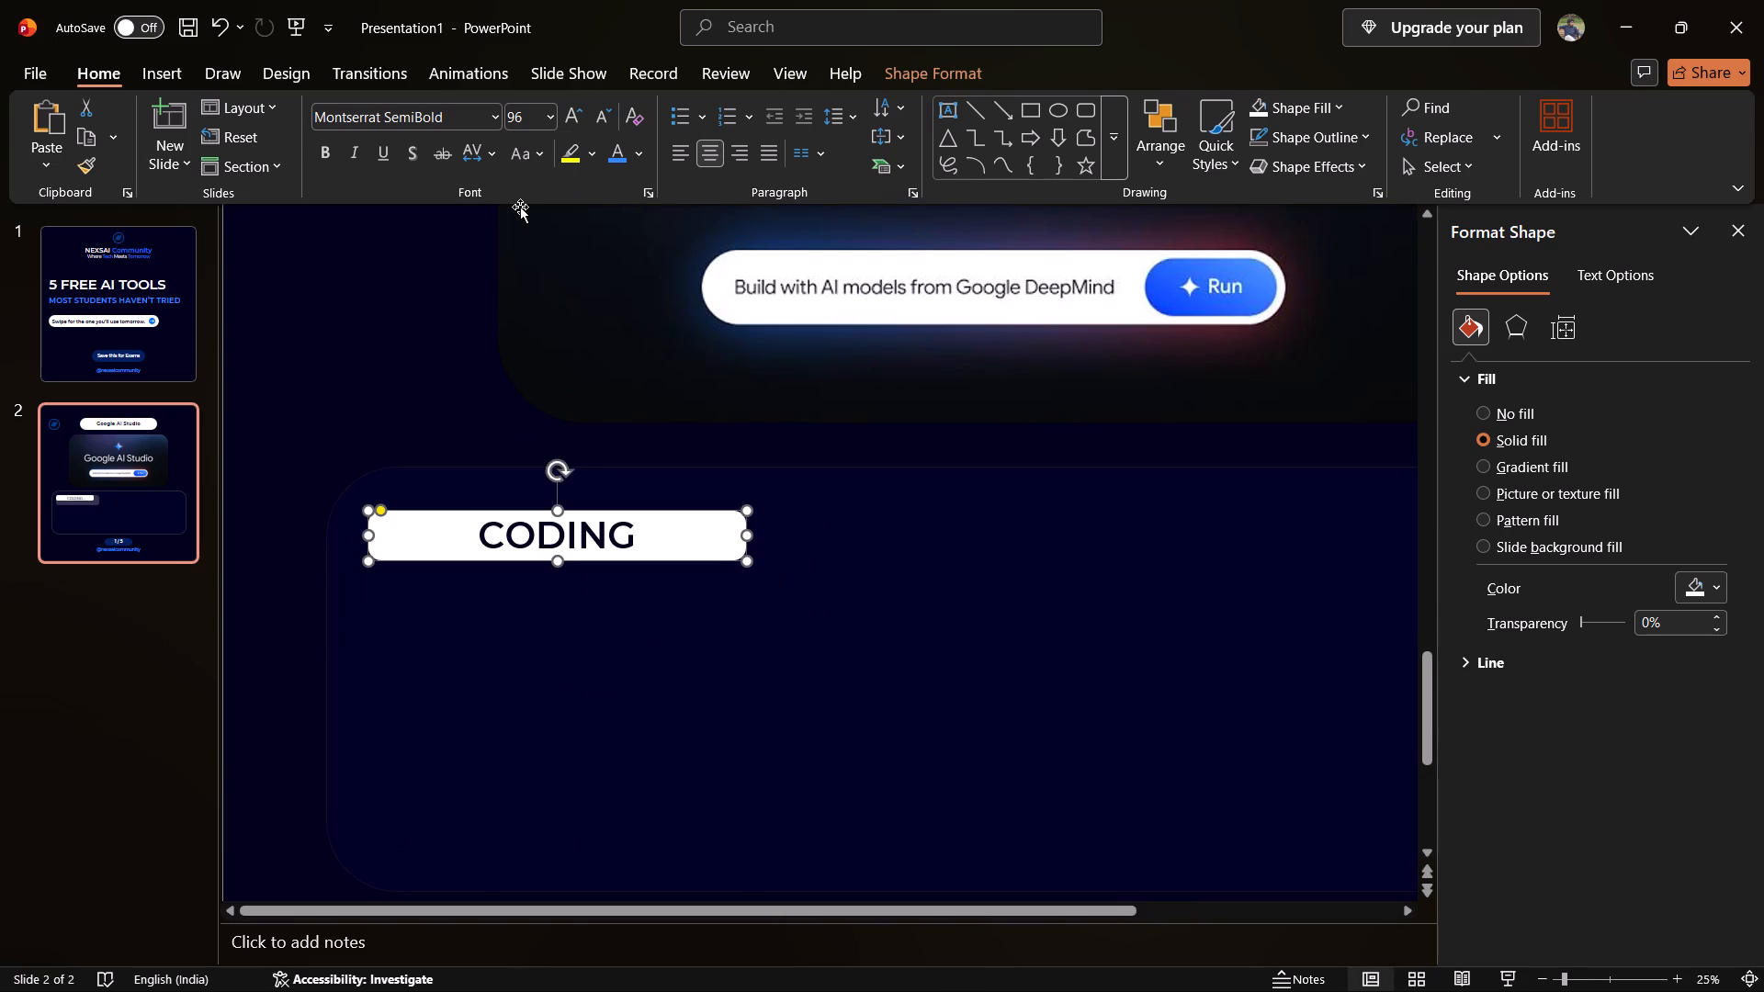
# Reduce the CODING text size to 80, and then to 70.
pyautogui.click(518, 111)
pyautogui.write('80')
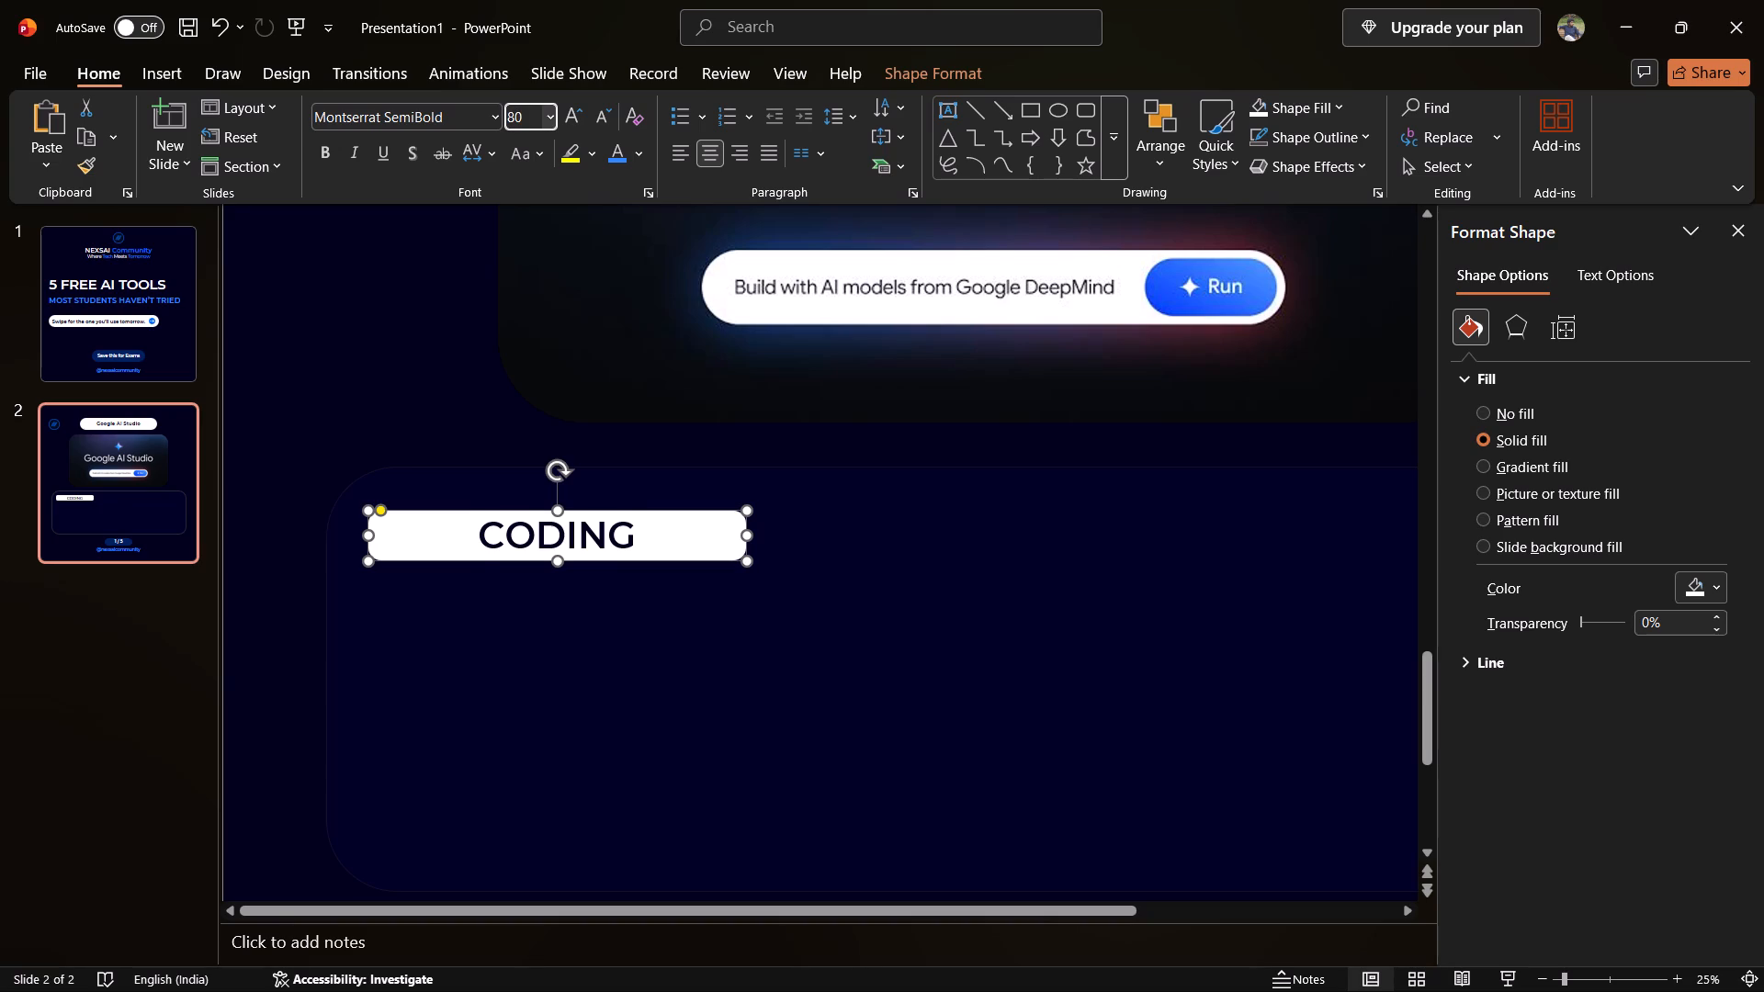
pyautogui.press('Return')
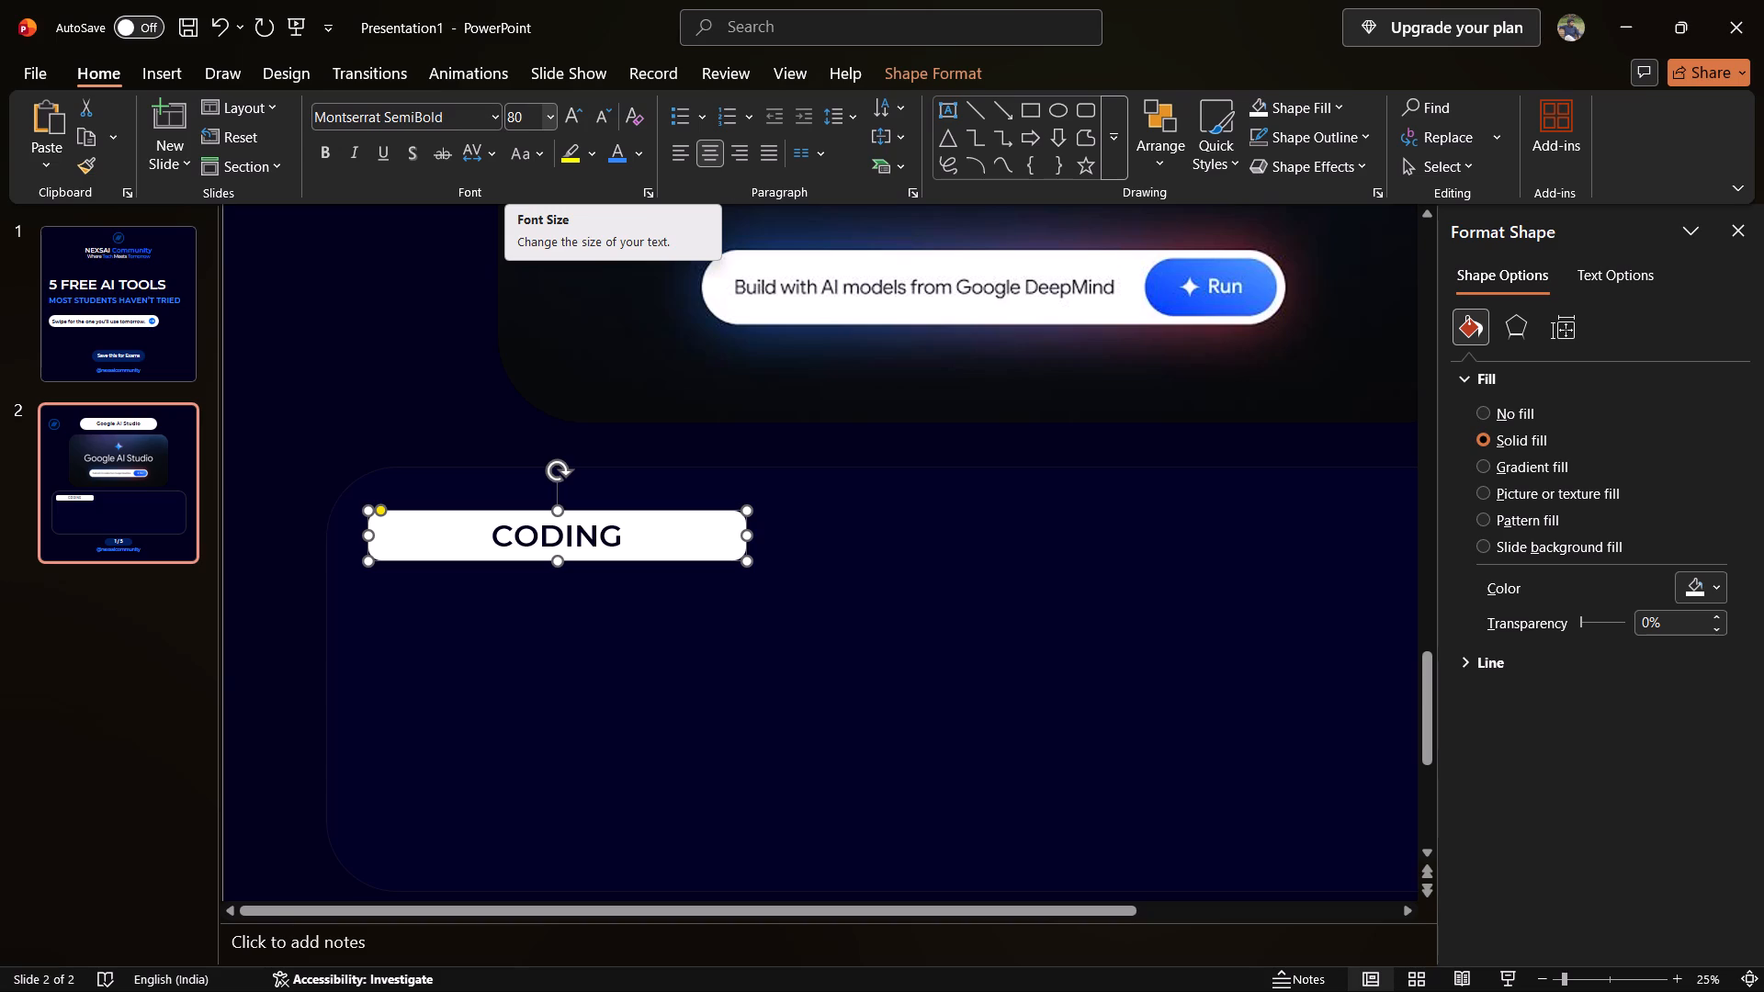
pyautogui.doubleClick(526, 113)
pyautogui.click(526, 113)
pyautogui.write('70')
pyautogui.press('Return')
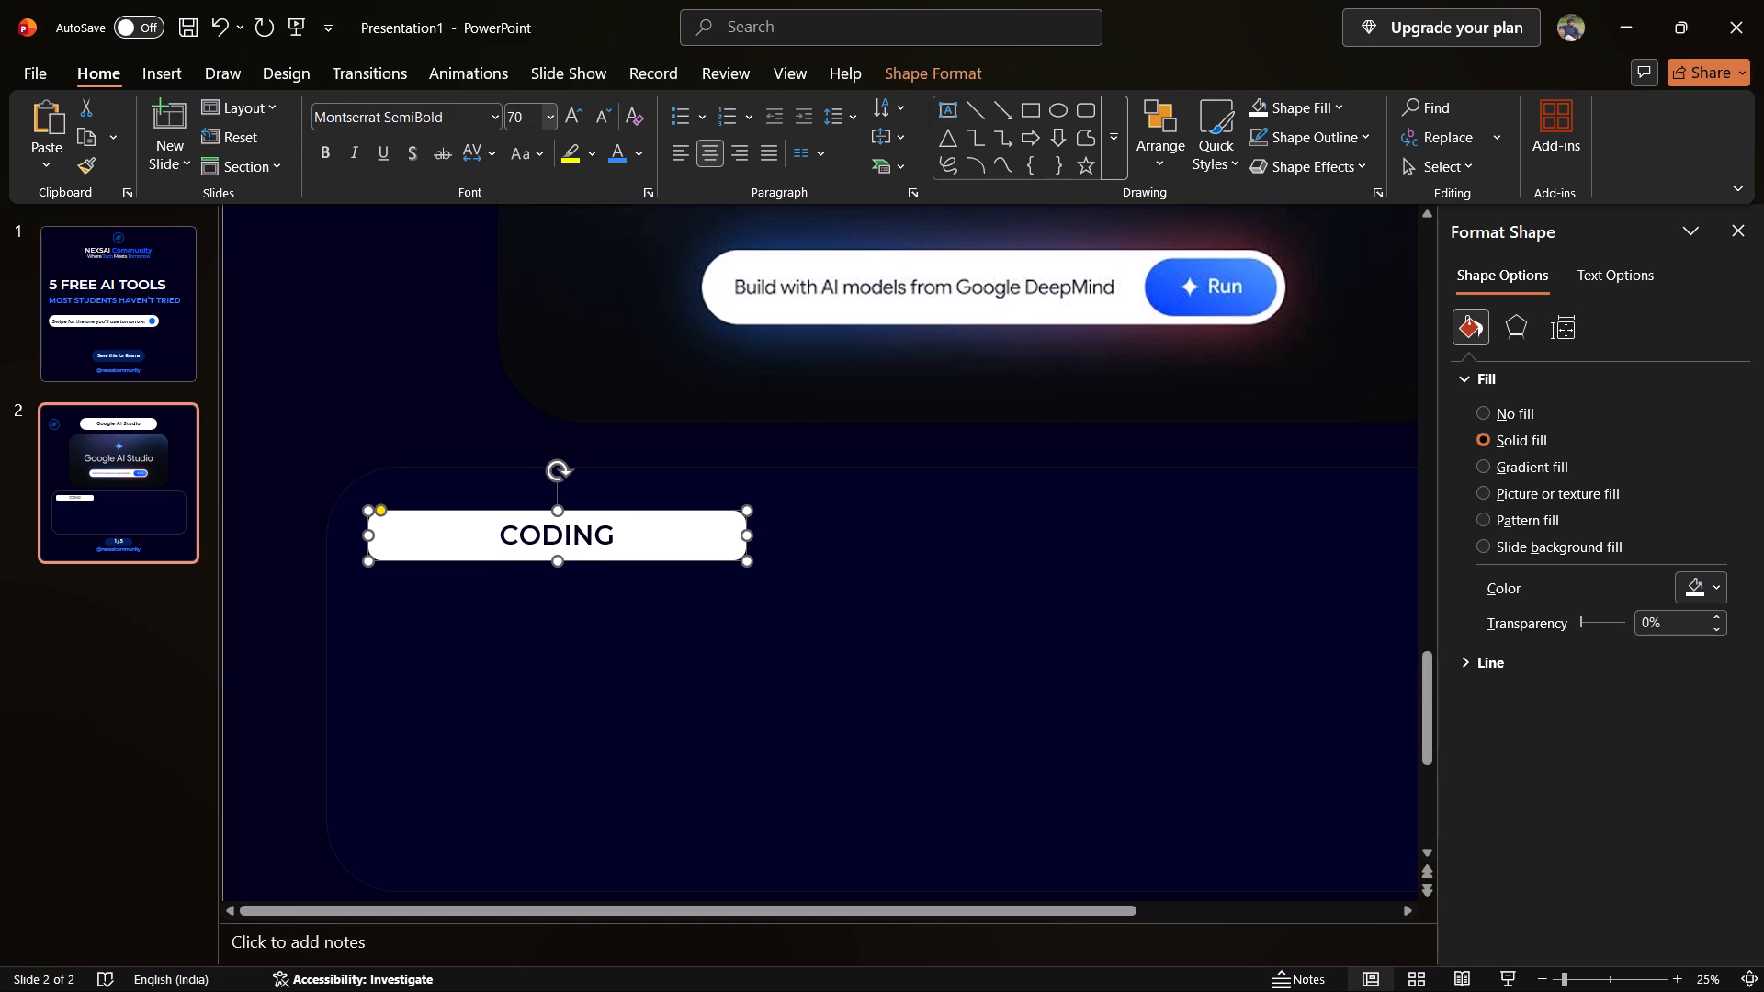
# Shrink the CODING rectangle into a compact tag that fits closely around its text.
pyautogui.click(657, 532)
pyautogui.moveTo(752, 536); pyautogui.dragTo(551, 533)
pyautogui.moveTo(545, 564); pyautogui.dragTo(533, 551)
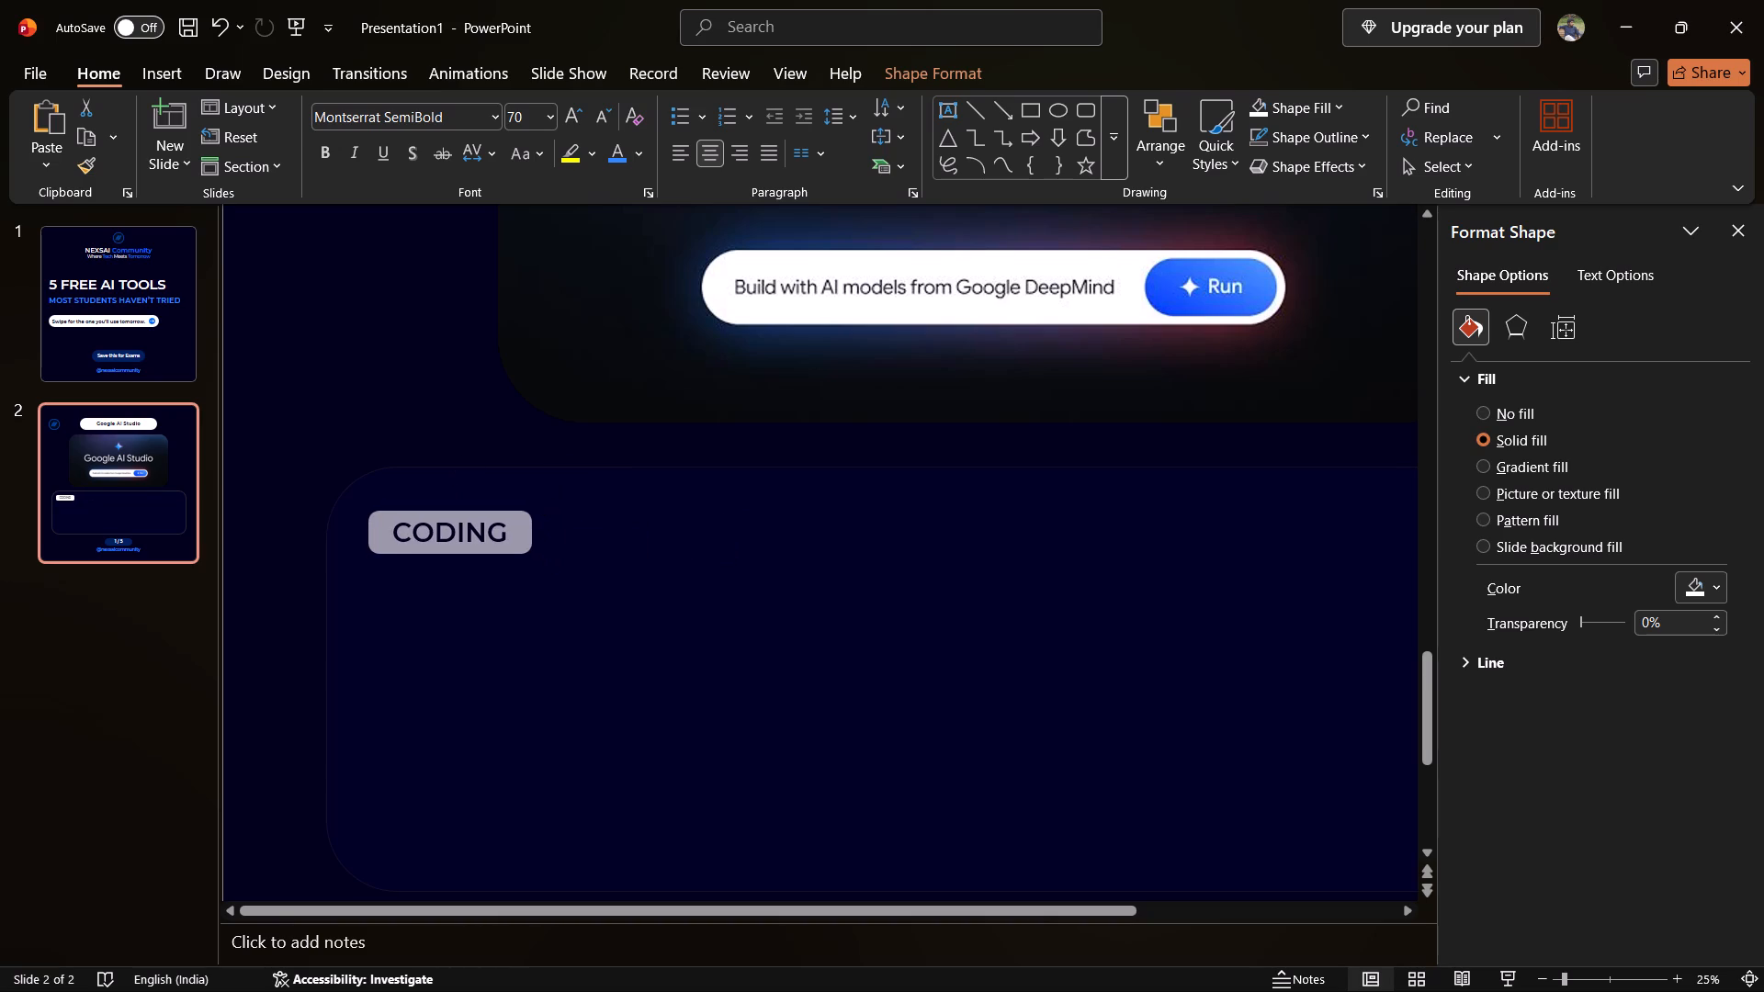
# Trim the height of the CODING tag slightly, keeping its upper-left corner in place.
pyautogui.moveTo(533, 551); pyautogui.dragTo(532, 547)
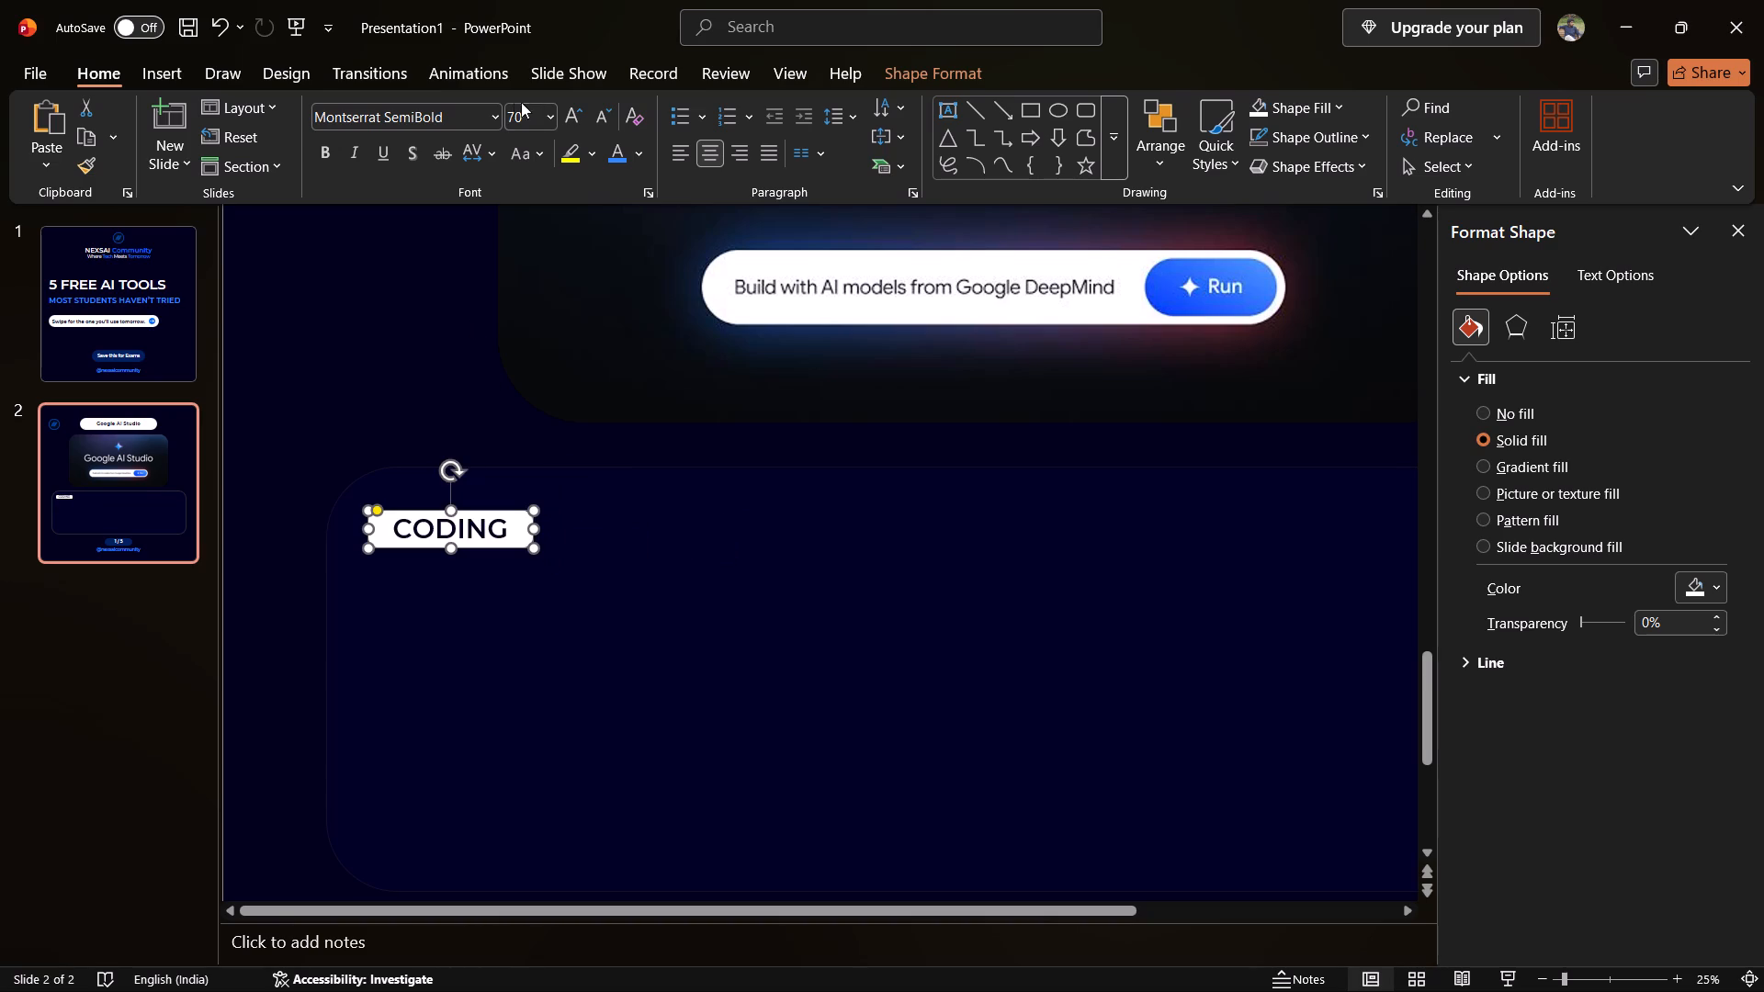
# Reduce the CODING text size to 40, and then set it to 50.
pyautogui.click(533, 111)
pyautogui.press('4')
pyautogui.press('0')
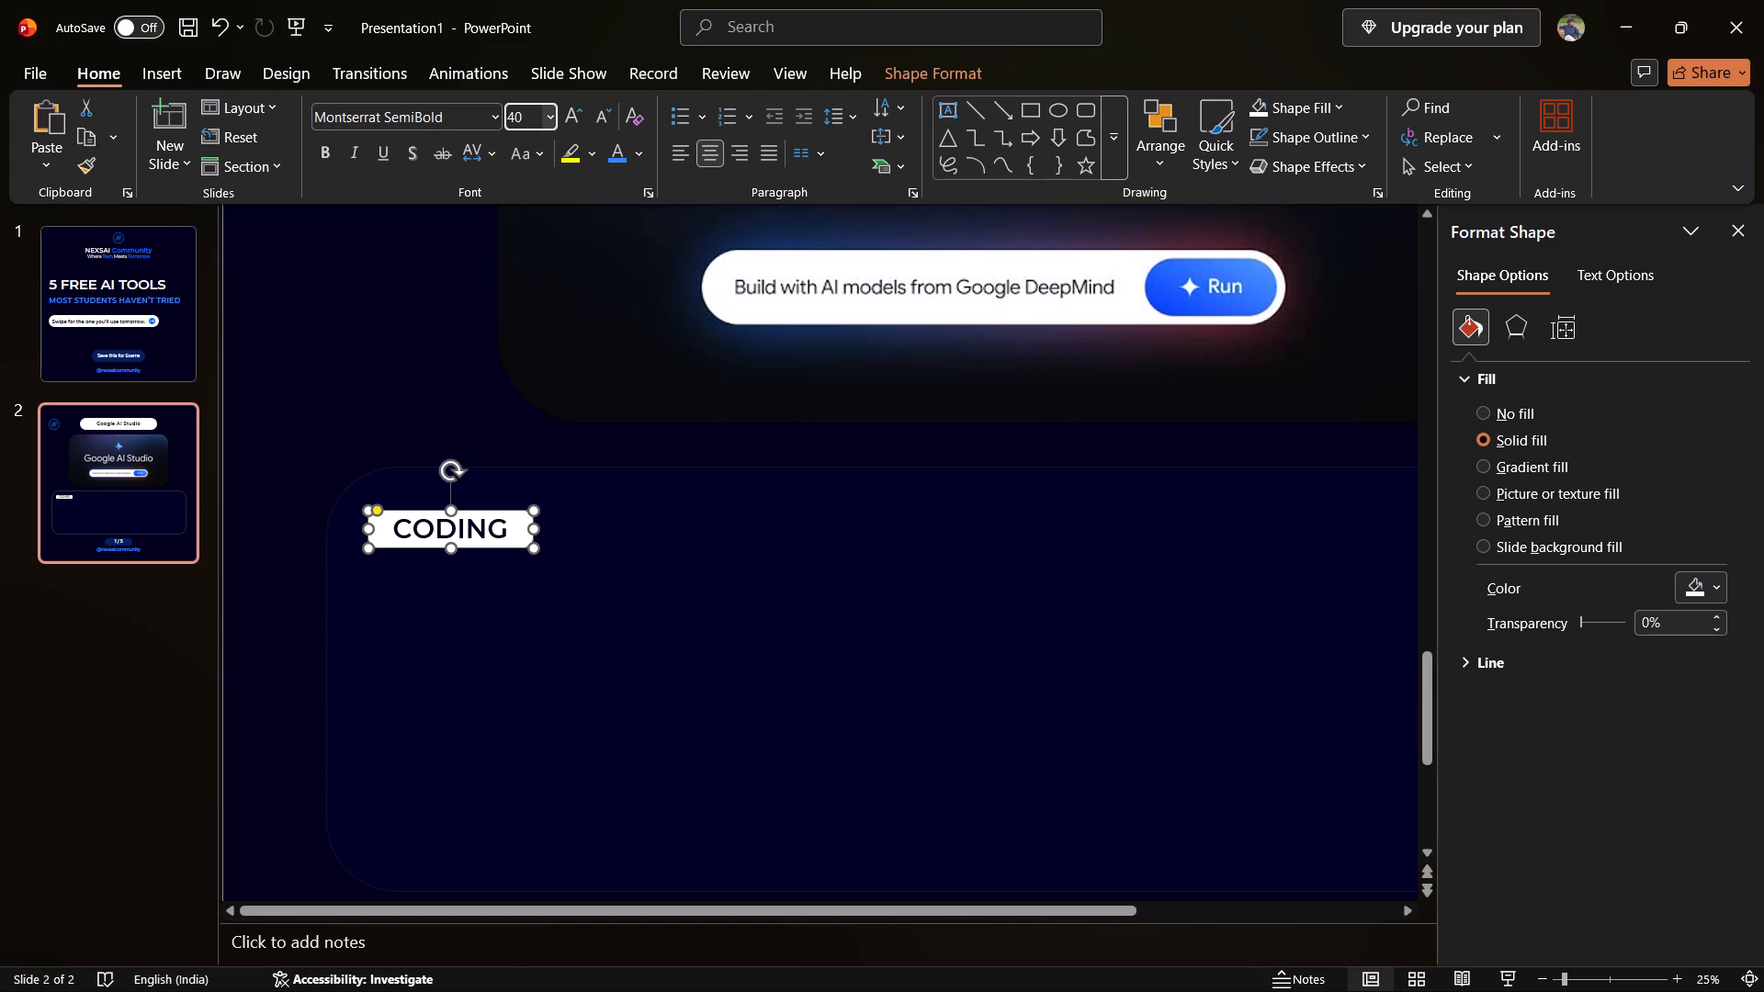
pyautogui.press('Return')
pyautogui.click(533, 111)
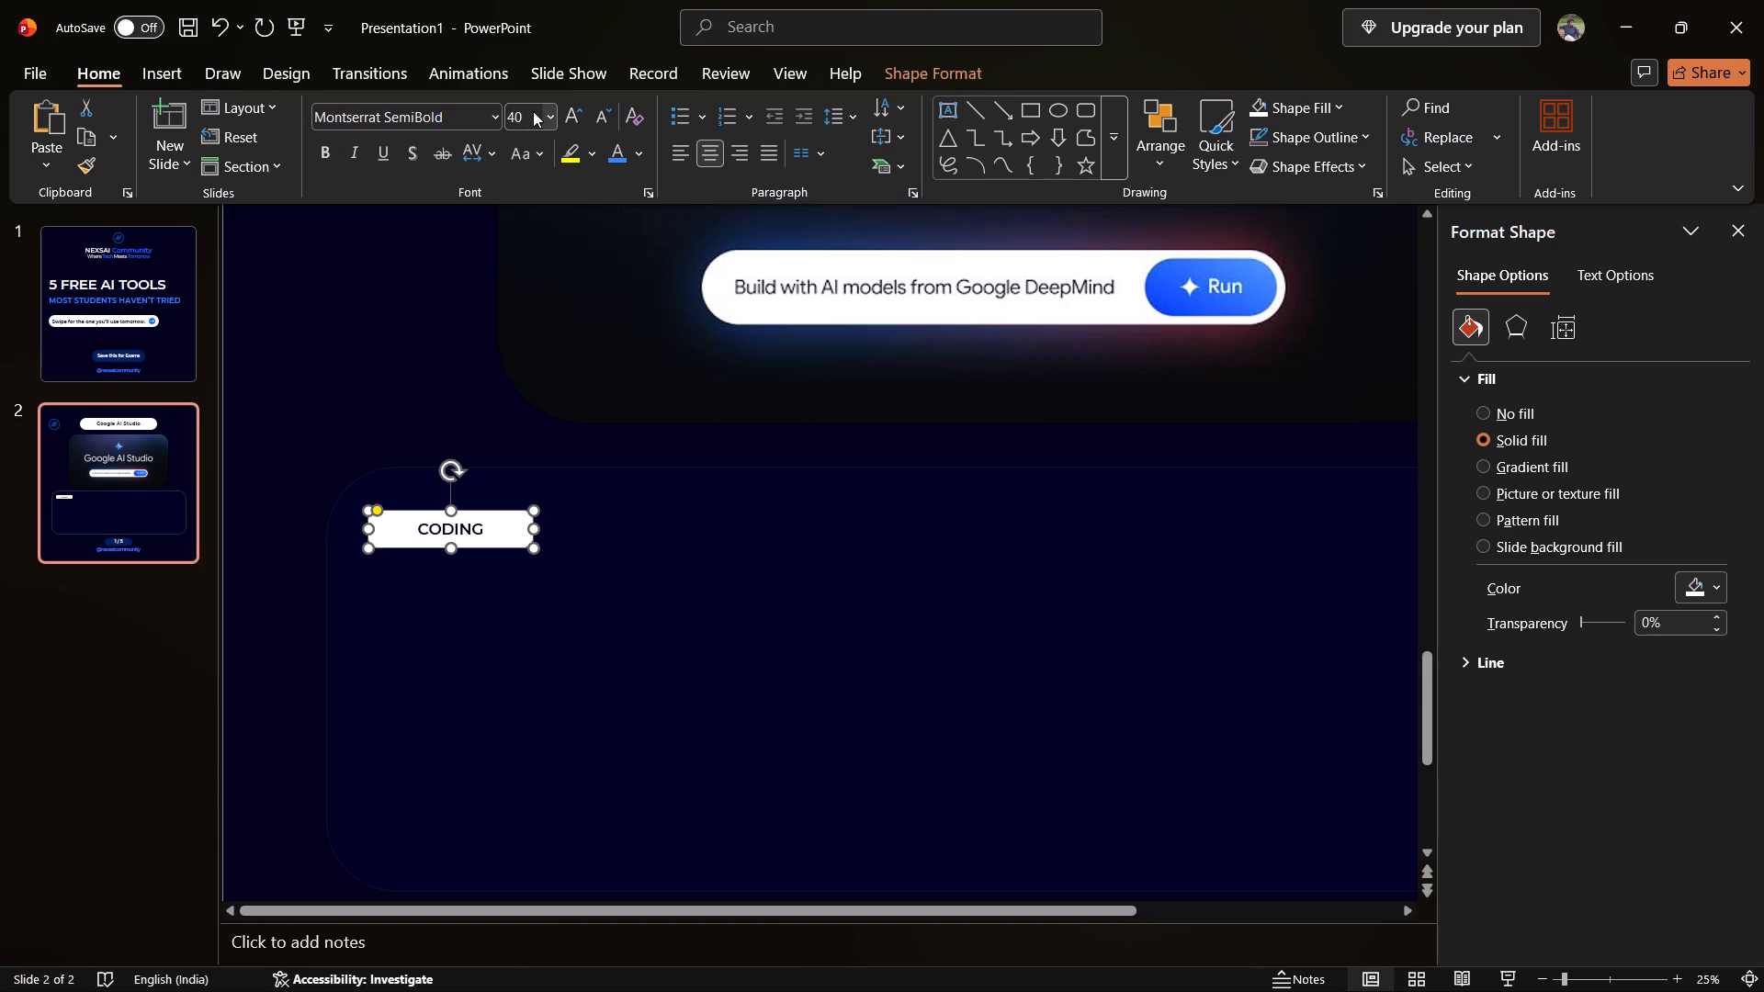
pyautogui.write('50')
pyautogui.press('Return')
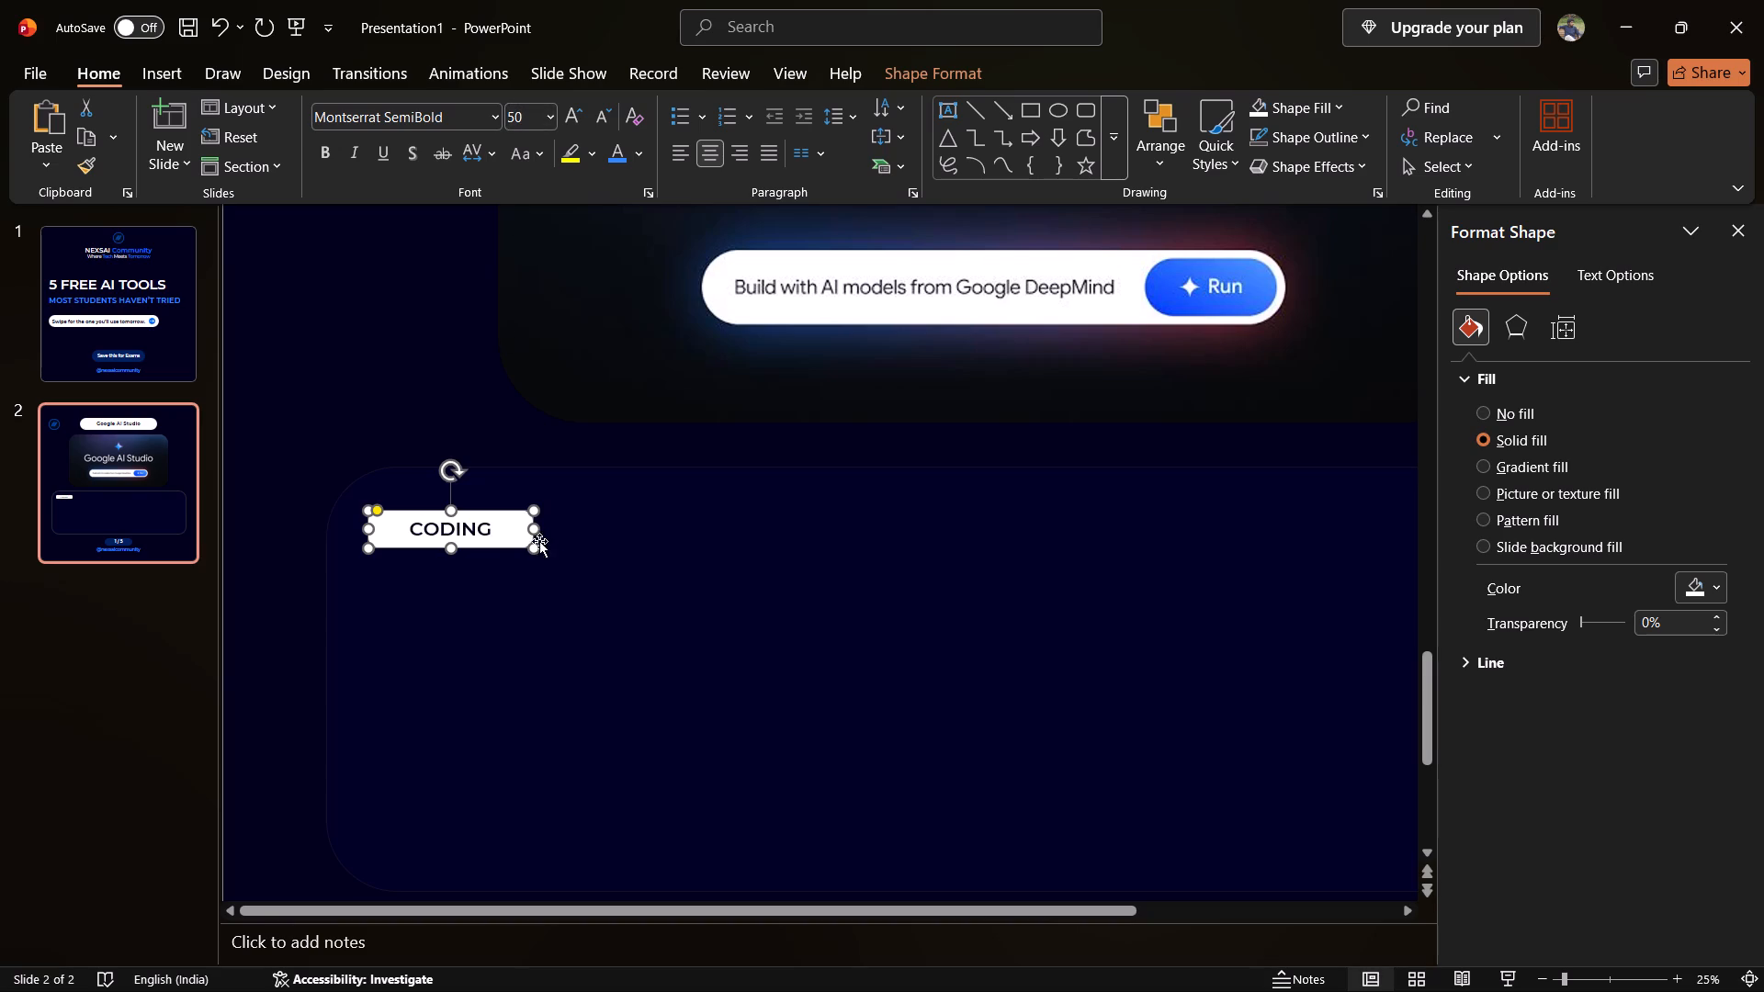
# Shrink the CODING tag to fit closely around its smaller text and move it slightly upward within the content box.
pyautogui.moveTo(532, 548); pyautogui.dragTo(505, 546)
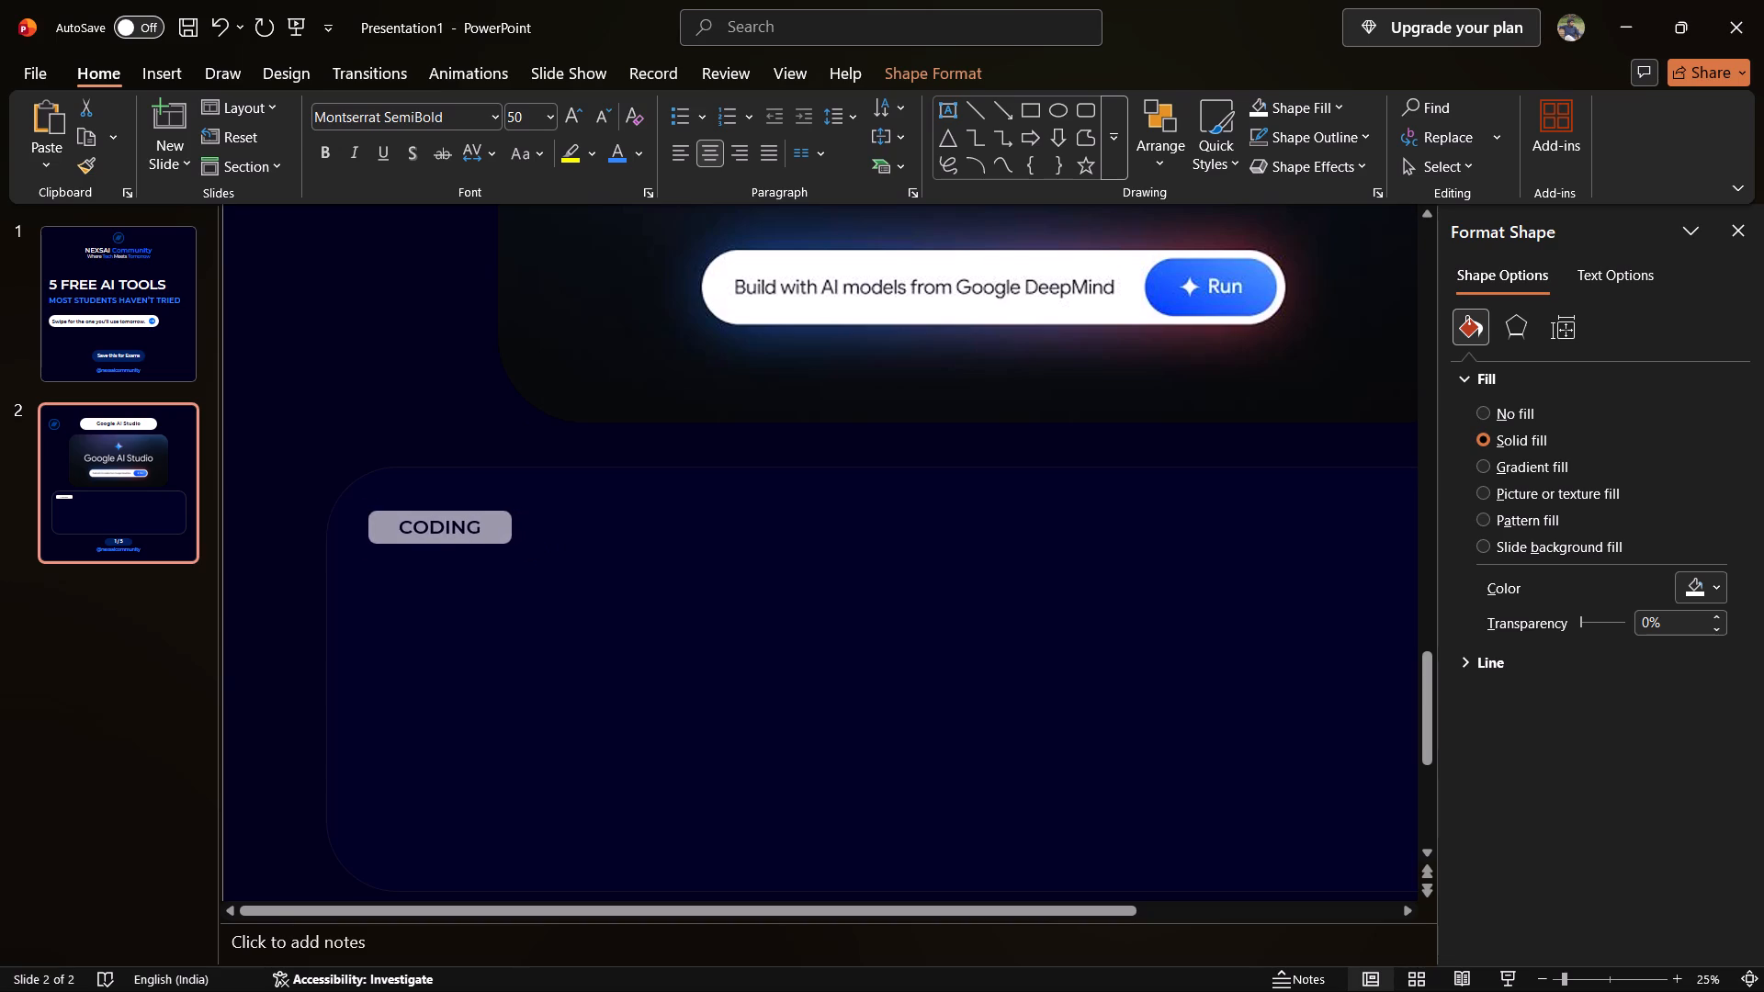
pyautogui.moveTo(505, 546); pyautogui.dragTo(507, 543)
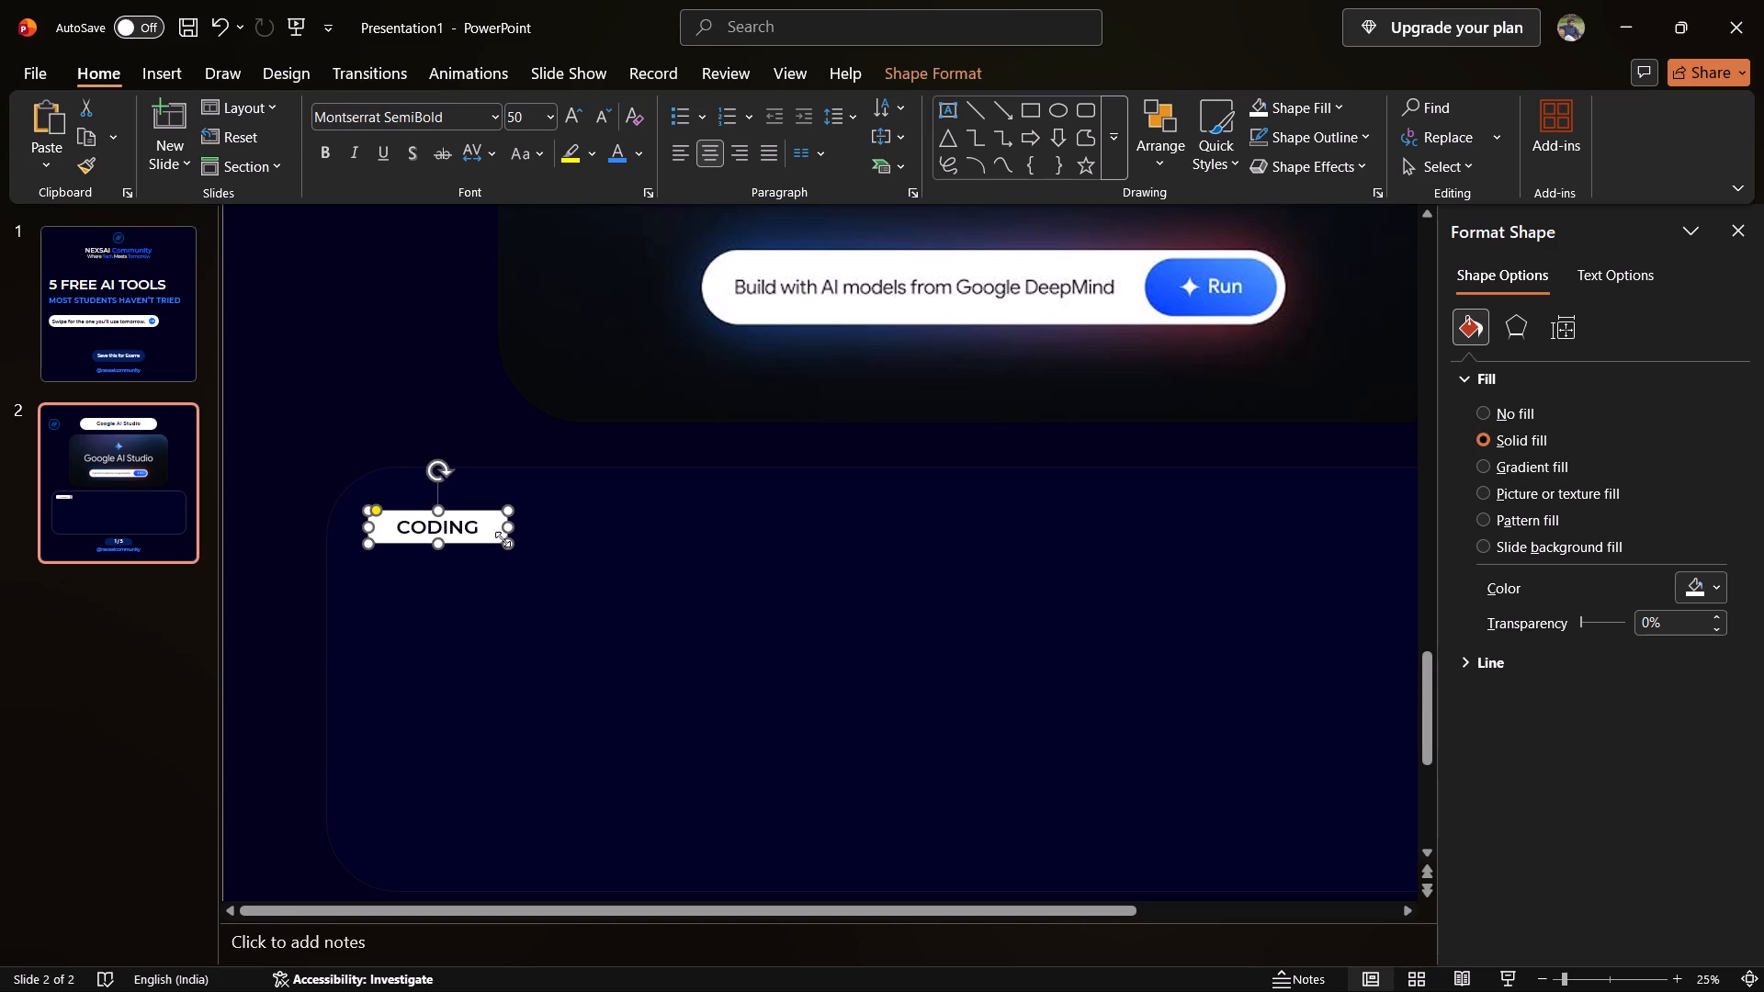
pyautogui.click(485, 524)
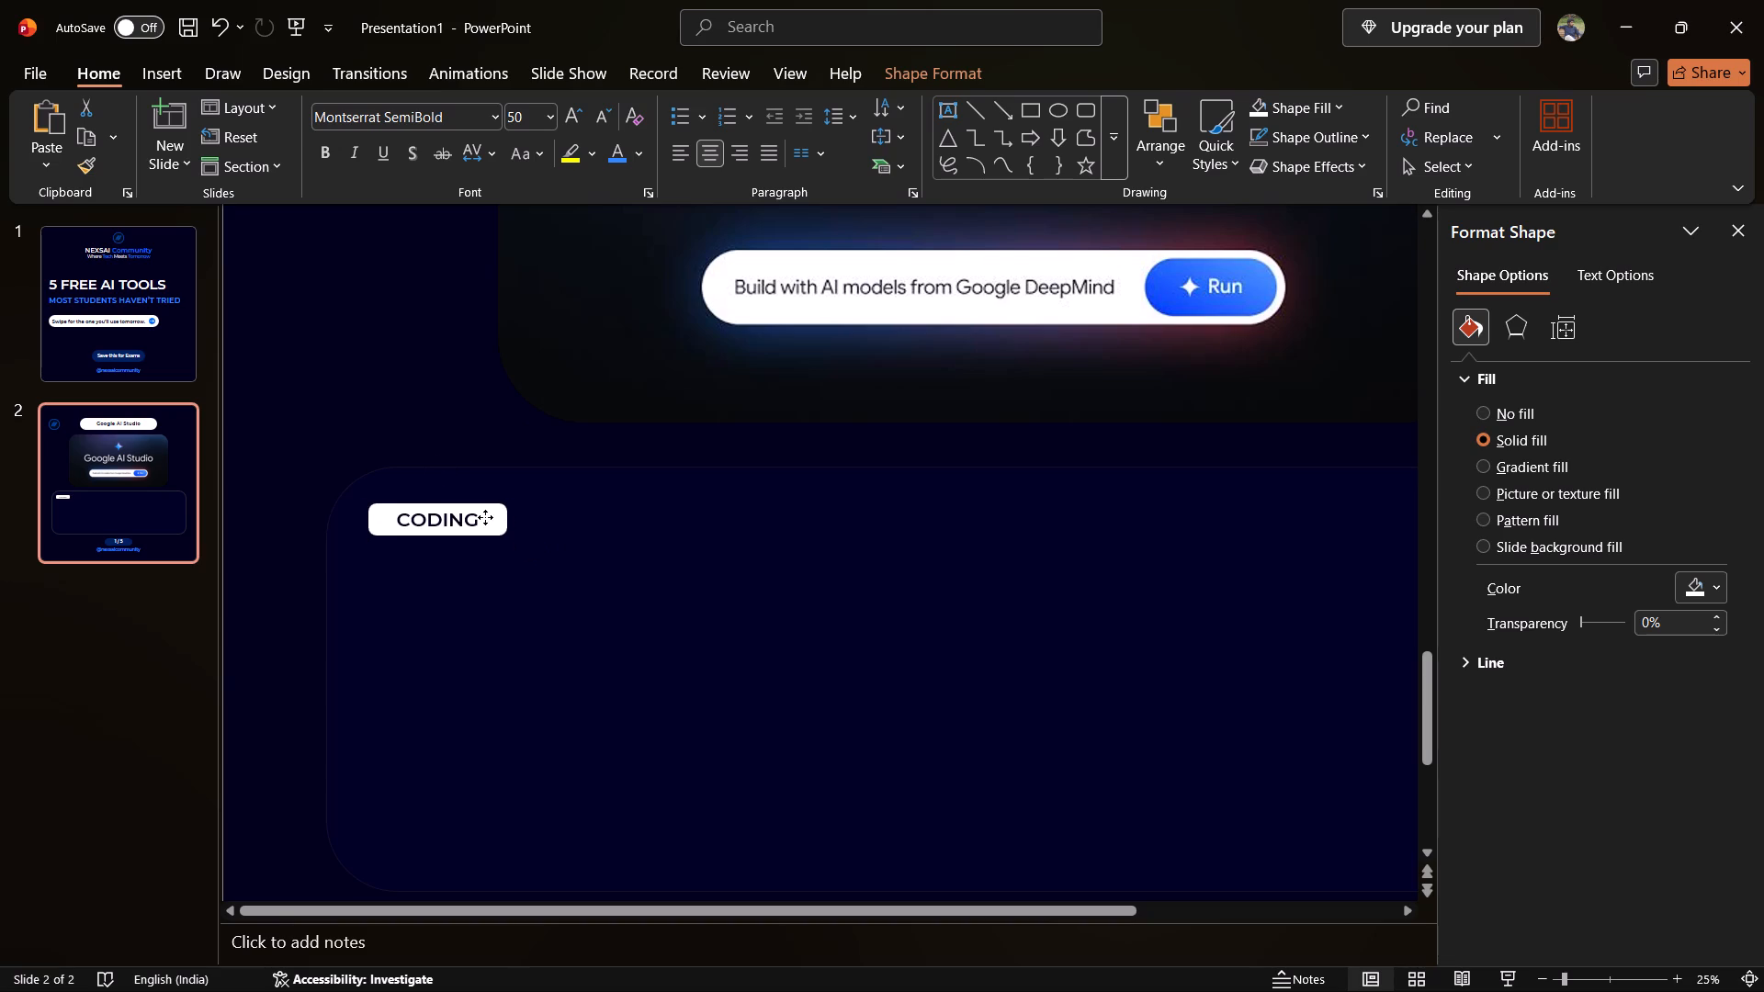
# Make the corners of the CODING tag slightly rounder and deselect it.
pyautogui.click(379, 503)
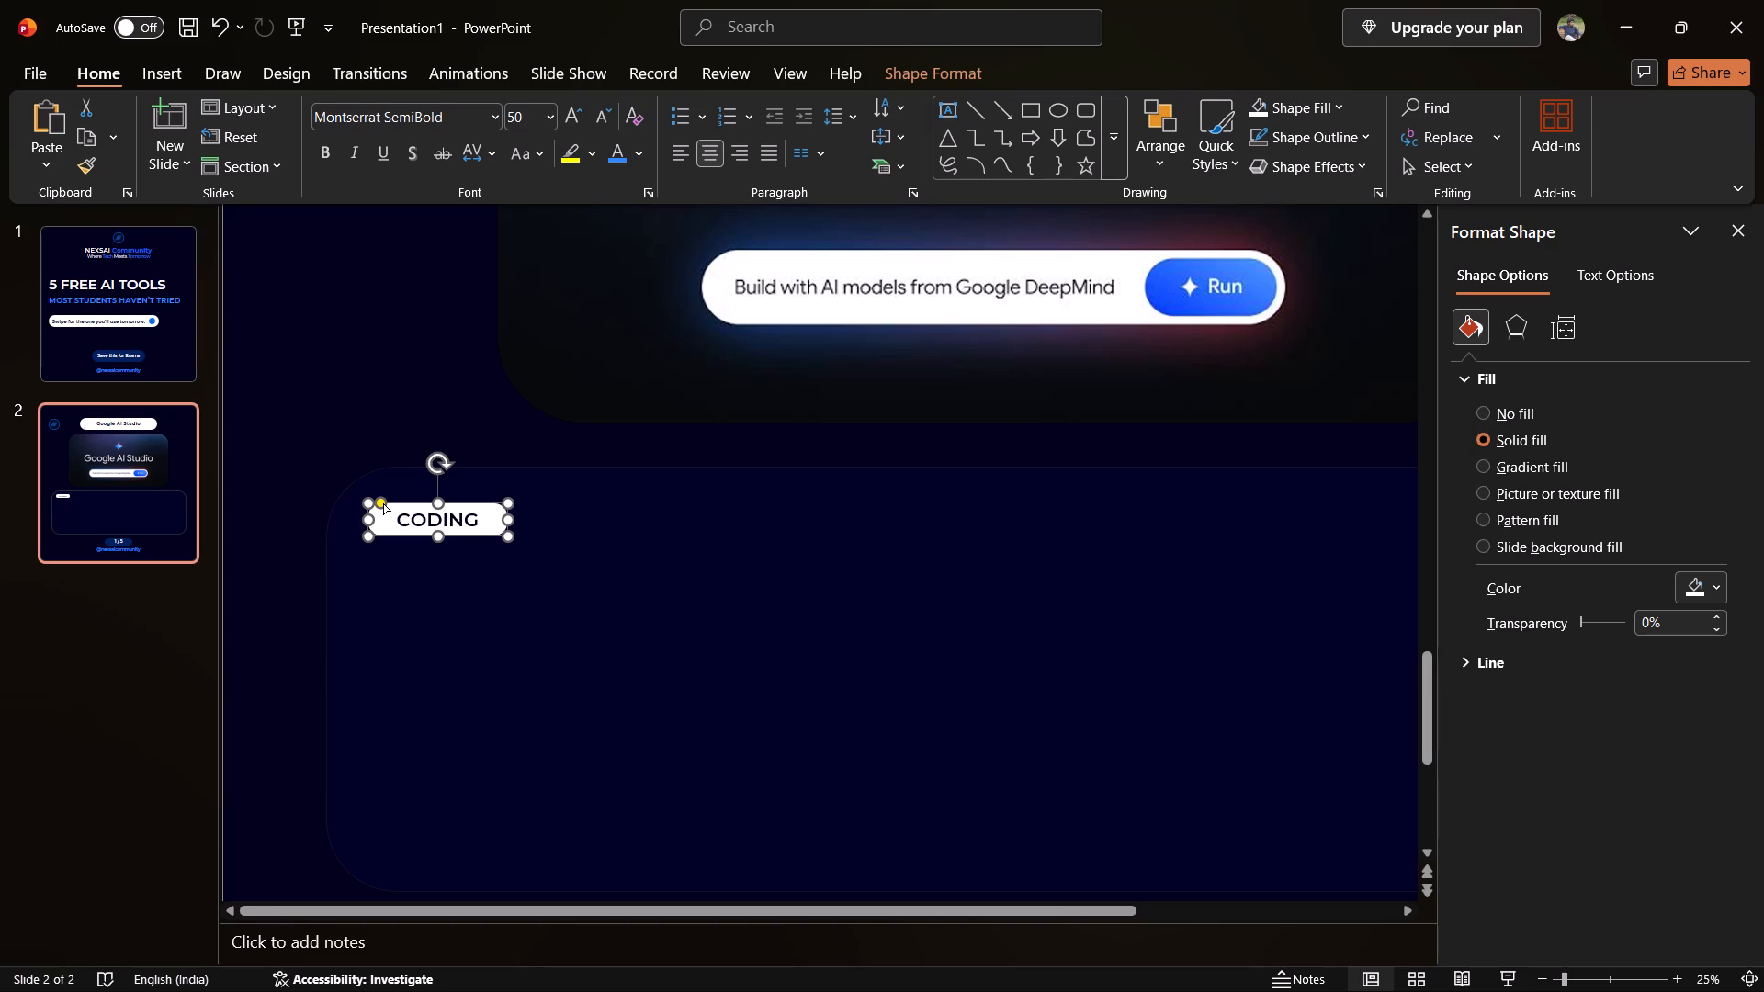
pyautogui.click(261, 490)
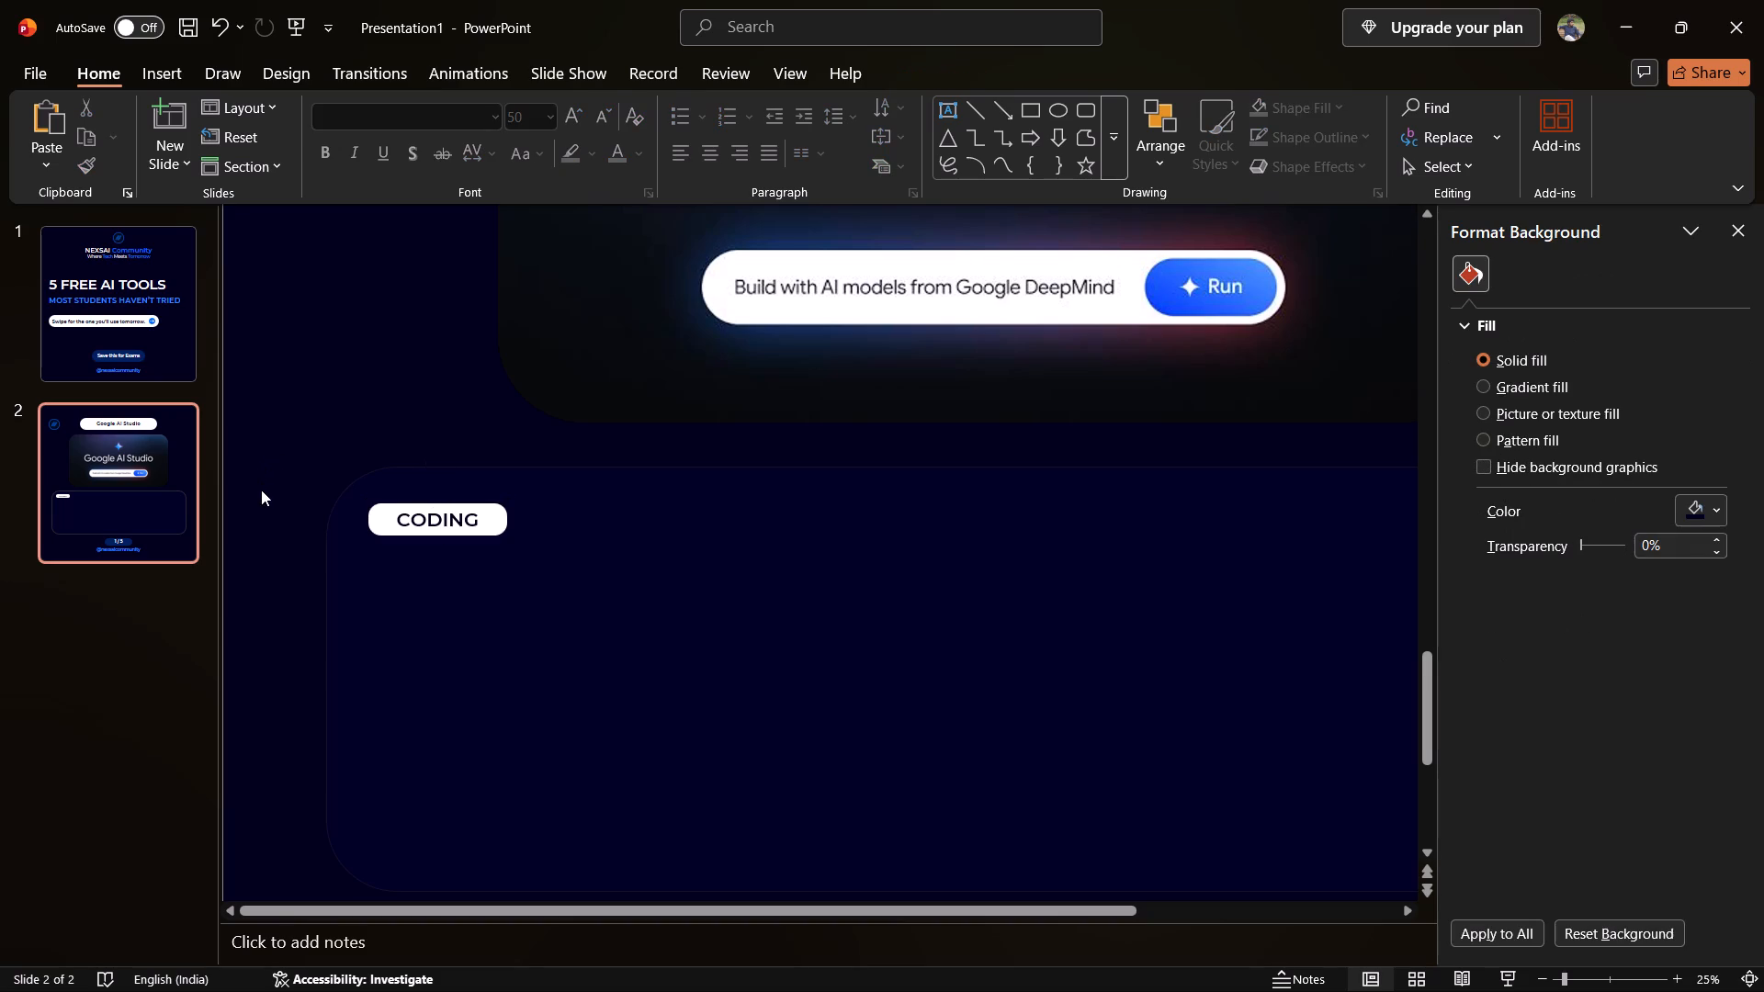
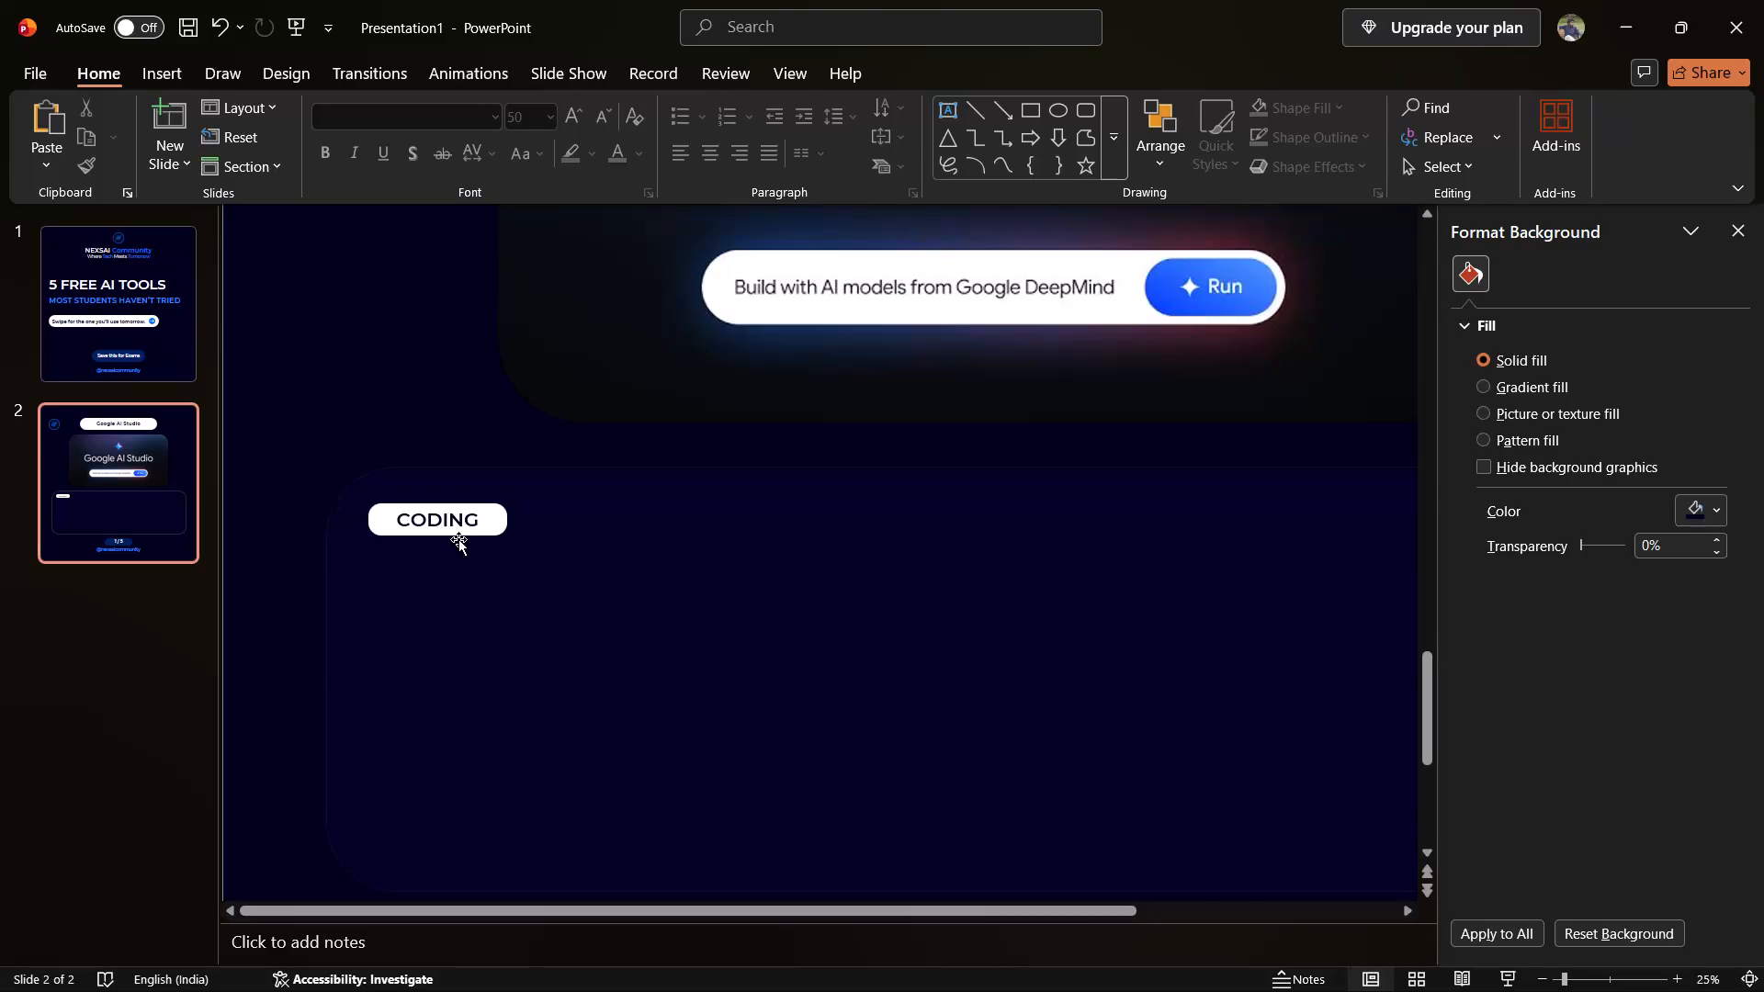
# Enlarge the CODING tag to about twice its width and height, keeping its upper-left corner in place.
pyautogui.keyDown('ctrl'); pyautogui.scroll(-2, 458, 539); pyautogui.keyUp('ctrl')
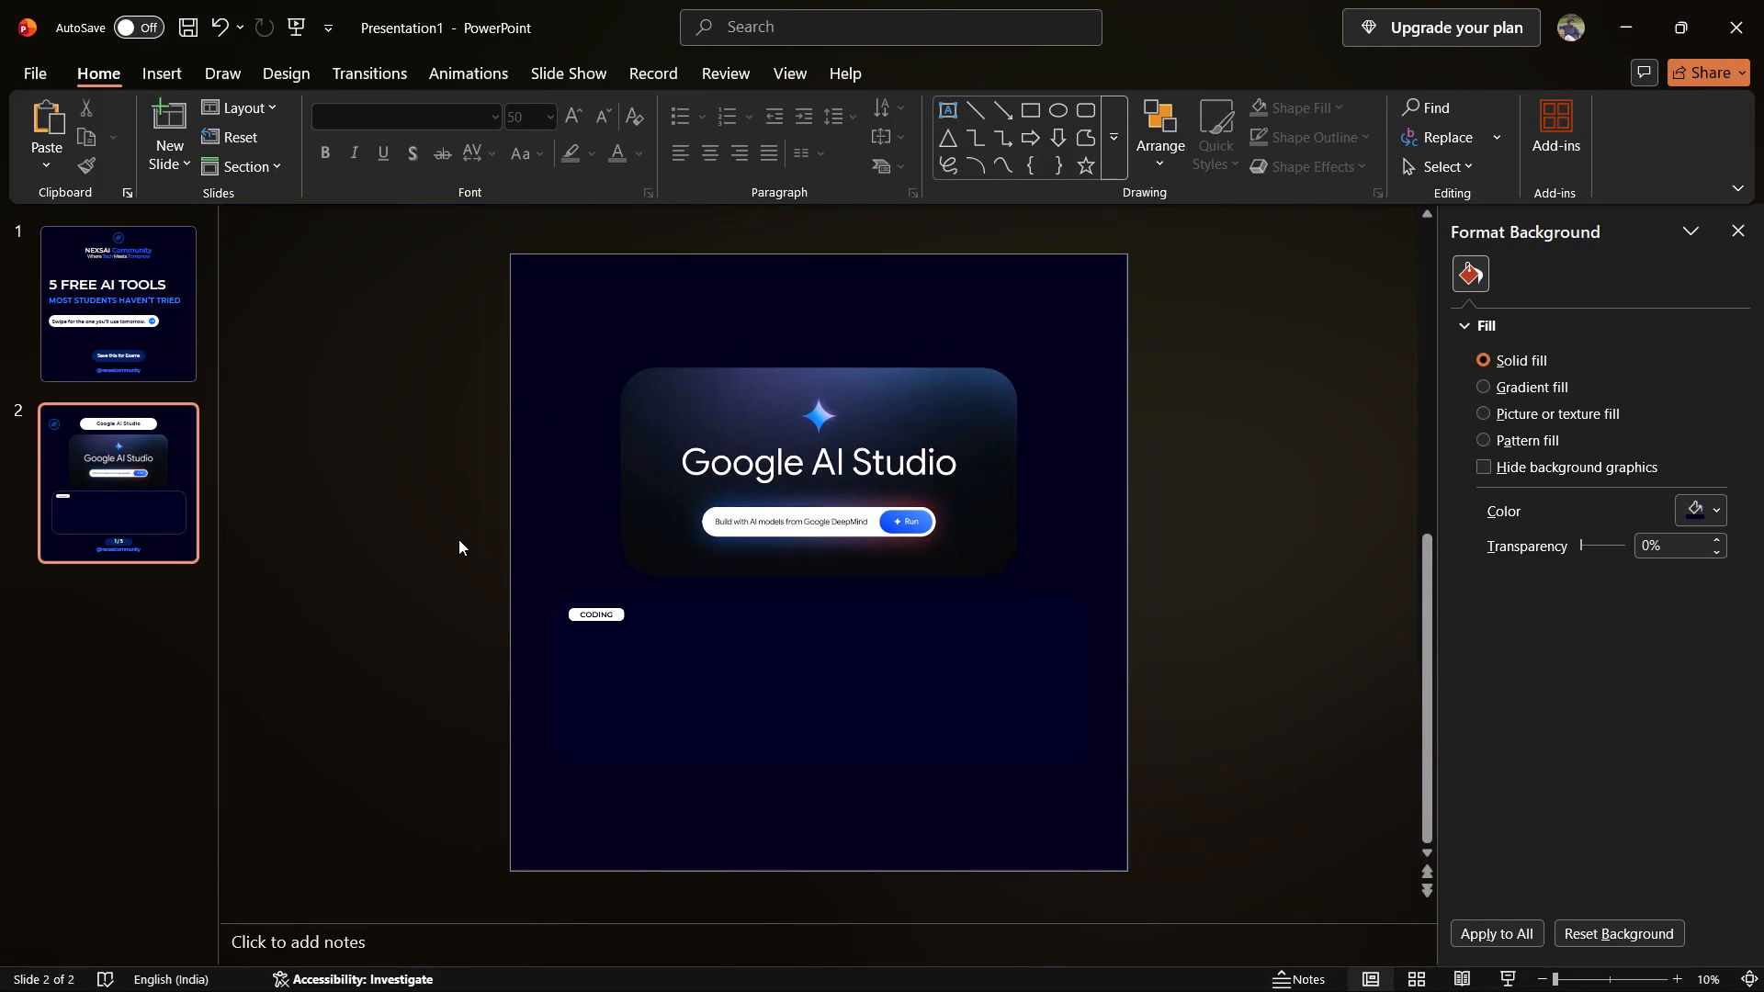
pyautogui.keyDown('ctrl'); pyautogui.scroll(2, 458, 539); pyautogui.keyUp('ctrl')
pyautogui.keyDown('ctrl'); pyautogui.scroll(-1, 458, 539); pyautogui.keyUp('ctrl')
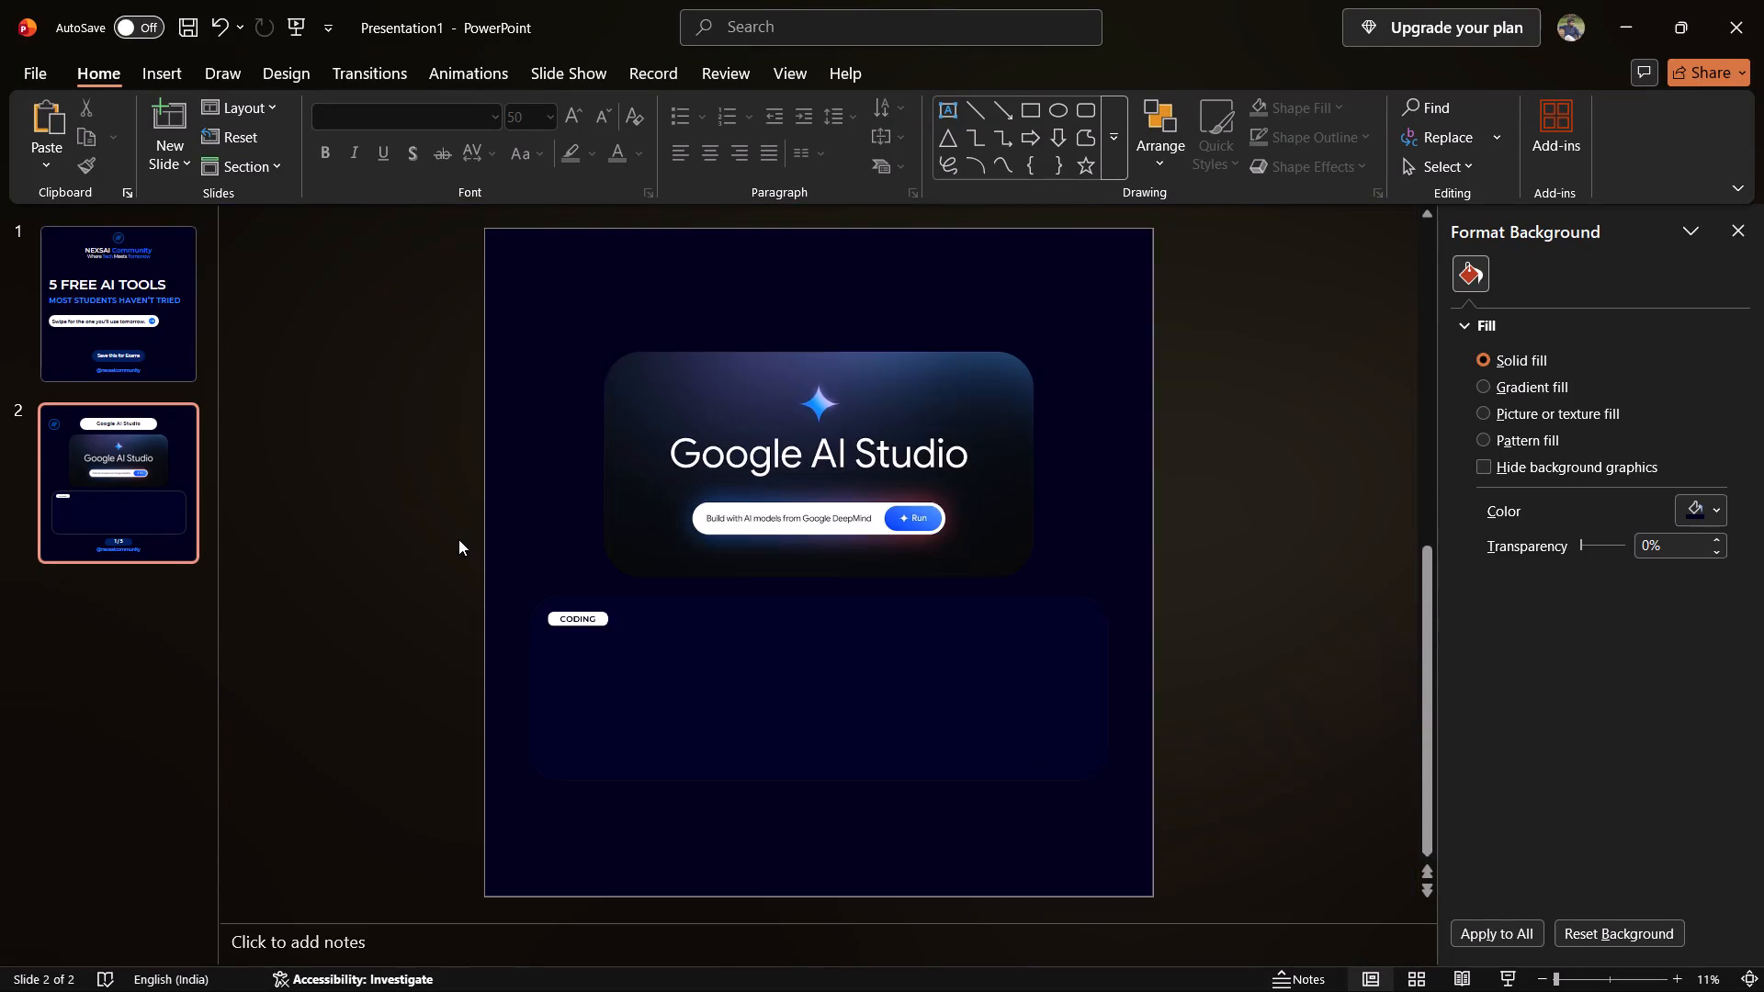
pyautogui.keyDown('ctrl'); pyautogui.scroll(-1, 458, 539); pyautogui.keyUp('ctrl')
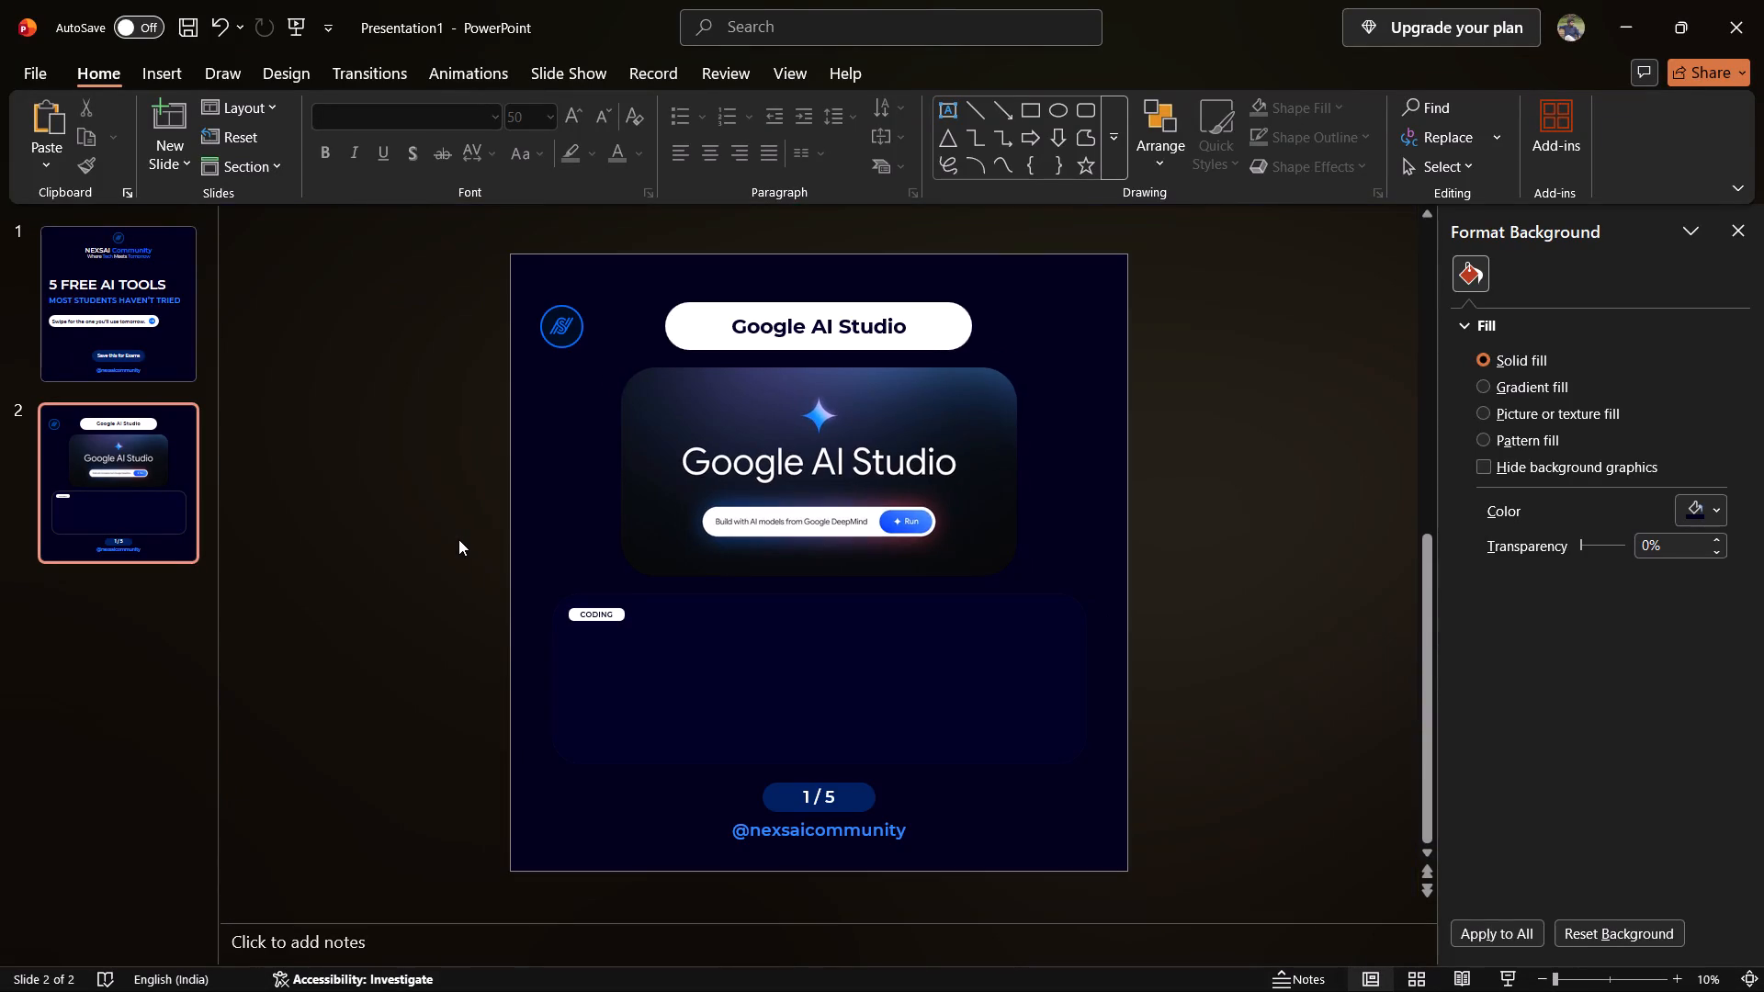
pyautogui.click(592, 610)
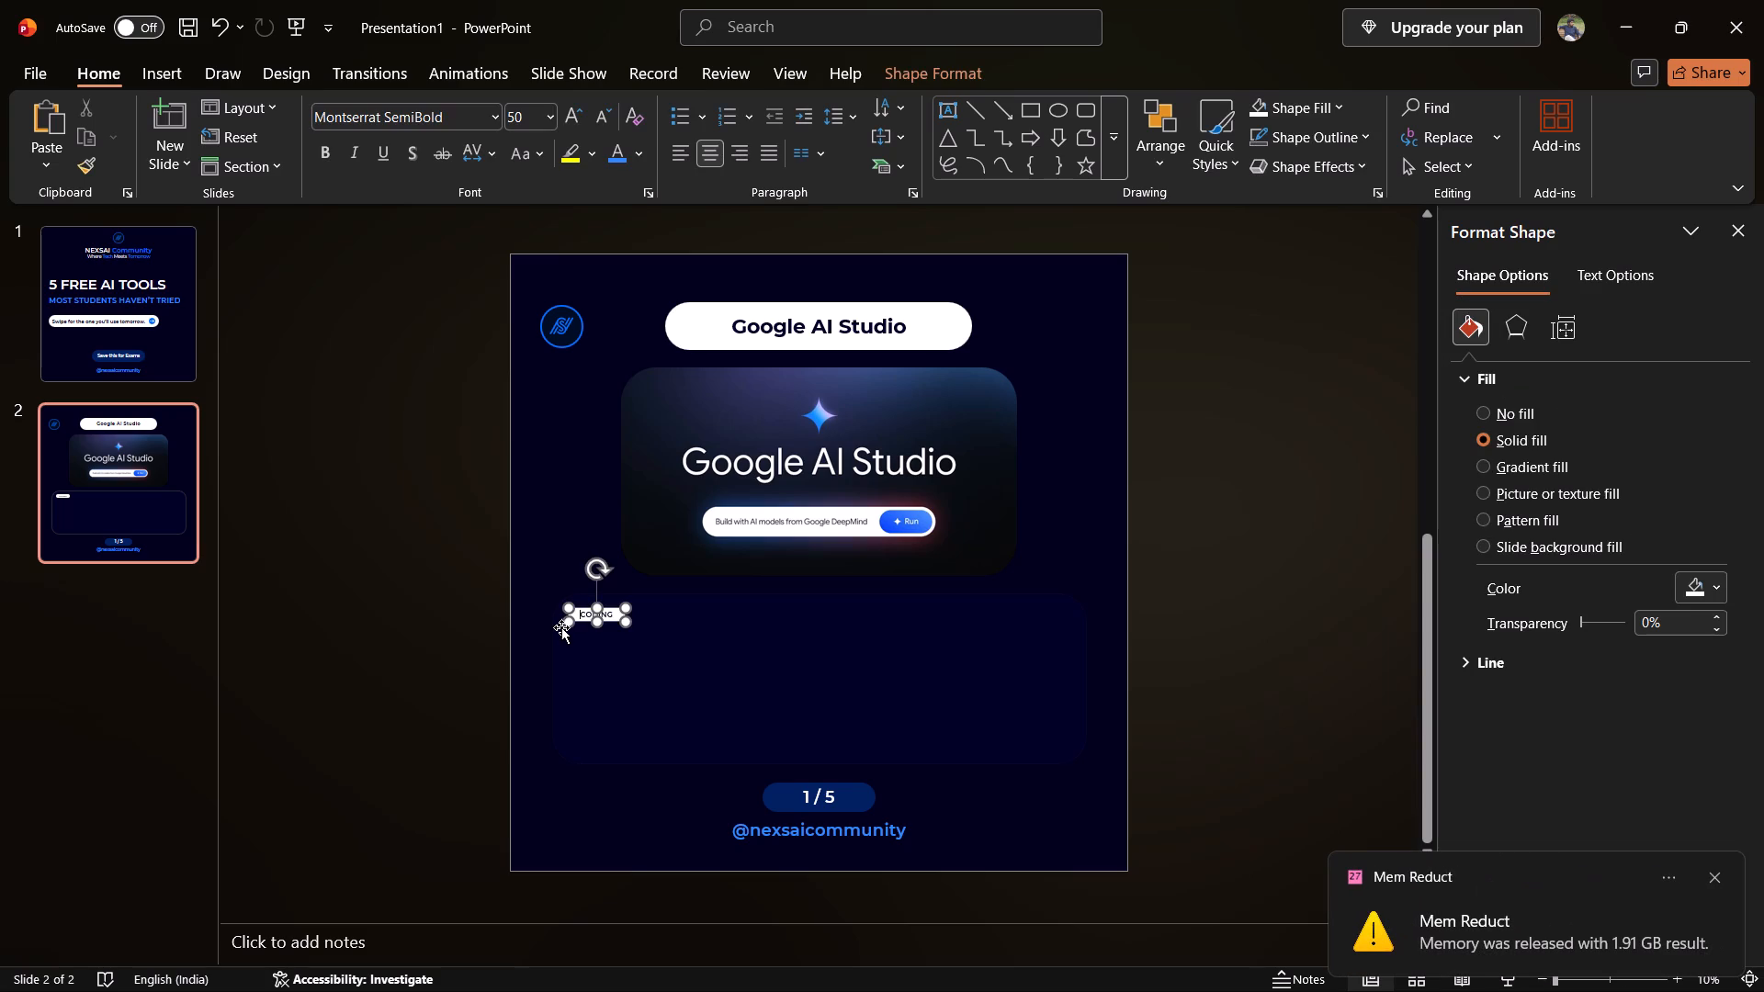
pyautogui.keyDown('ctrl'); pyautogui.scroll(2, 560, 628); pyautogui.keyUp('ctrl')
pyautogui.keyDown('ctrl'); pyautogui.scroll(-2, 560, 628); pyautogui.keyUp('ctrl')
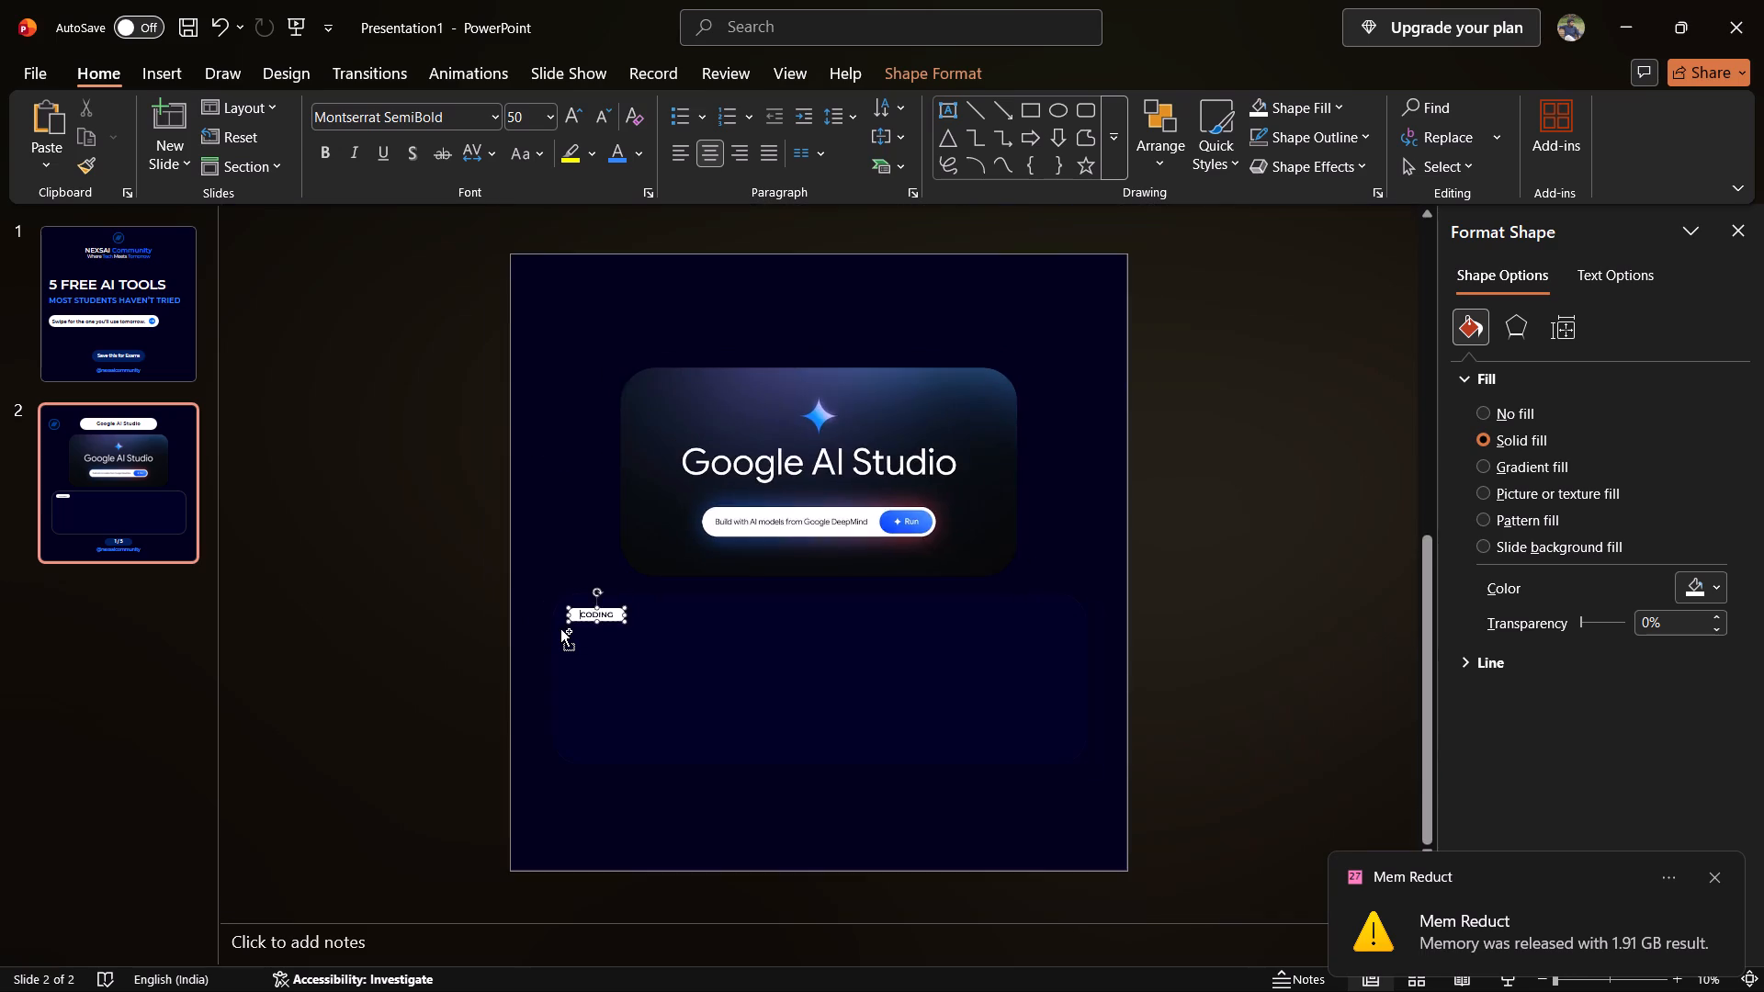
pyautogui.keyDown('ctrl'); pyautogui.scroll(2, 560, 628); pyautogui.keyUp('ctrl')
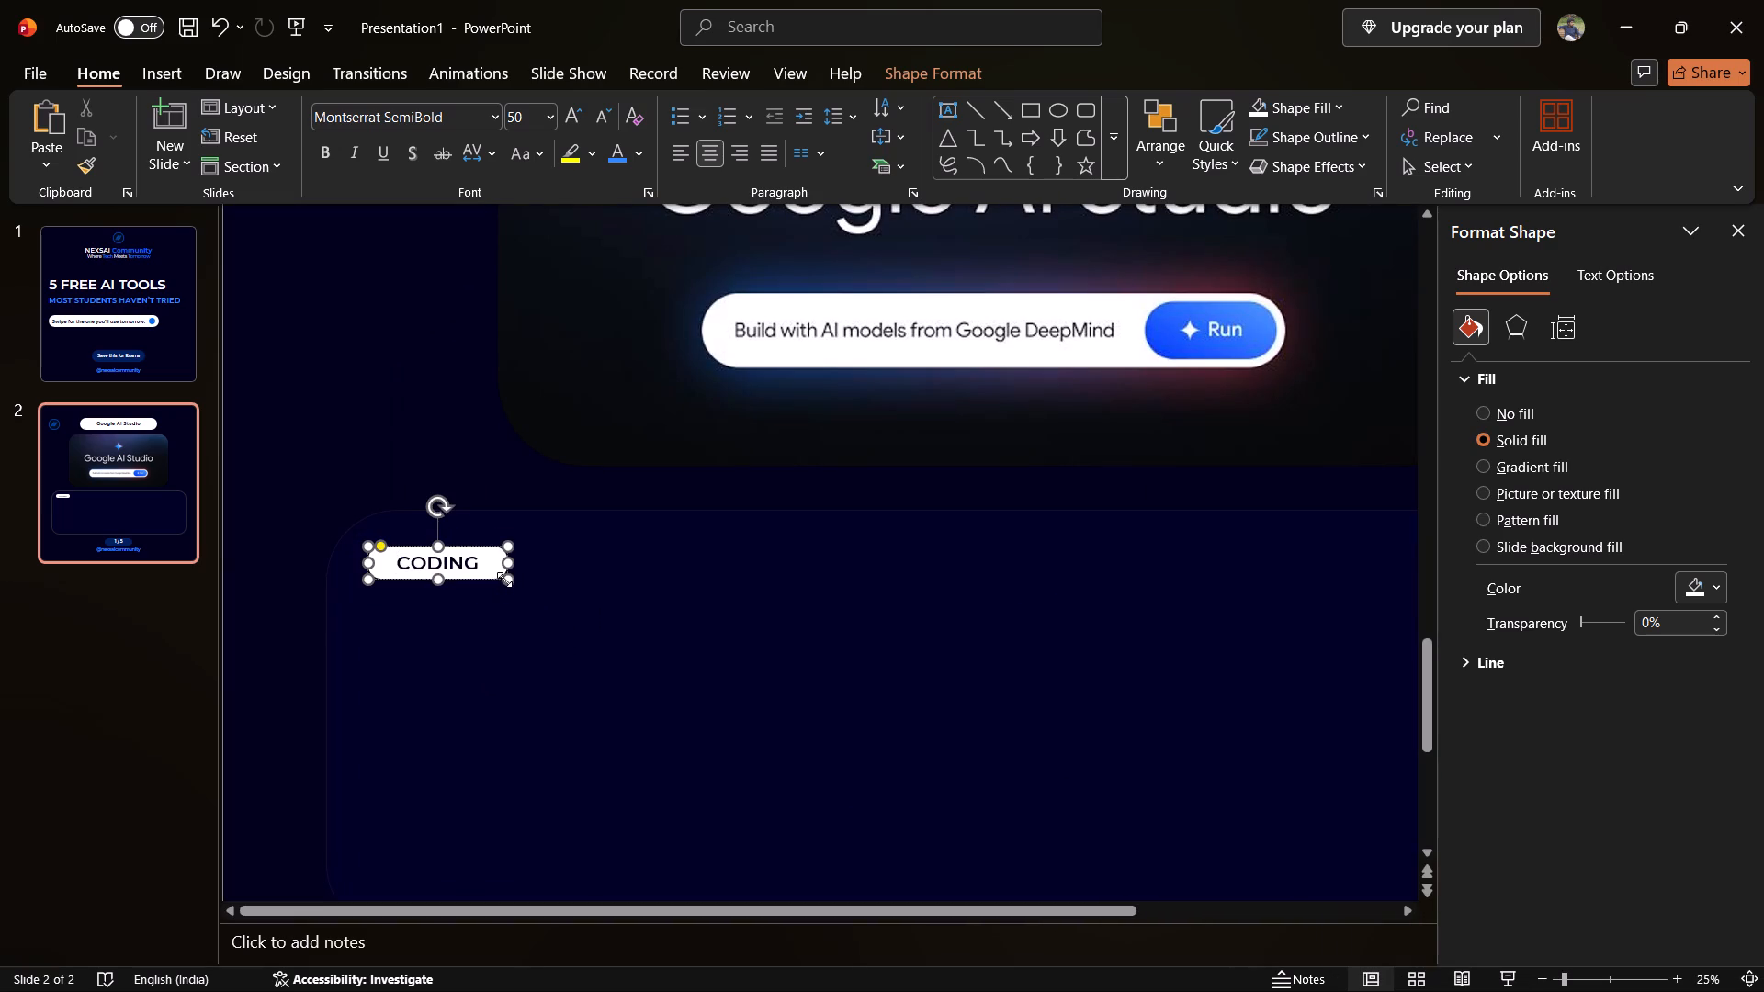
pyautogui.moveTo(509, 580); pyautogui.dragTo(628, 599)
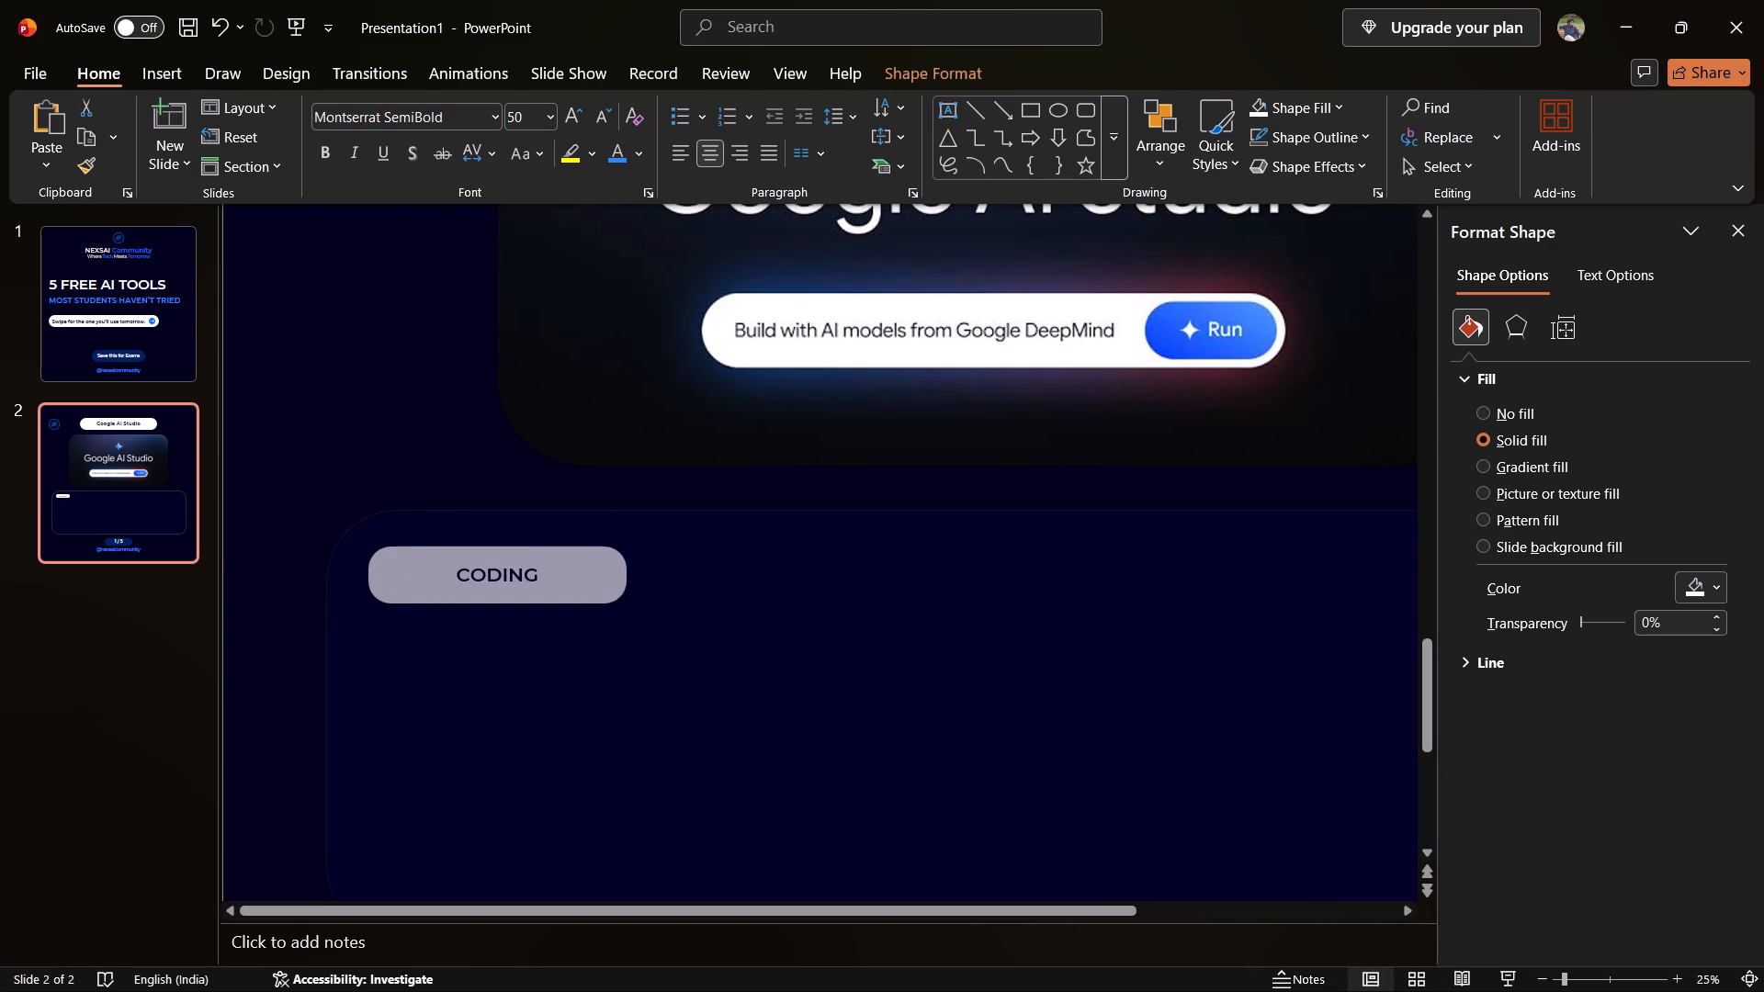
pyautogui.moveTo(628, 599); pyautogui.dragTo(631, 613)
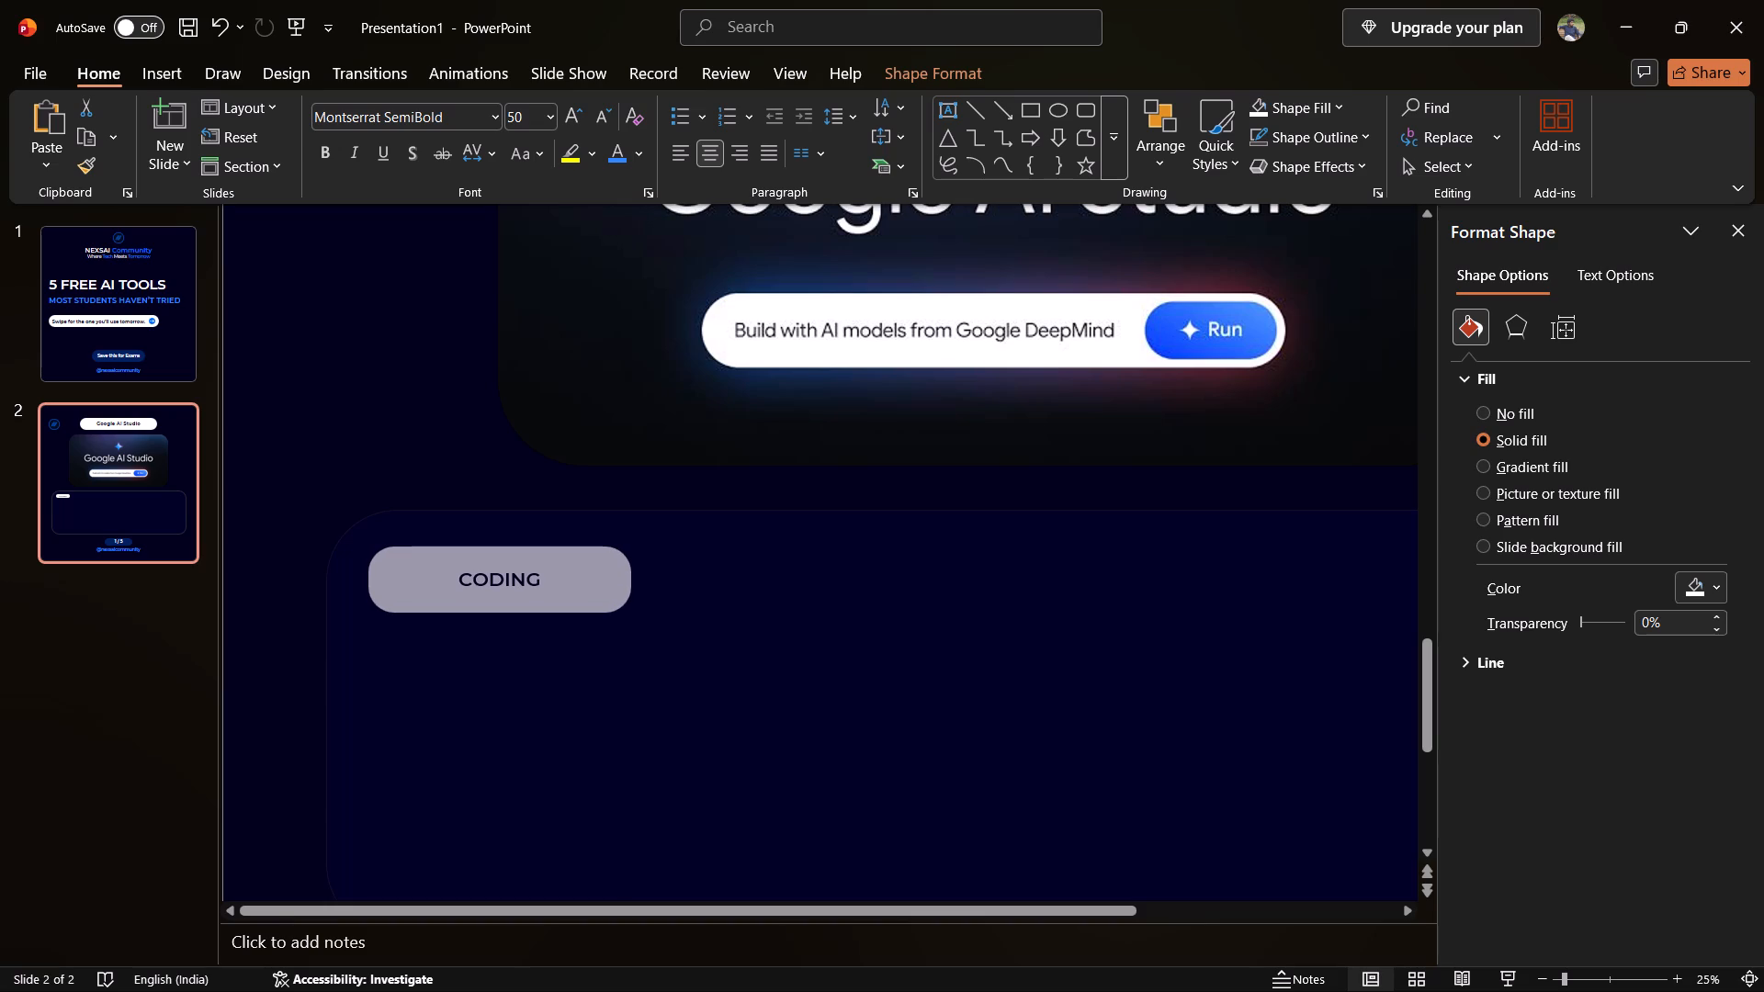
pyautogui.moveTo(631, 613); pyautogui.dragTo(626, 608)
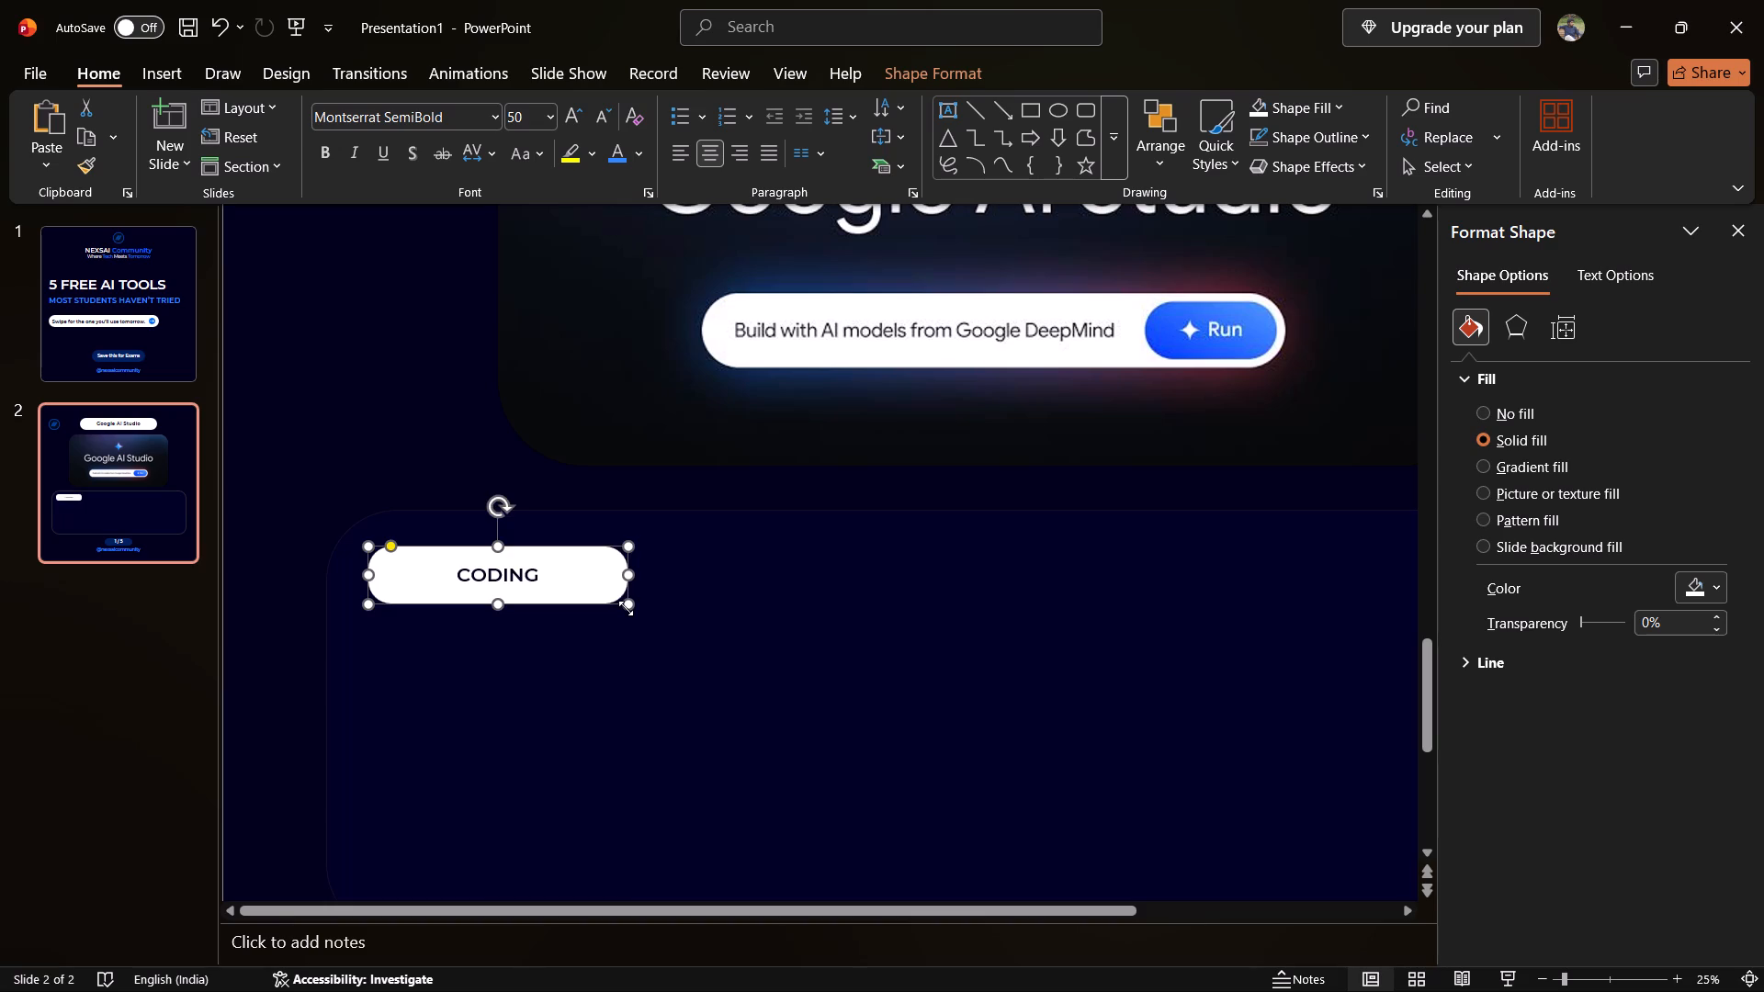
pyautogui.moveTo(632, 602); pyautogui.dragTo(644, 616)
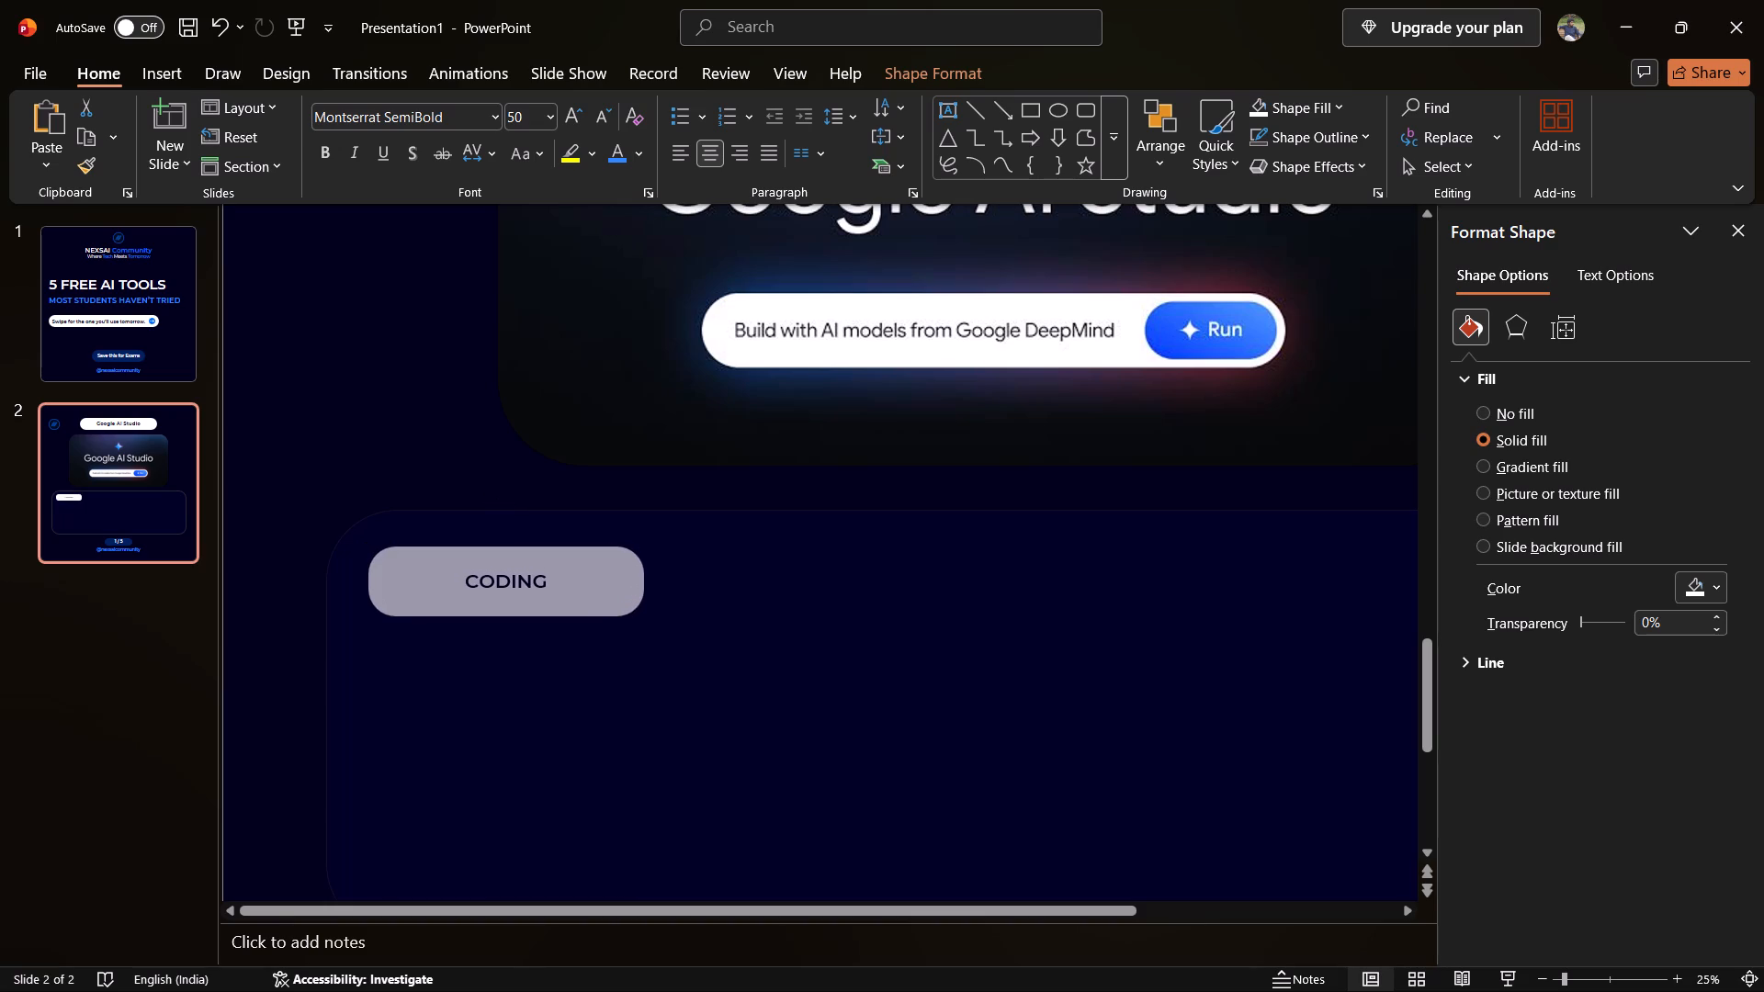
pyautogui.moveTo(644, 616); pyautogui.dragTo(642, 611)
pyautogui.keyDown('ctrl'); pyautogui.scroll(-2, 642, 611); pyautogui.keyUp('ctrl')
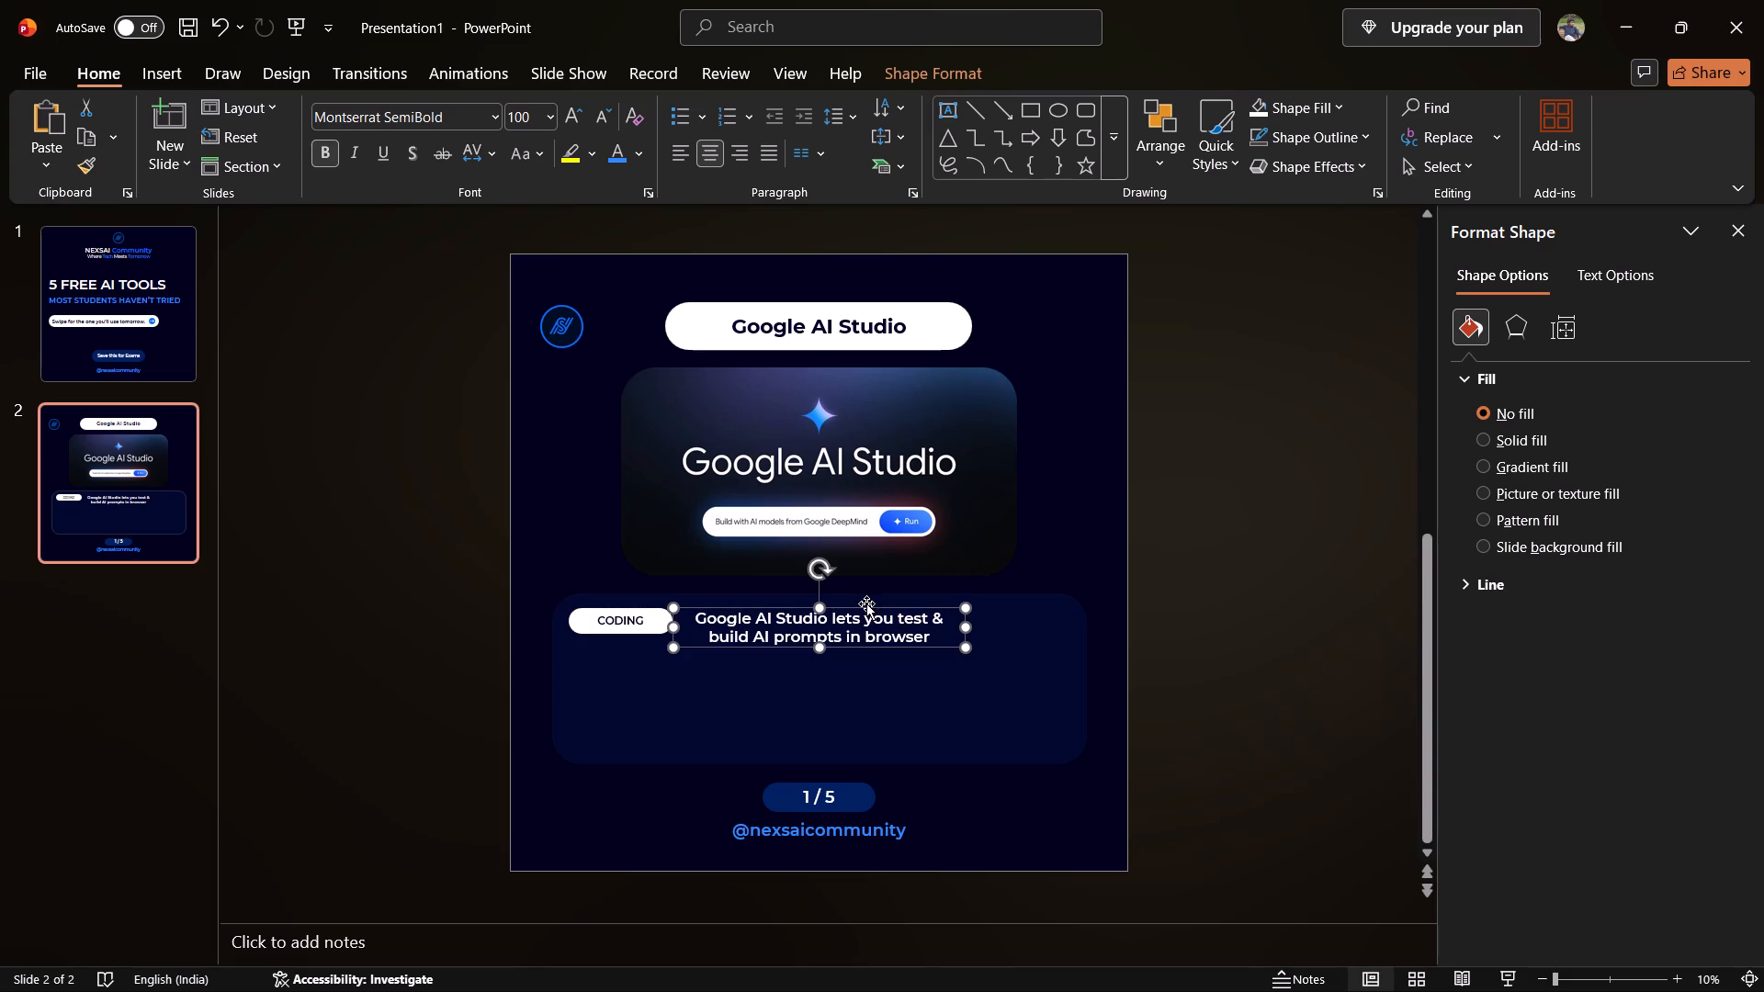
pyautogui.click(1194, 624)
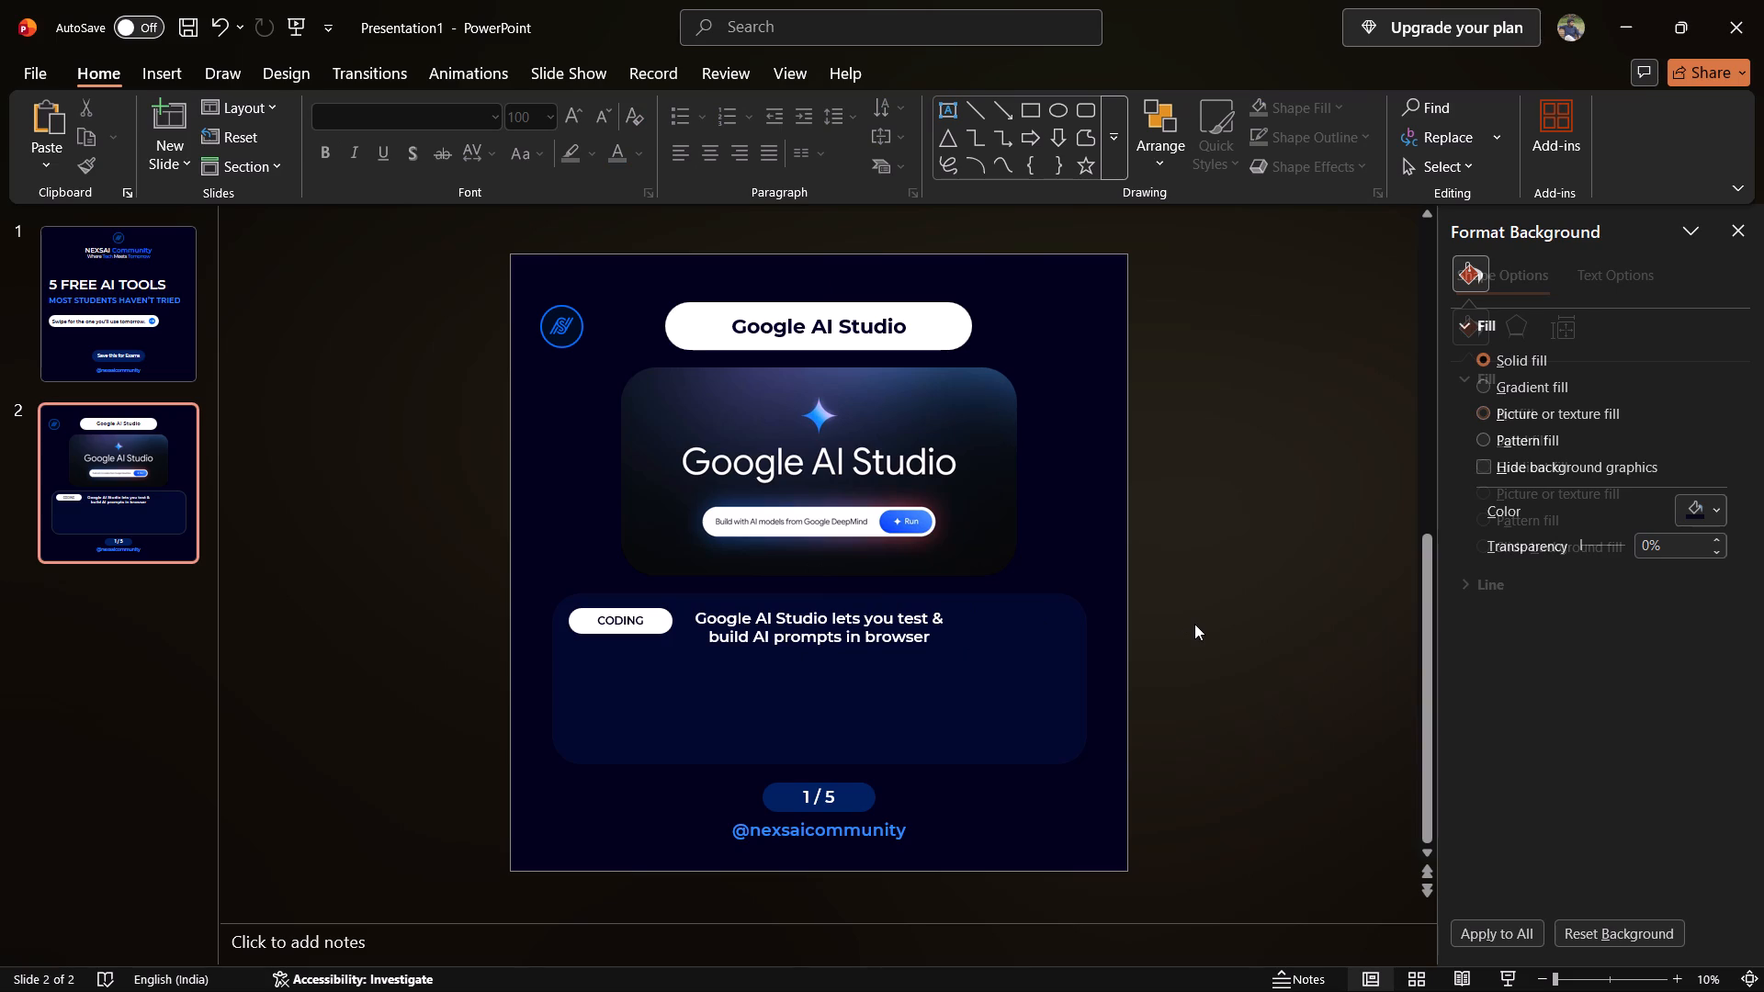
# Switch from the presentation to the browser window with the google ai studio search.
pyautogui.hotkey('alt', 'Tab')
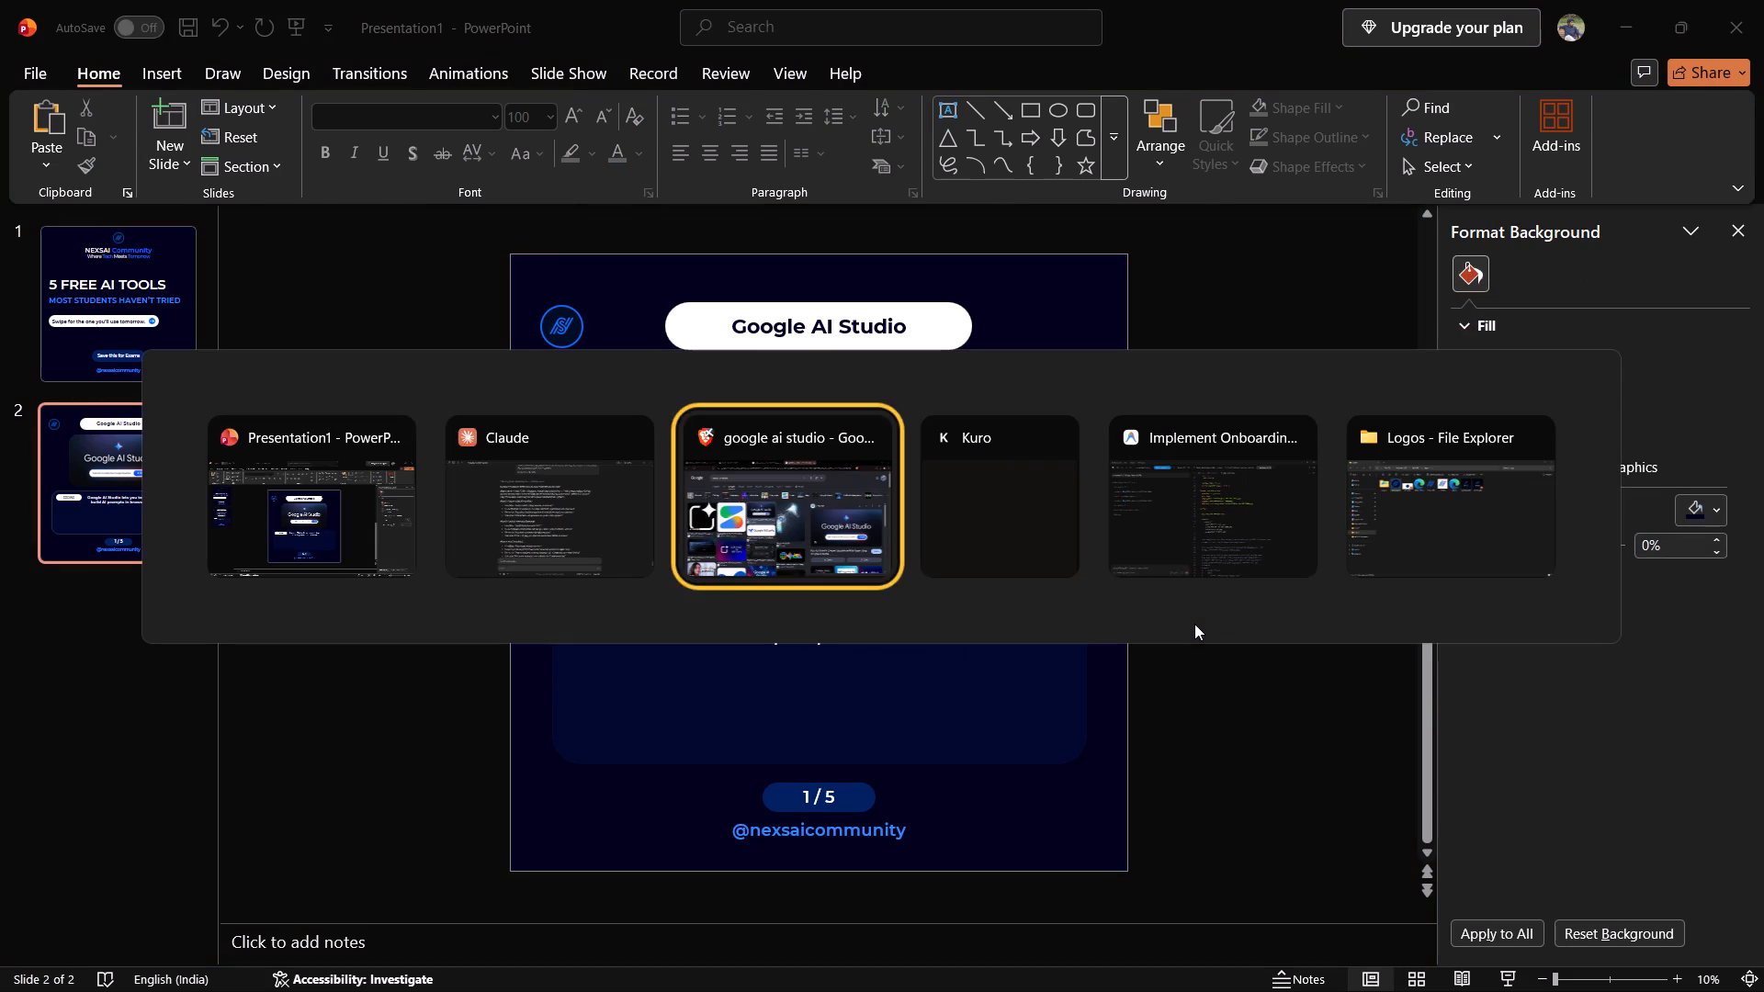
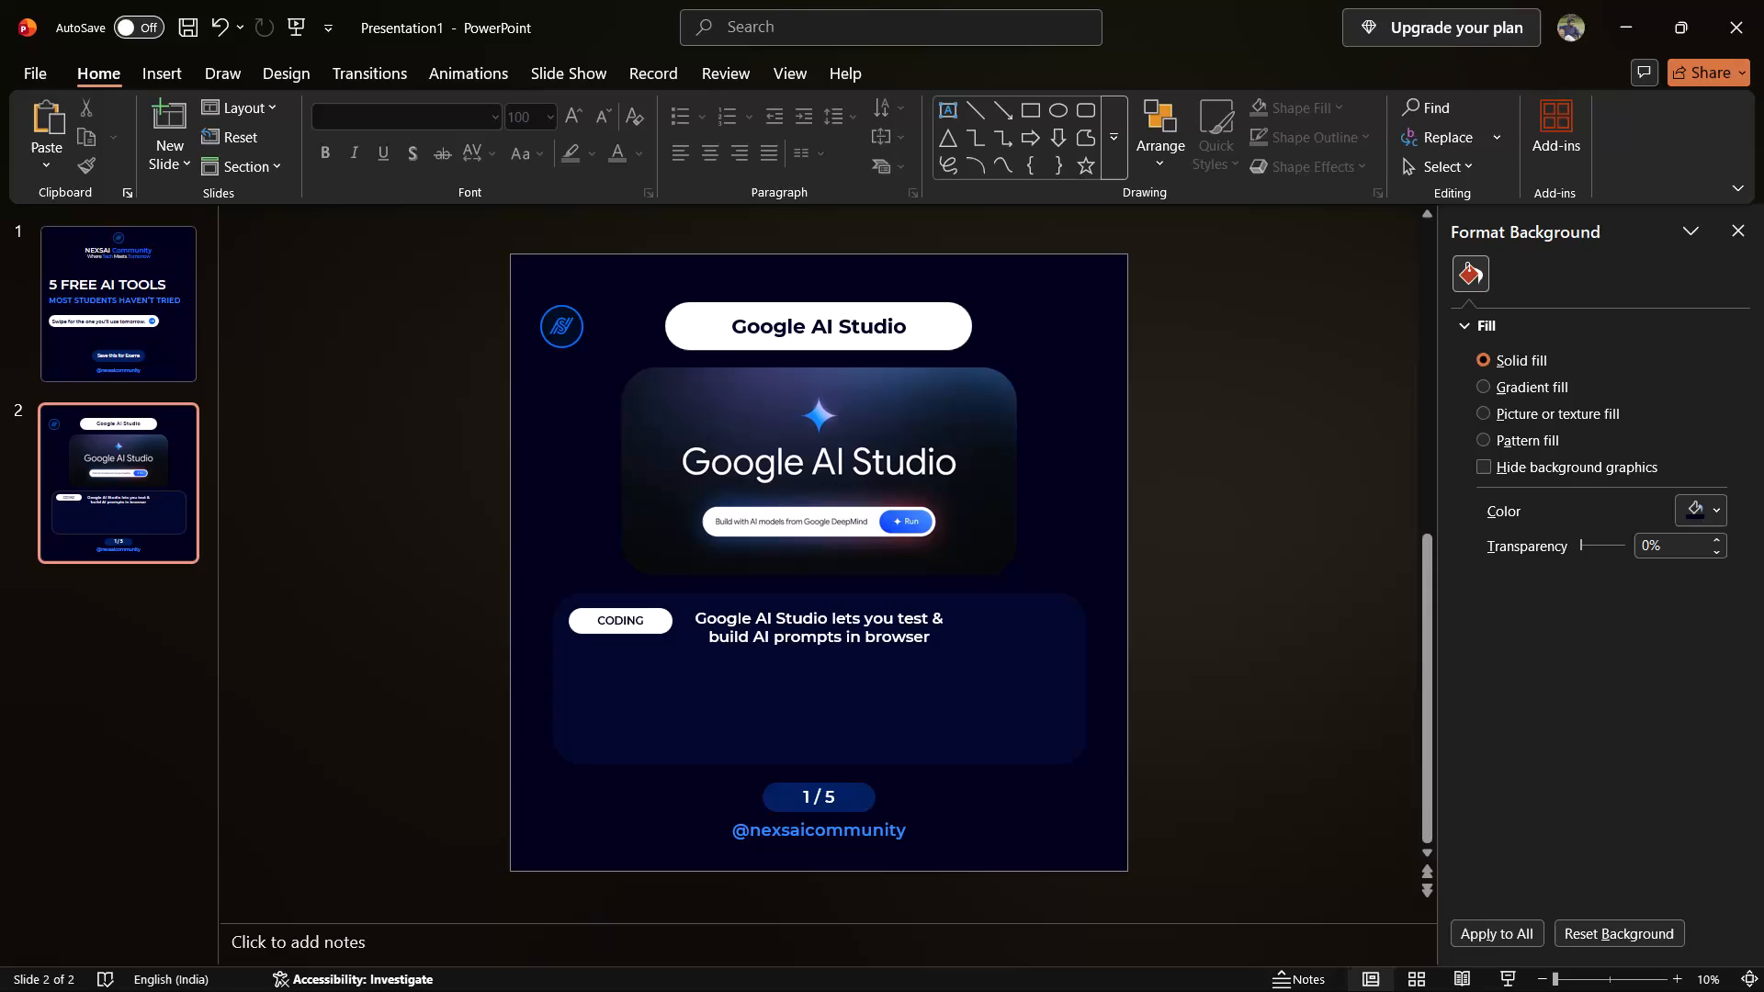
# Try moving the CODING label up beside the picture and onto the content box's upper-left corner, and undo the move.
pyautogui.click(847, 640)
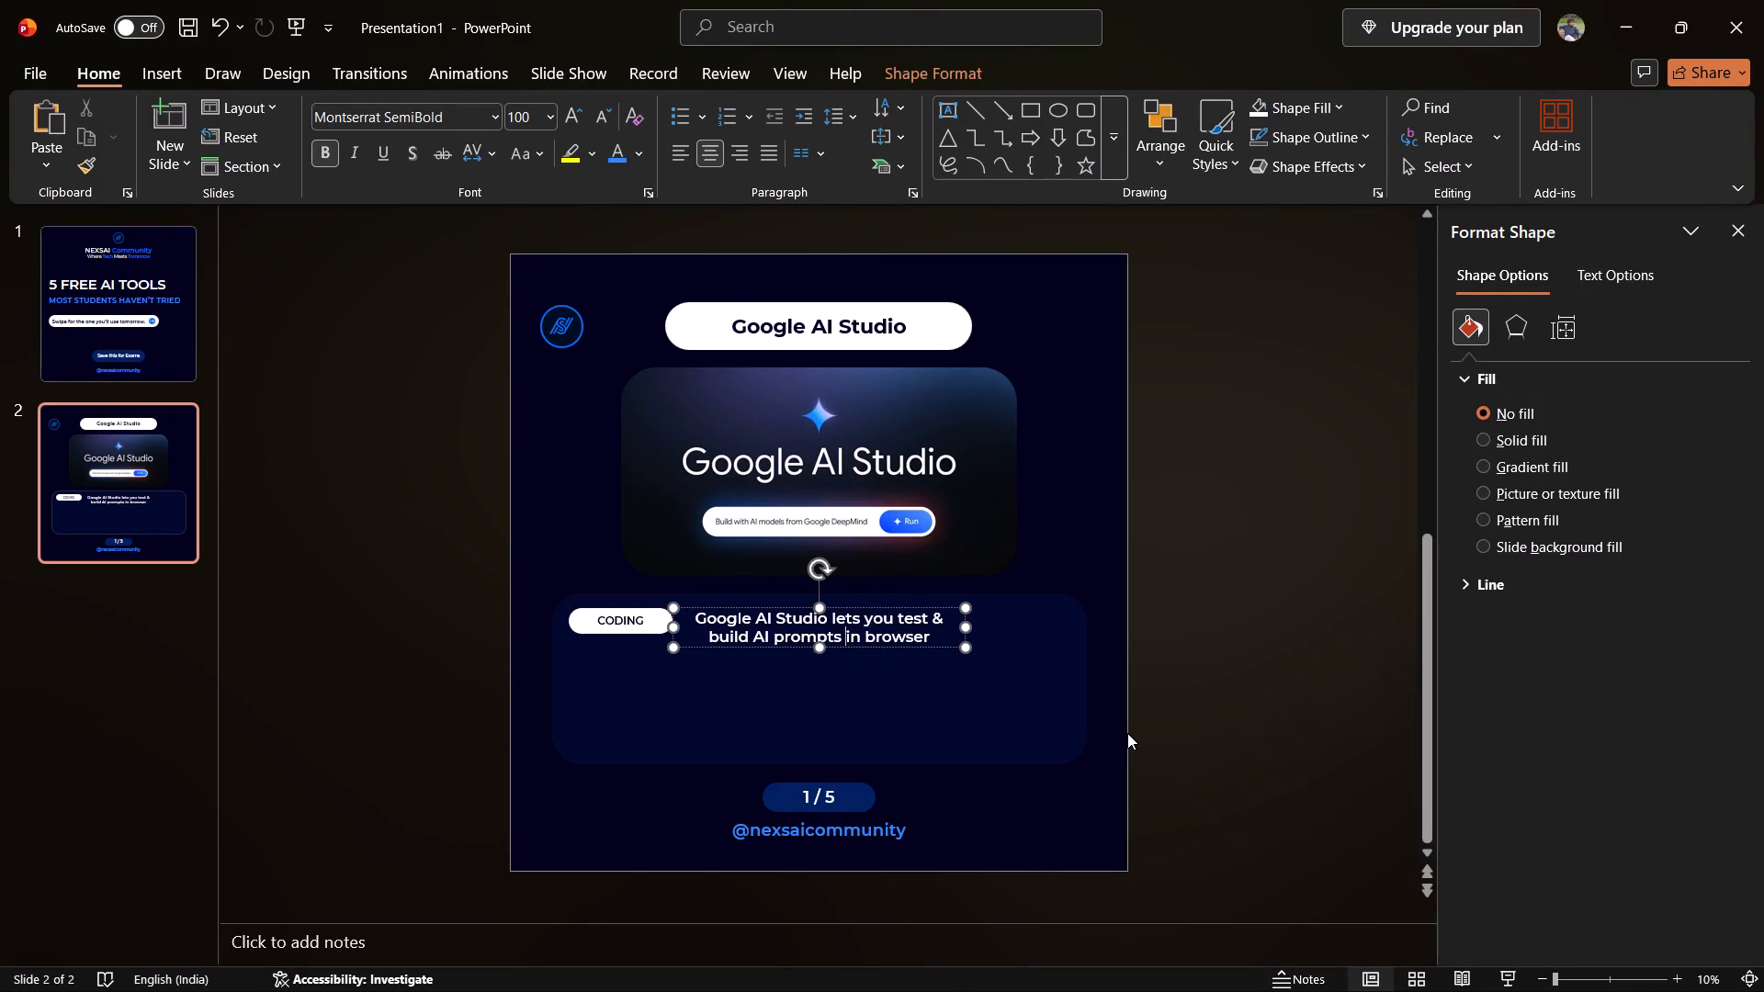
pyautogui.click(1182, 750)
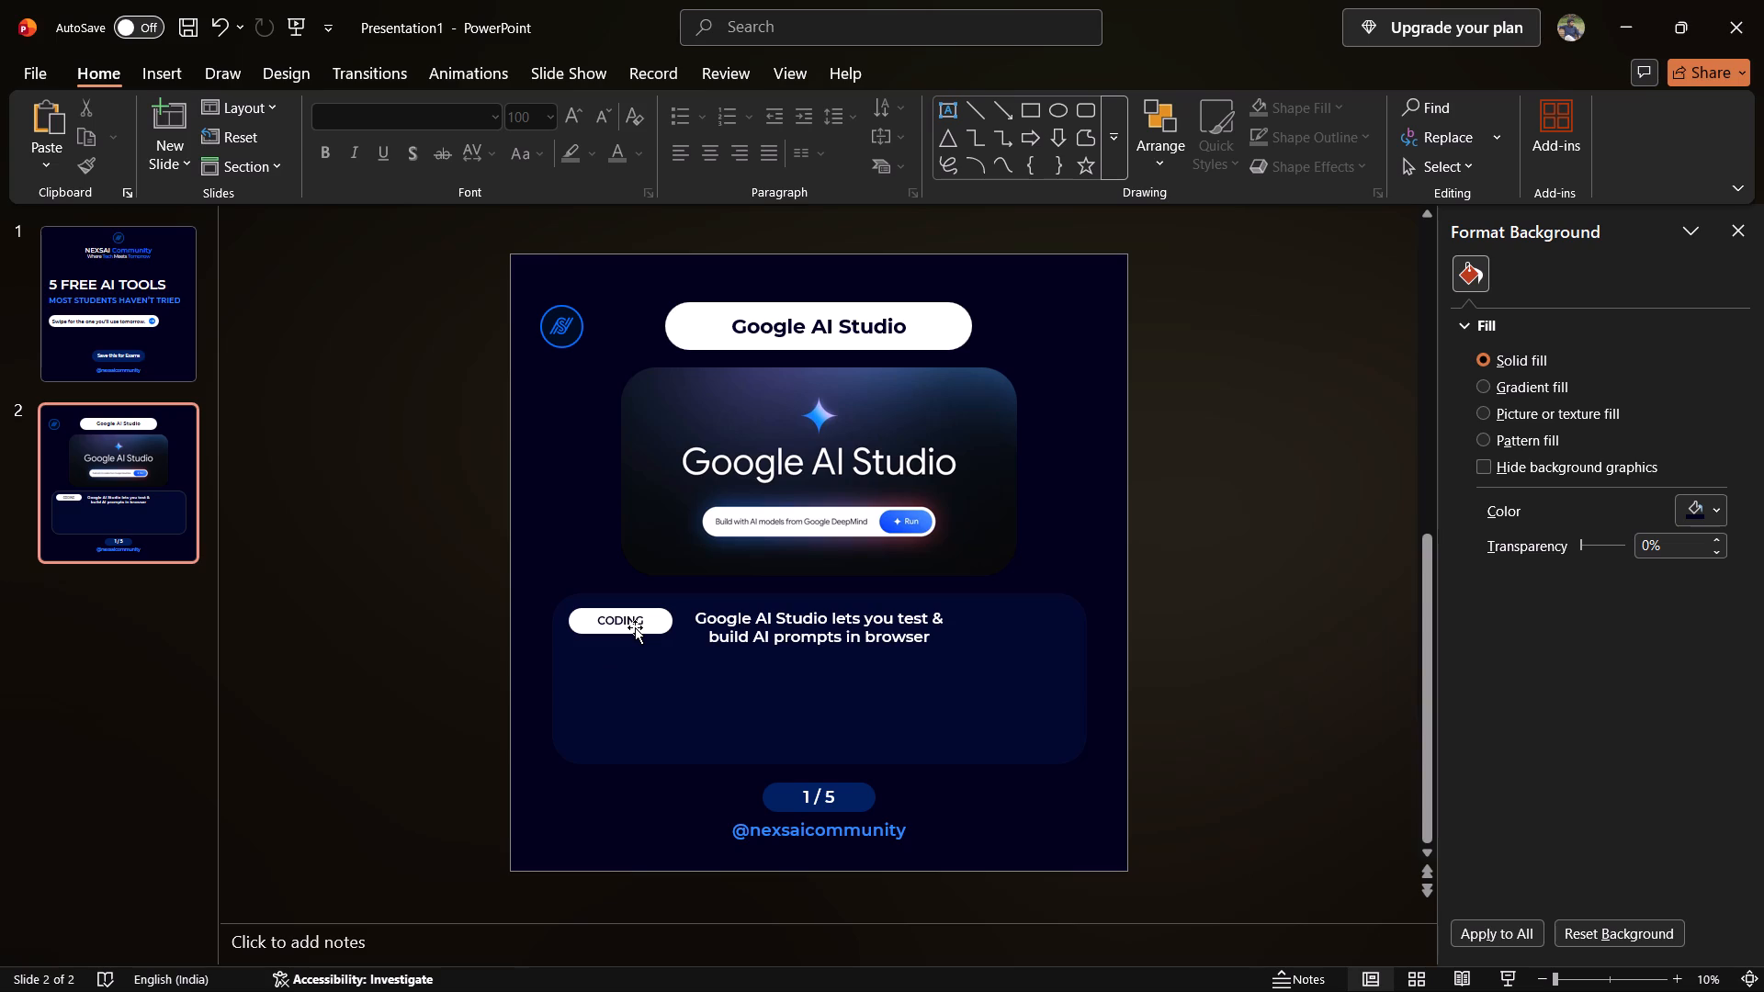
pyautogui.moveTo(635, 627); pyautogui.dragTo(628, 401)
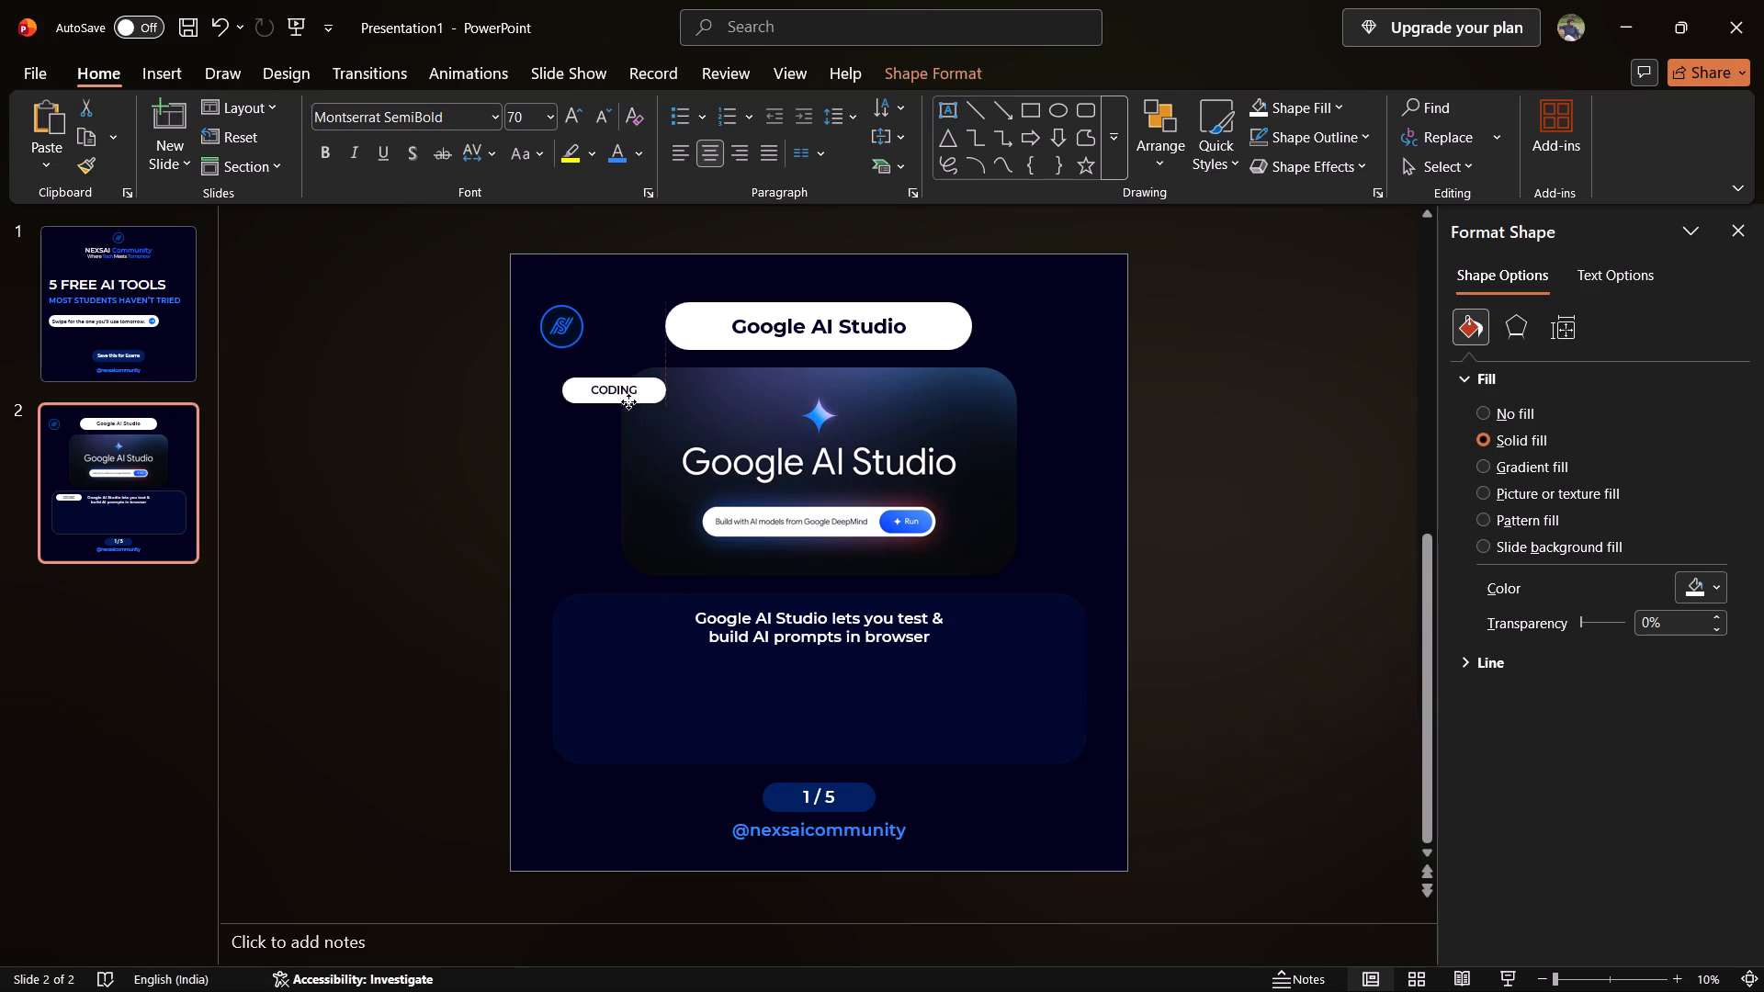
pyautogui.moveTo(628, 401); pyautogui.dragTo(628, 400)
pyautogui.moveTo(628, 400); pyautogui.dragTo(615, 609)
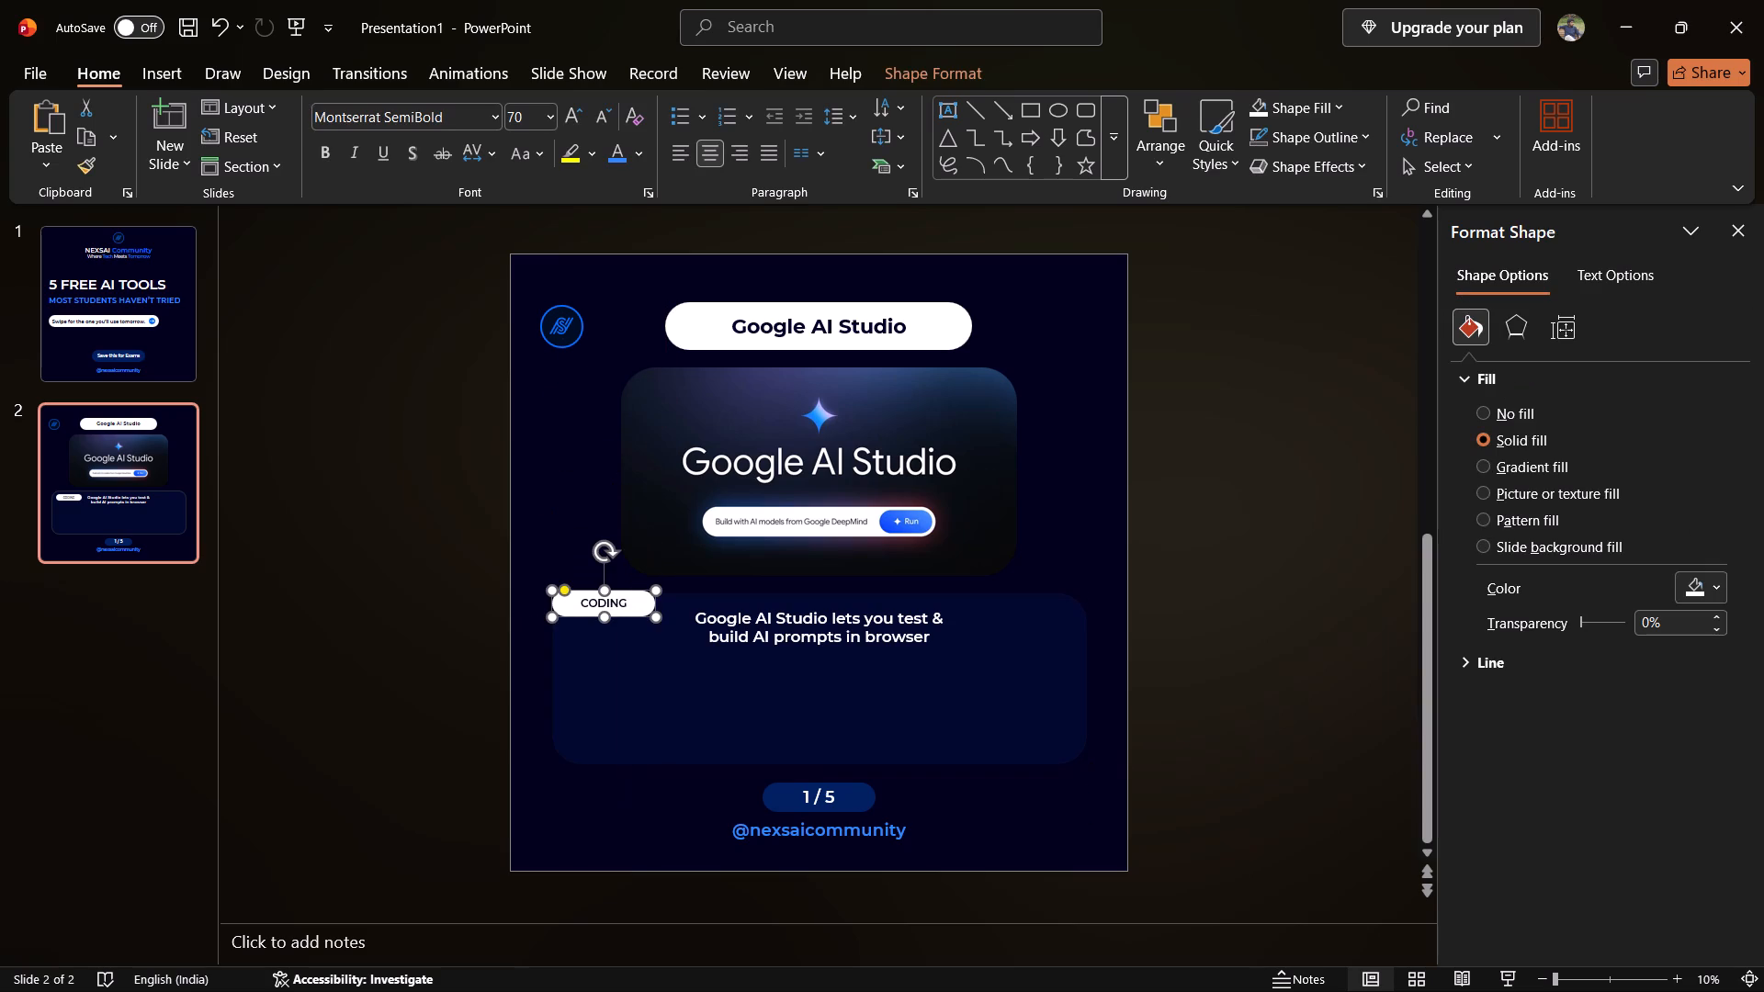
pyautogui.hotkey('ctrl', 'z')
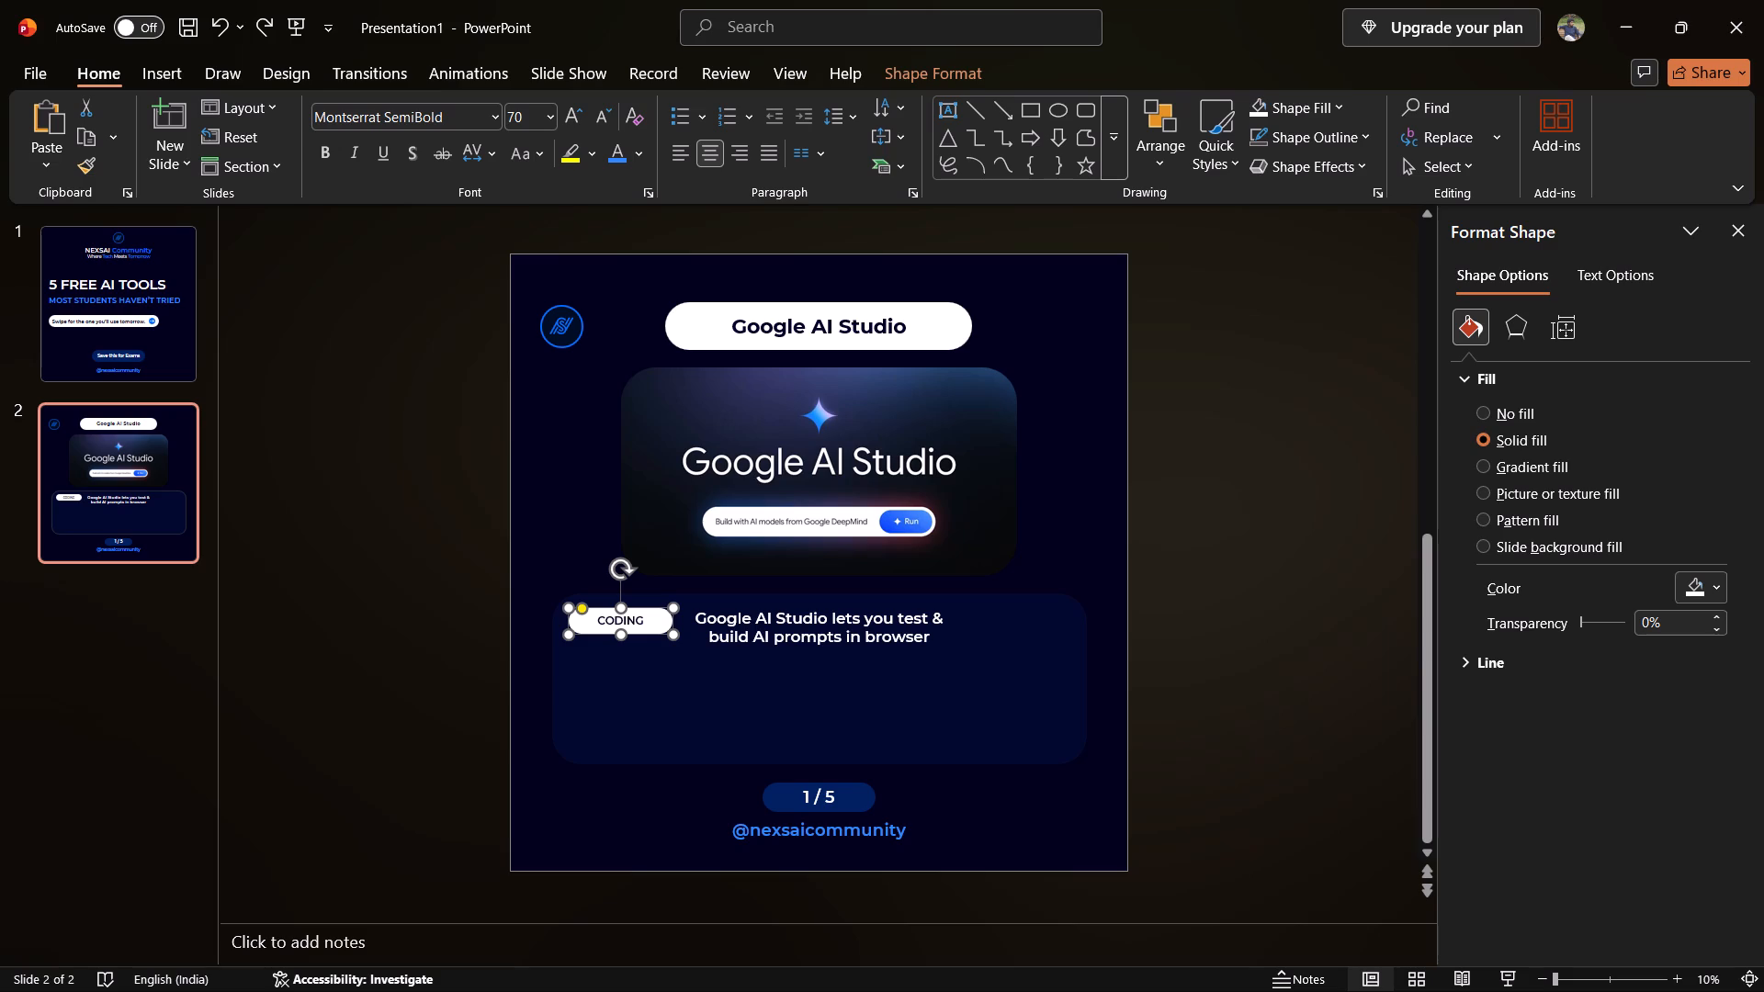
# Move the CODING label to the content box's upper-right corner, its top edge level with the sentence's text box.
pyautogui.moveTo(648, 621); pyautogui.dragTo(1022, 612)
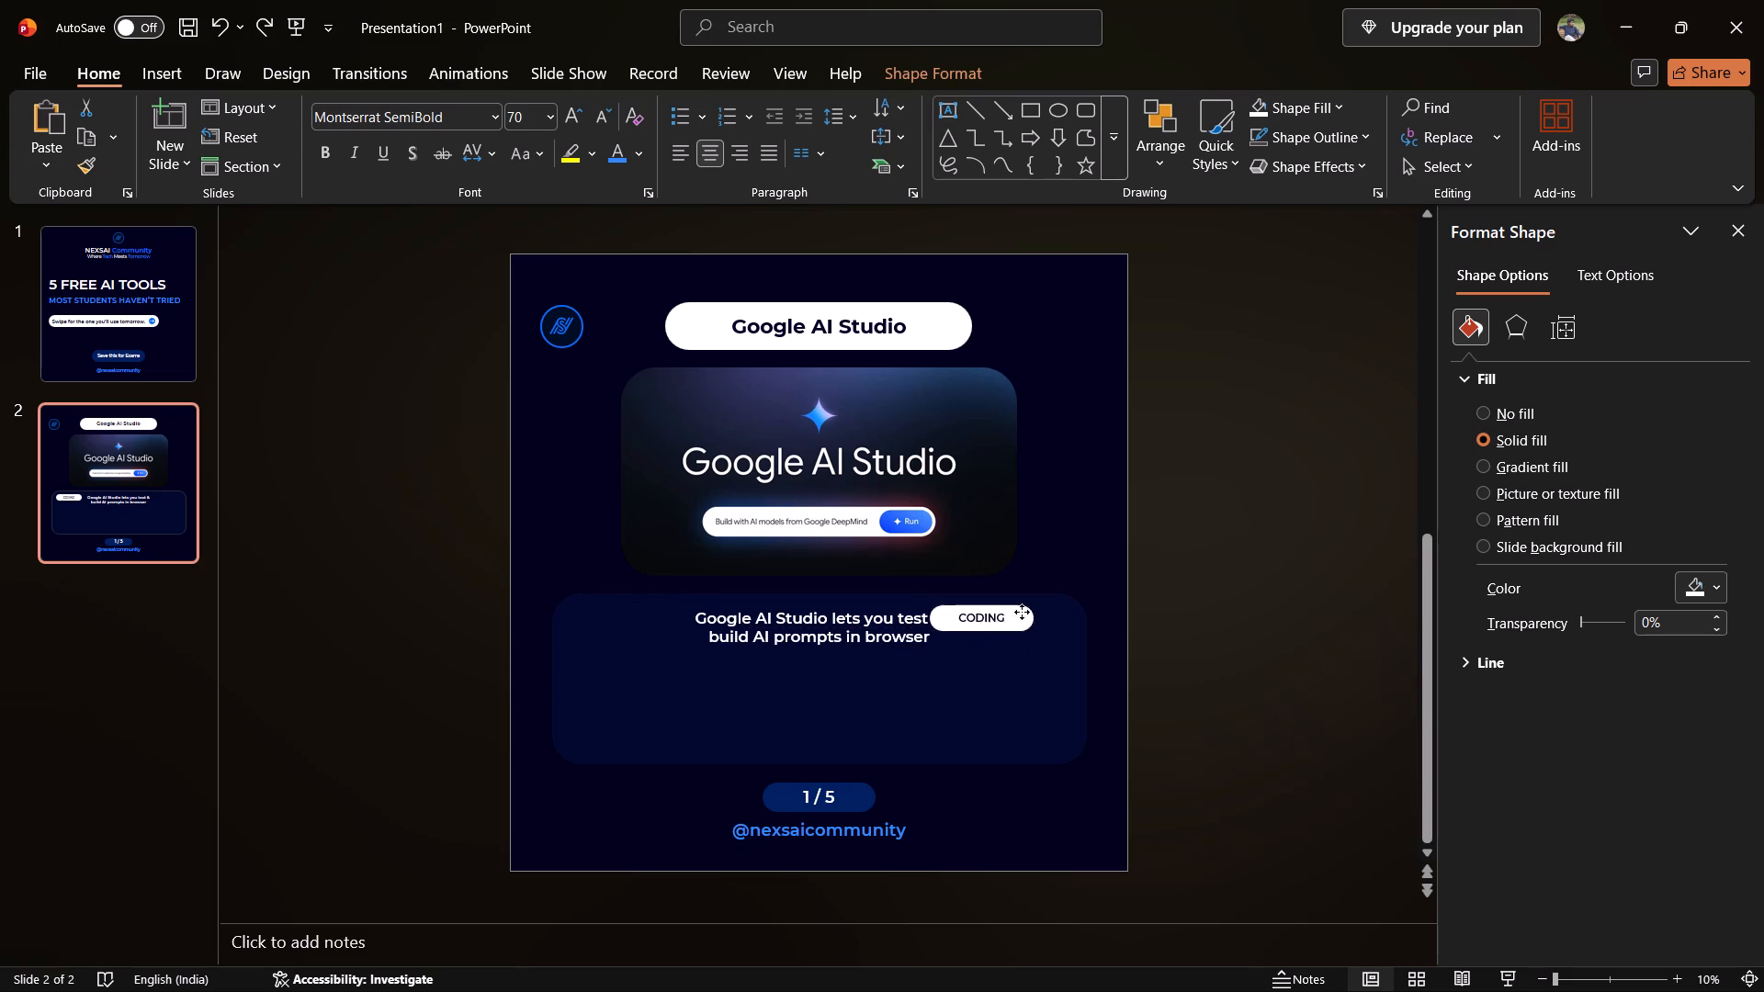
pyautogui.moveTo(1022, 612); pyautogui.dragTo(1039, 625)
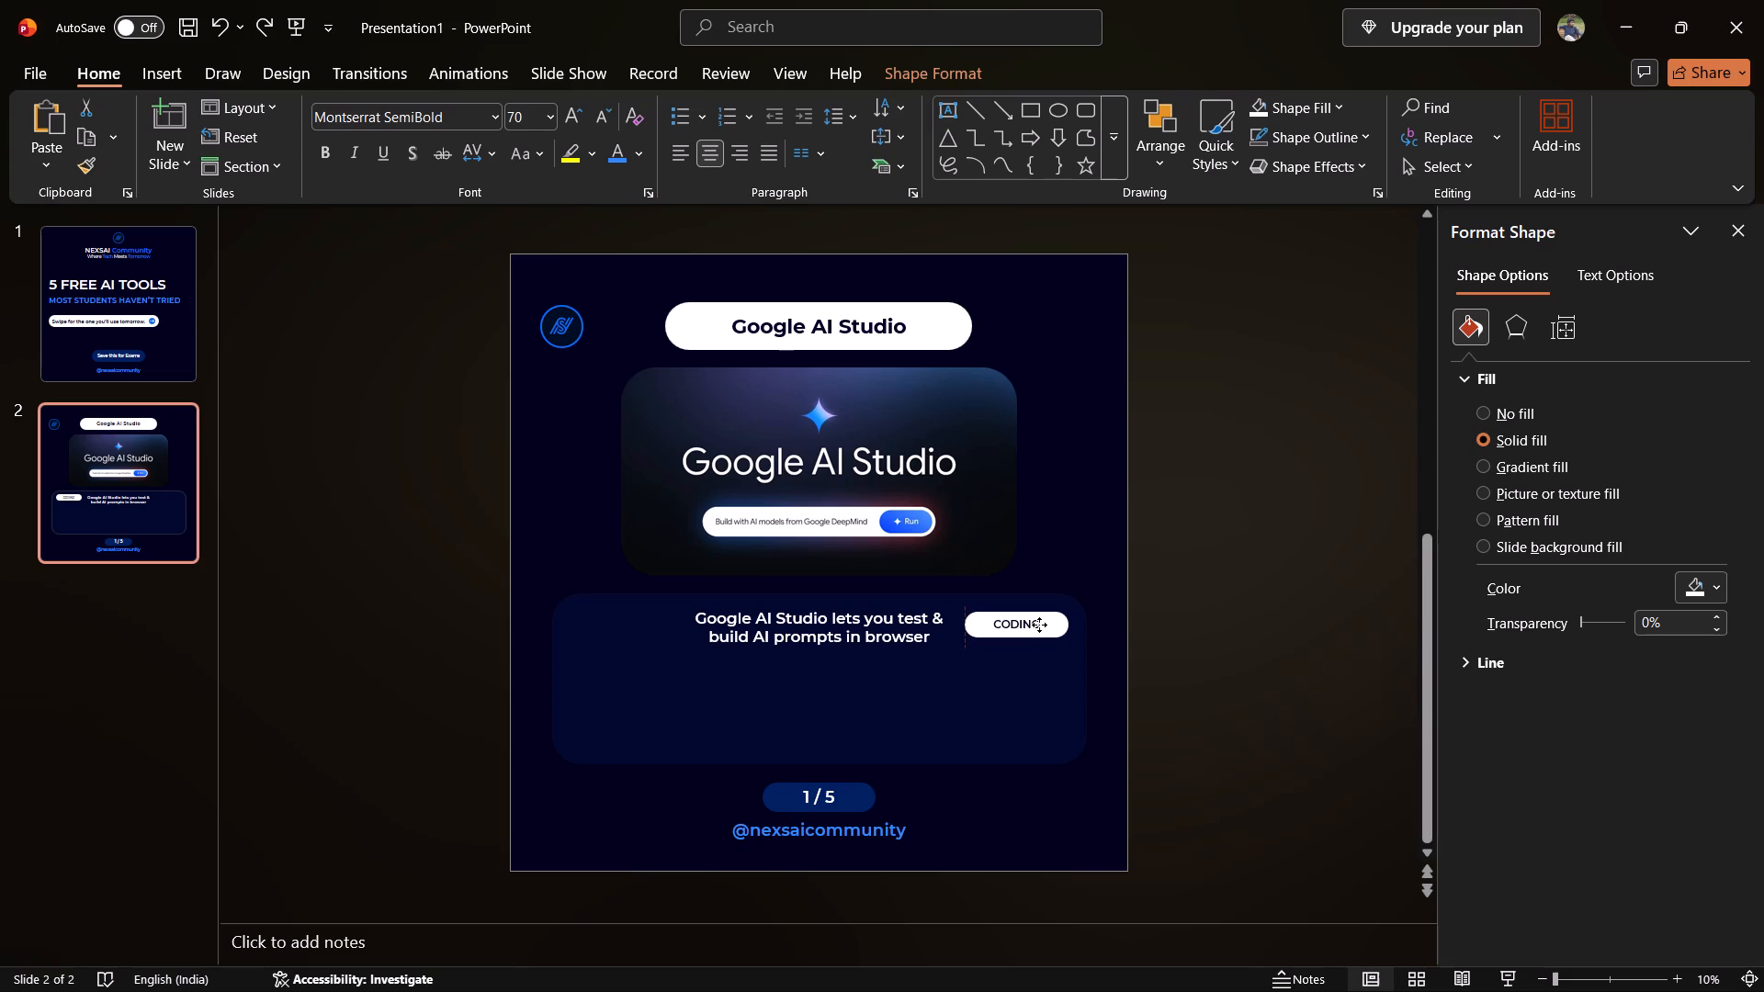
pyautogui.moveTo(1039, 625); pyautogui.dragTo(1036, 624)
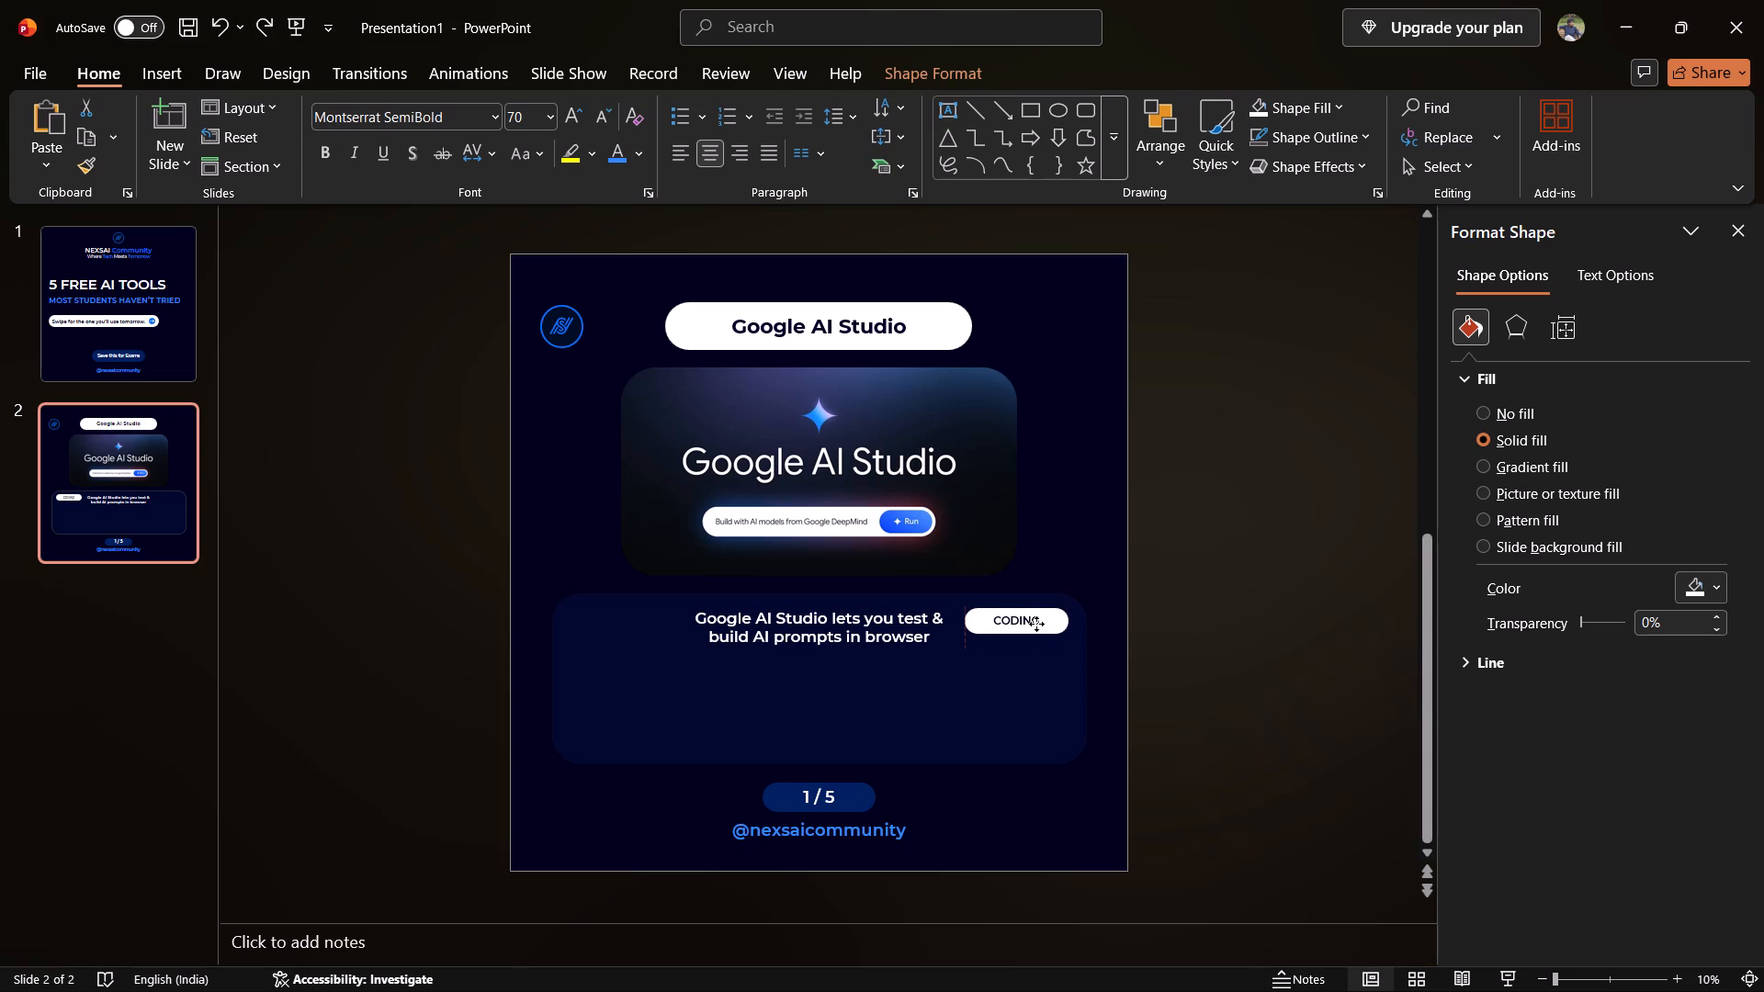
pyautogui.moveTo(1036, 624); pyautogui.dragTo(1039, 622)
pyautogui.moveTo(1039, 622); pyautogui.dragTo(1039, 621)
pyautogui.moveTo(1039, 621); pyautogui.dragTo(1039, 620)
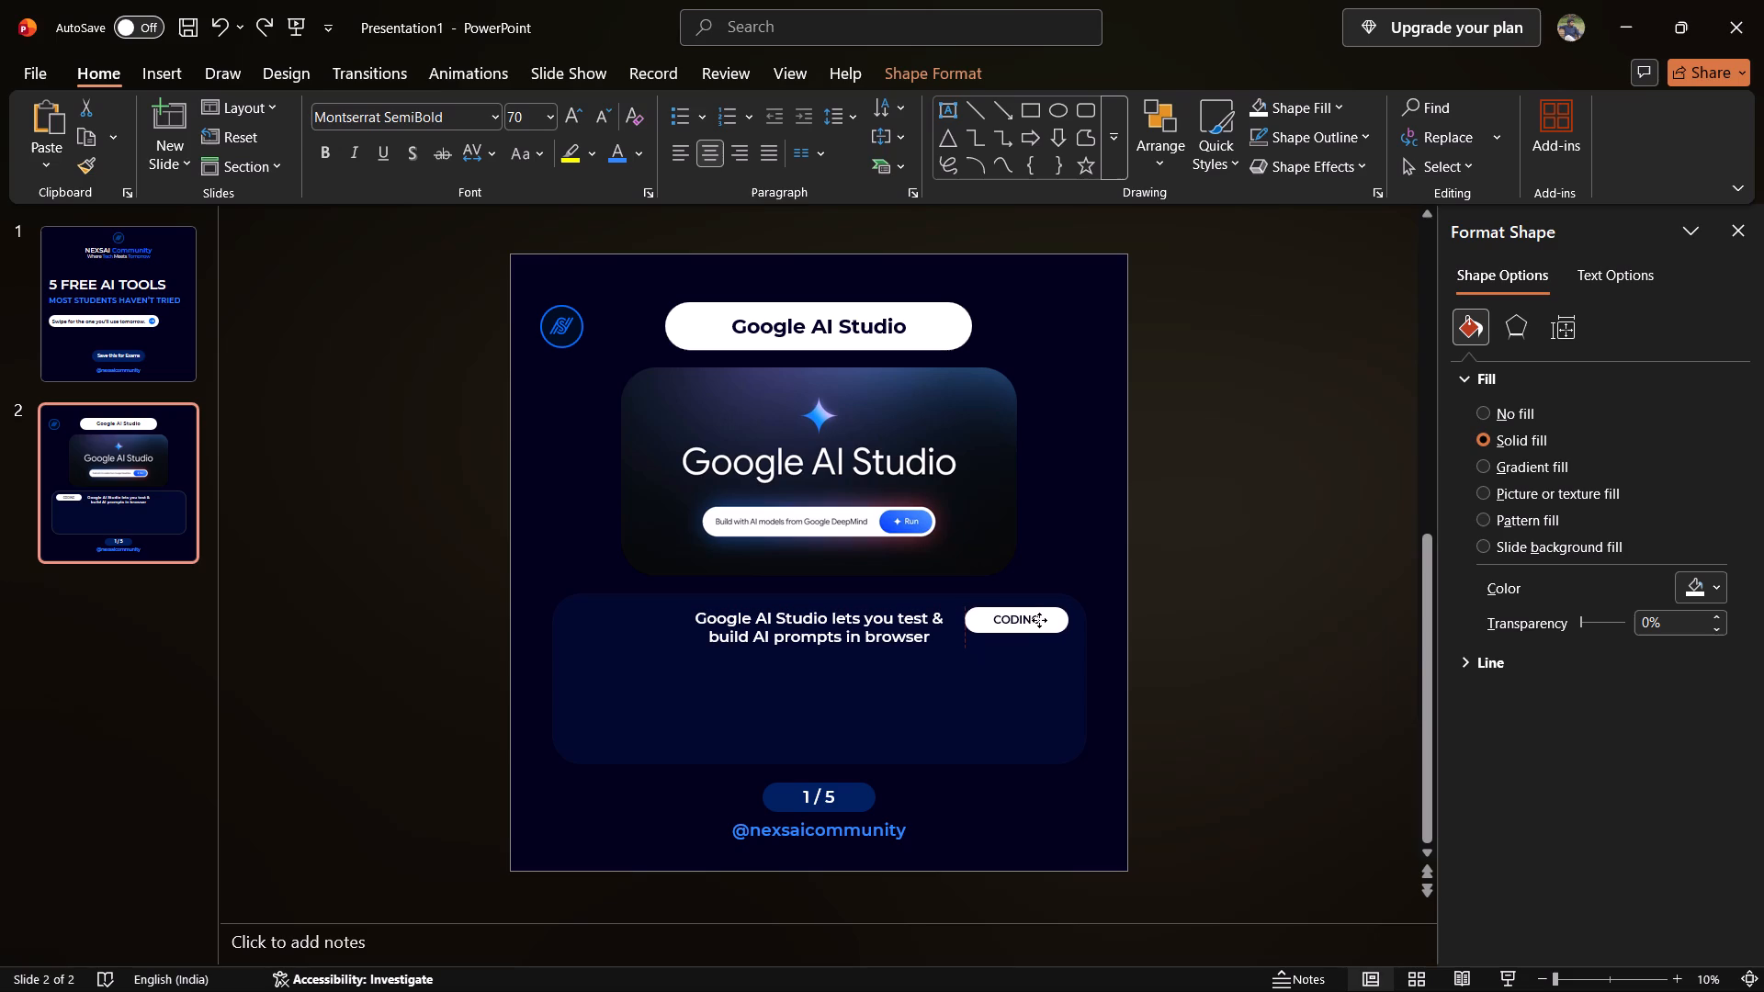
pyautogui.moveTo(1039, 620); pyautogui.dragTo(1039, 621)
pyautogui.keyDown('ctrl'); pyautogui.scroll(2, 1039, 621); pyautogui.keyUp('ctrl')
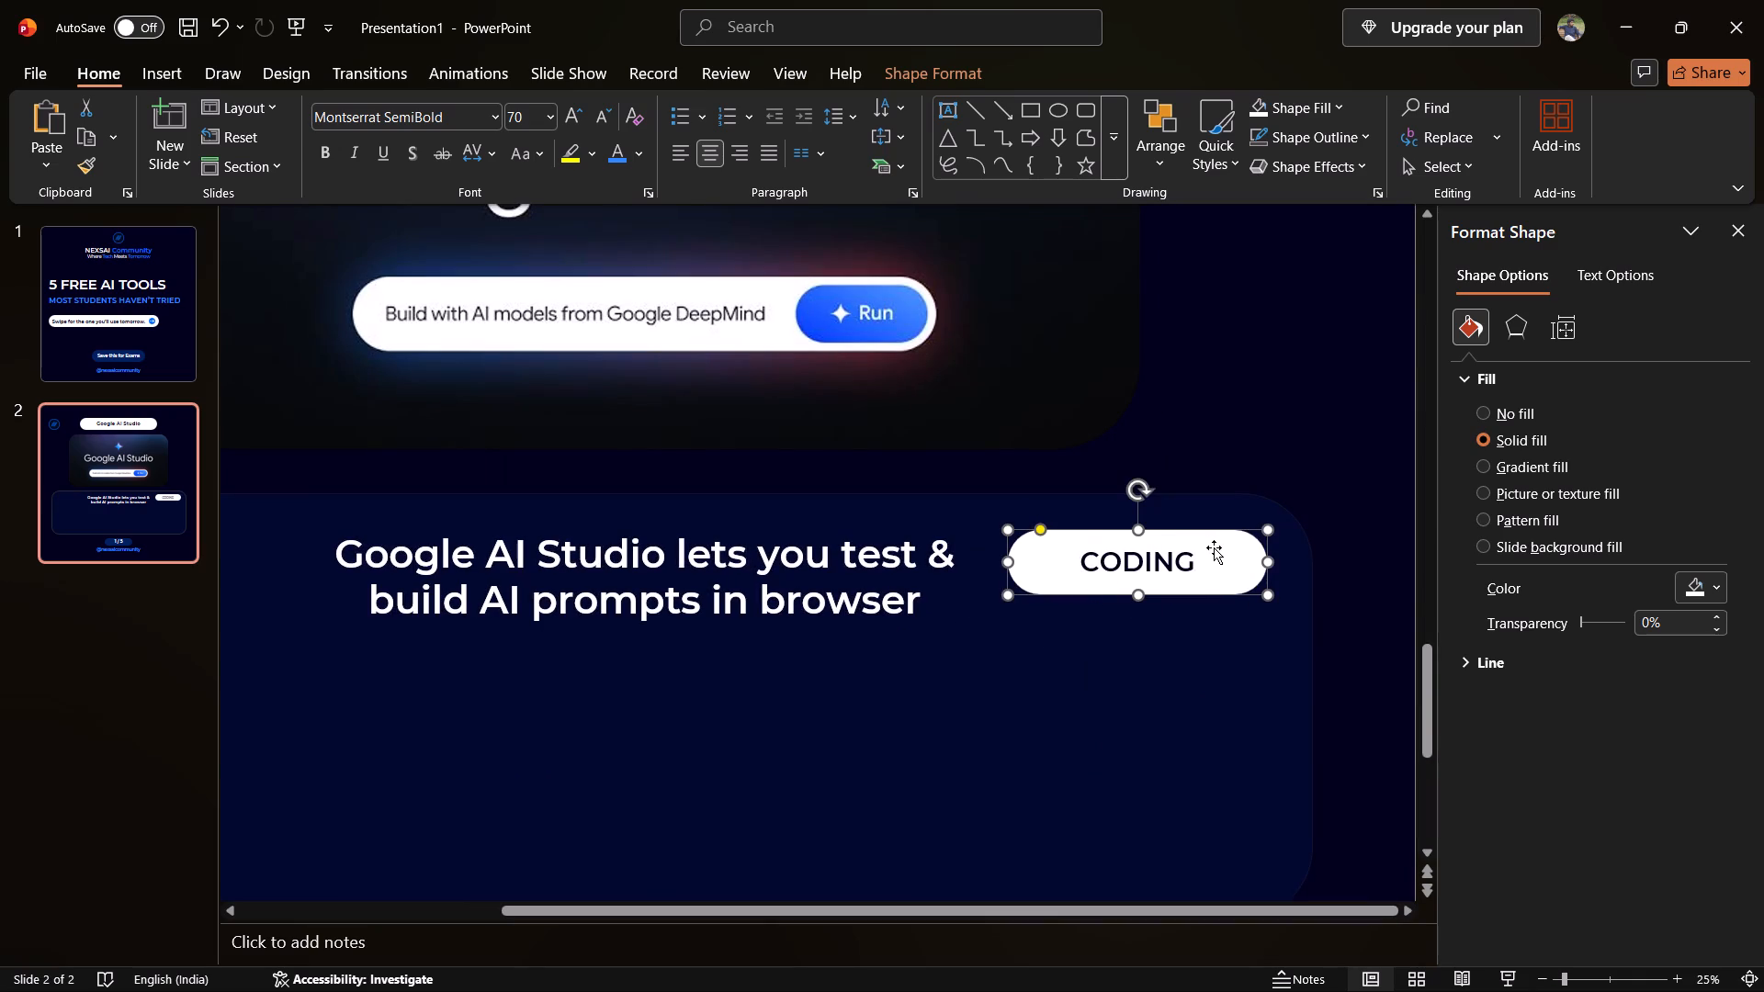
pyautogui.click(1214, 547)
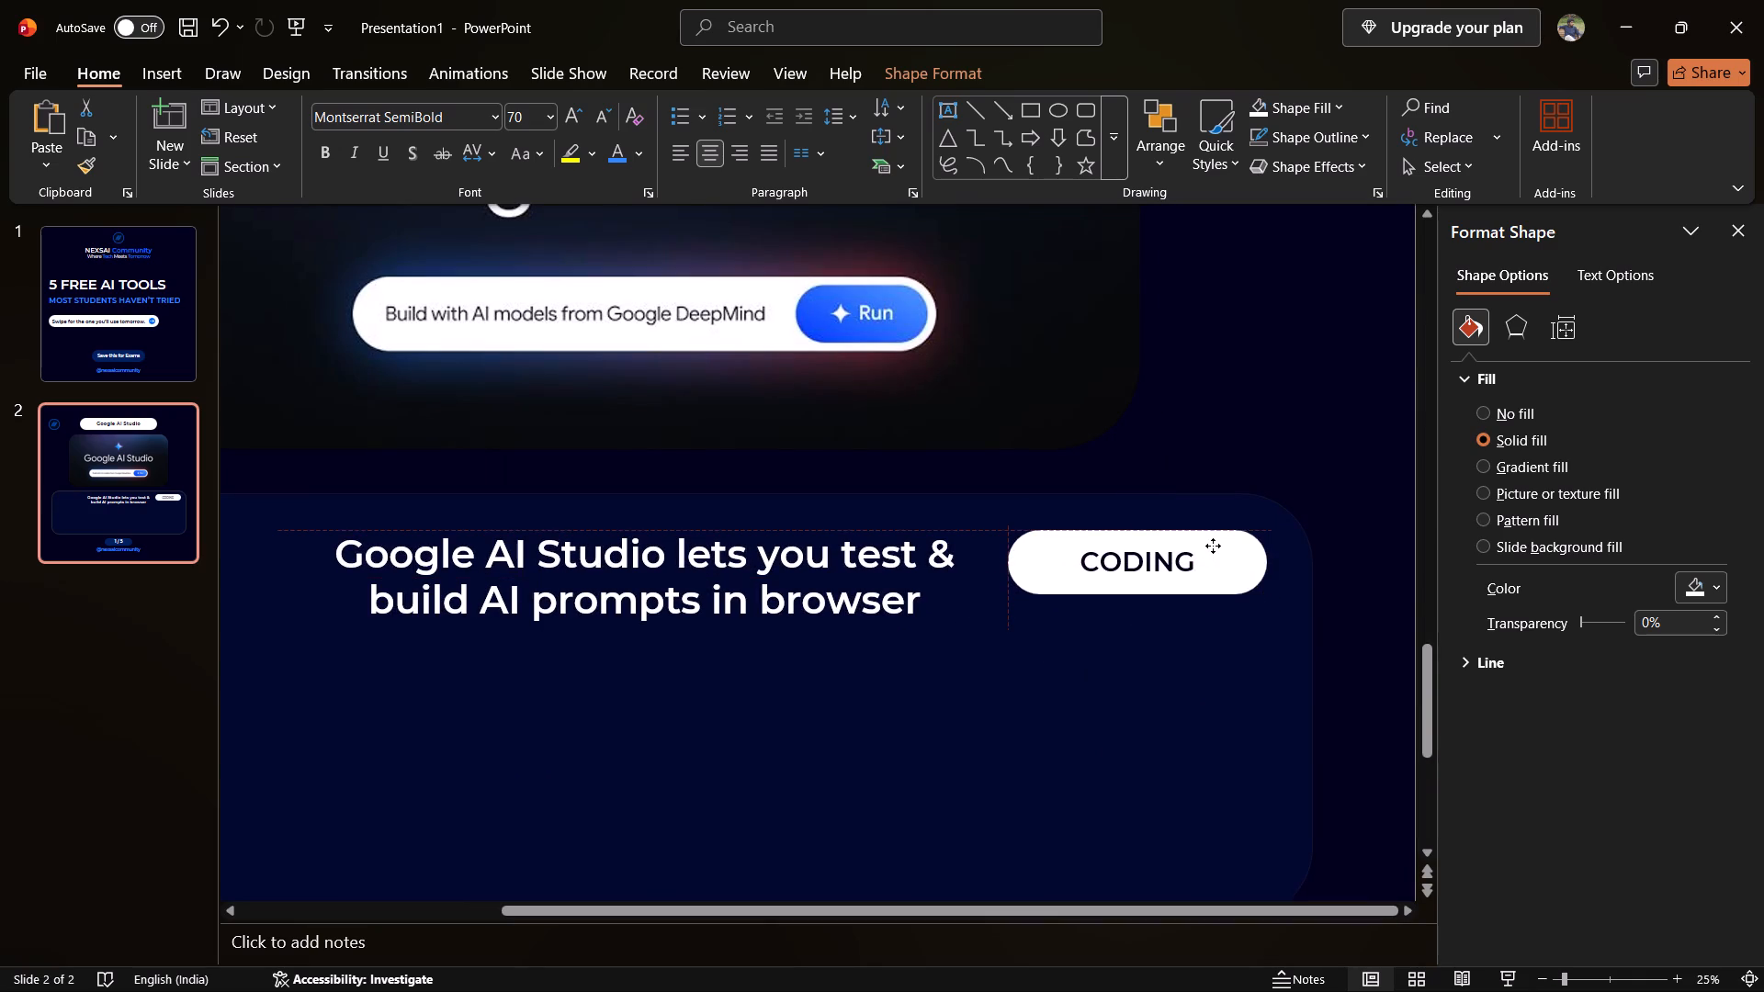
# Left-align the sentence and move its text box to the content box's upper-left corner, level with the CODING label.
pyautogui.click(844, 591)
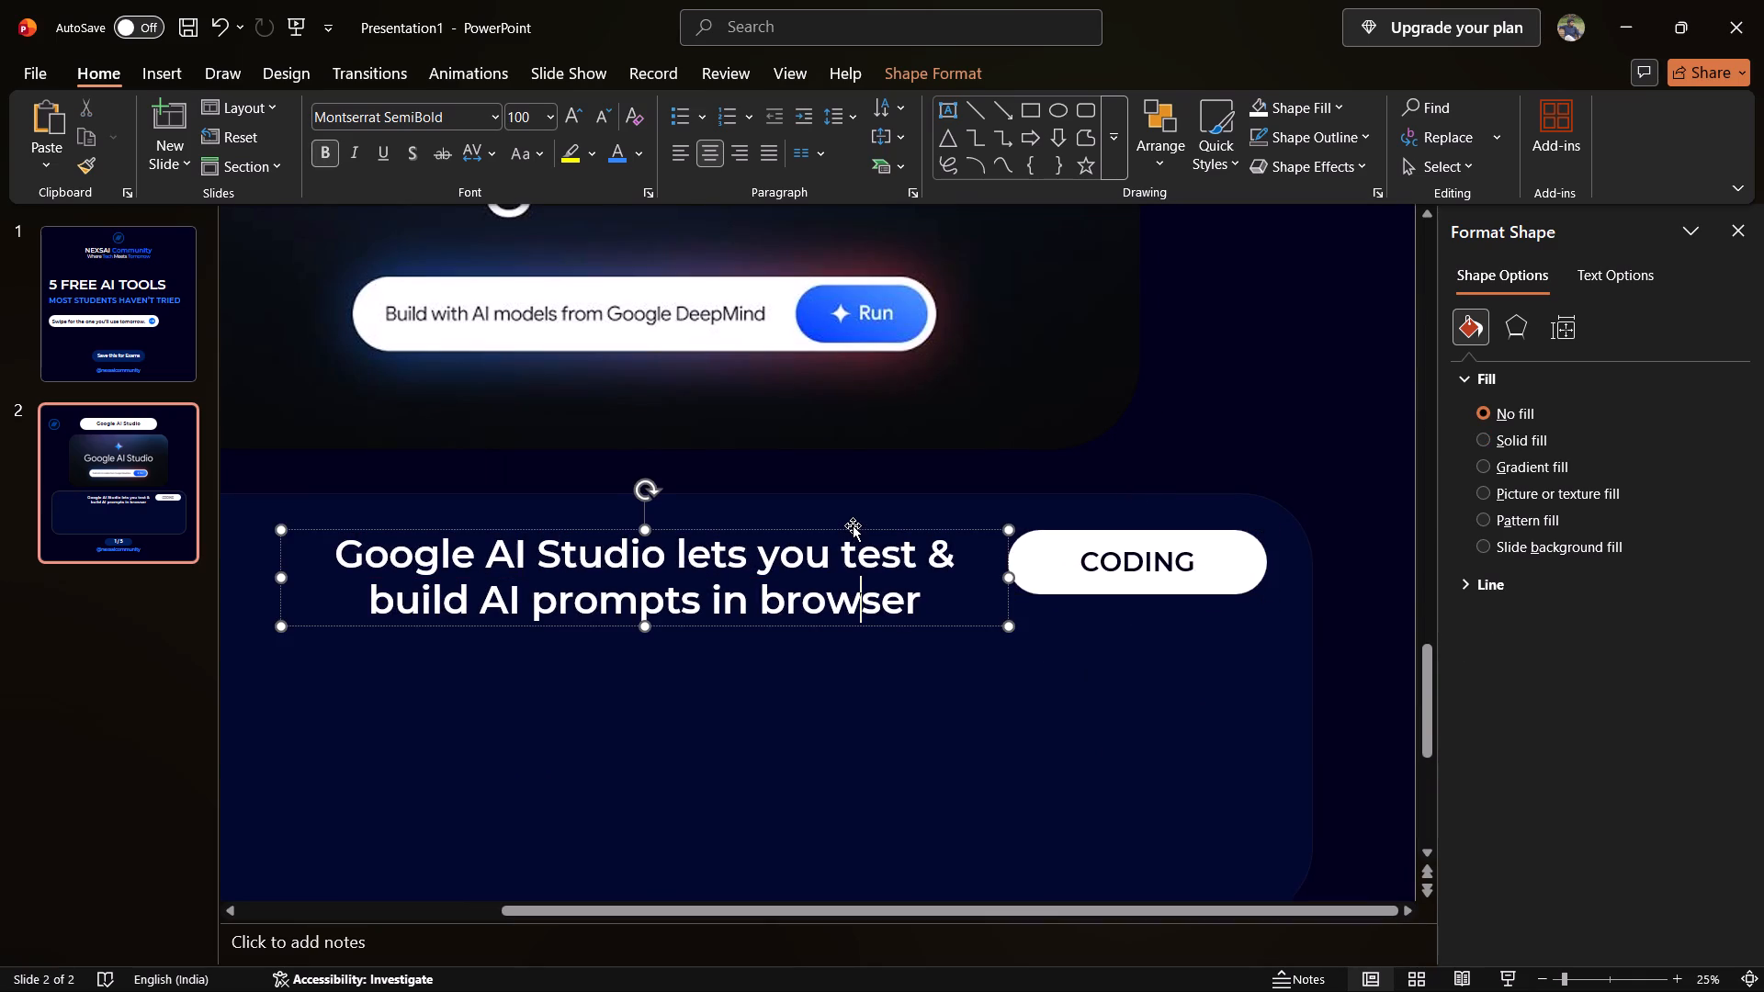
pyautogui.click(851, 524)
pyautogui.click(840, 550)
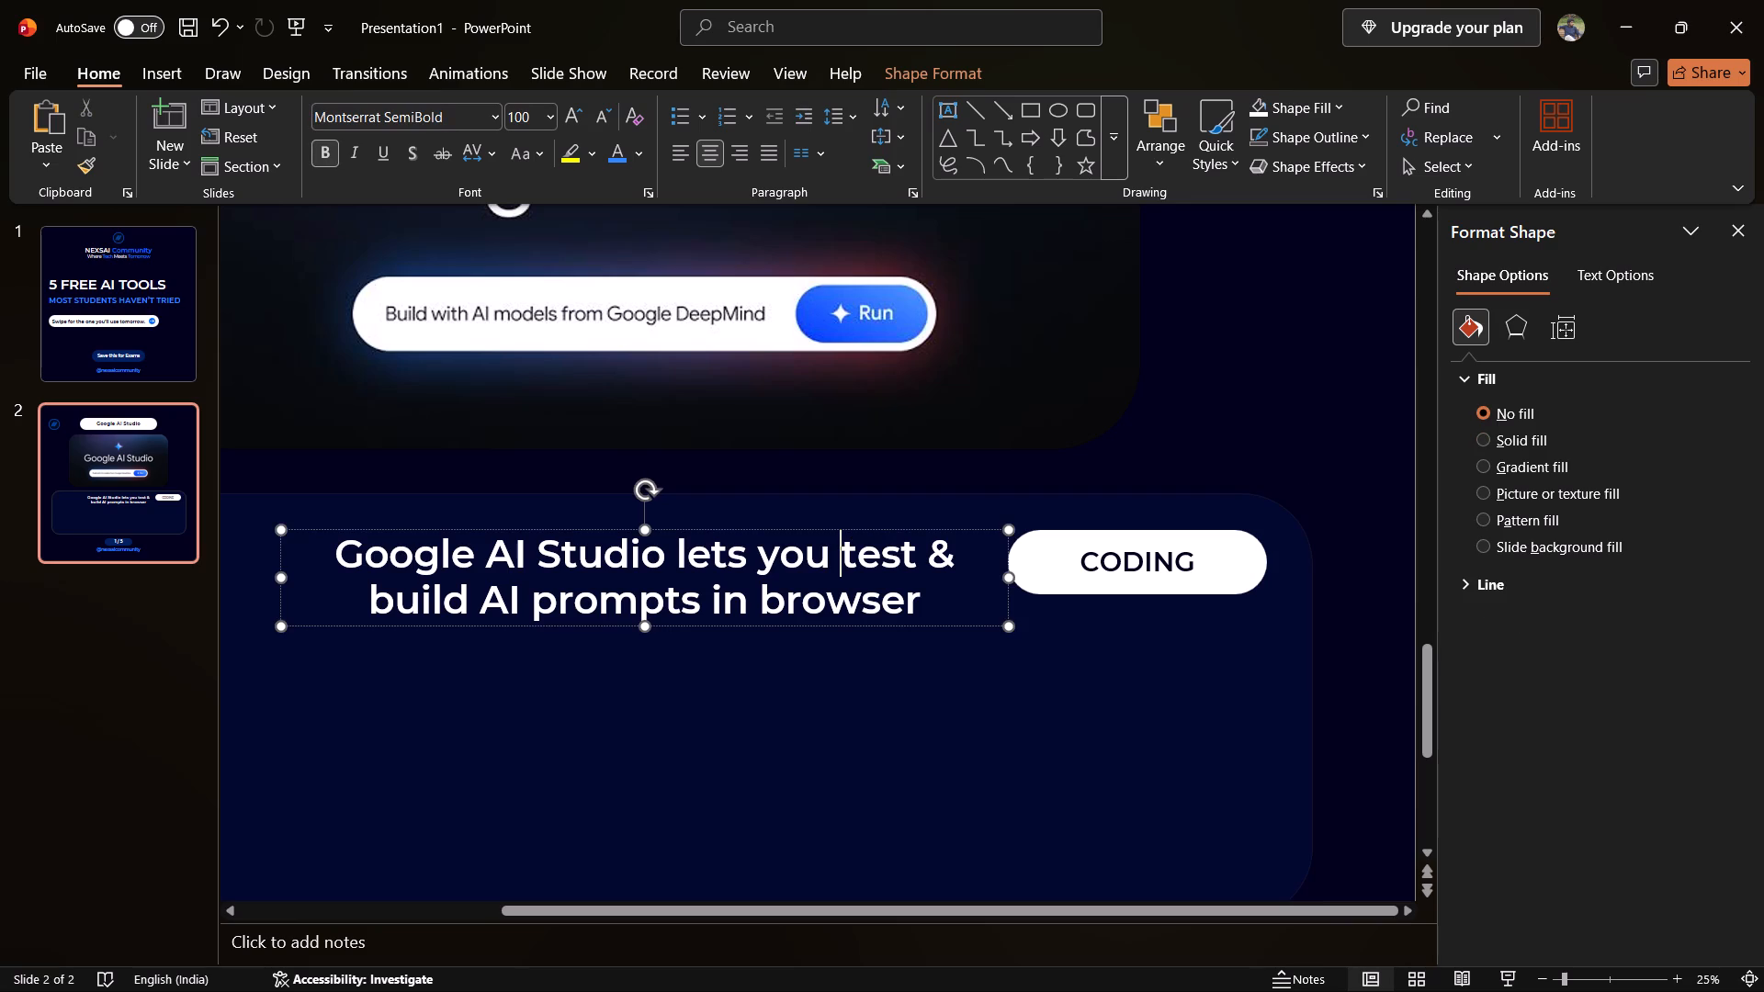
pyautogui.click(834, 530)
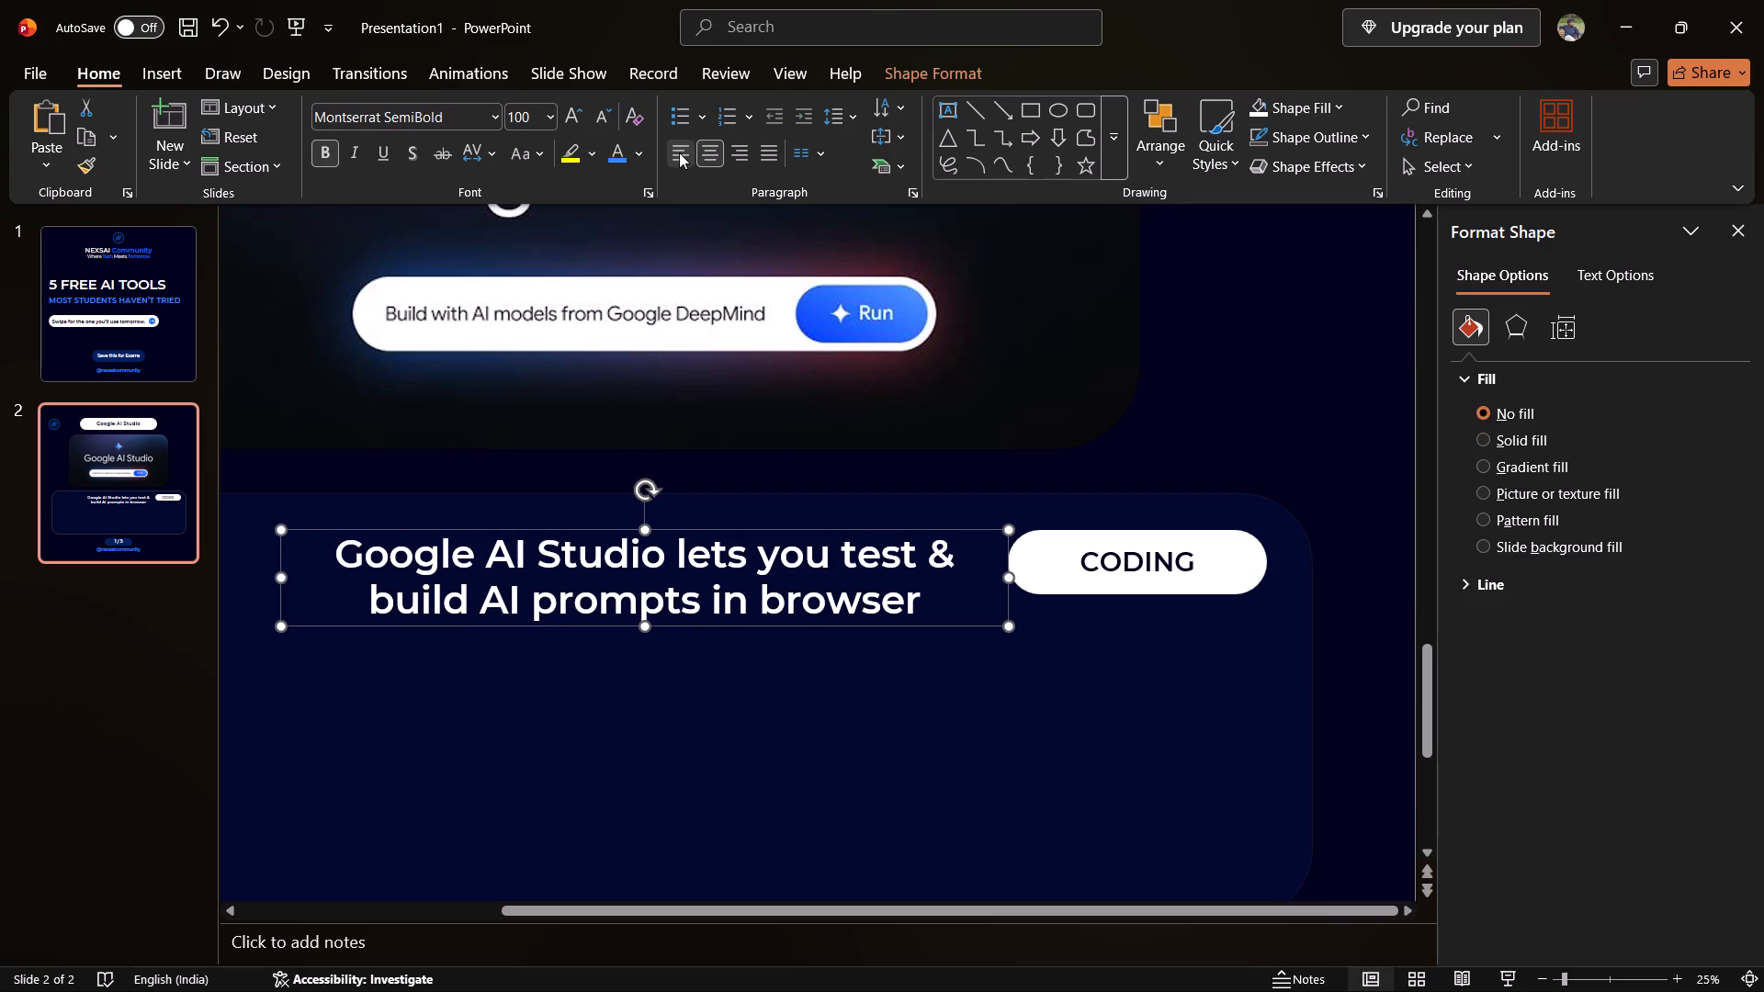
pyautogui.click(679, 152)
pyautogui.hscroll(3, 655, 455)
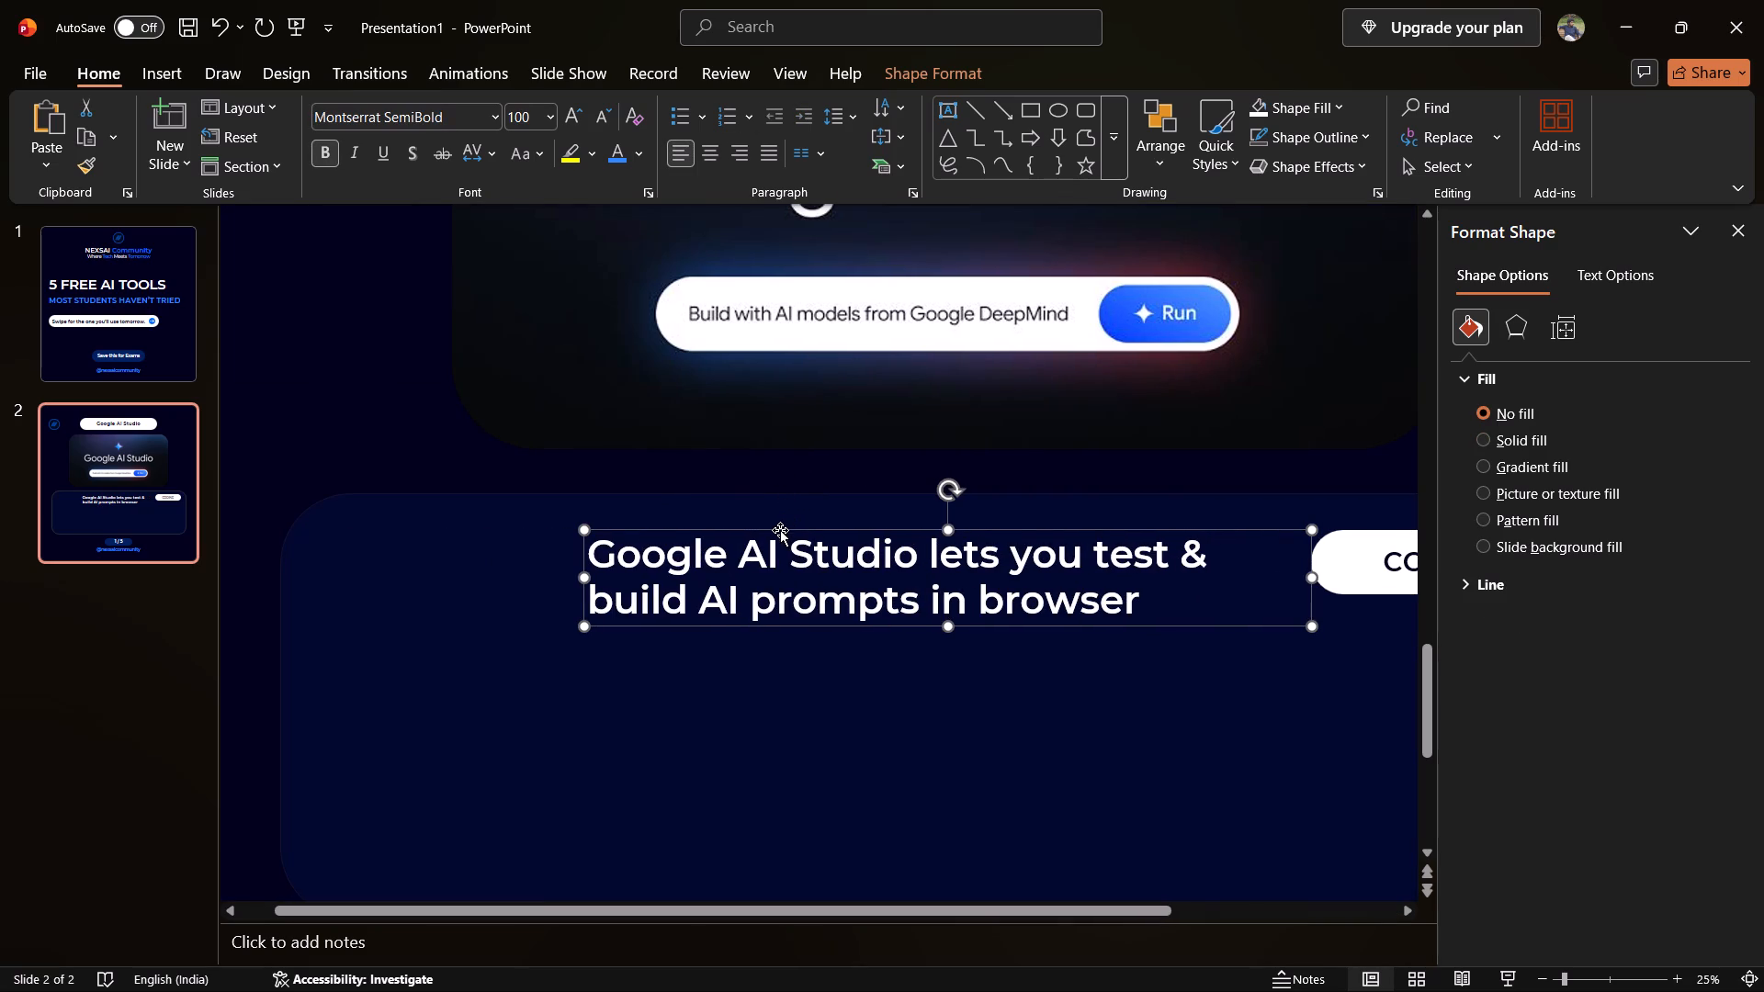
pyautogui.moveTo(780, 530); pyautogui.dragTo(537, 537)
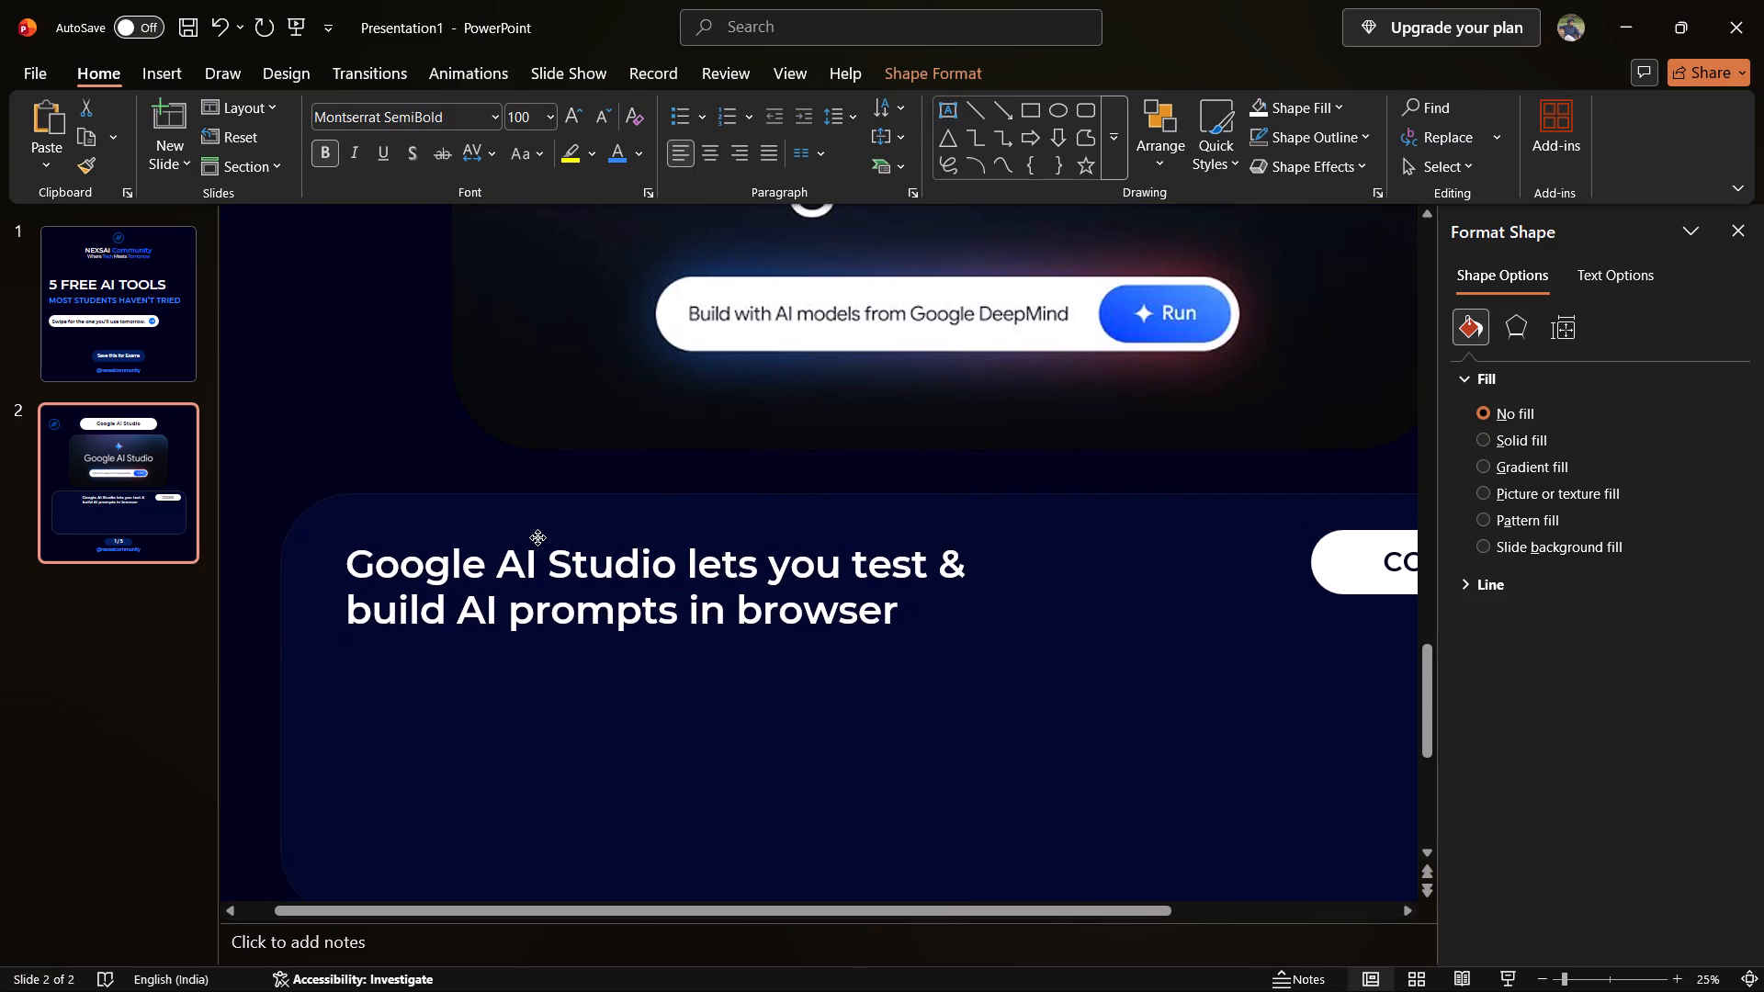
pyautogui.moveTo(537, 537); pyautogui.dragTo(527, 531)
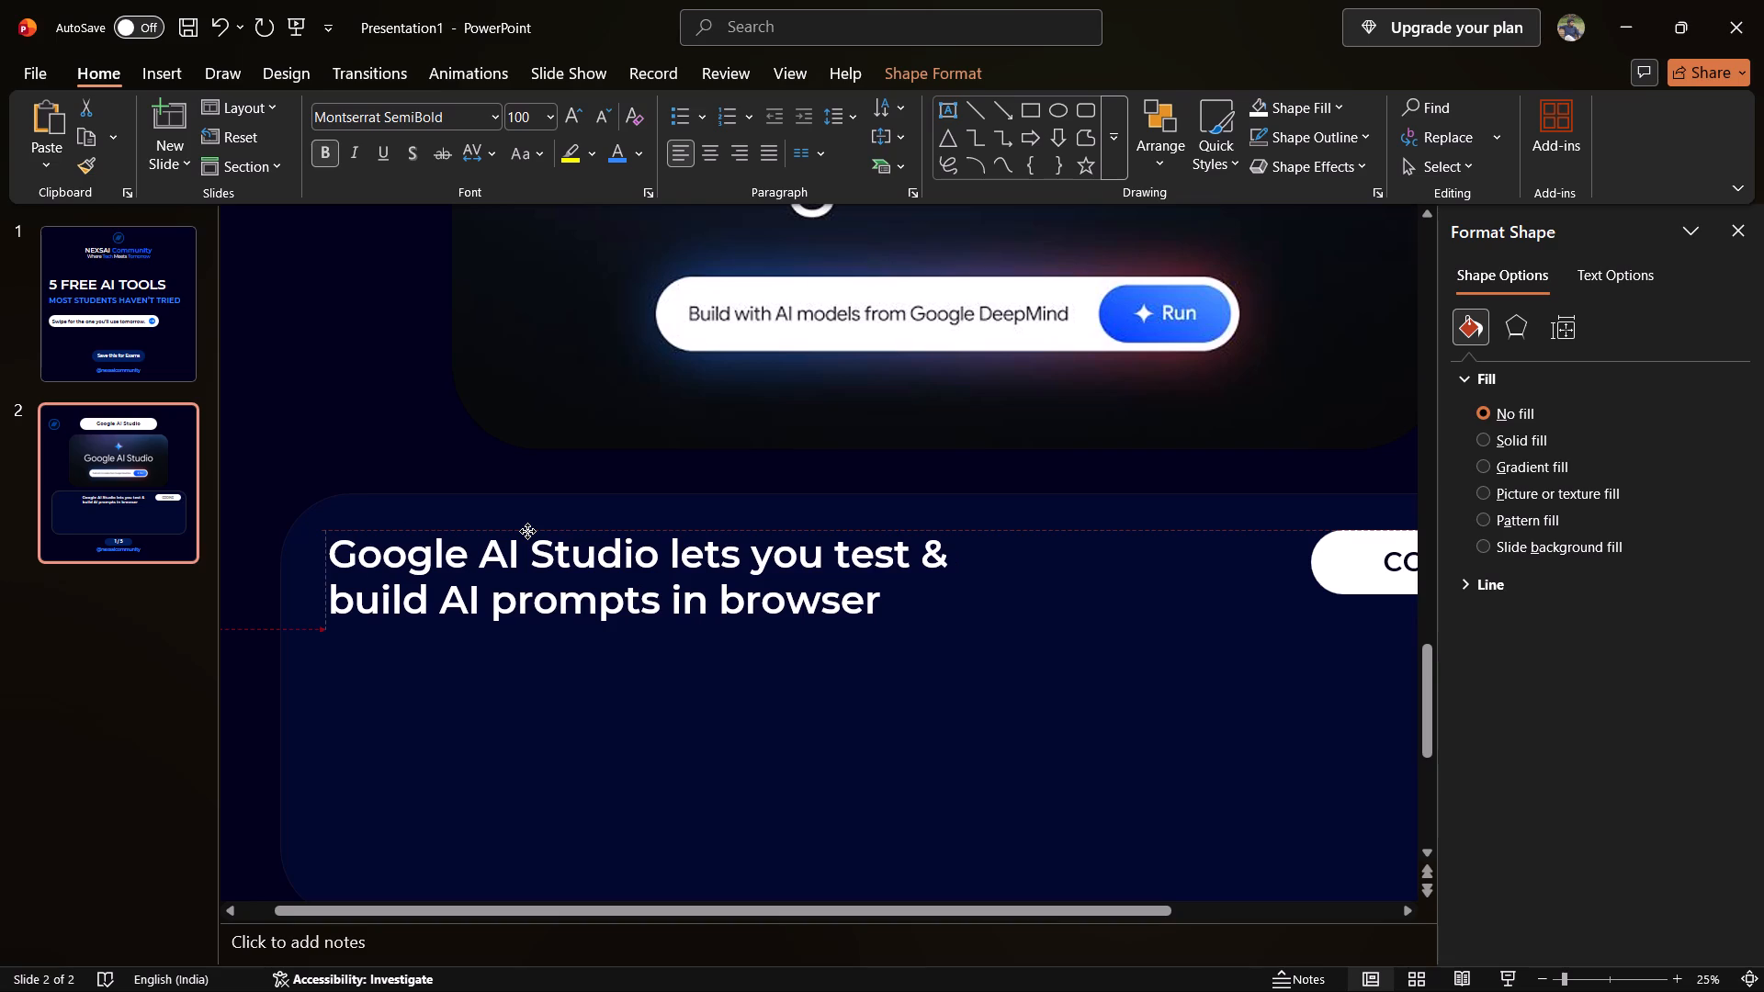
pyautogui.moveTo(527, 531); pyautogui.dragTo(522, 529)
pyautogui.click(522, 529)
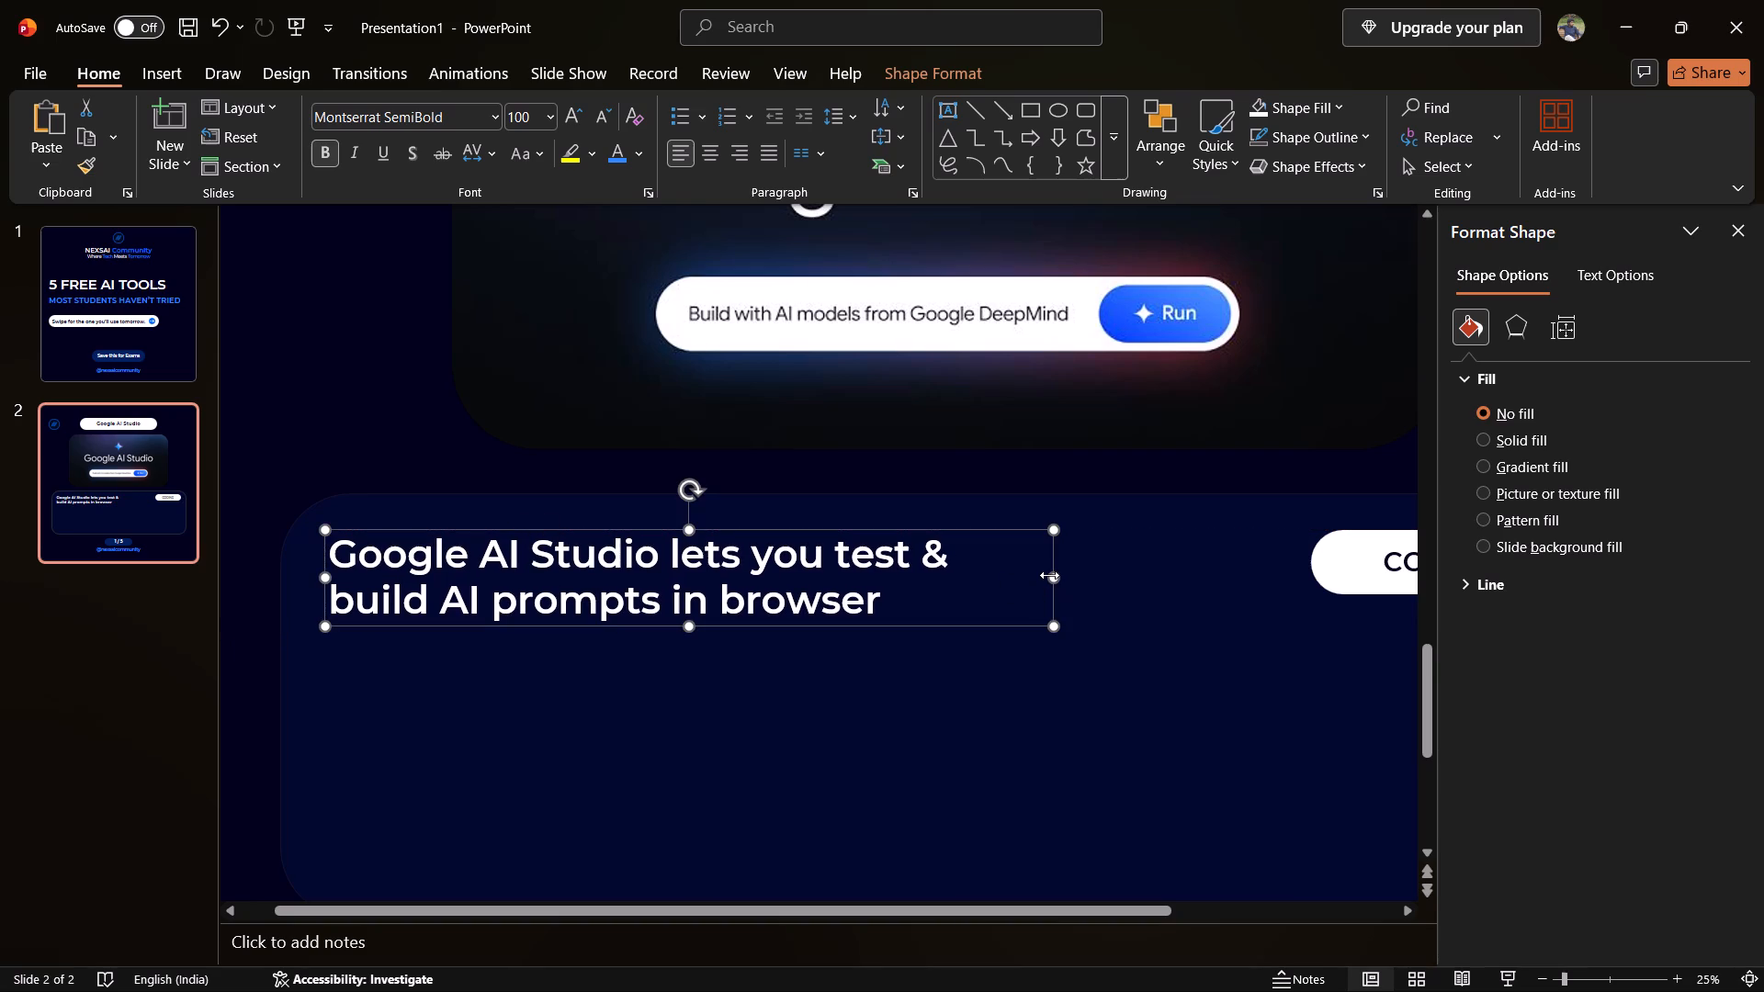
# Widen the sentence's text box towards the CODING label so its first line ends at "build AI".
pyautogui.moveTo(1049, 575); pyautogui.dragTo(1266, 595)
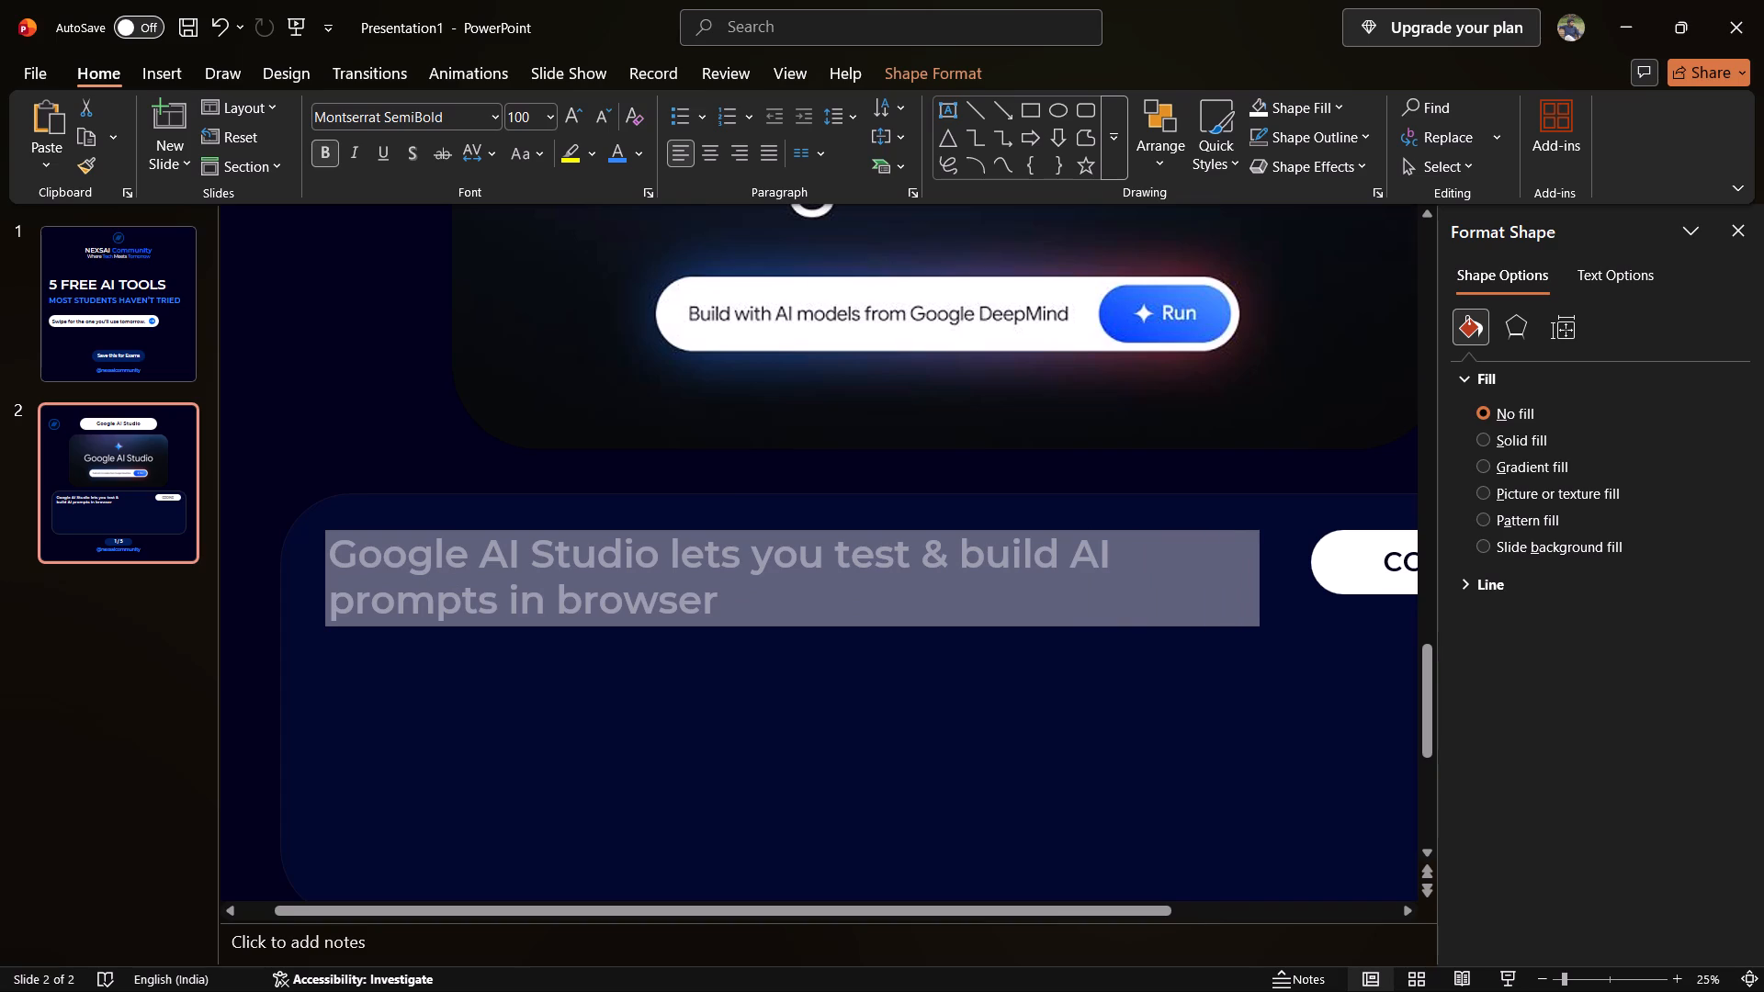
pyautogui.moveTo(1266, 595); pyautogui.dragTo(1280, 598)
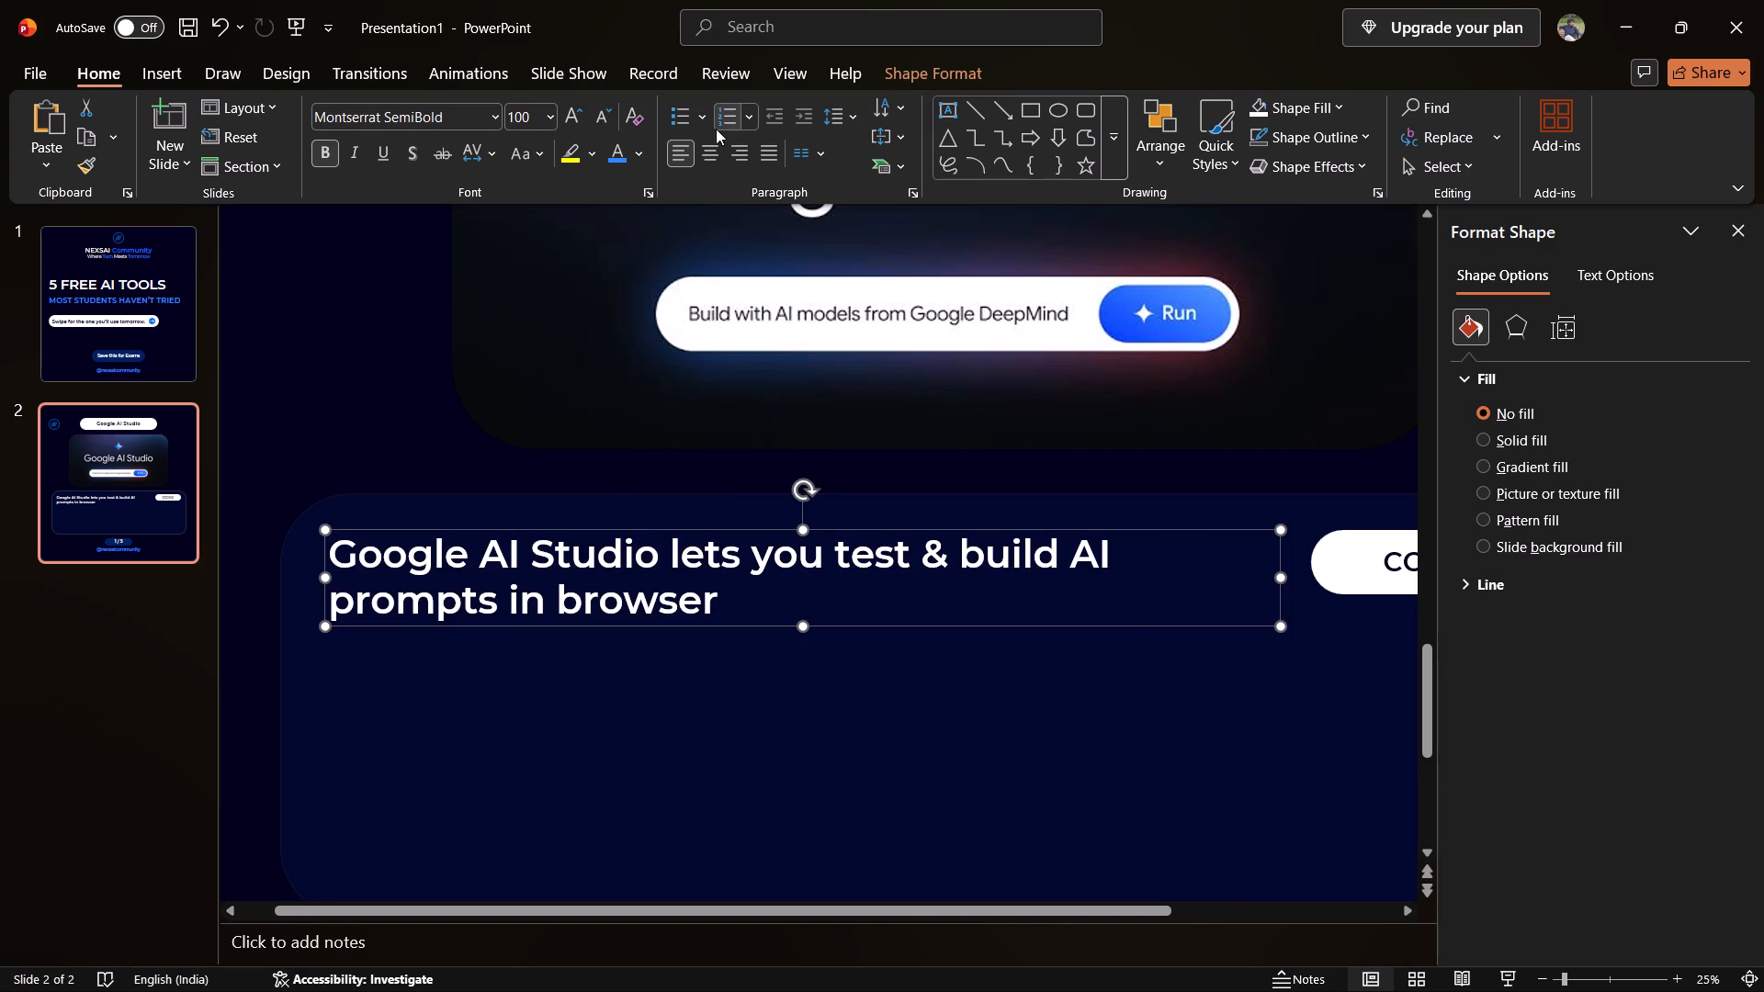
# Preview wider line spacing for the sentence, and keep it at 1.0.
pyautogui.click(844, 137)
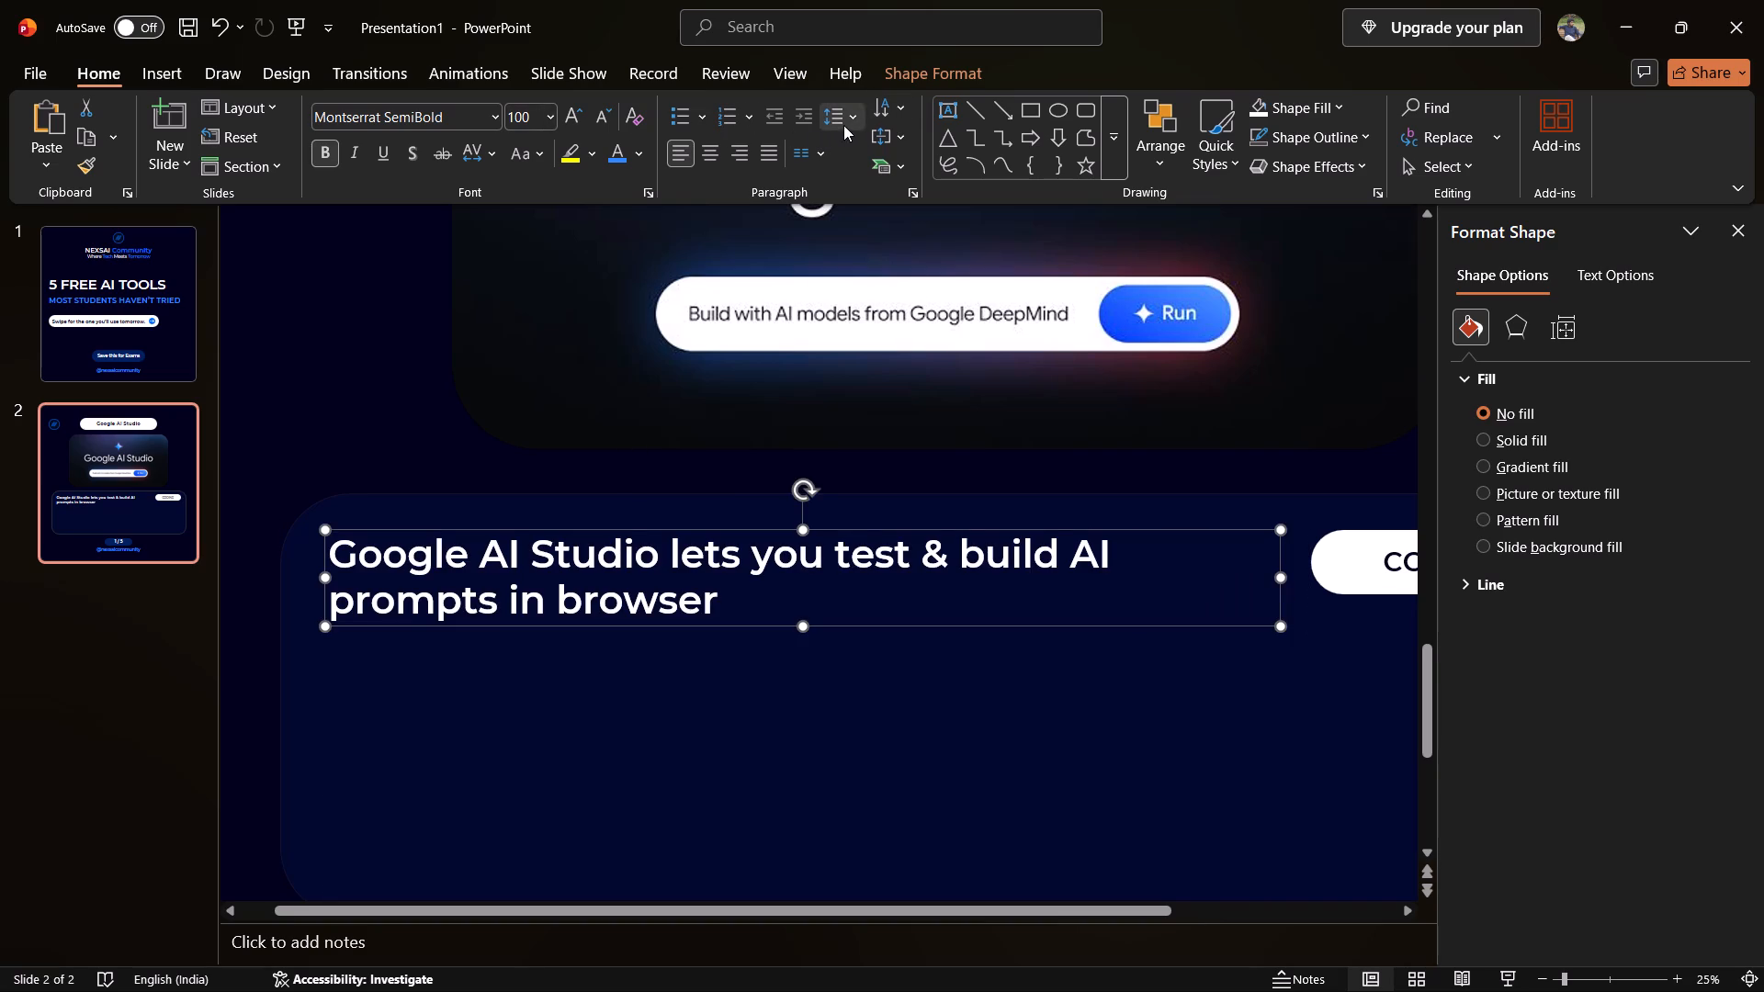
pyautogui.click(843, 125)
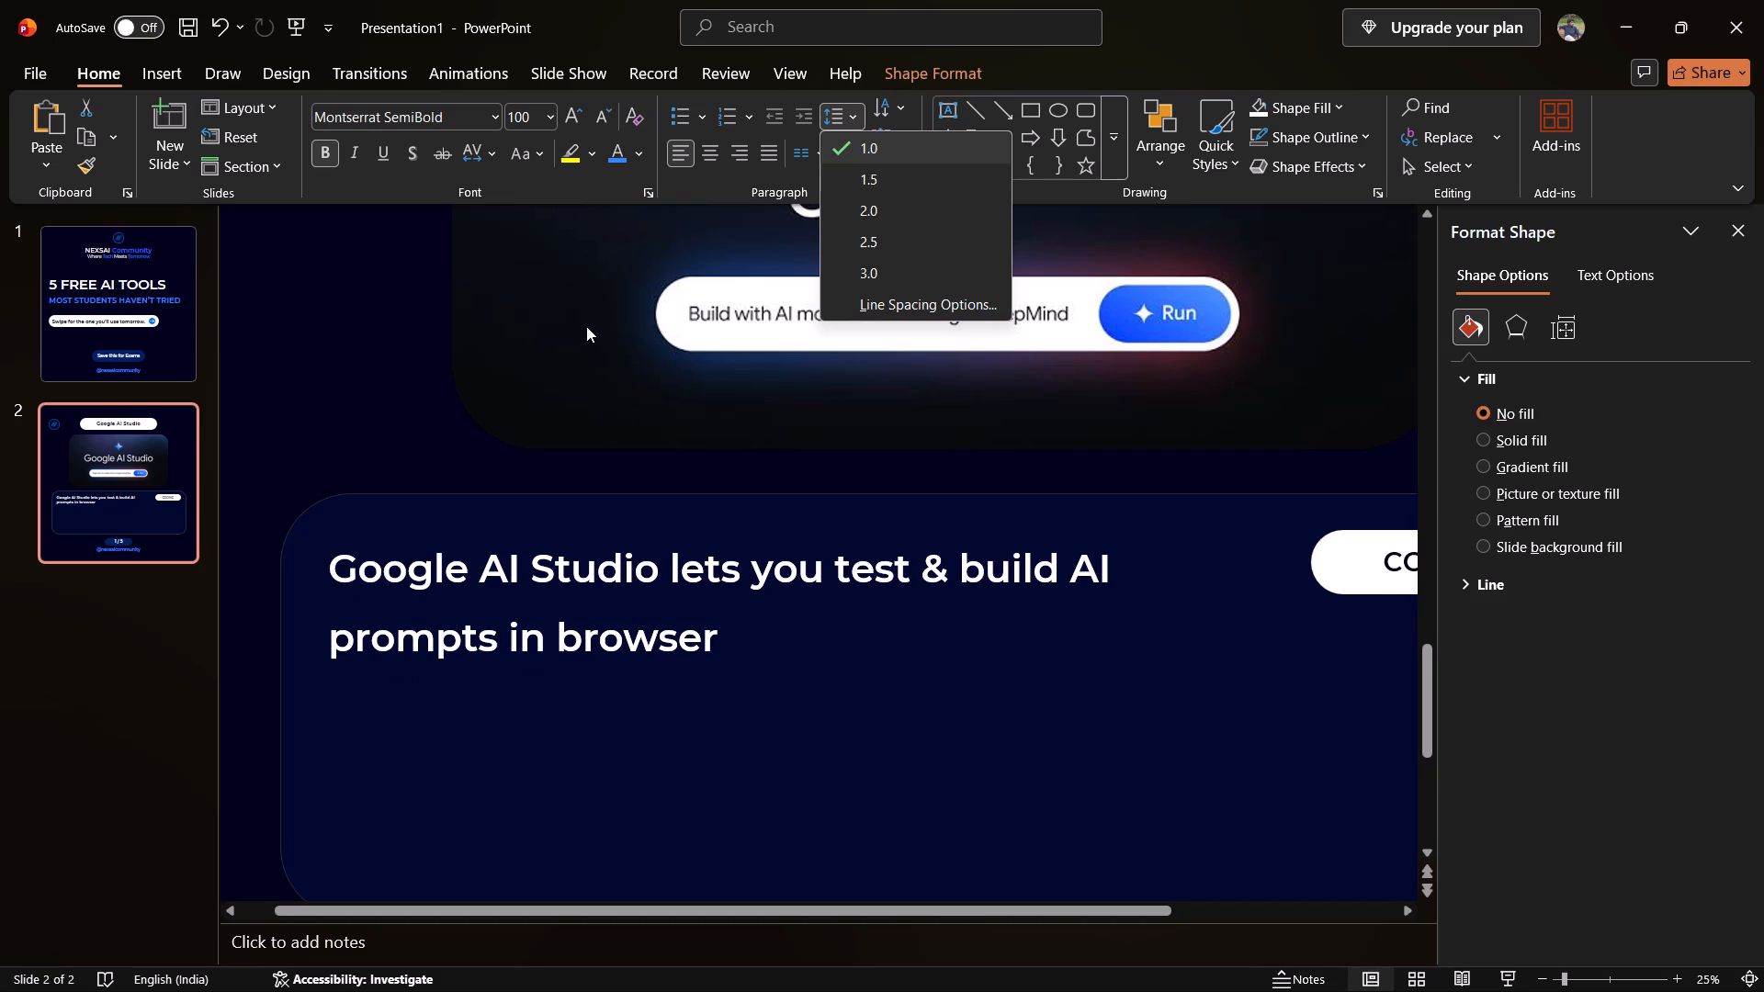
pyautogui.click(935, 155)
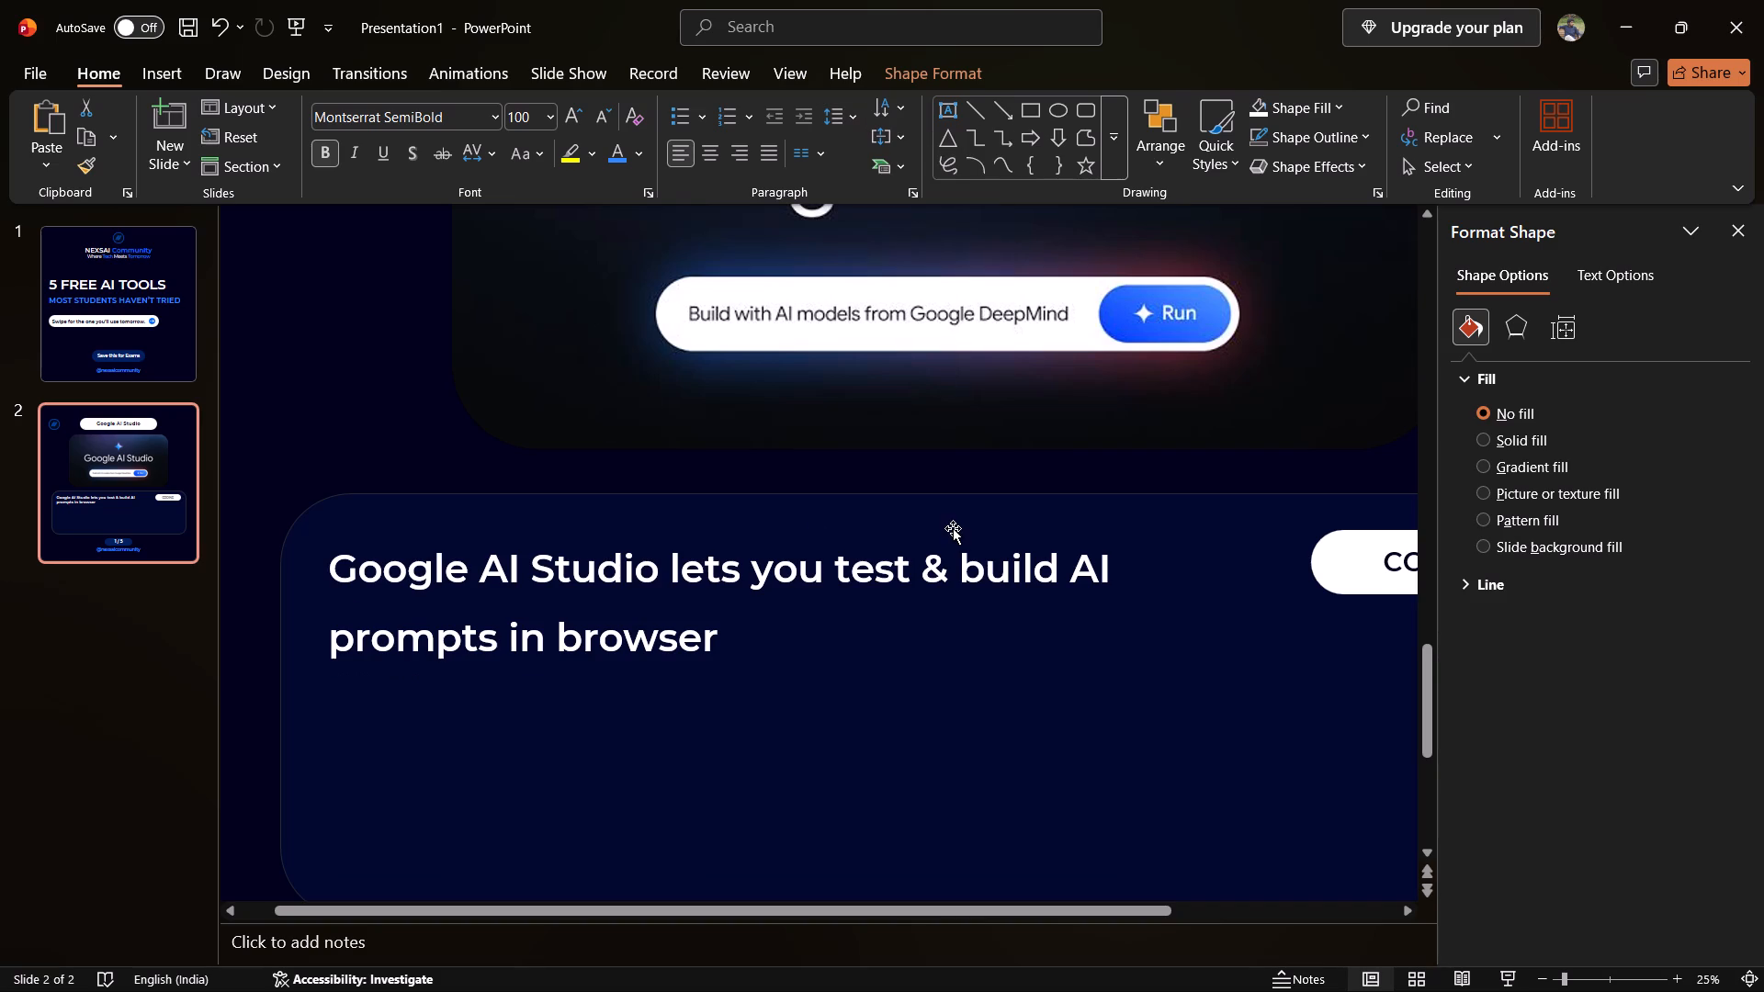
# Add a full stop after "browser" at the end of the sentence.
pyautogui.click(698, 667)
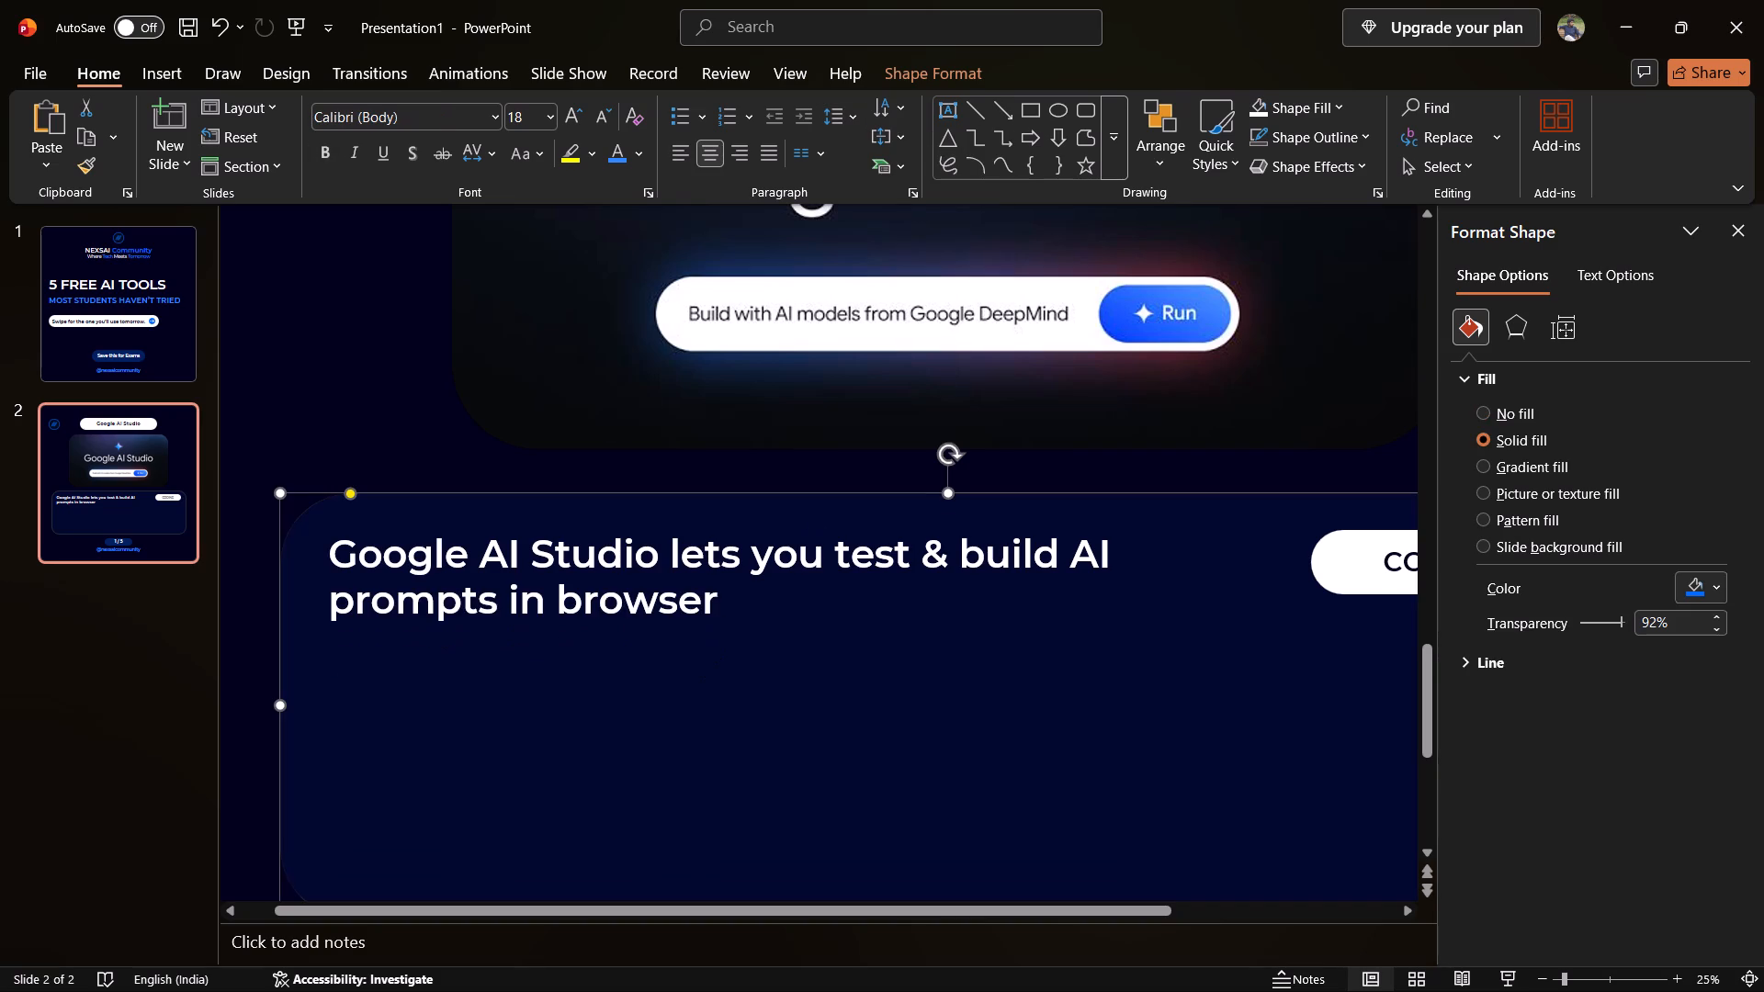
pyautogui.click(708, 603)
pyautogui.click(727, 603)
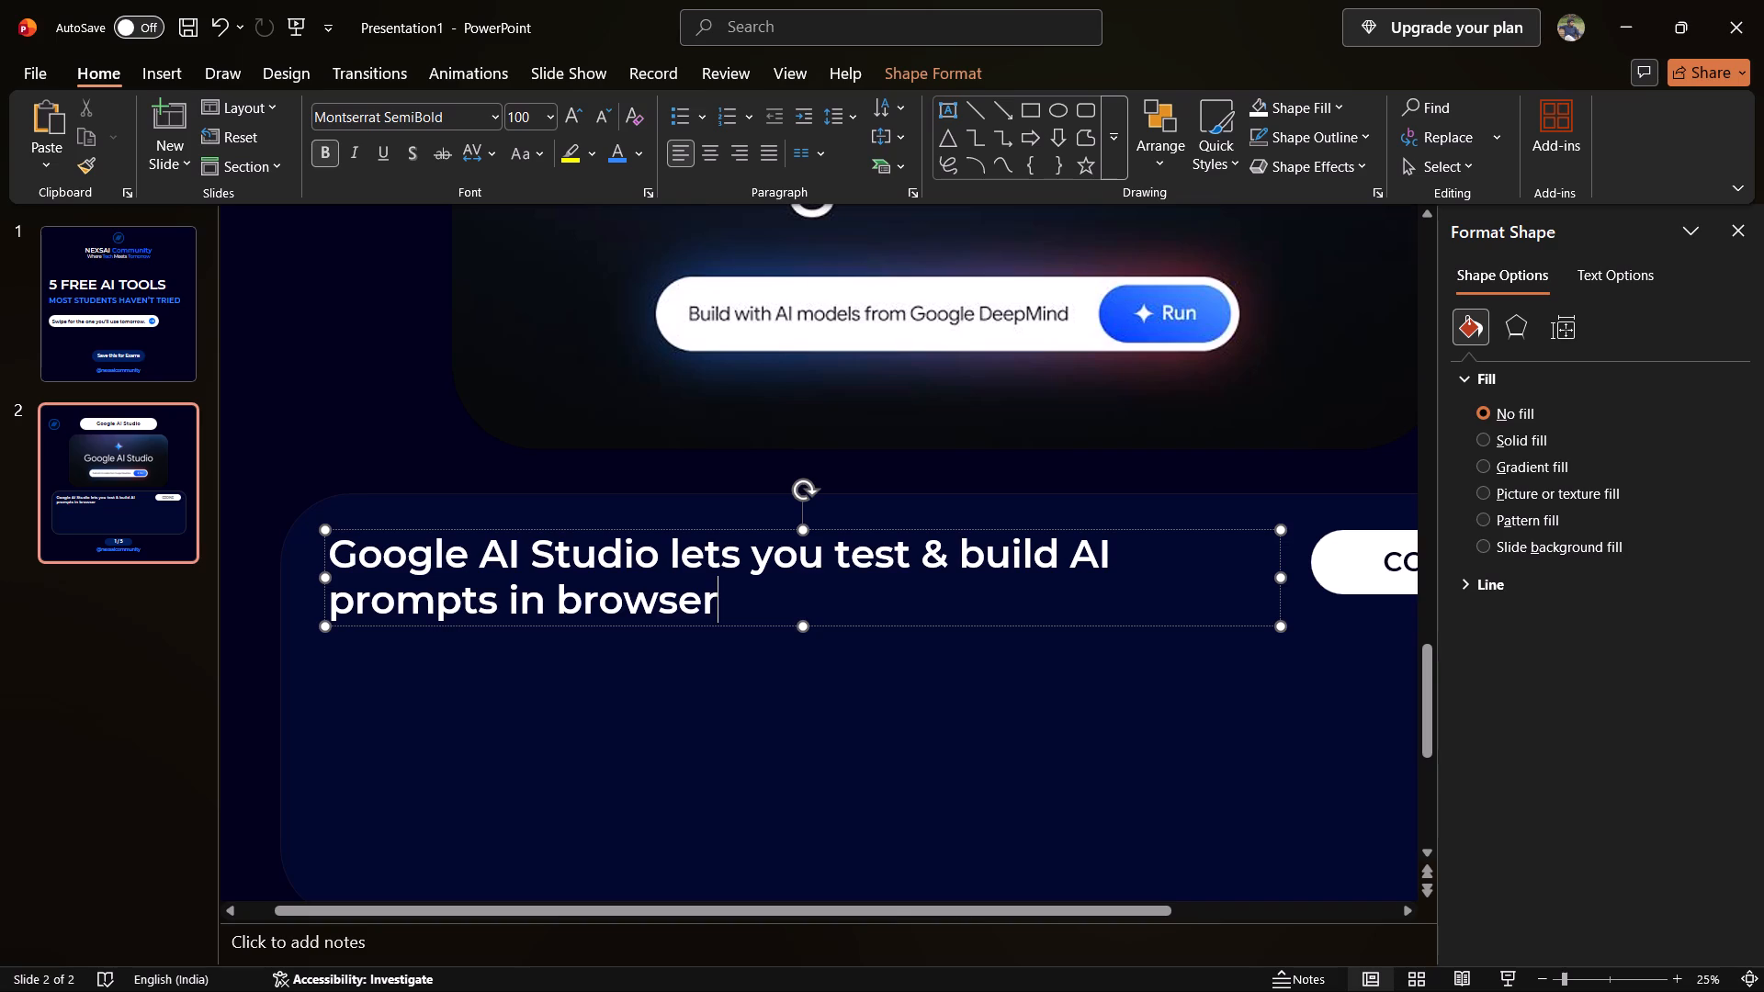
pyautogui.press('.')
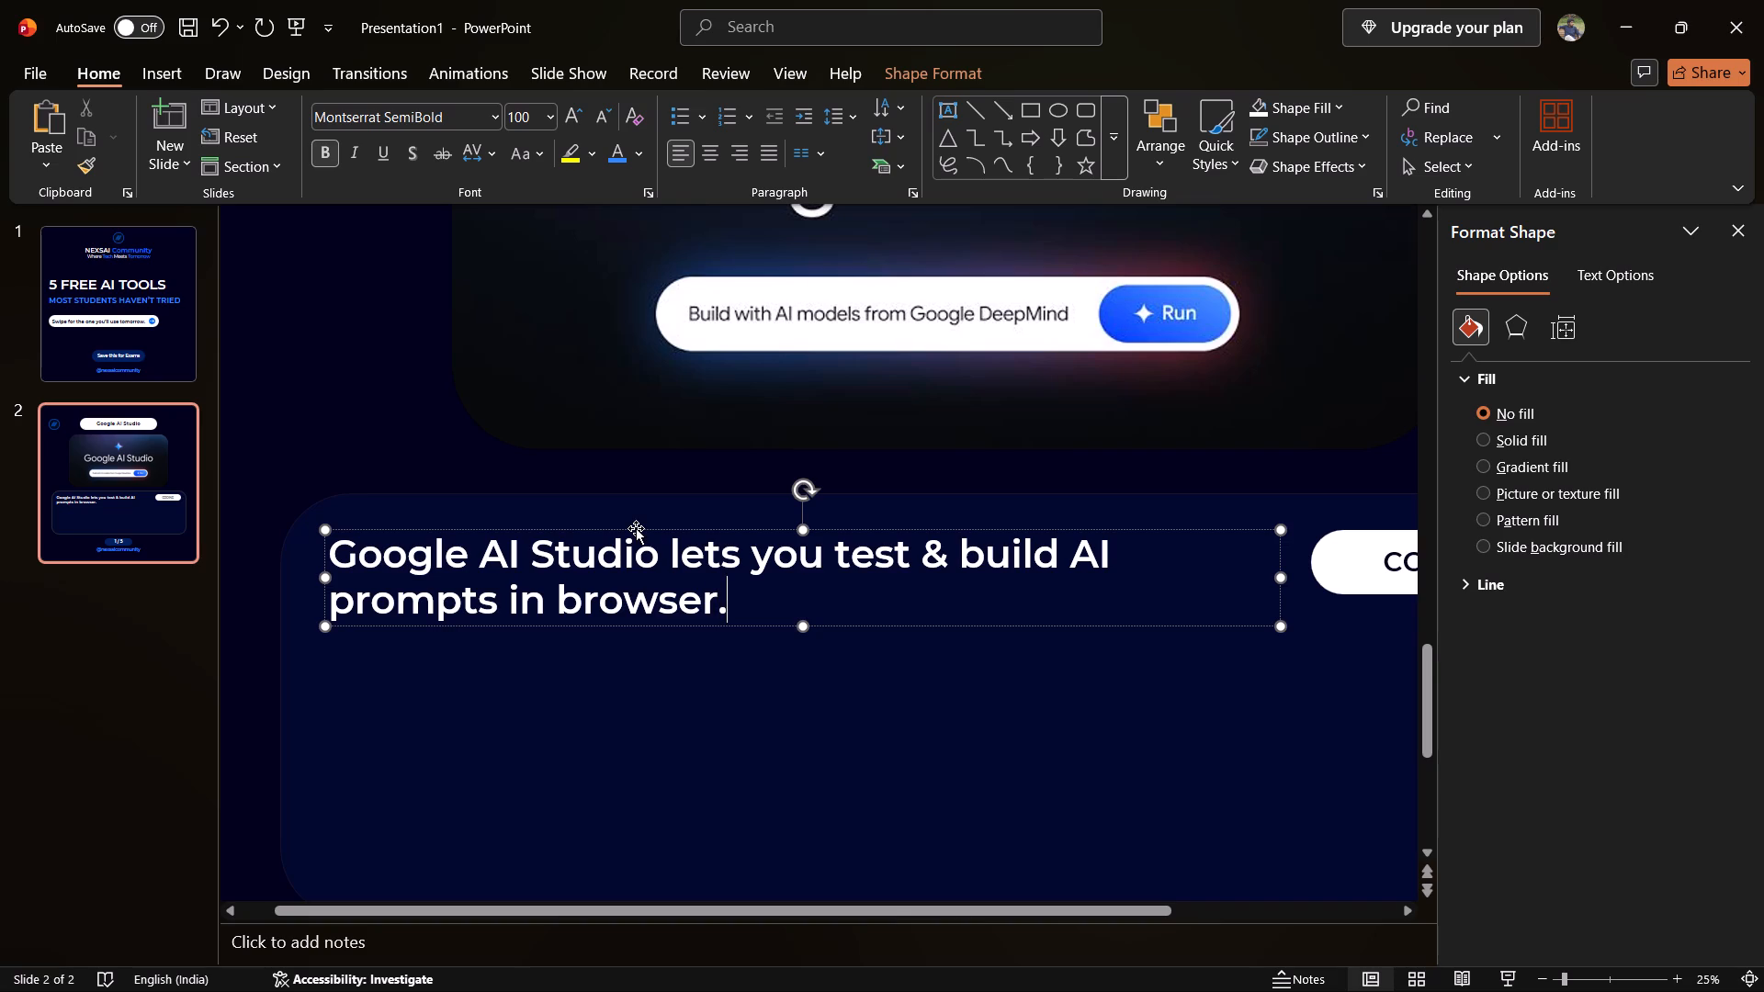
# Set the whole sentence's font size to 110.
pyautogui.click(636, 528)
pyautogui.click(515, 121)
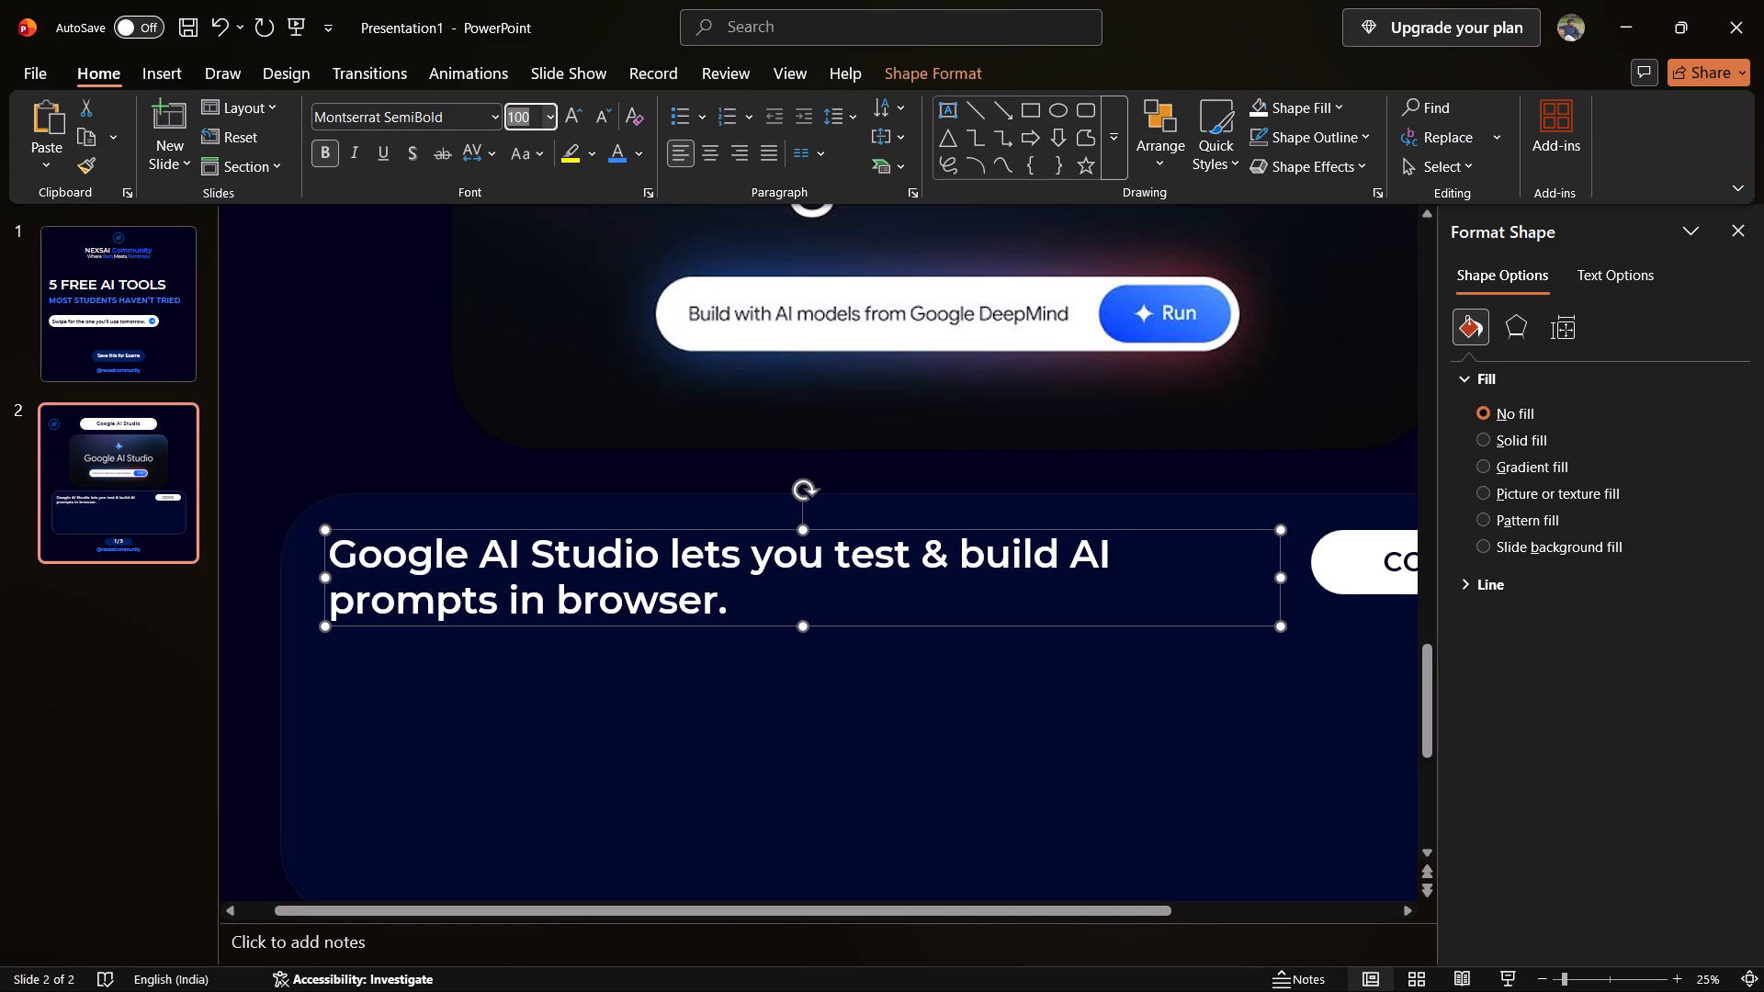
pyautogui.write('110')
pyautogui.press('Return')
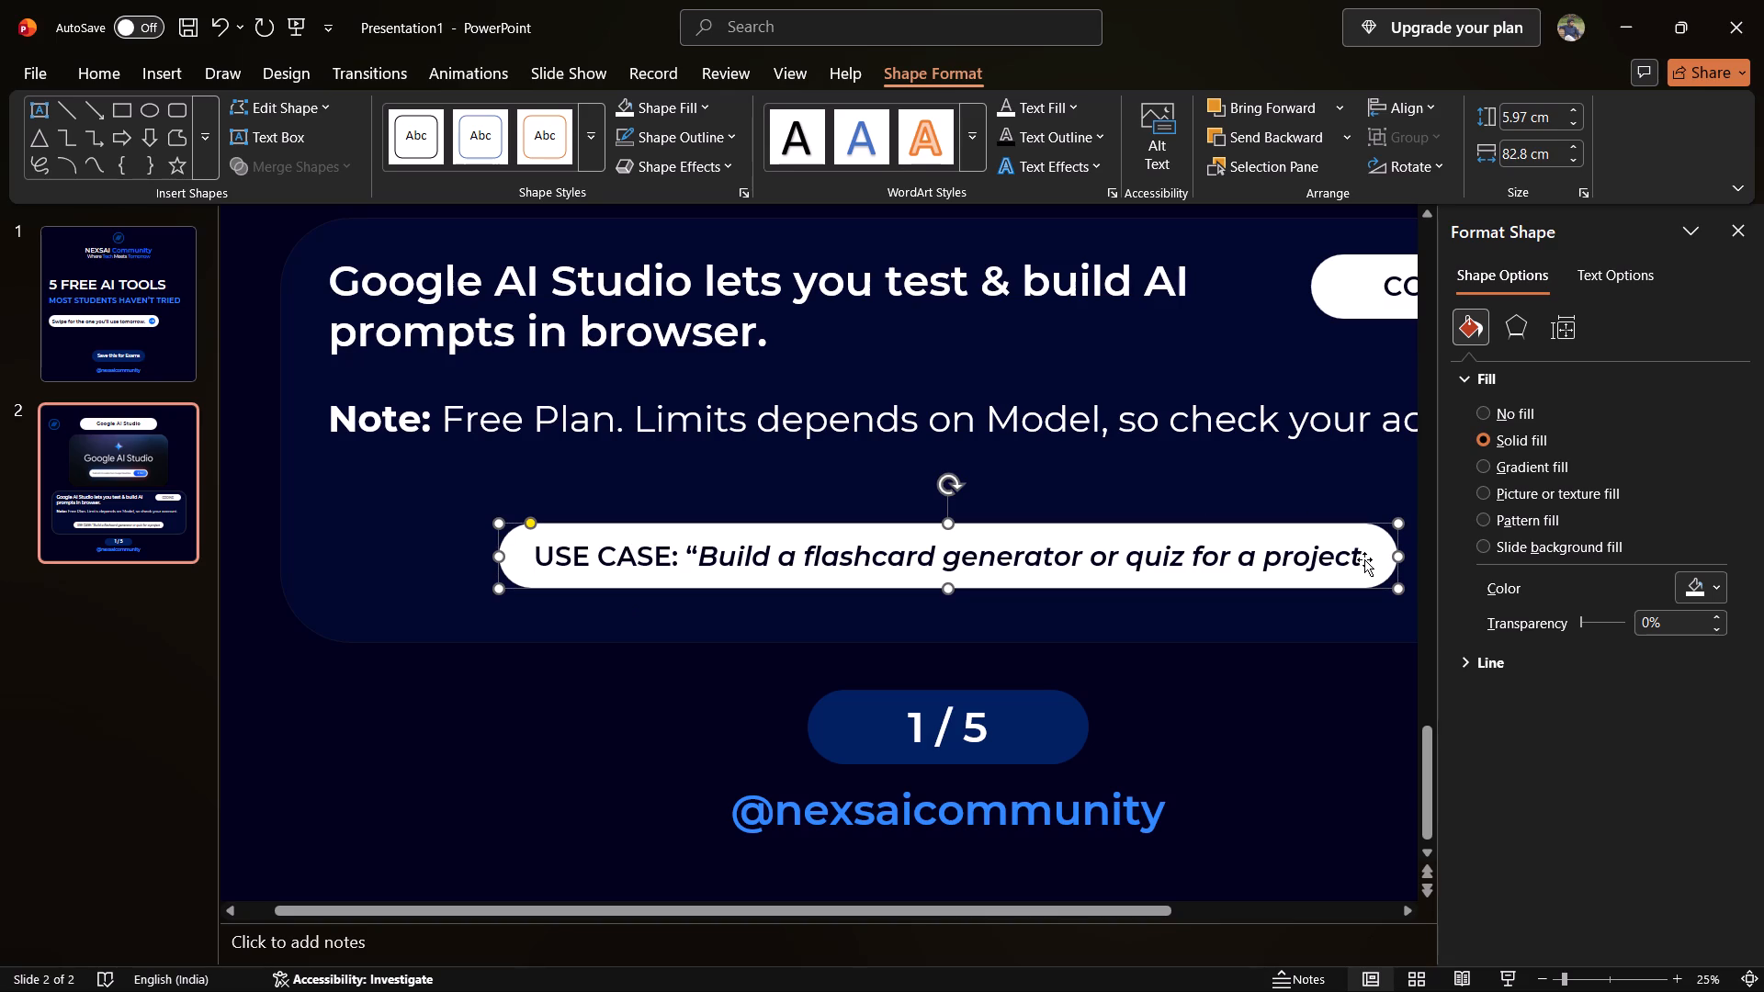
pyautogui.click(1359, 558)
pyautogui.write('."')
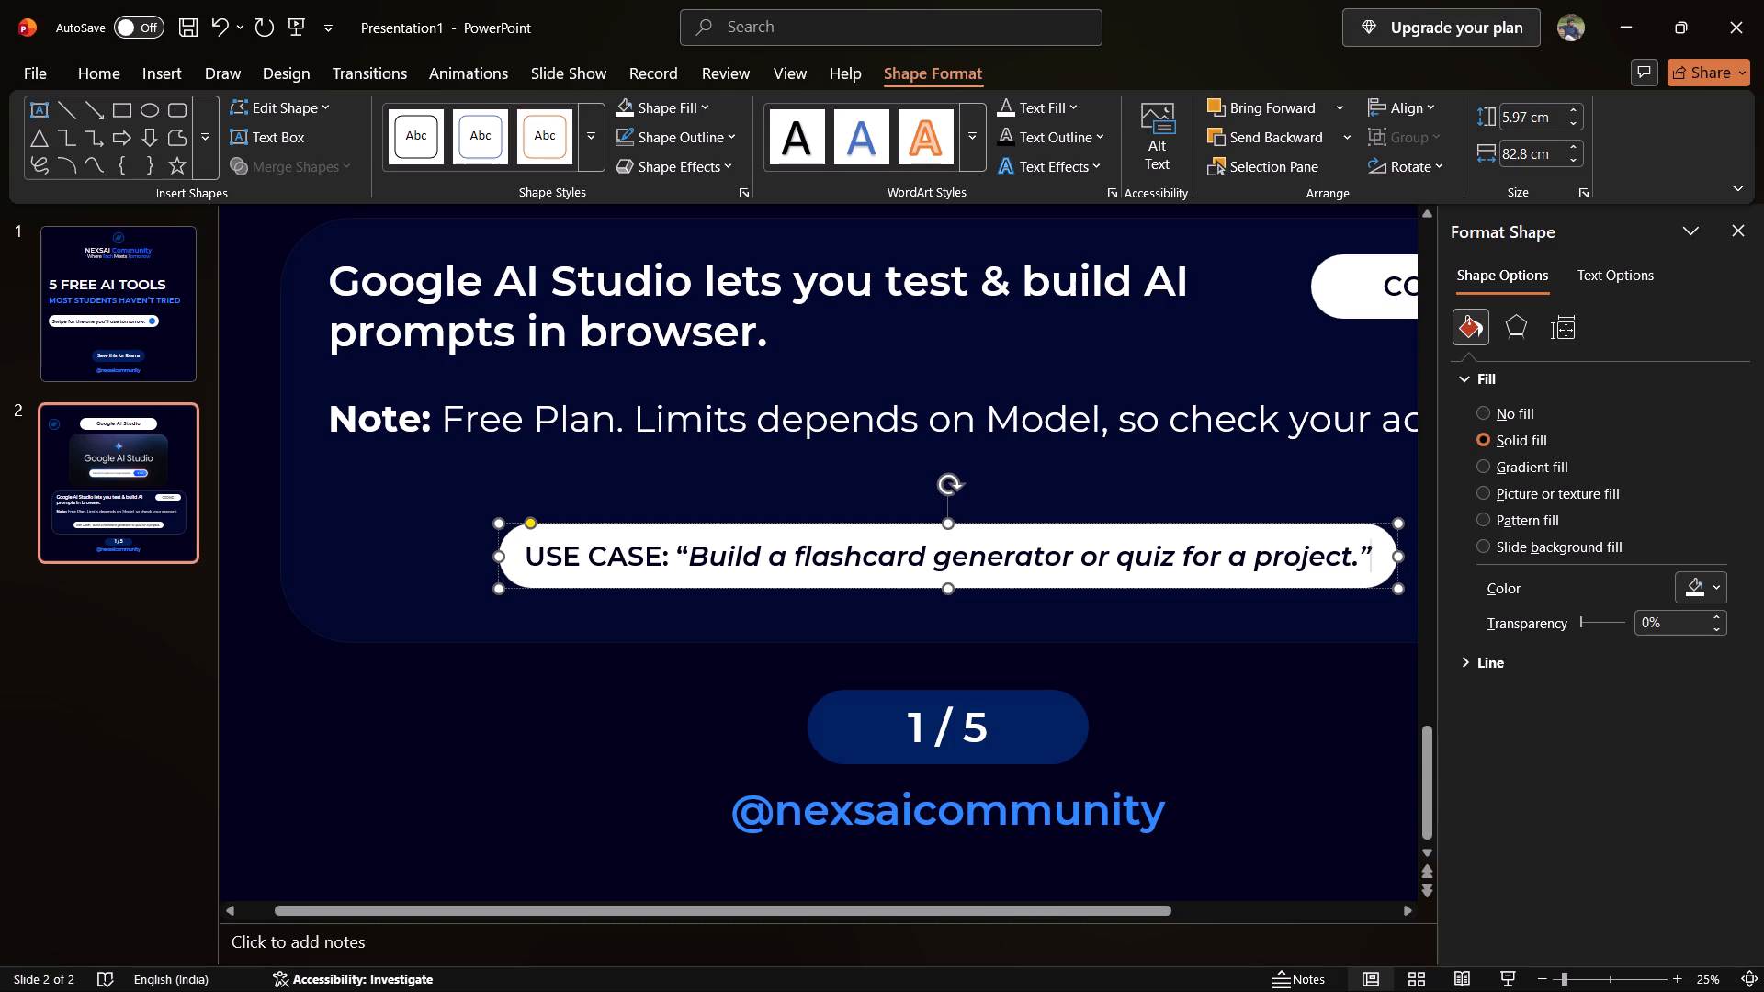
# Make the "USE CASE:" label in the pill bold and set its font to Montserrat.
pyautogui.moveTo(666, 558); pyautogui.dragTo(586, 560)
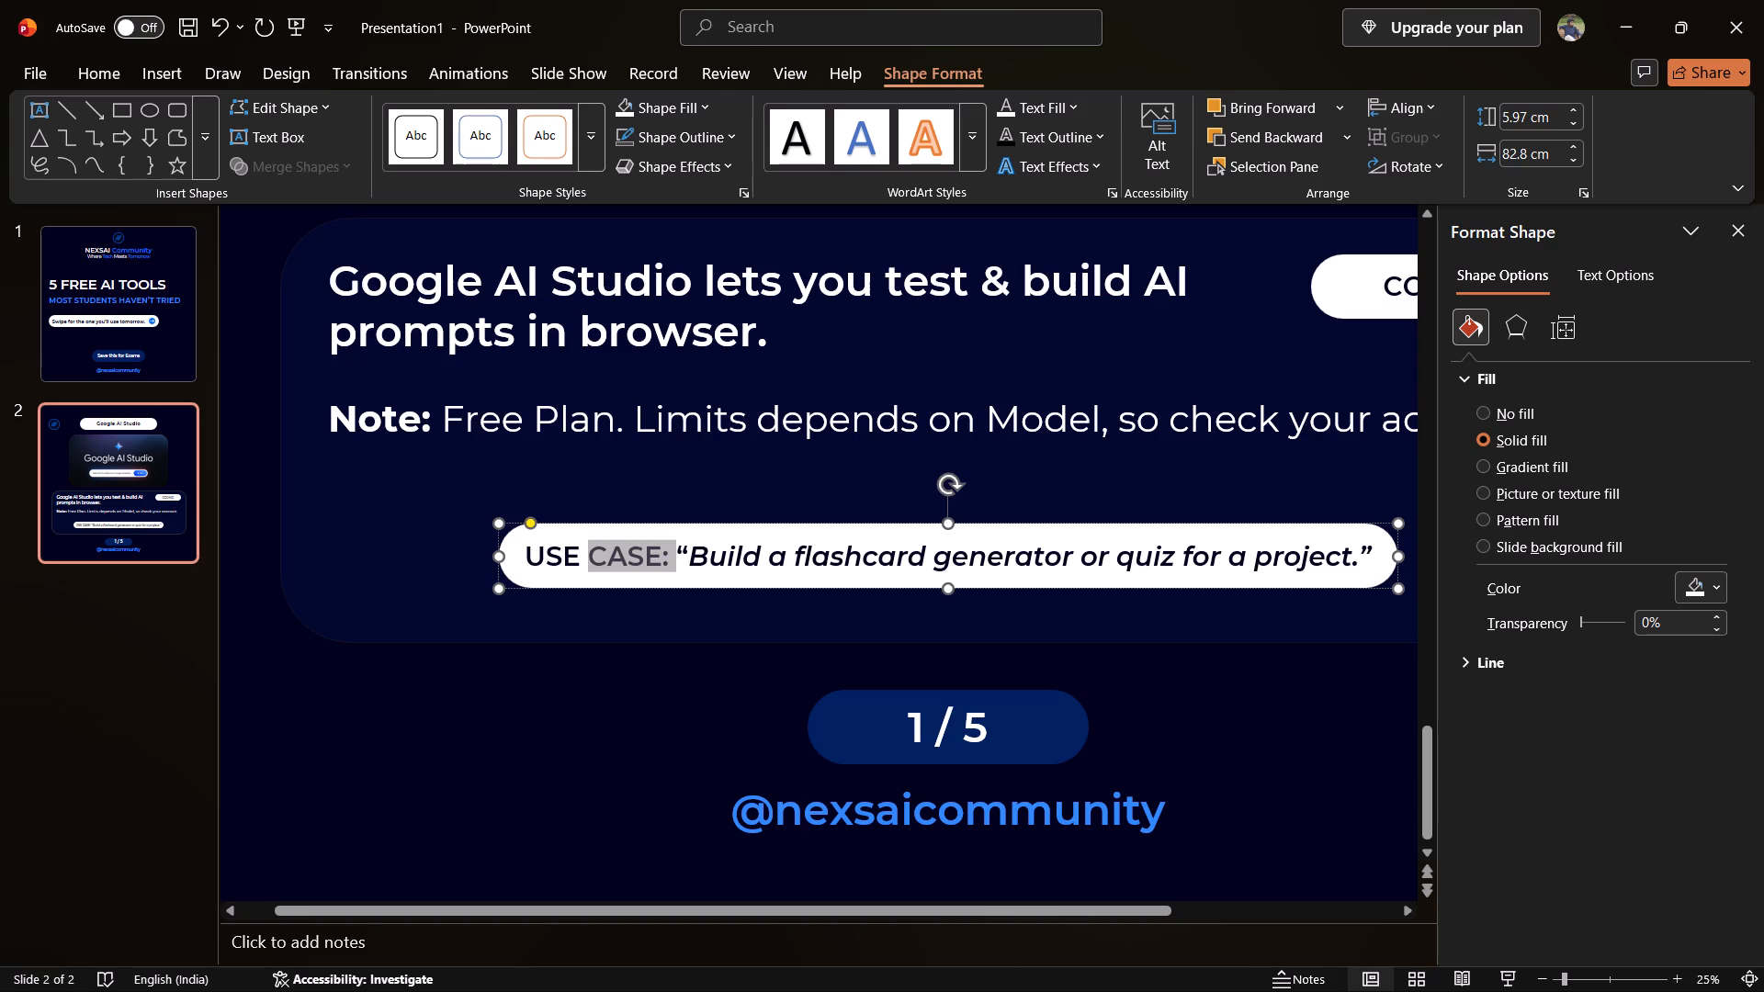
pyautogui.moveTo(586, 560); pyautogui.dragTo(554, 560)
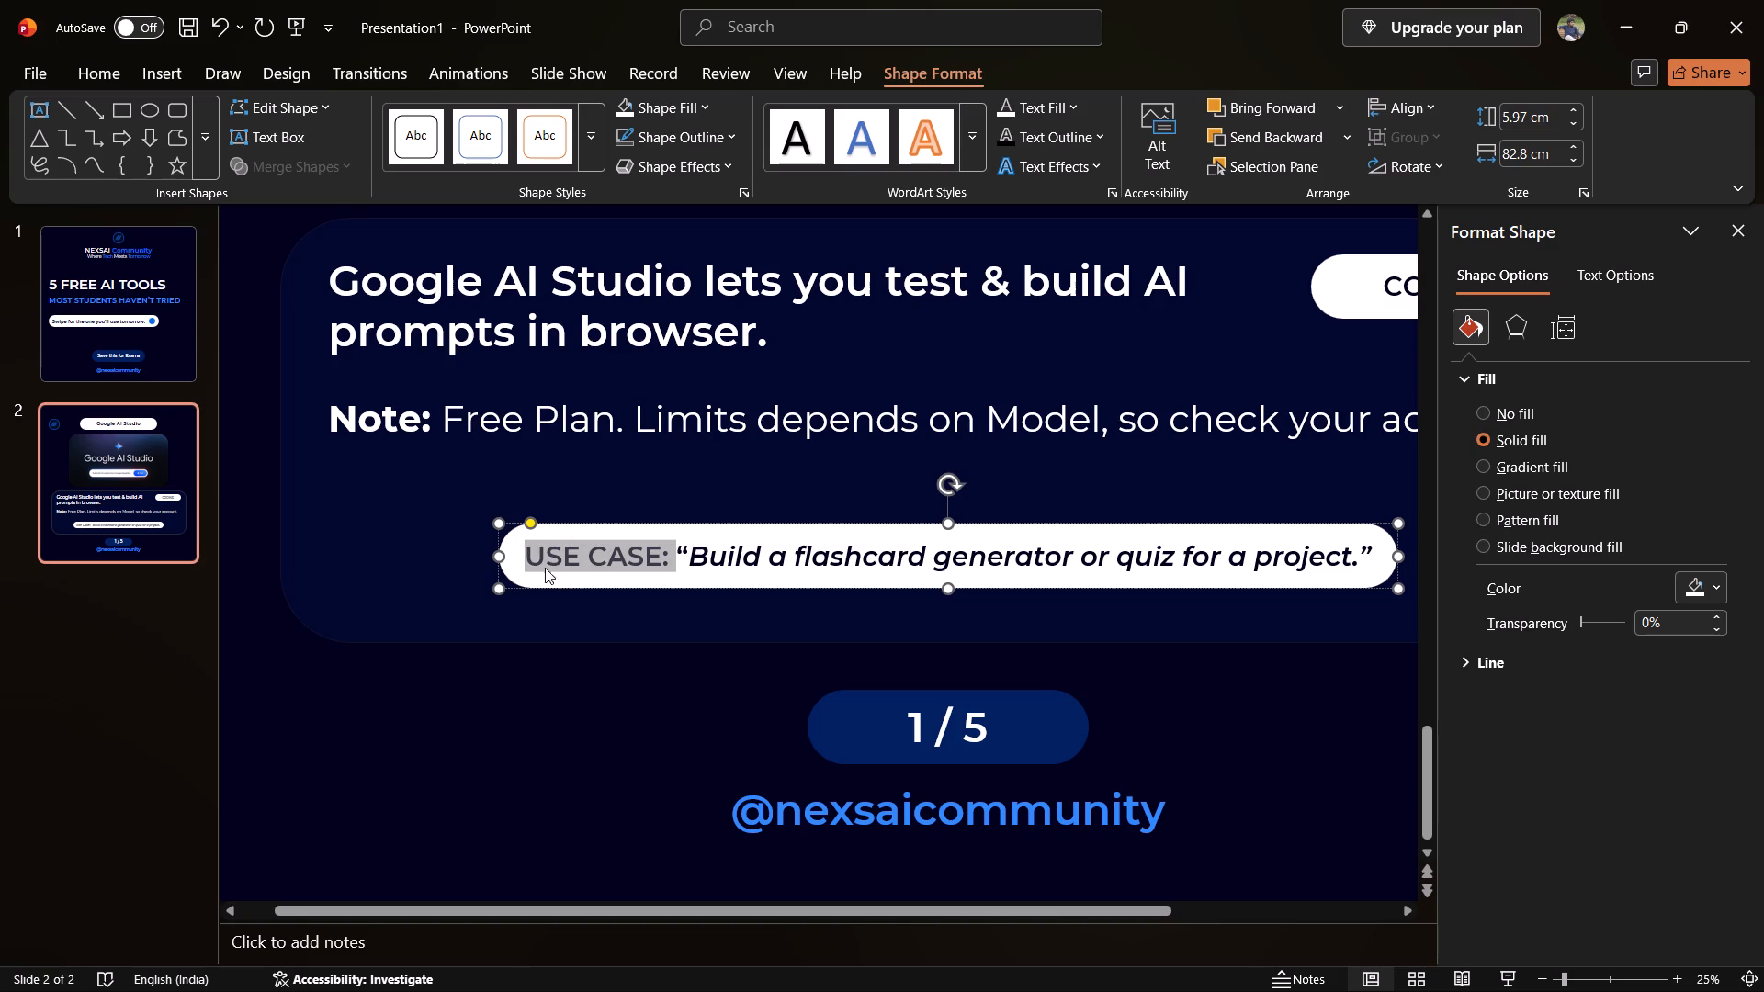
pyautogui.click(87, 80)
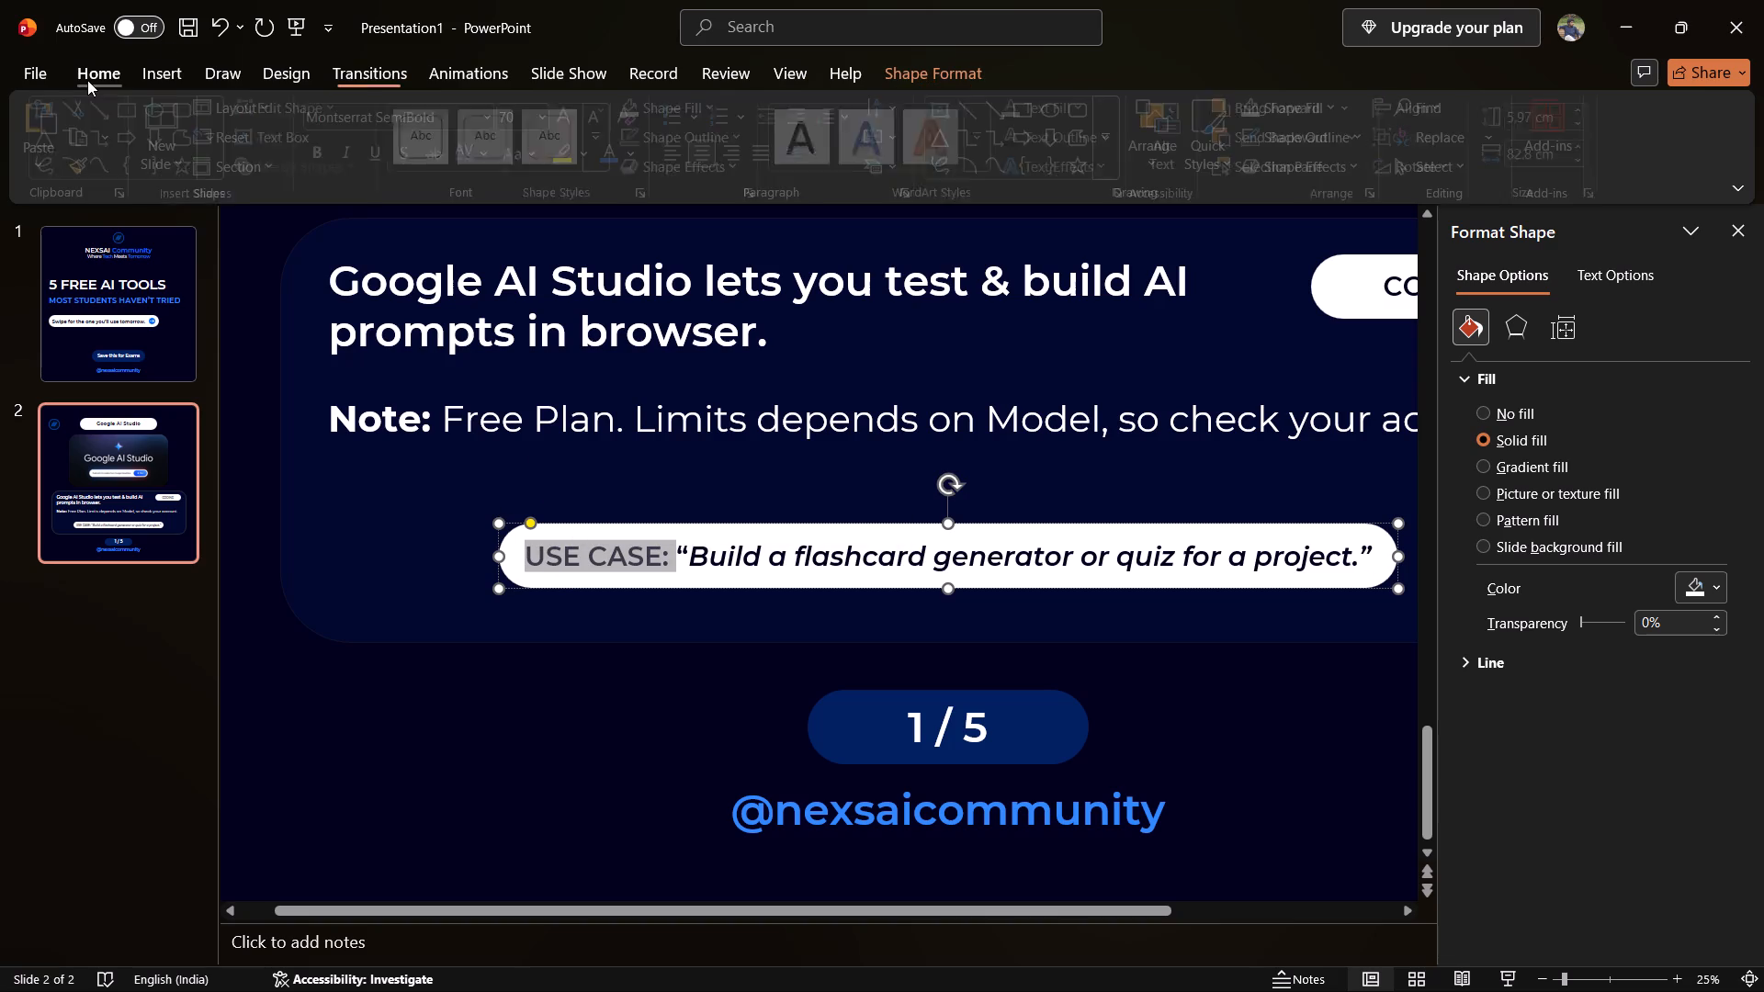
pyautogui.click(323, 155)
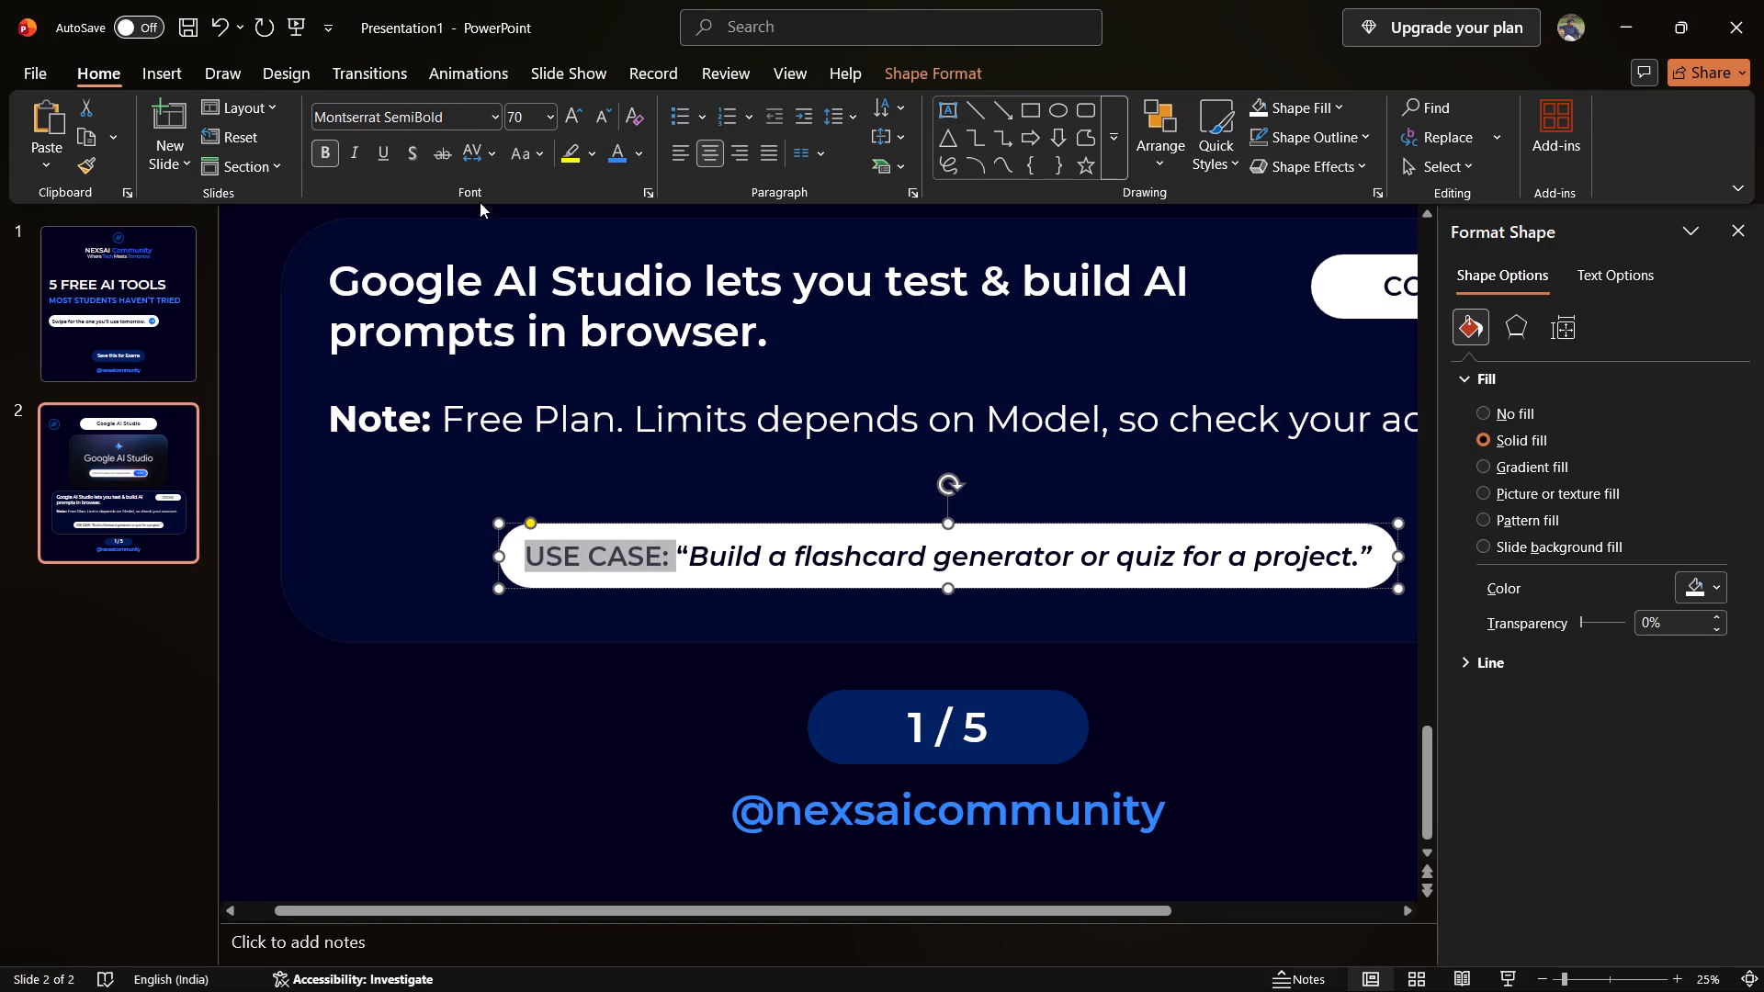
pyautogui.click(498, 118)
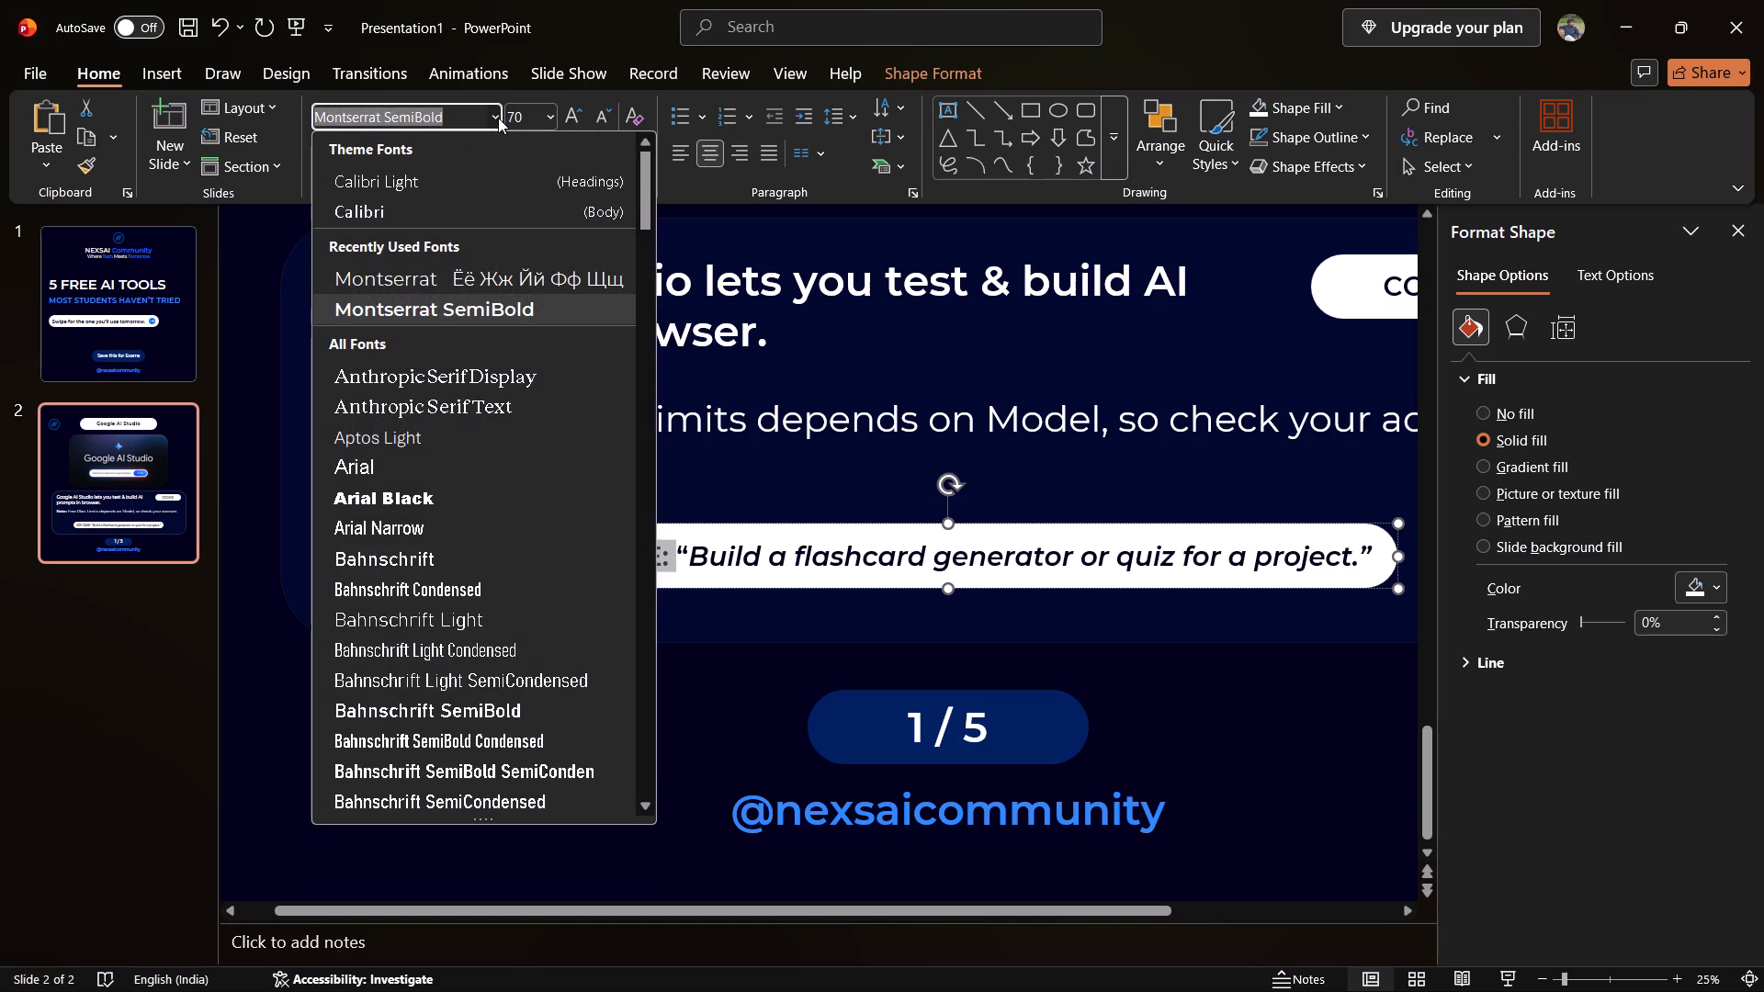
pyautogui.click(489, 288)
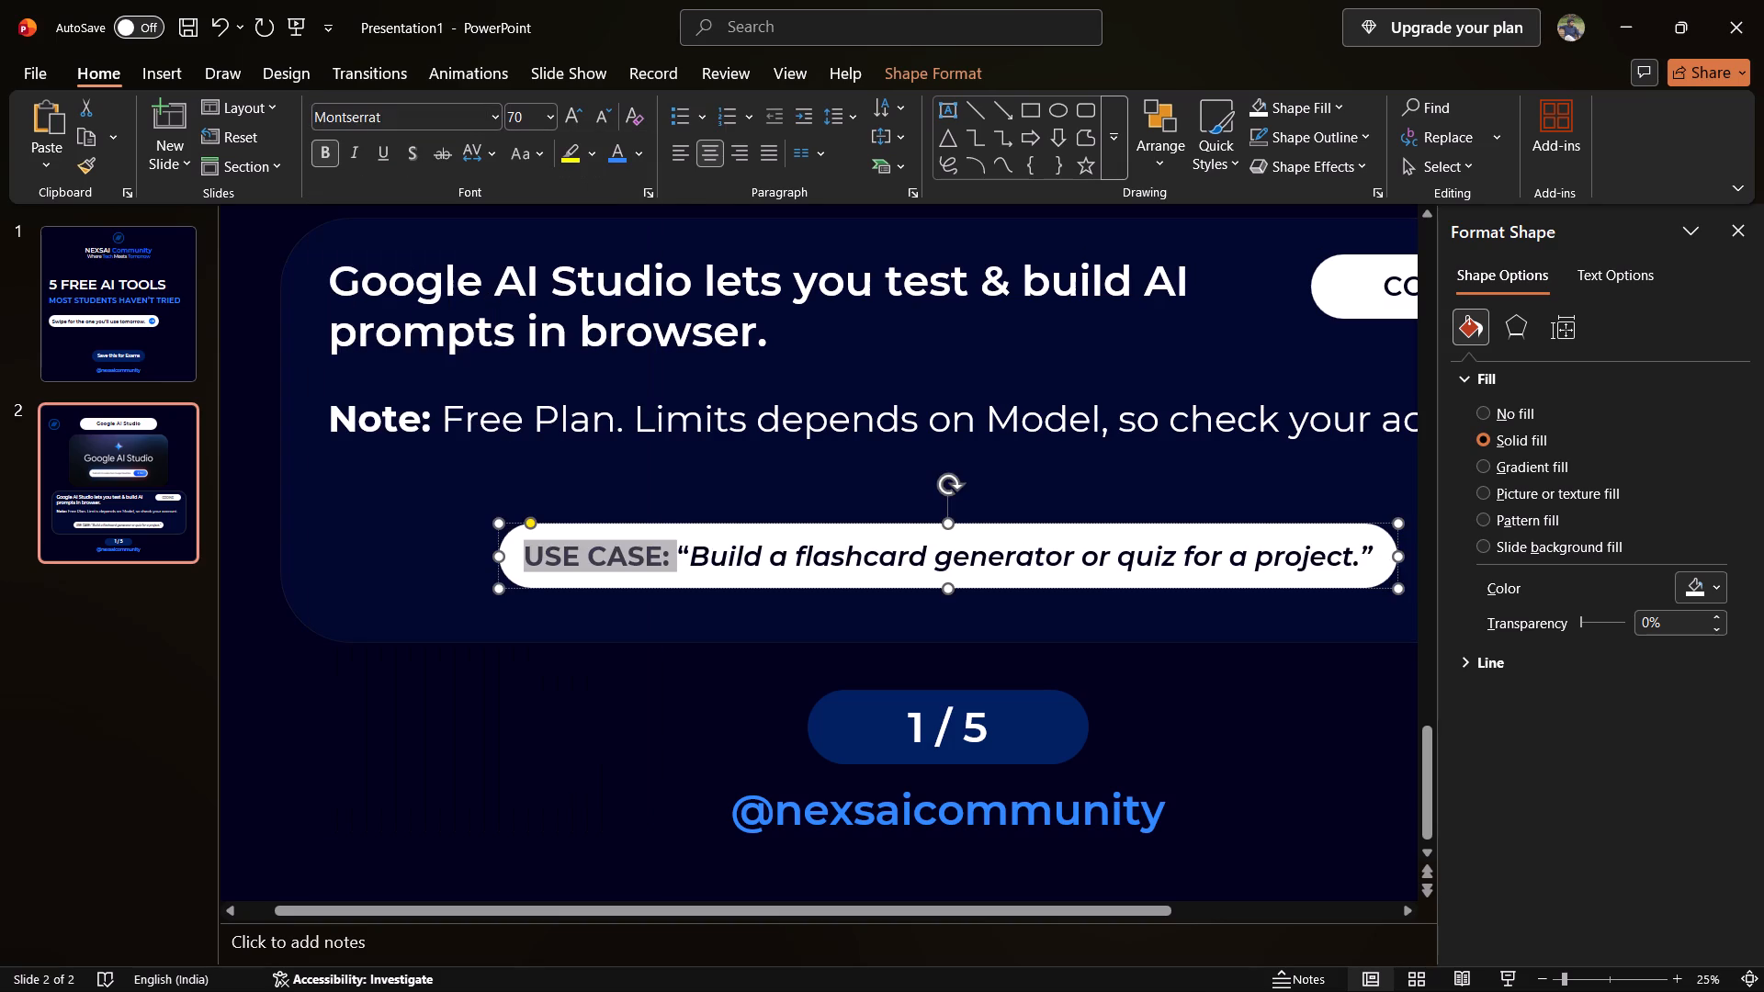
# Set the font of the quoted italic sentence in the use-case pill to Montserrat.
pyautogui.click(687, 547)
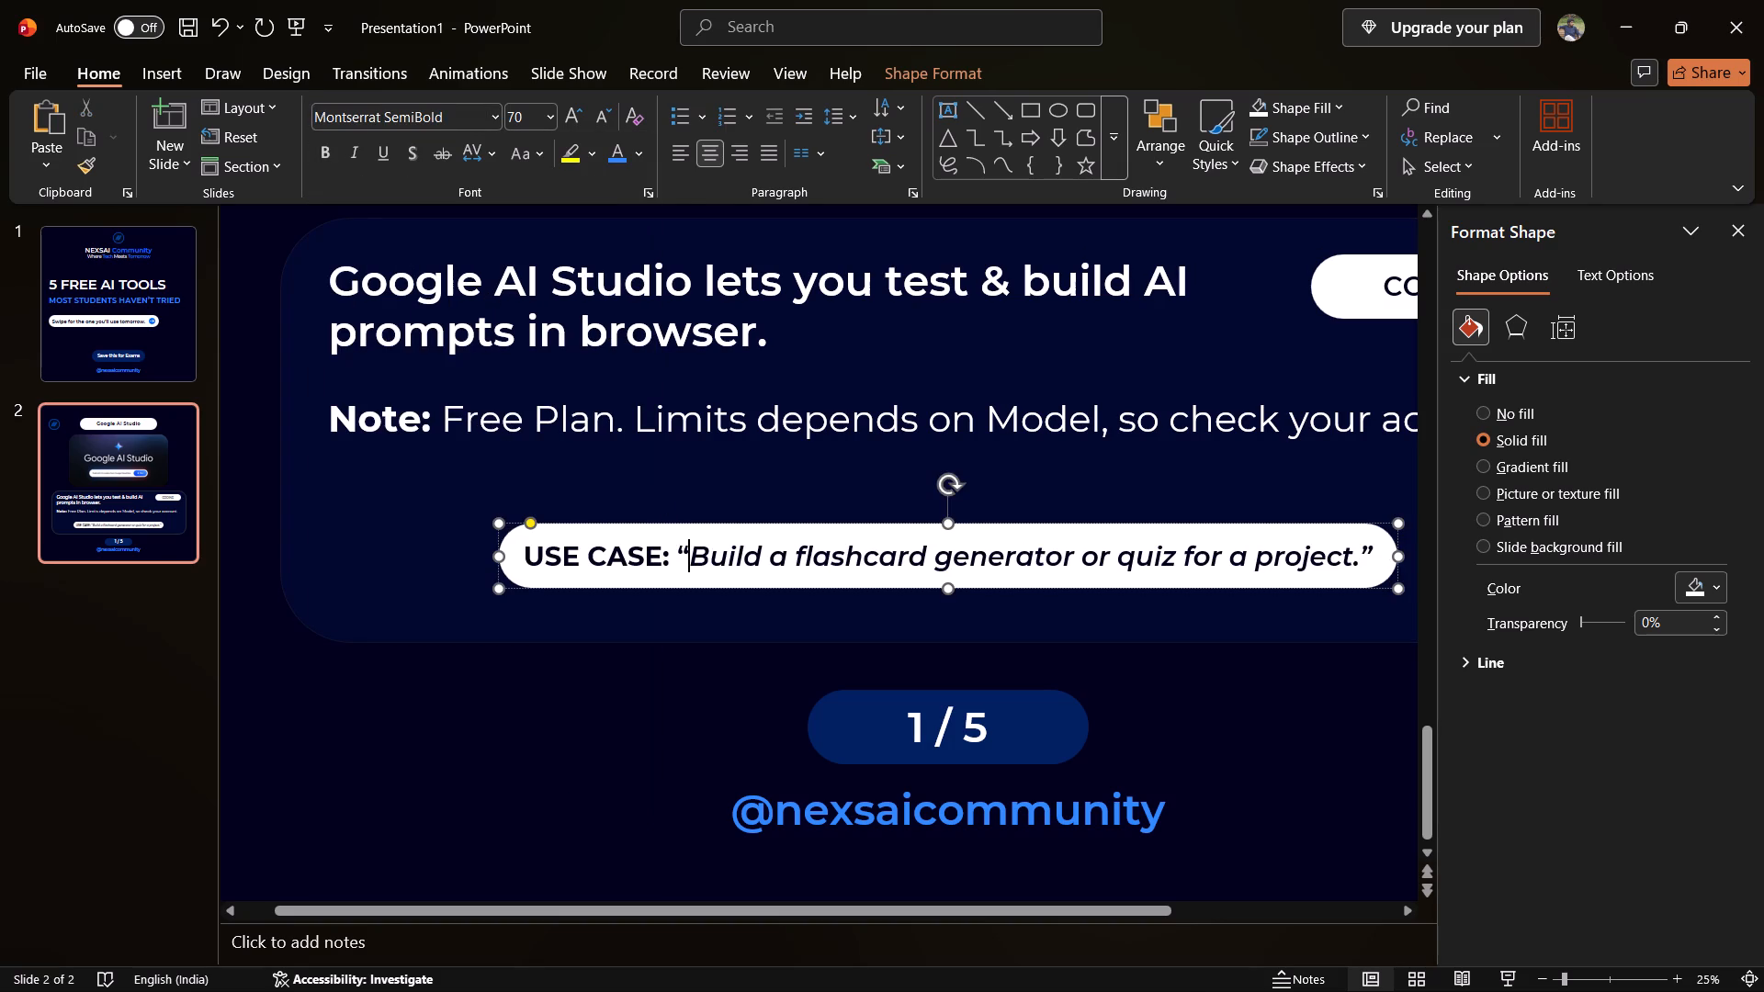
pyautogui.moveTo(680, 547); pyautogui.dragTo(1440, 578)
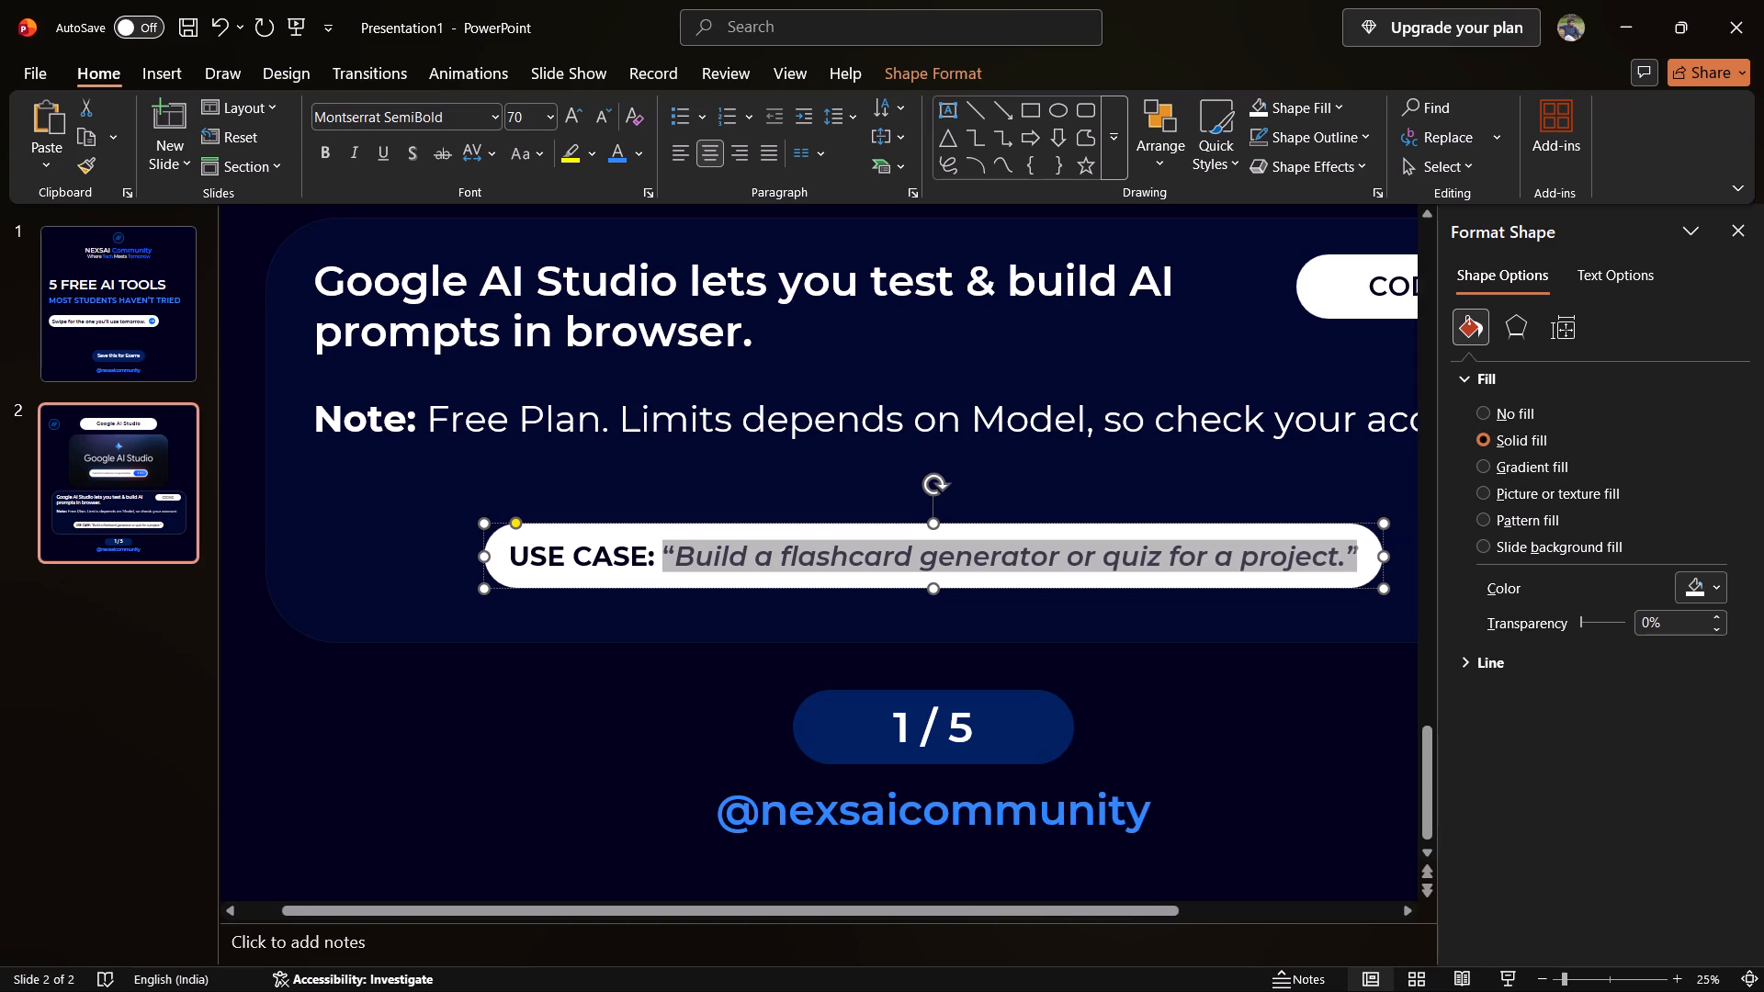
pyautogui.moveTo(1440, 578); pyautogui.dragTo(1317, 581)
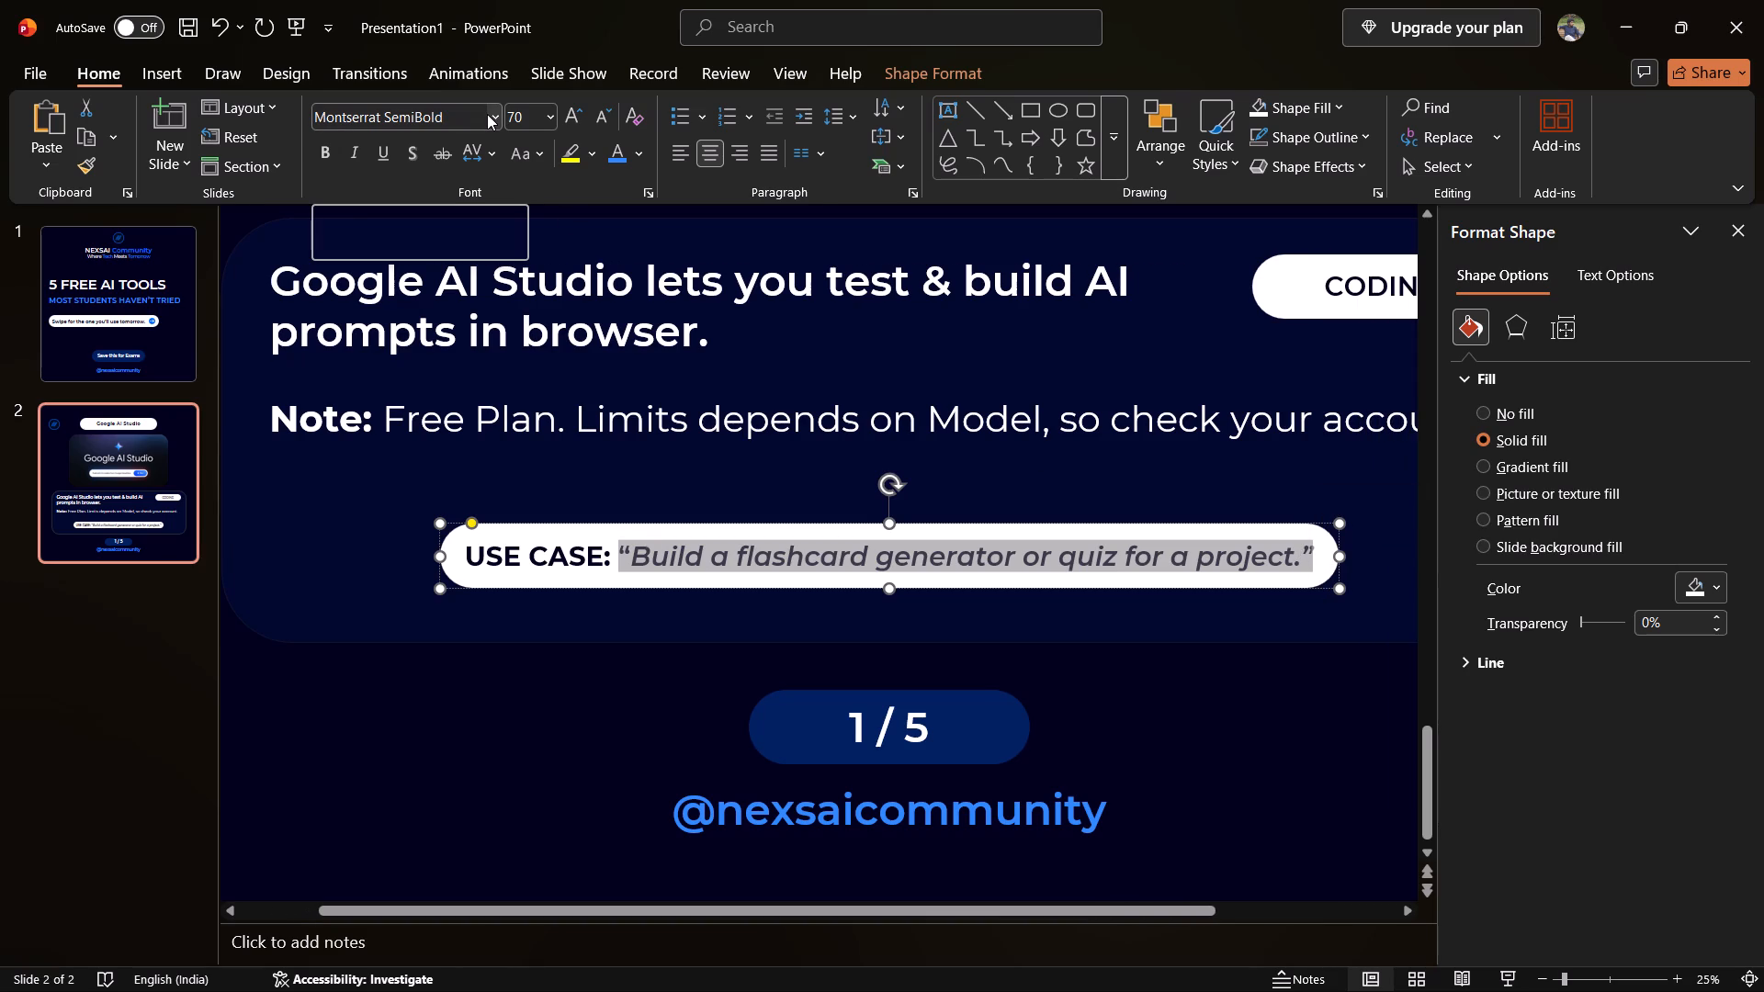
pyautogui.click(487, 114)
pyautogui.click(470, 269)
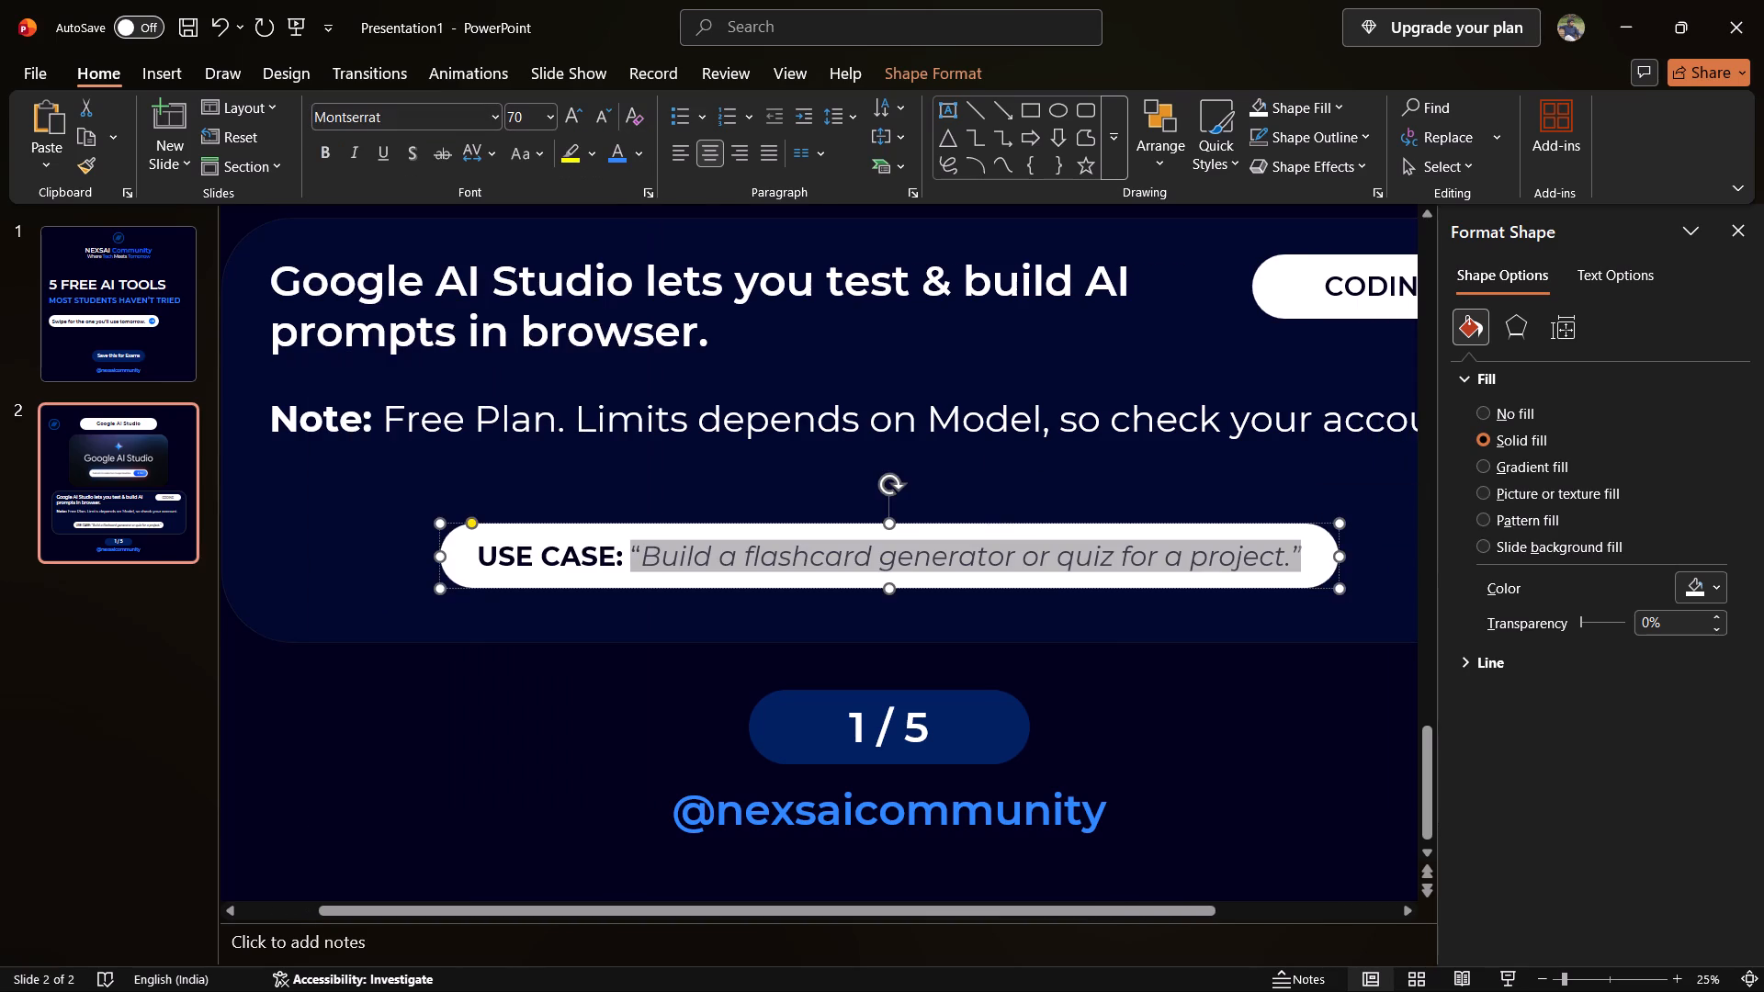
pyautogui.click(1159, 764)
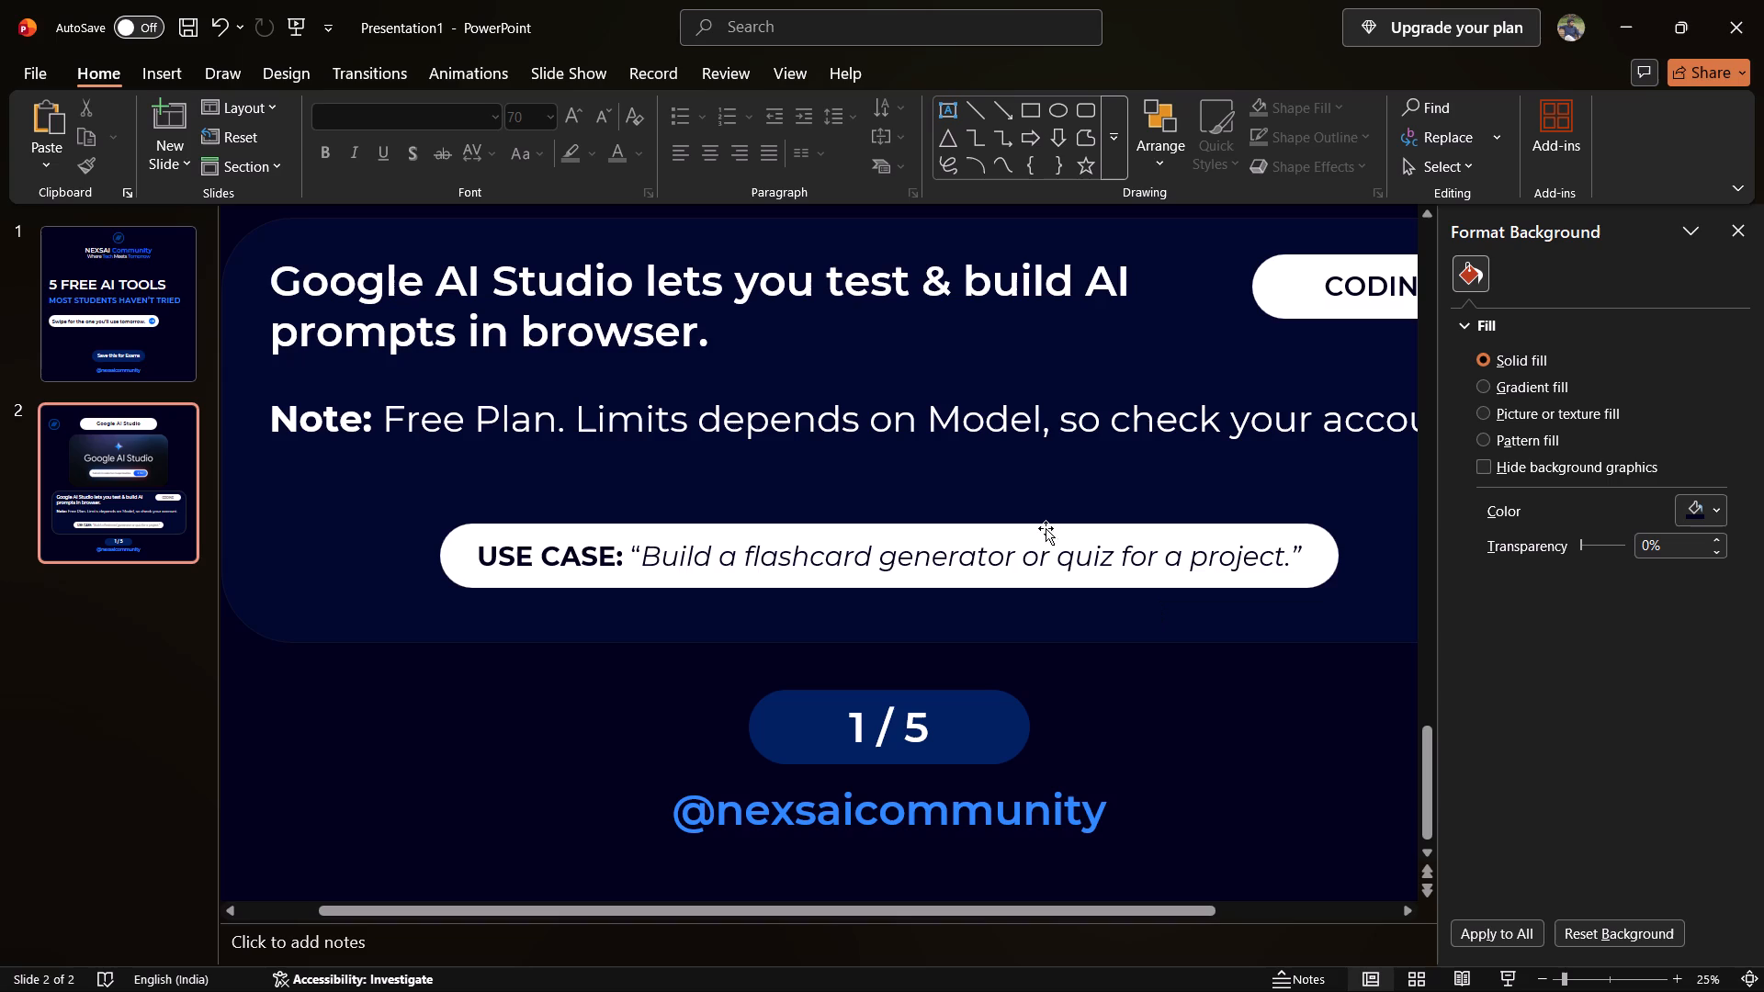
# Nudge the note text box slightly down between the body text and the use-case pill.
pyautogui.click(988, 443)
pyautogui.click(974, 421)
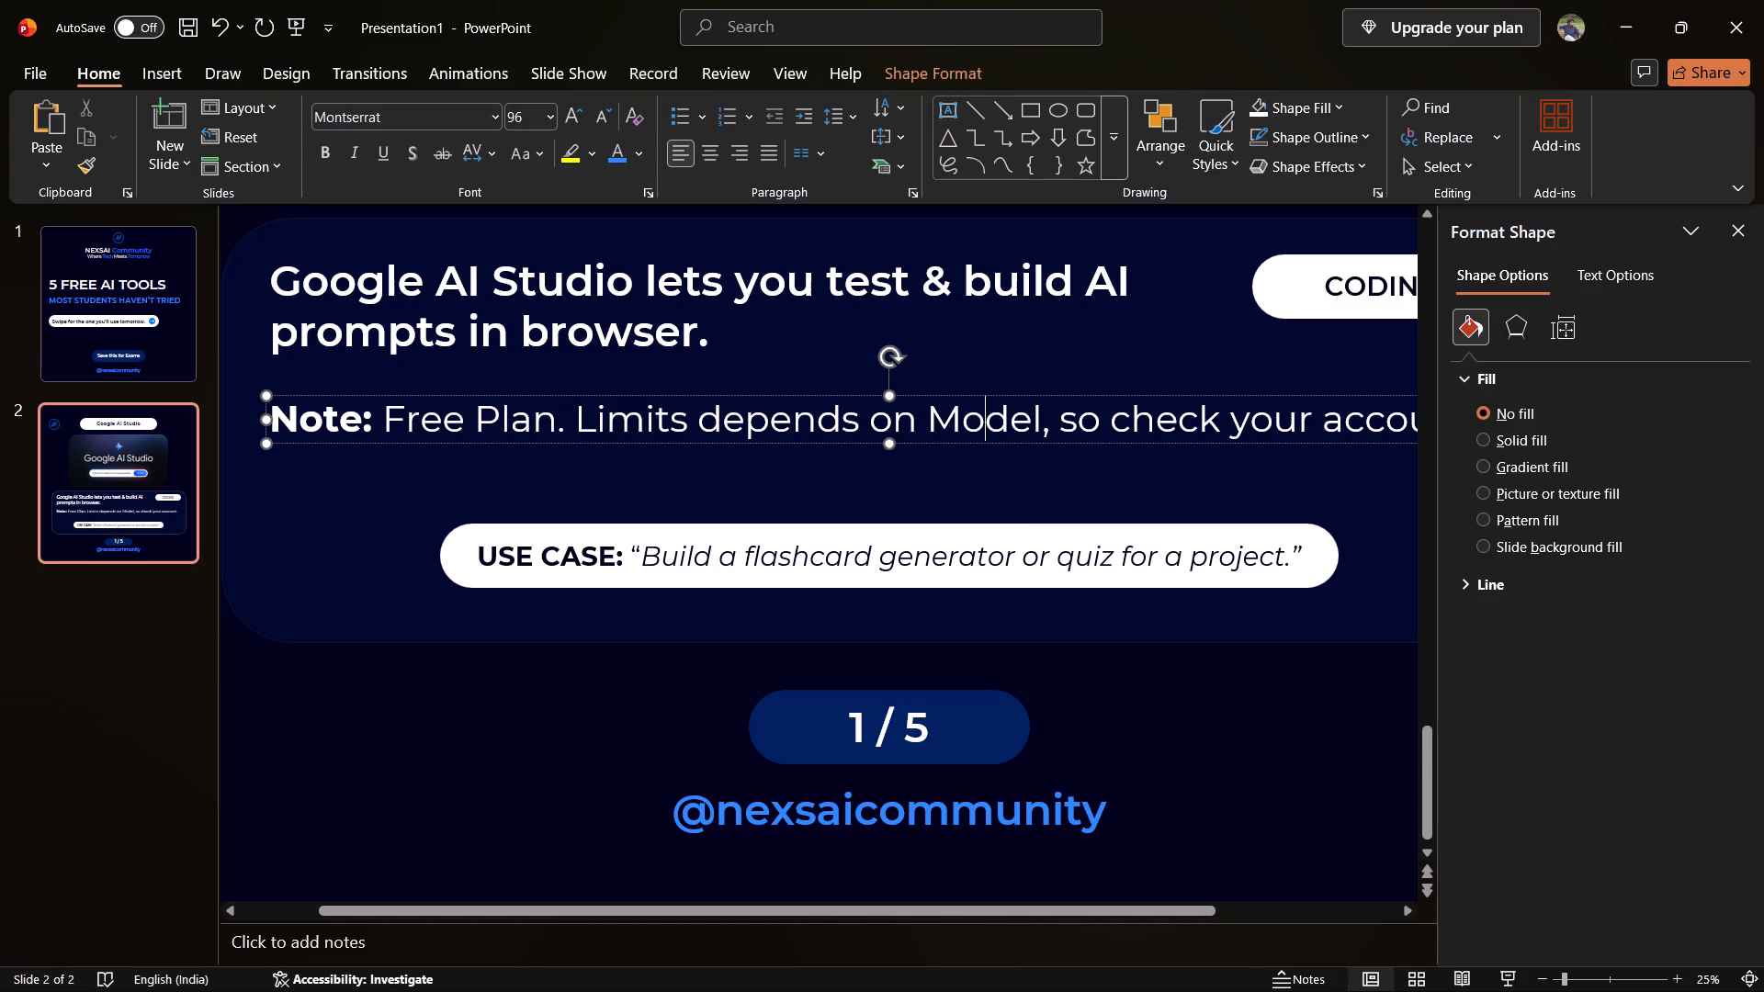
pyautogui.click(976, 440)
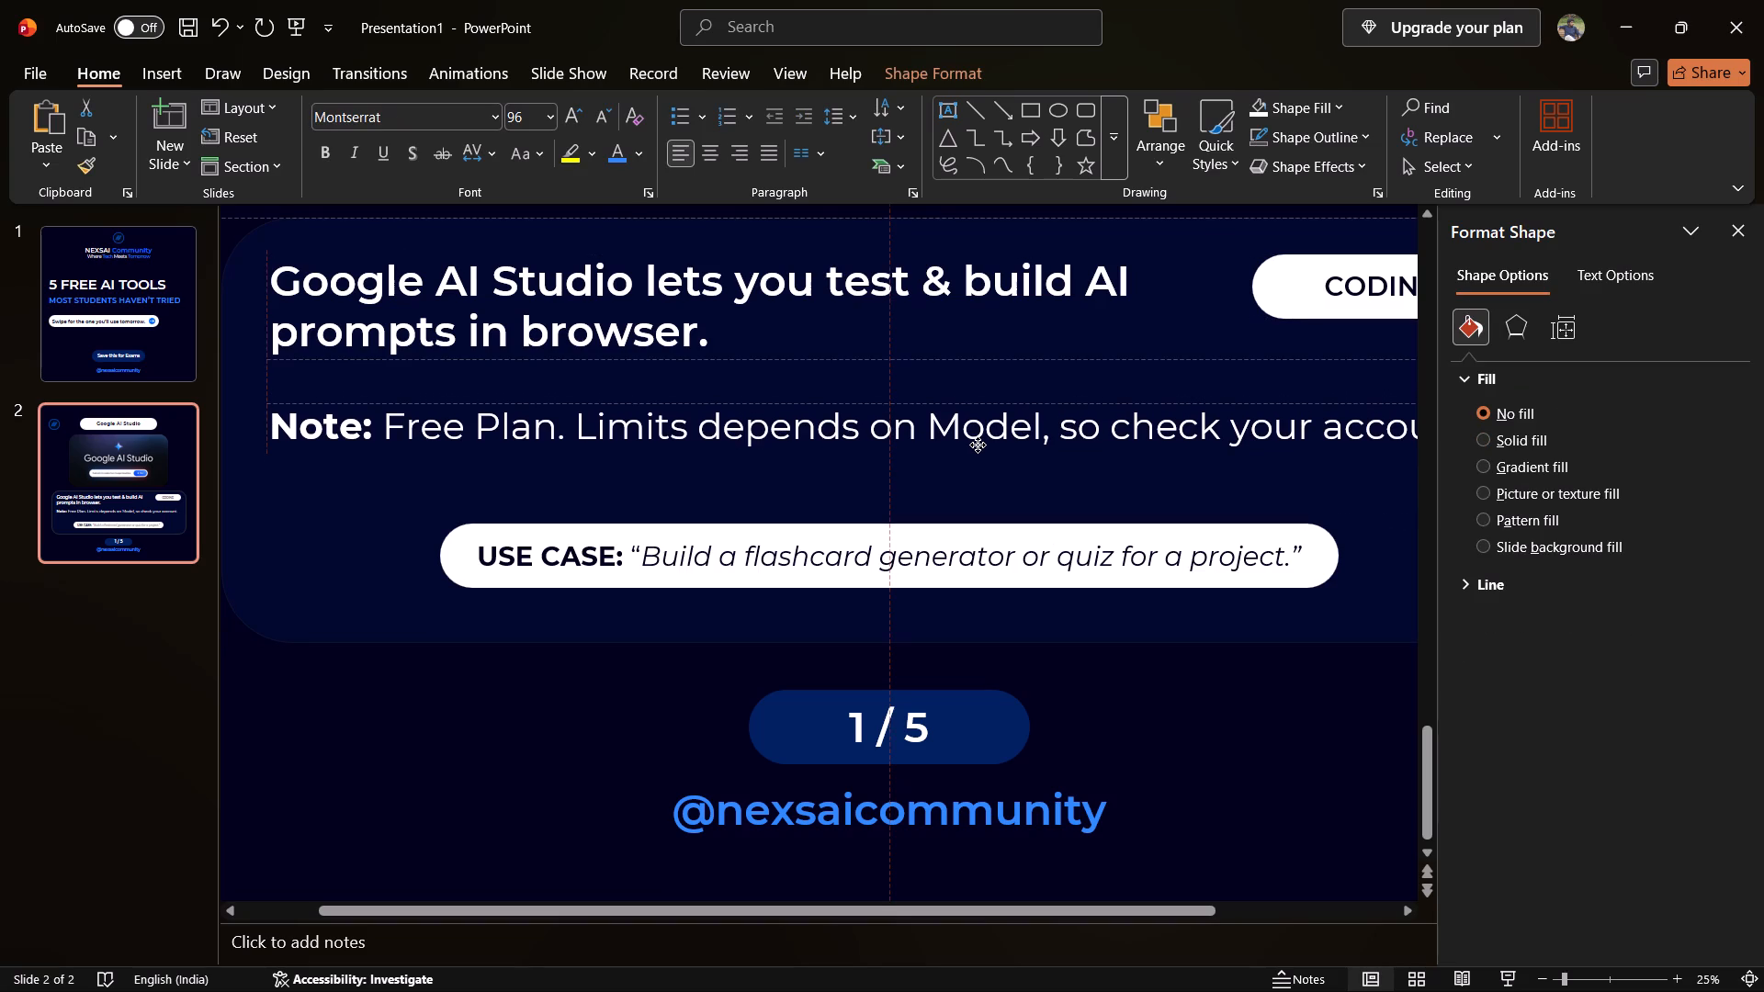
pyautogui.click(1109, 697)
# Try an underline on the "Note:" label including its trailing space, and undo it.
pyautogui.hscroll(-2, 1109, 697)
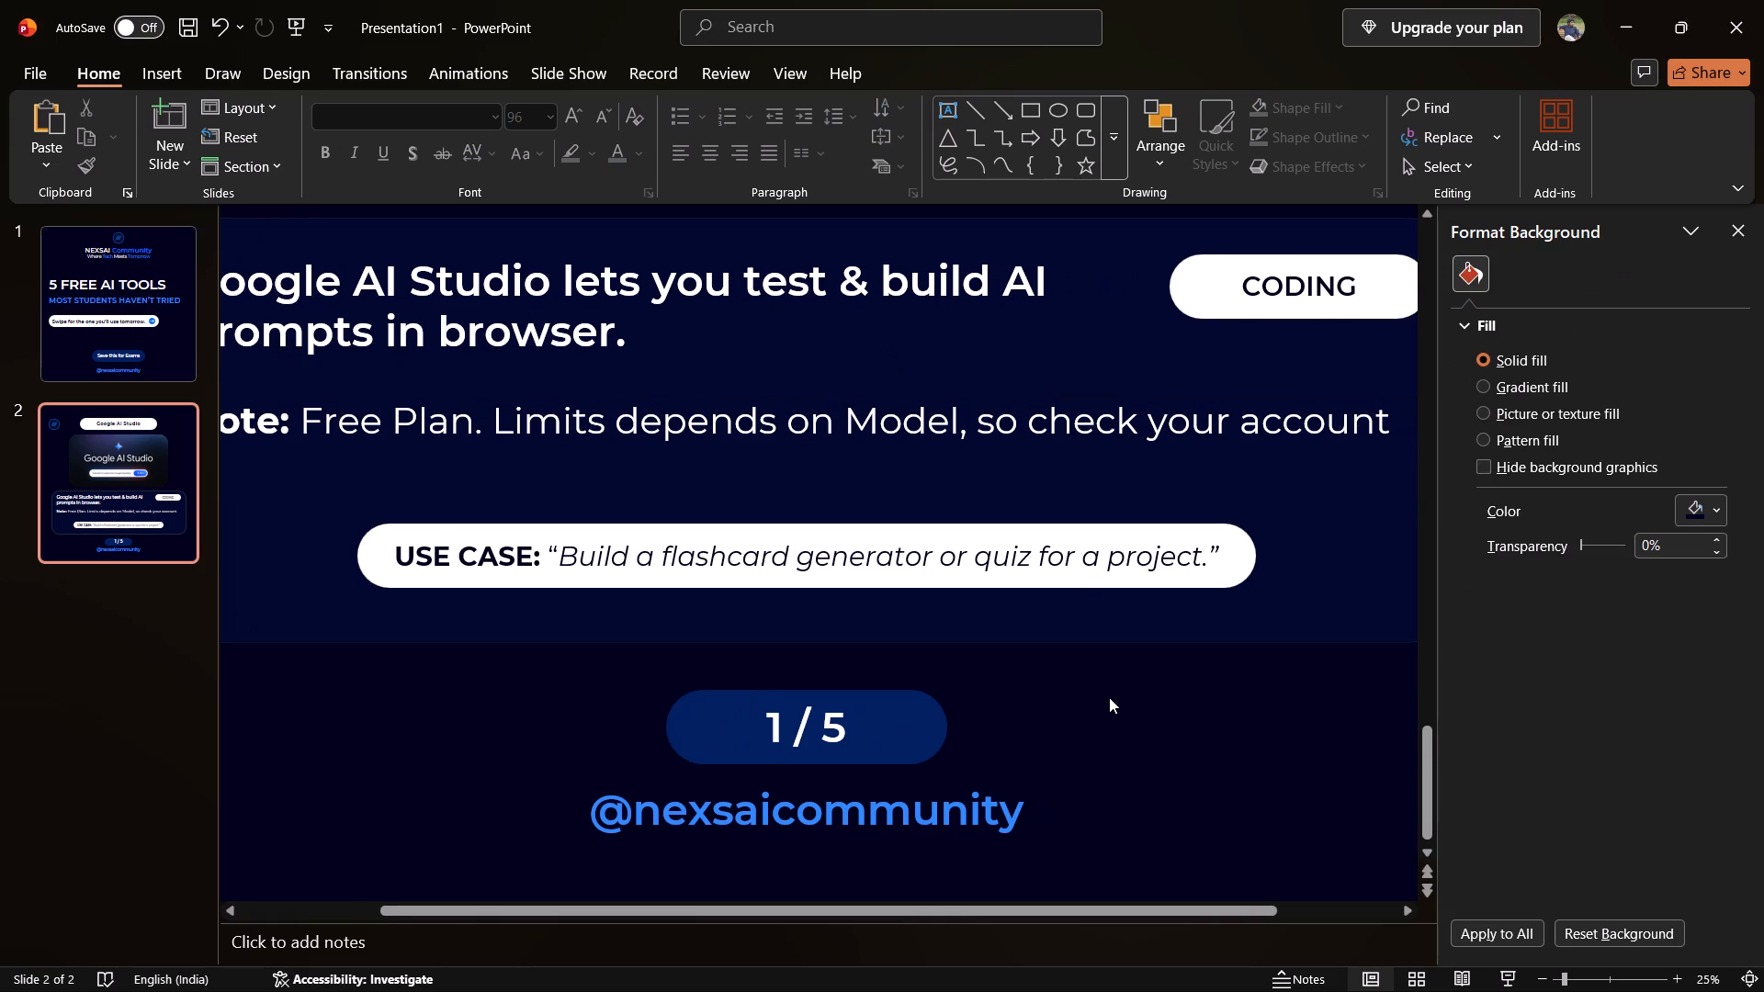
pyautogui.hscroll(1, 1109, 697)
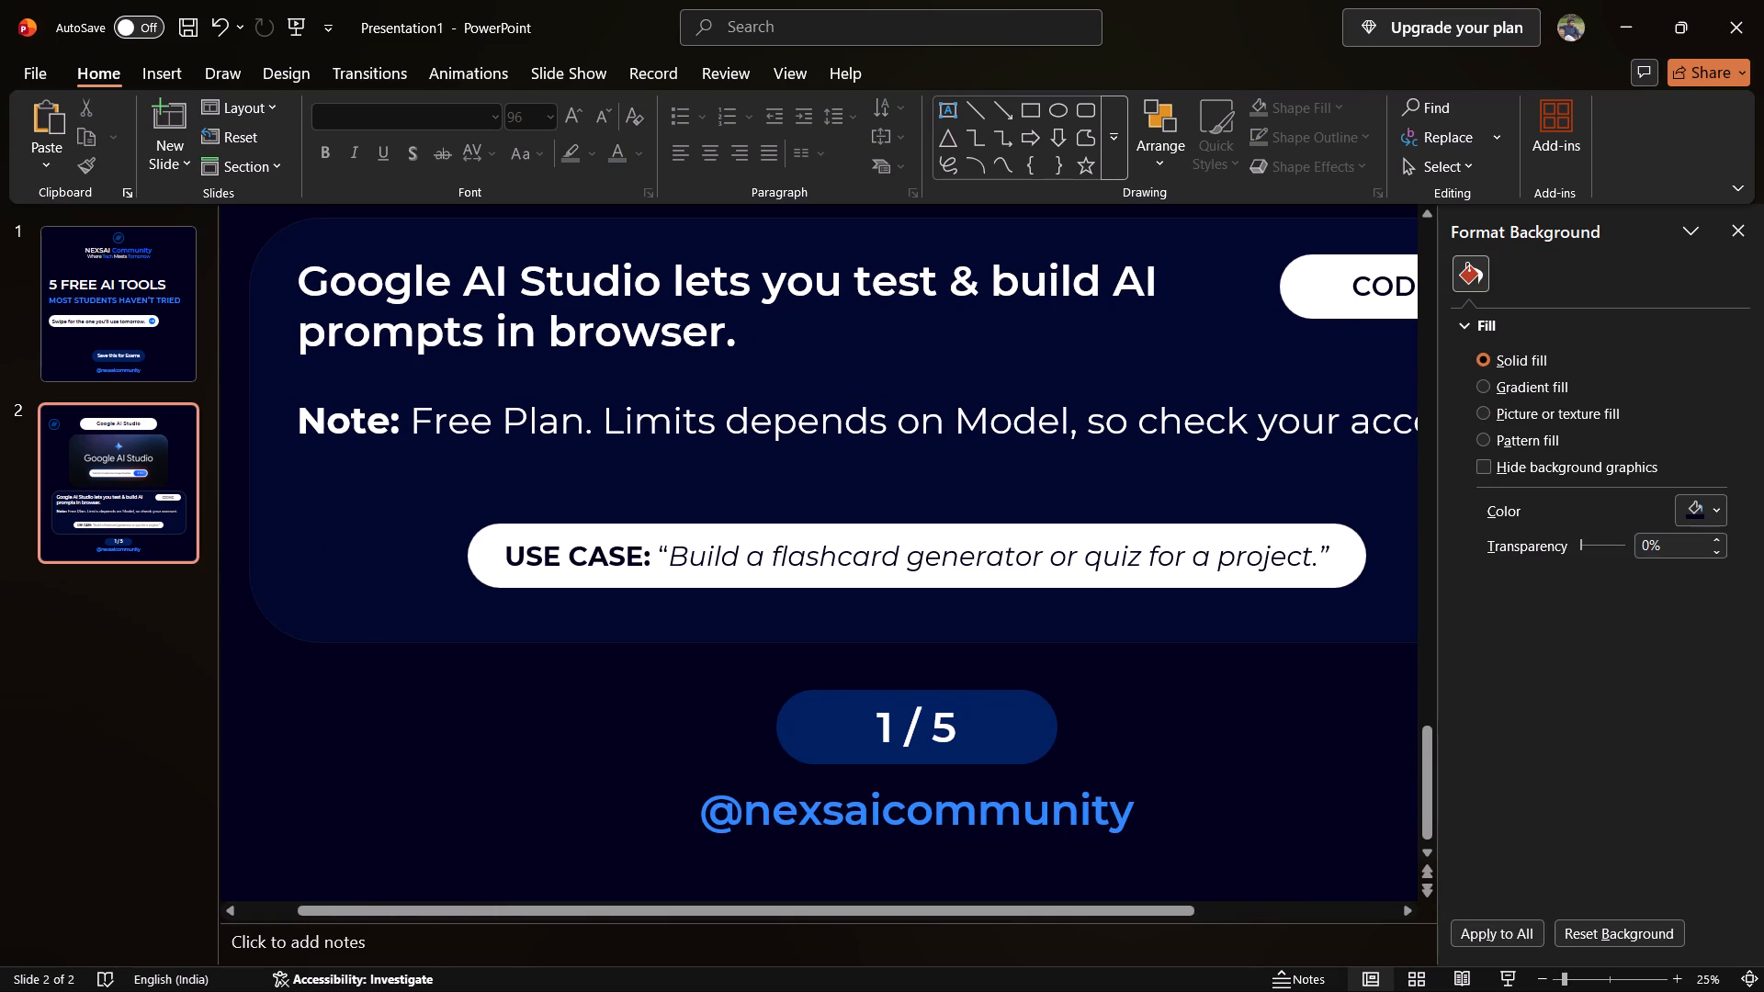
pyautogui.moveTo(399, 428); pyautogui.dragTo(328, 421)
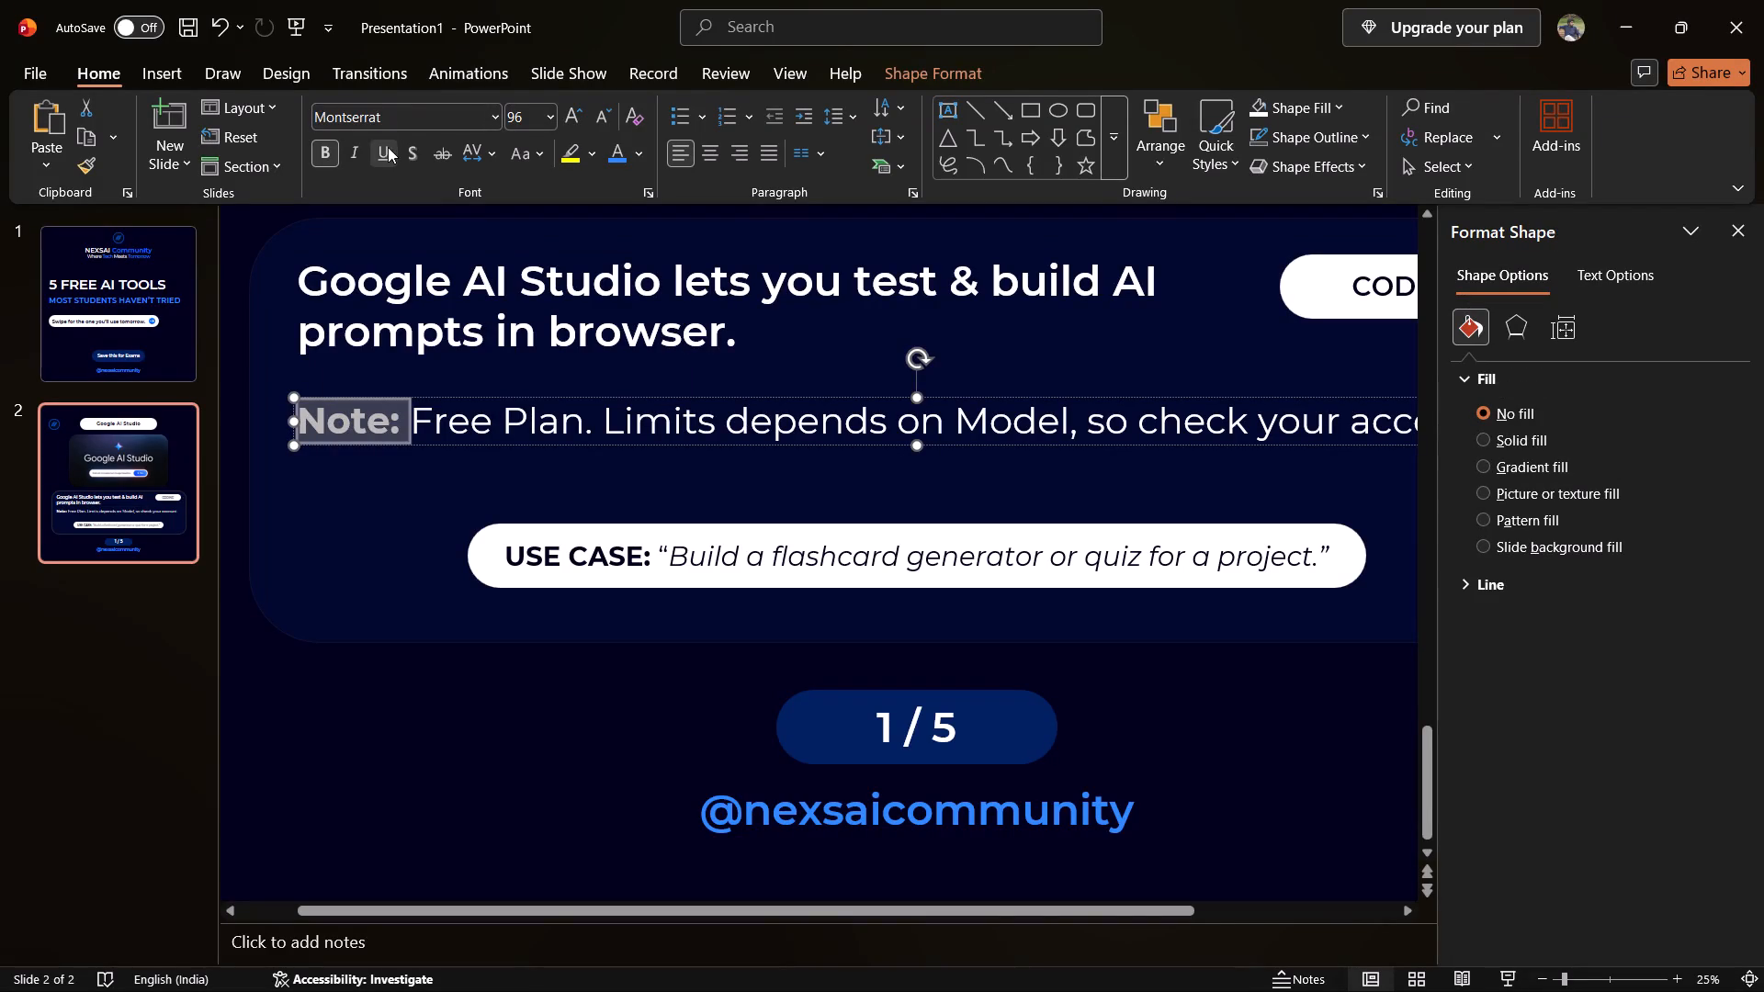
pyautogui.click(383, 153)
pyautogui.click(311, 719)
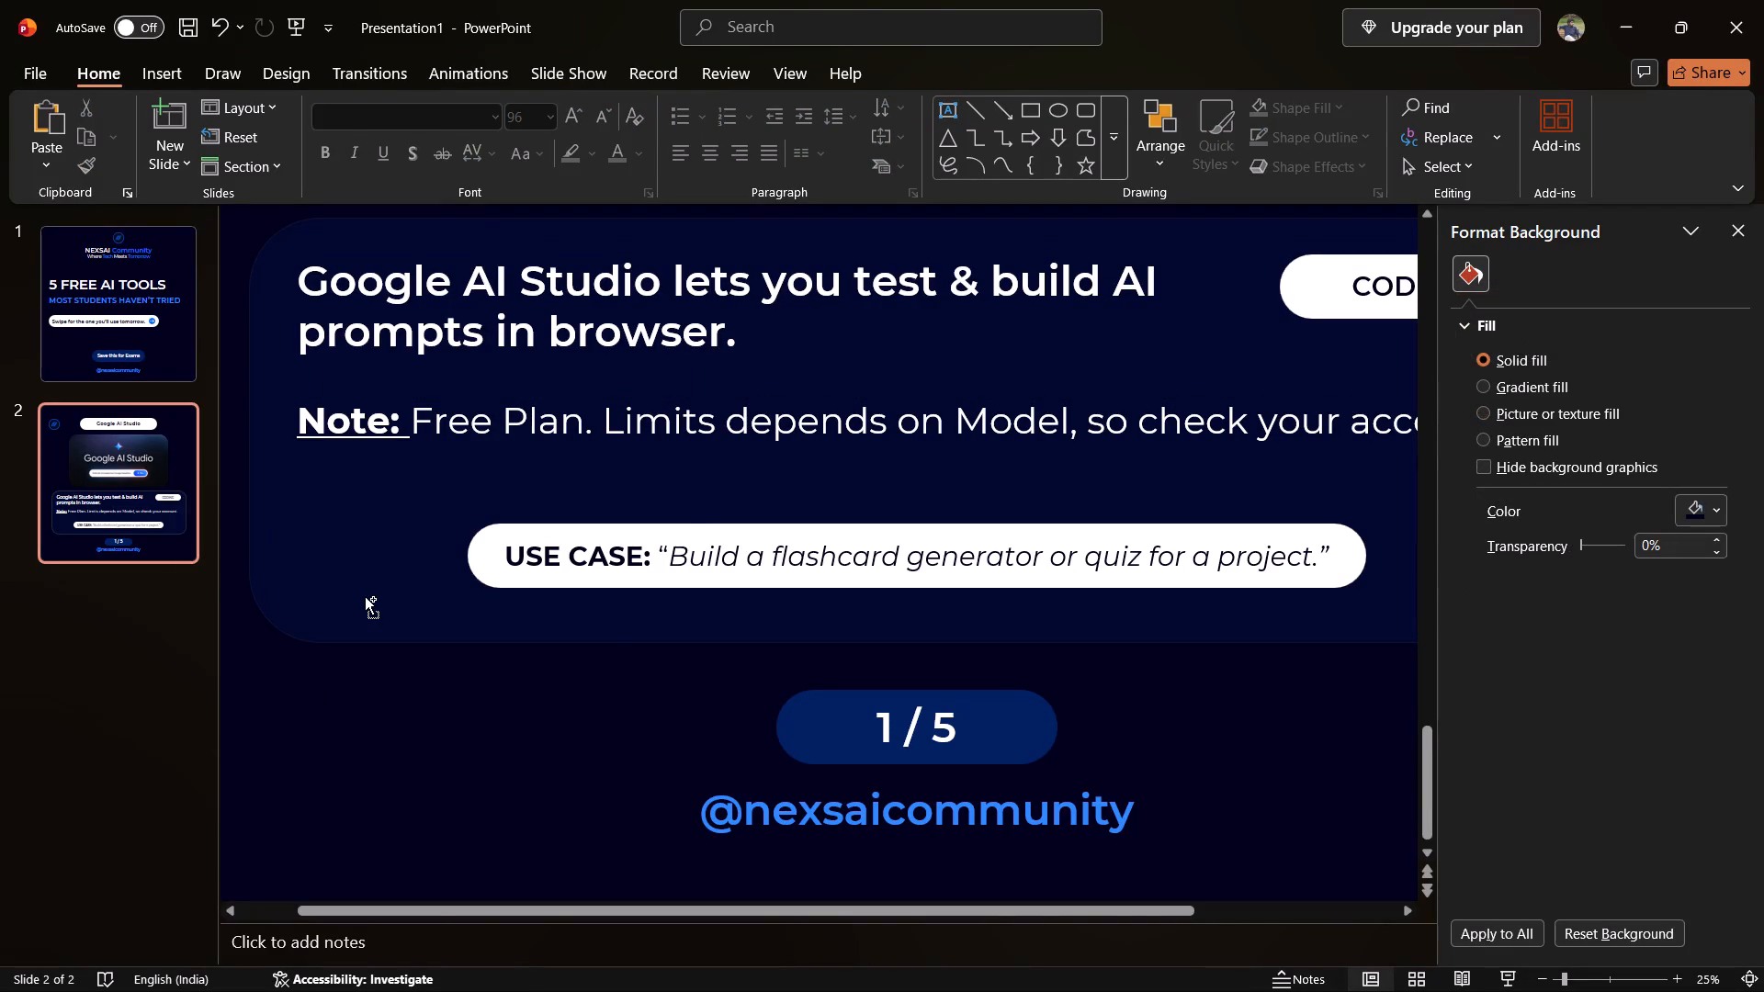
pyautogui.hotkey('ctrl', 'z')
# Underline only the word "Note" in the note text, leaving out its colon.
pyautogui.click(381, 423)
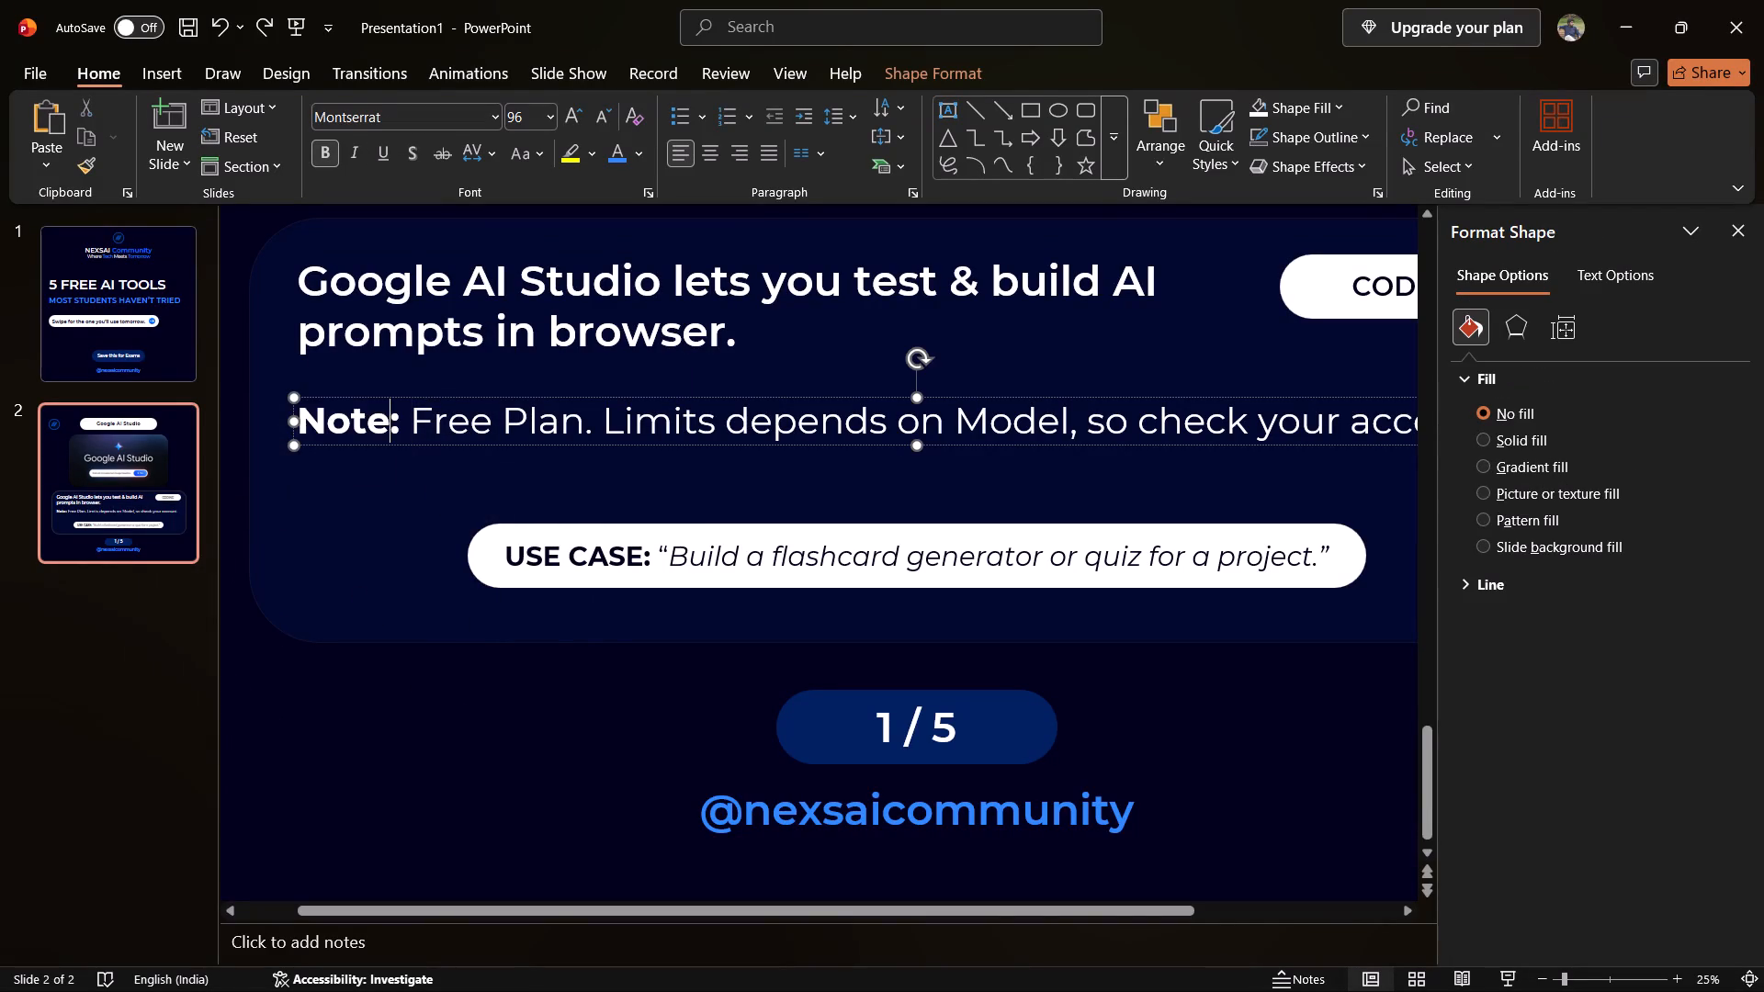
pyautogui.moveTo(381, 423); pyautogui.dragTo(309, 424)
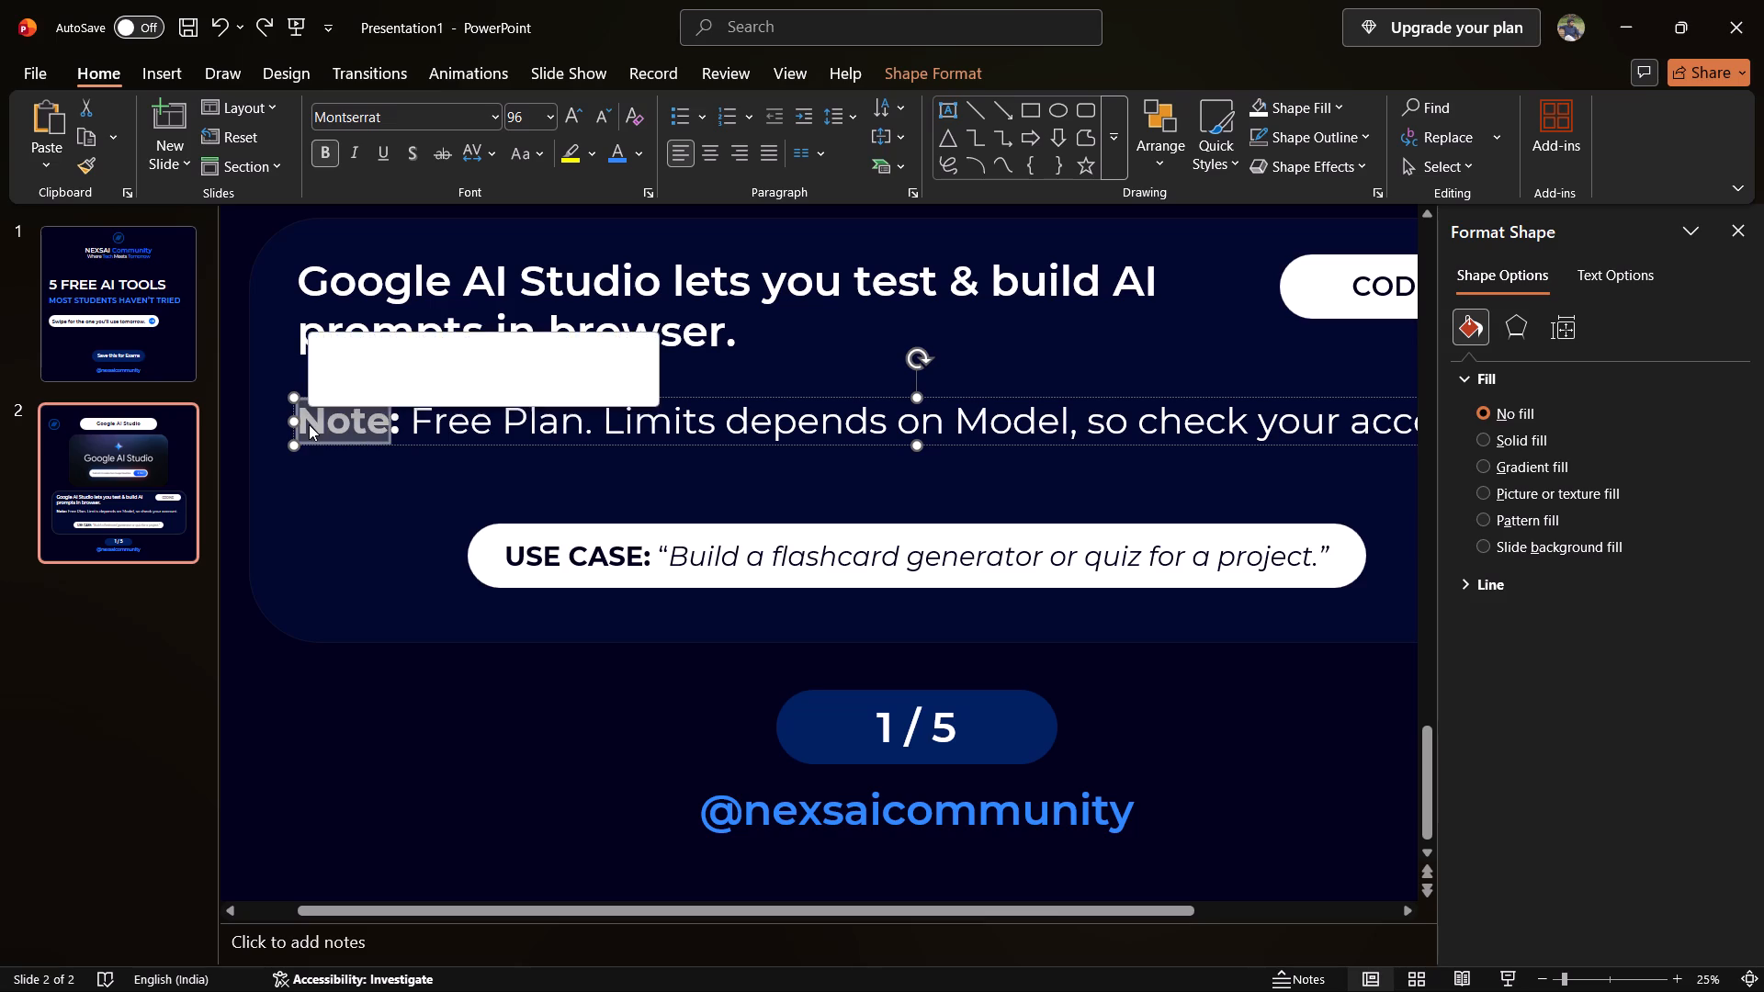
pyautogui.click(388, 161)
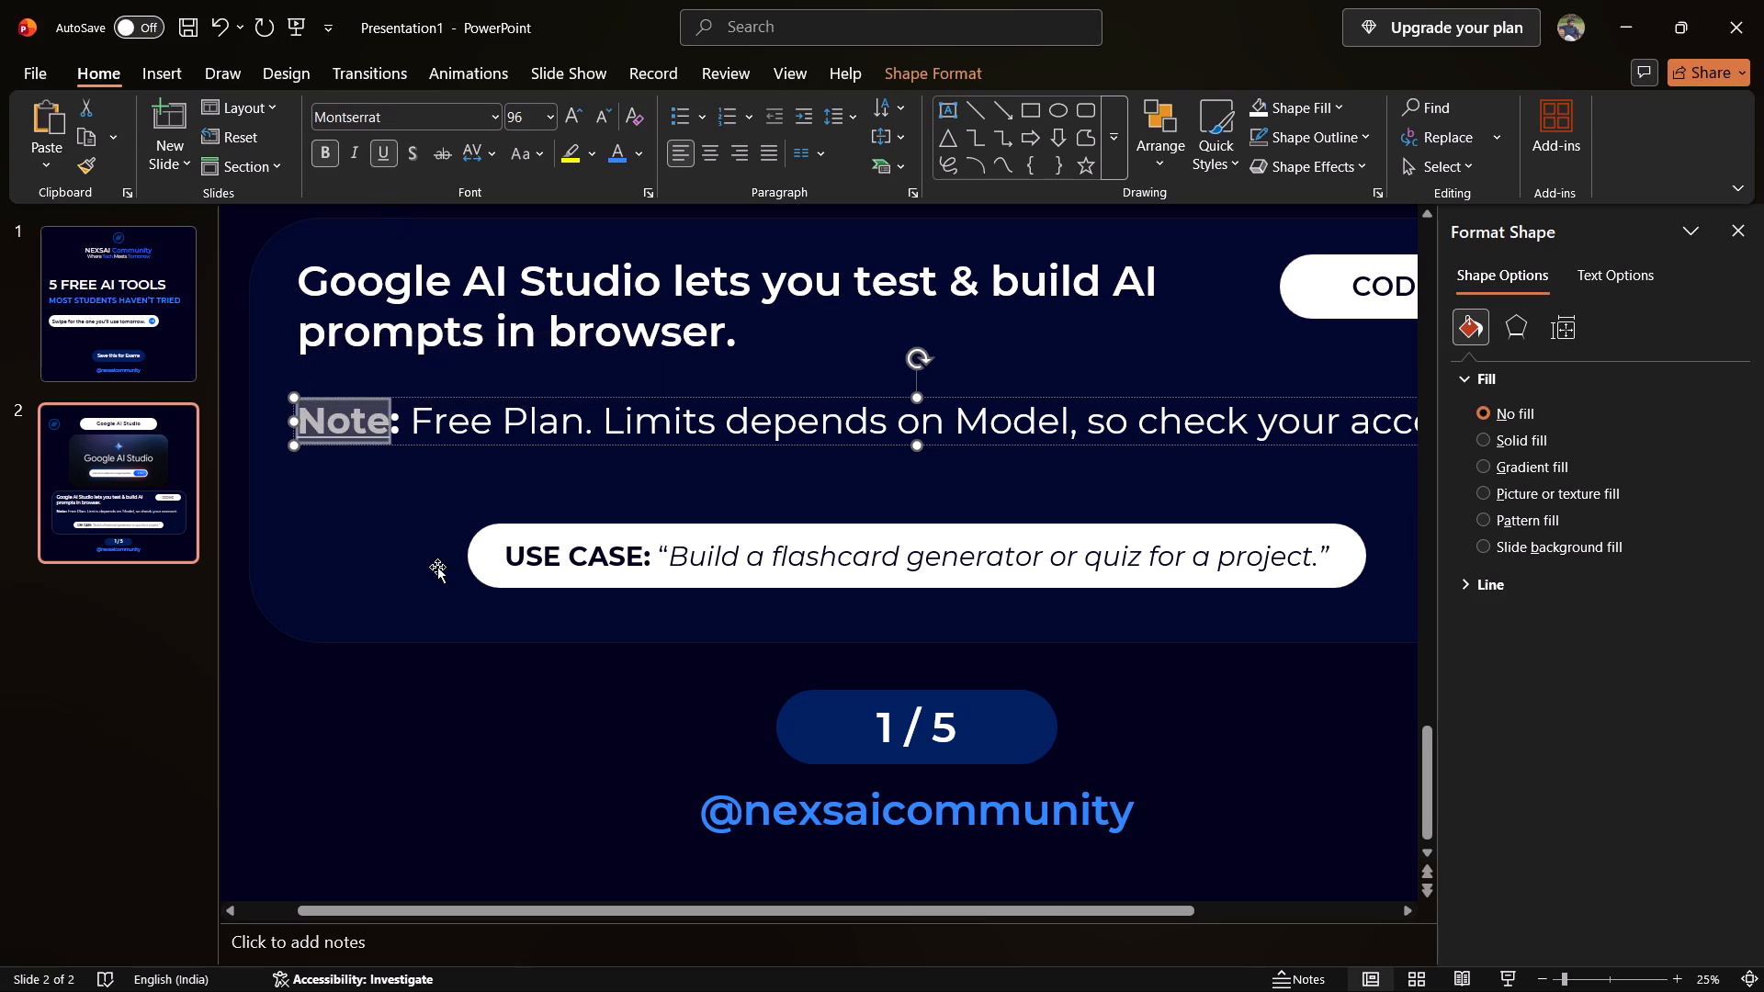
pyautogui.click(416, 746)
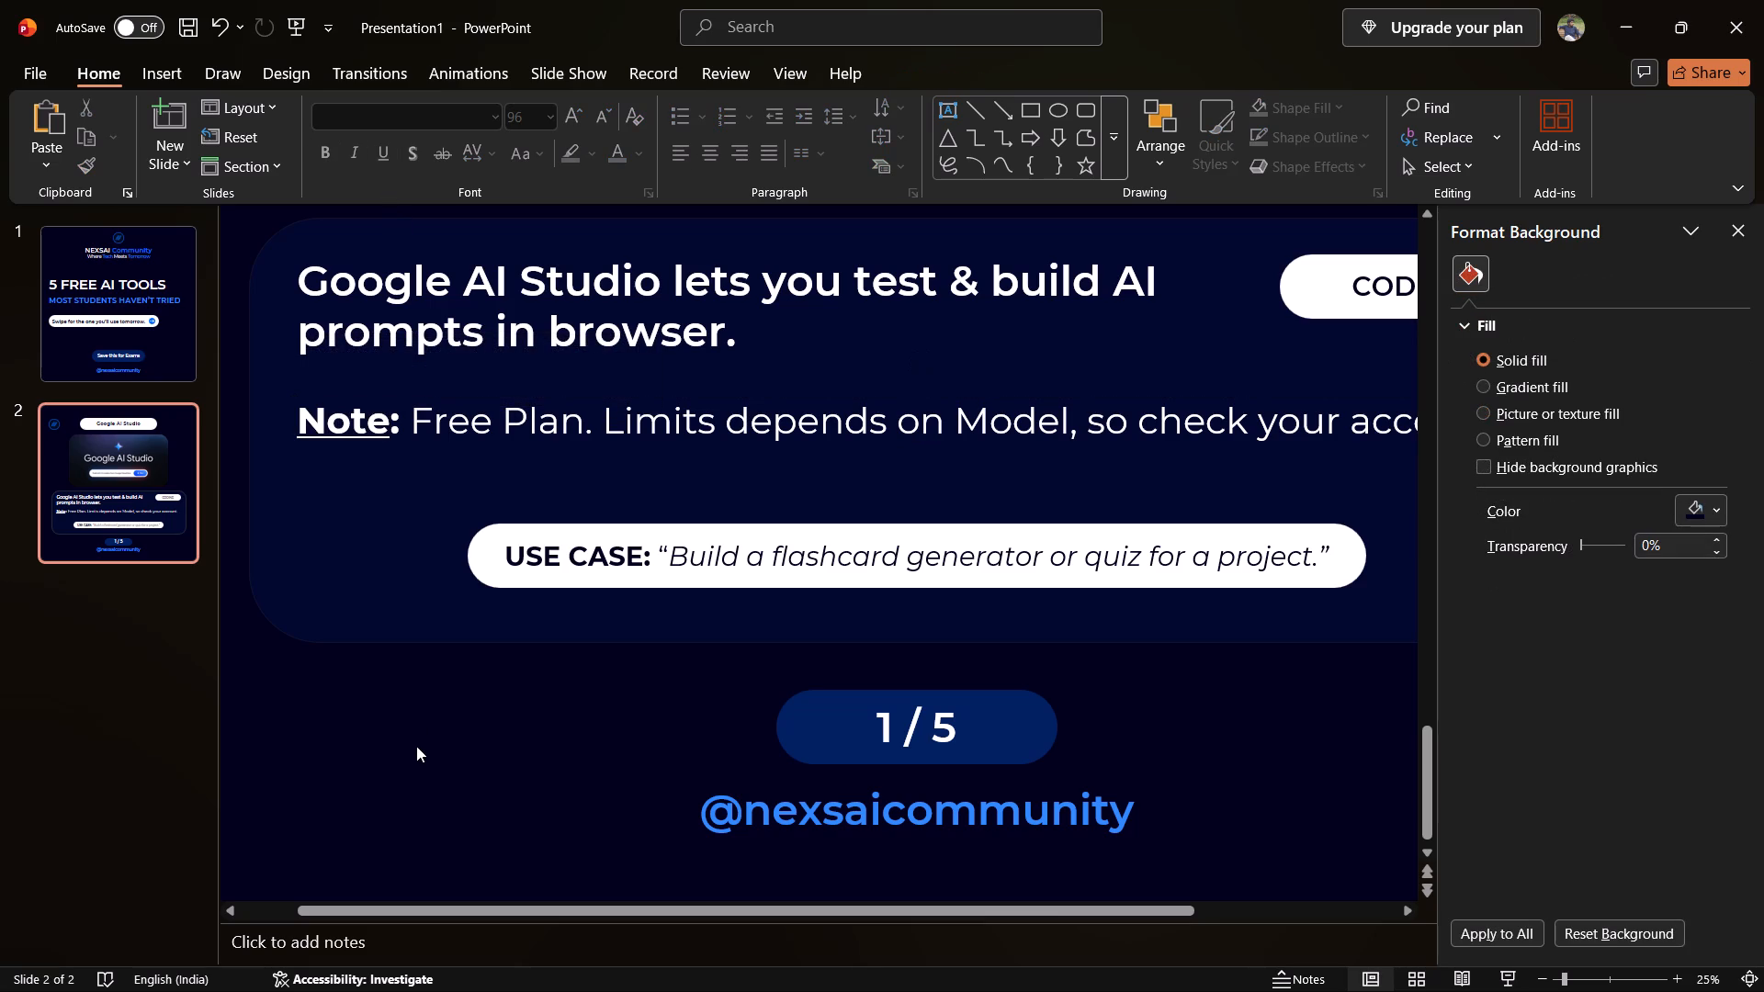
# Insert a space without underline between "Note" and its colon in the note text.
pyautogui.click(397, 423)
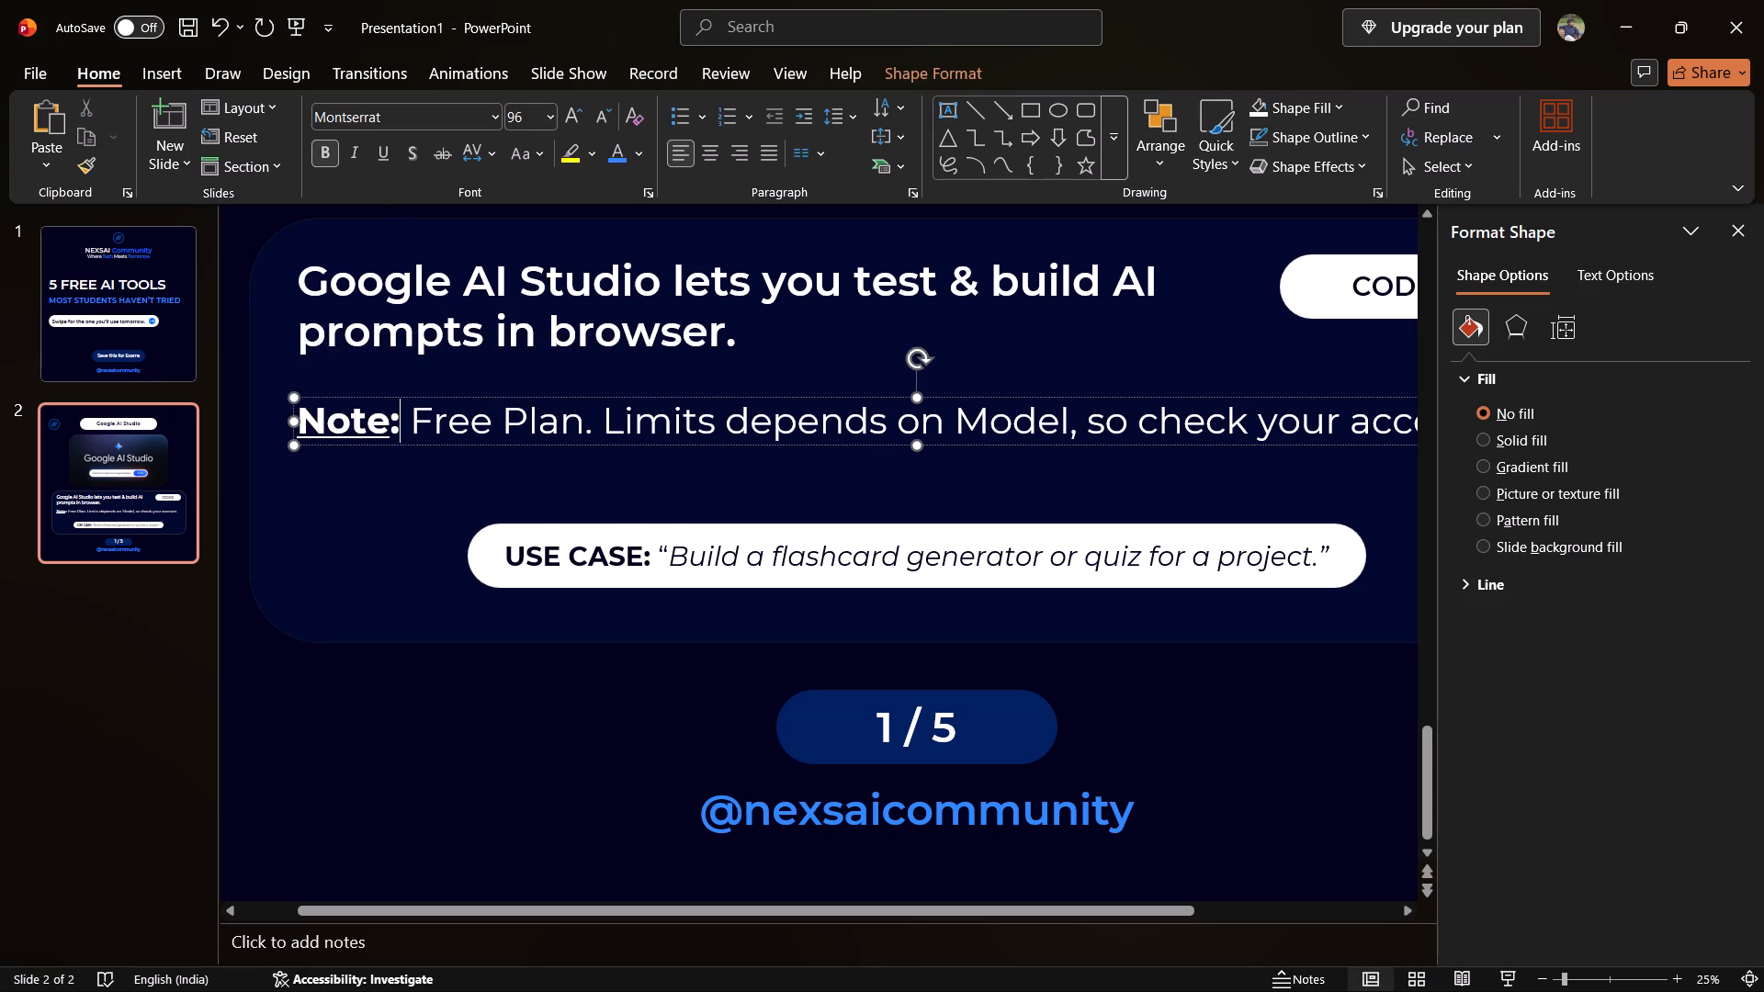
pyautogui.click(392, 423)
pyautogui.press('space')
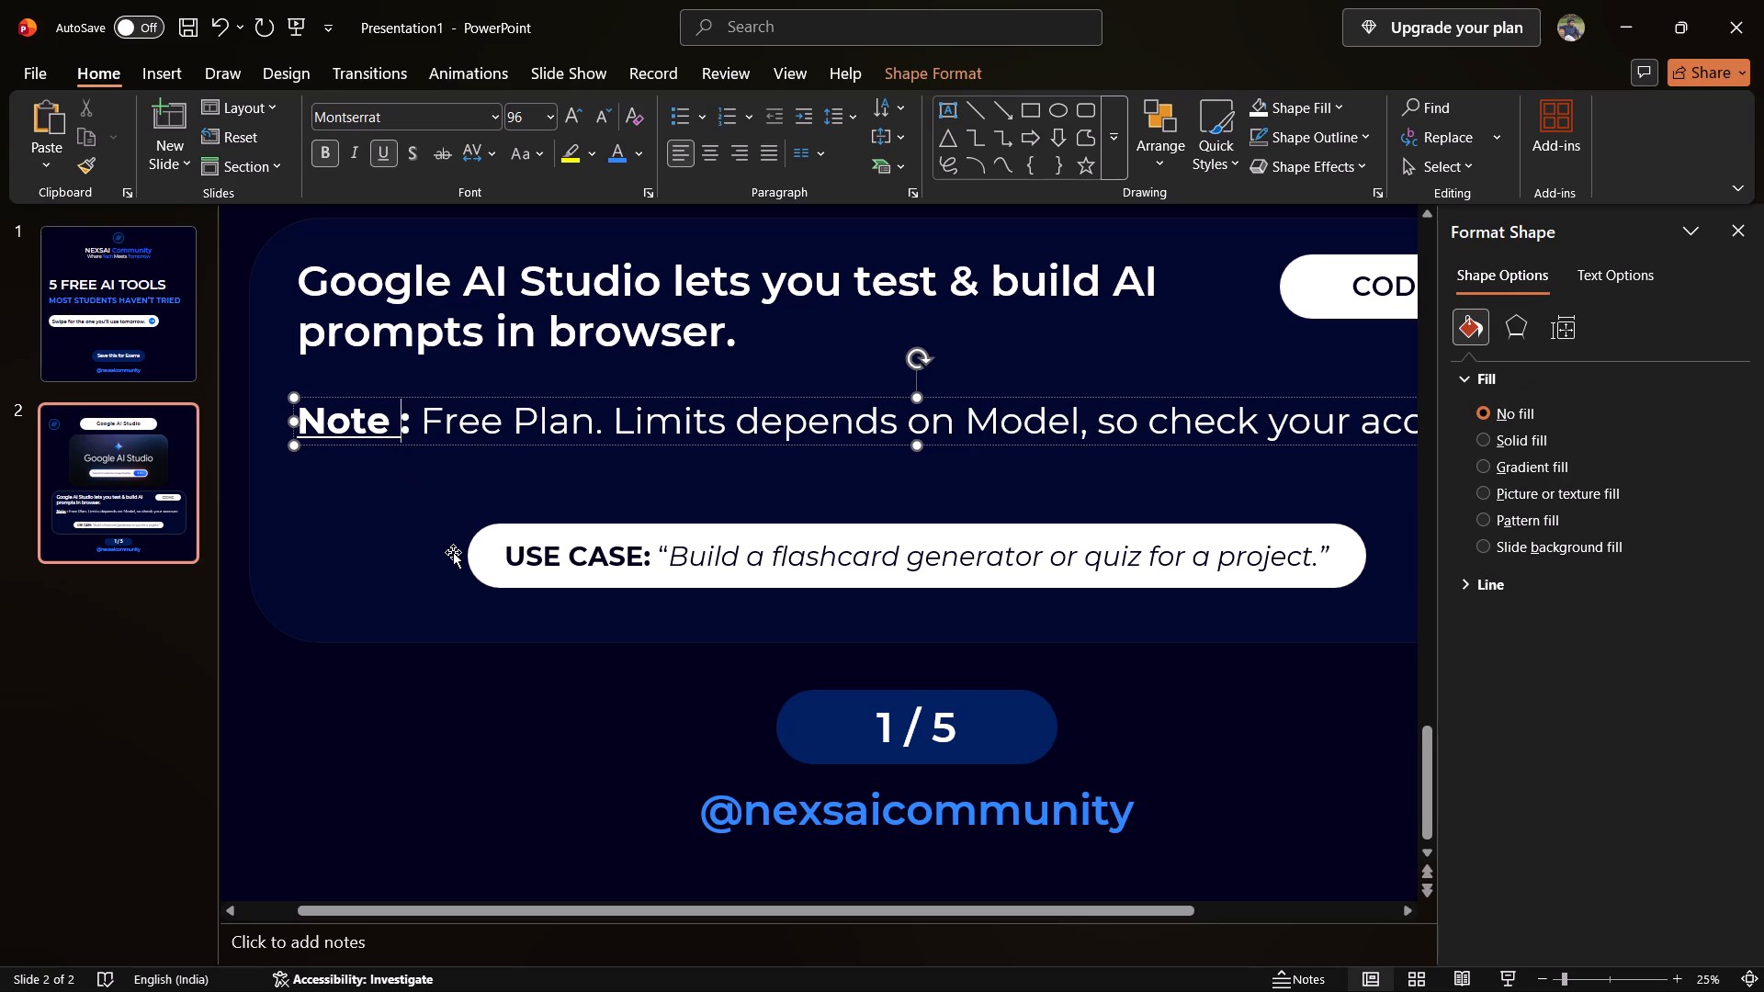
pyautogui.press('BackSpace')
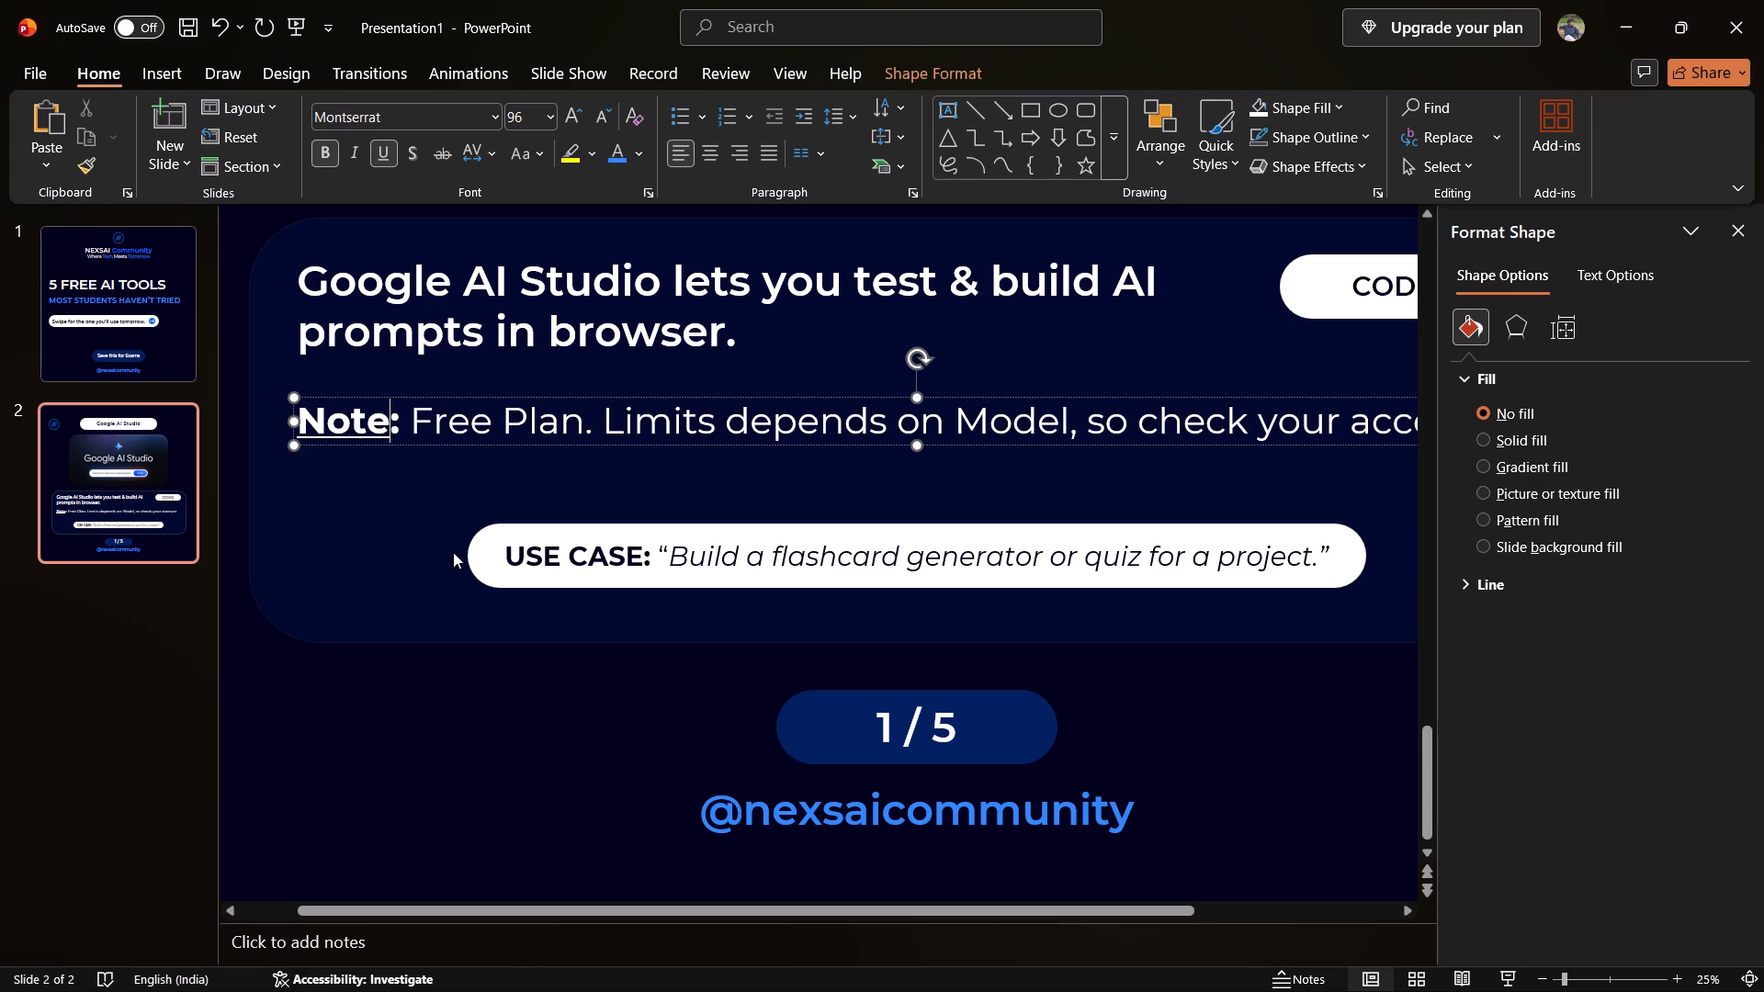
pyautogui.hotkey('ctrl', 'u')
pyautogui.press('space')
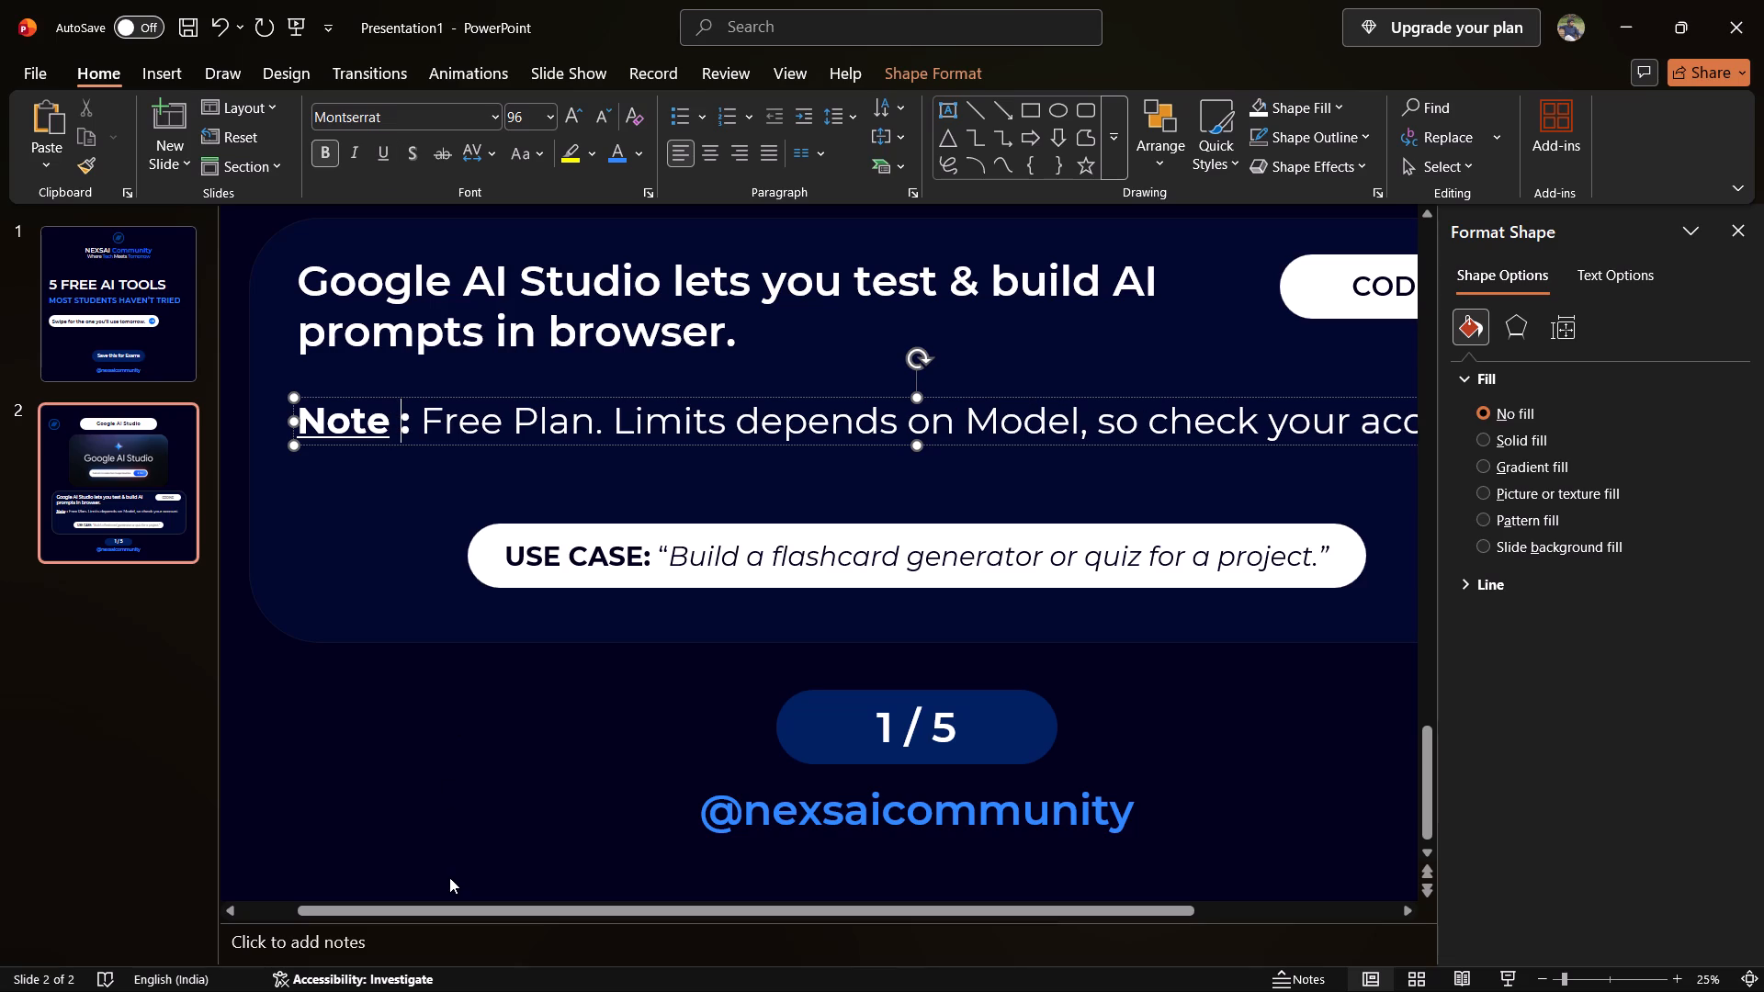
pyautogui.click(449, 877)
pyautogui.hscroll(-2, 449, 877)
pyautogui.hscroll(1, 449, 877)
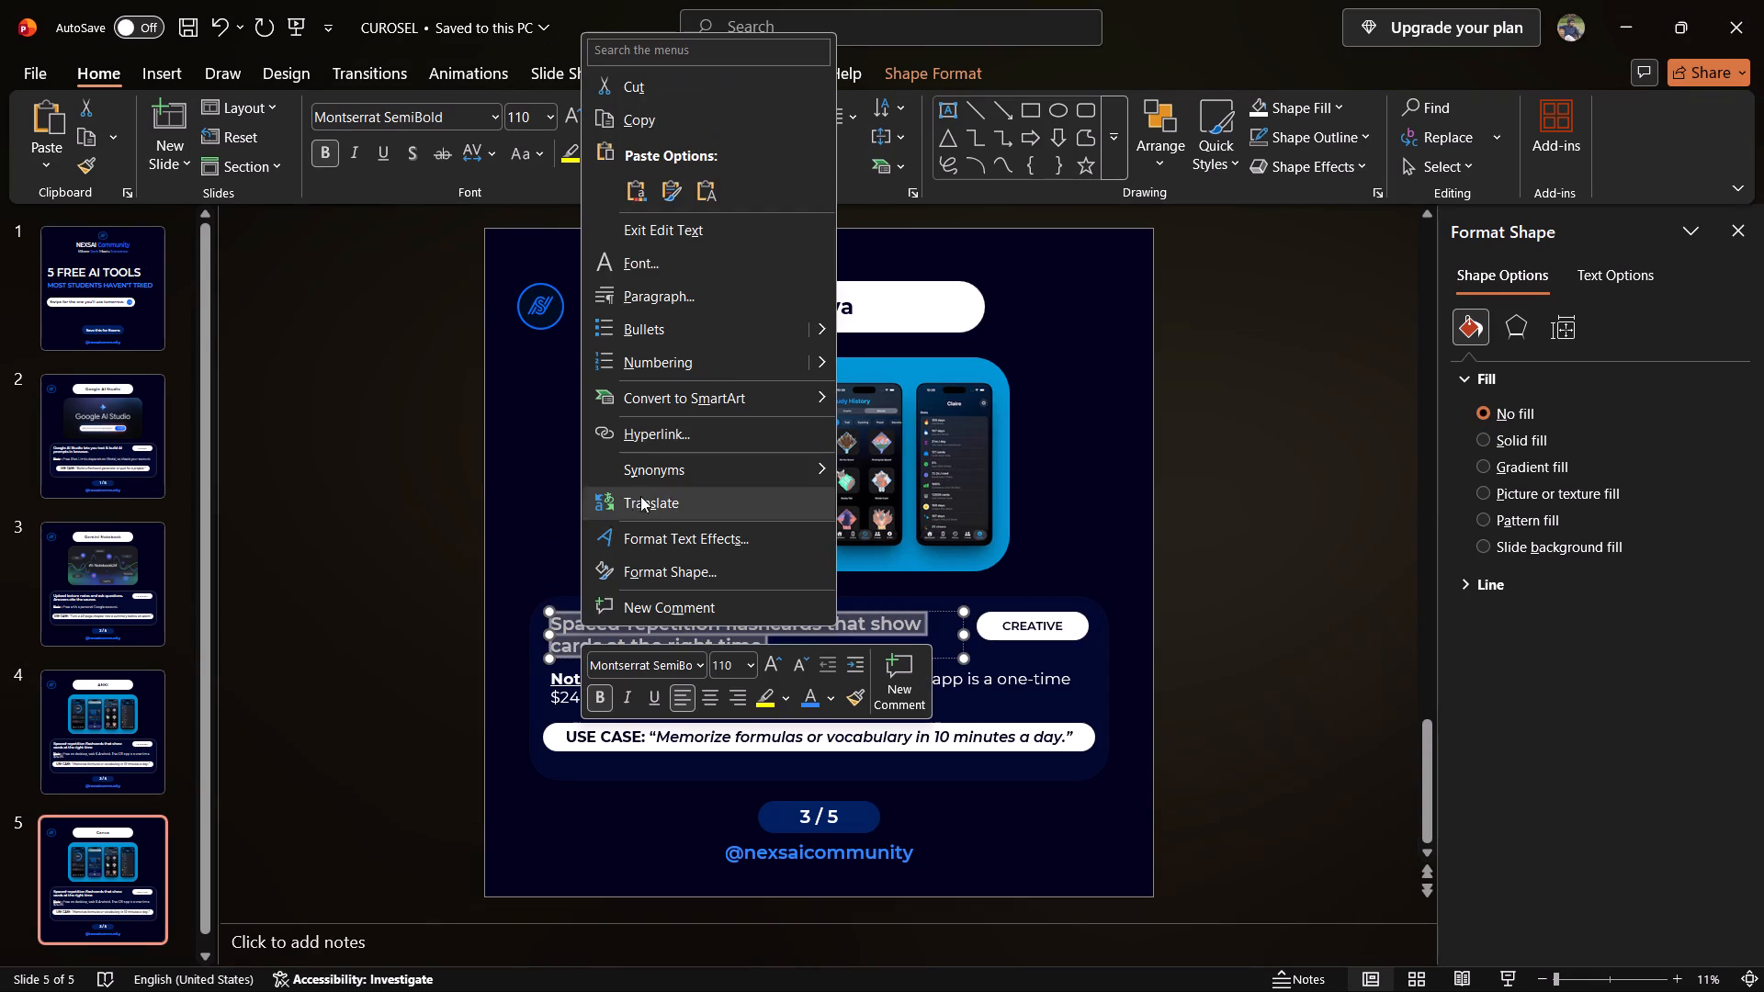
pyautogui.click(708, 197)
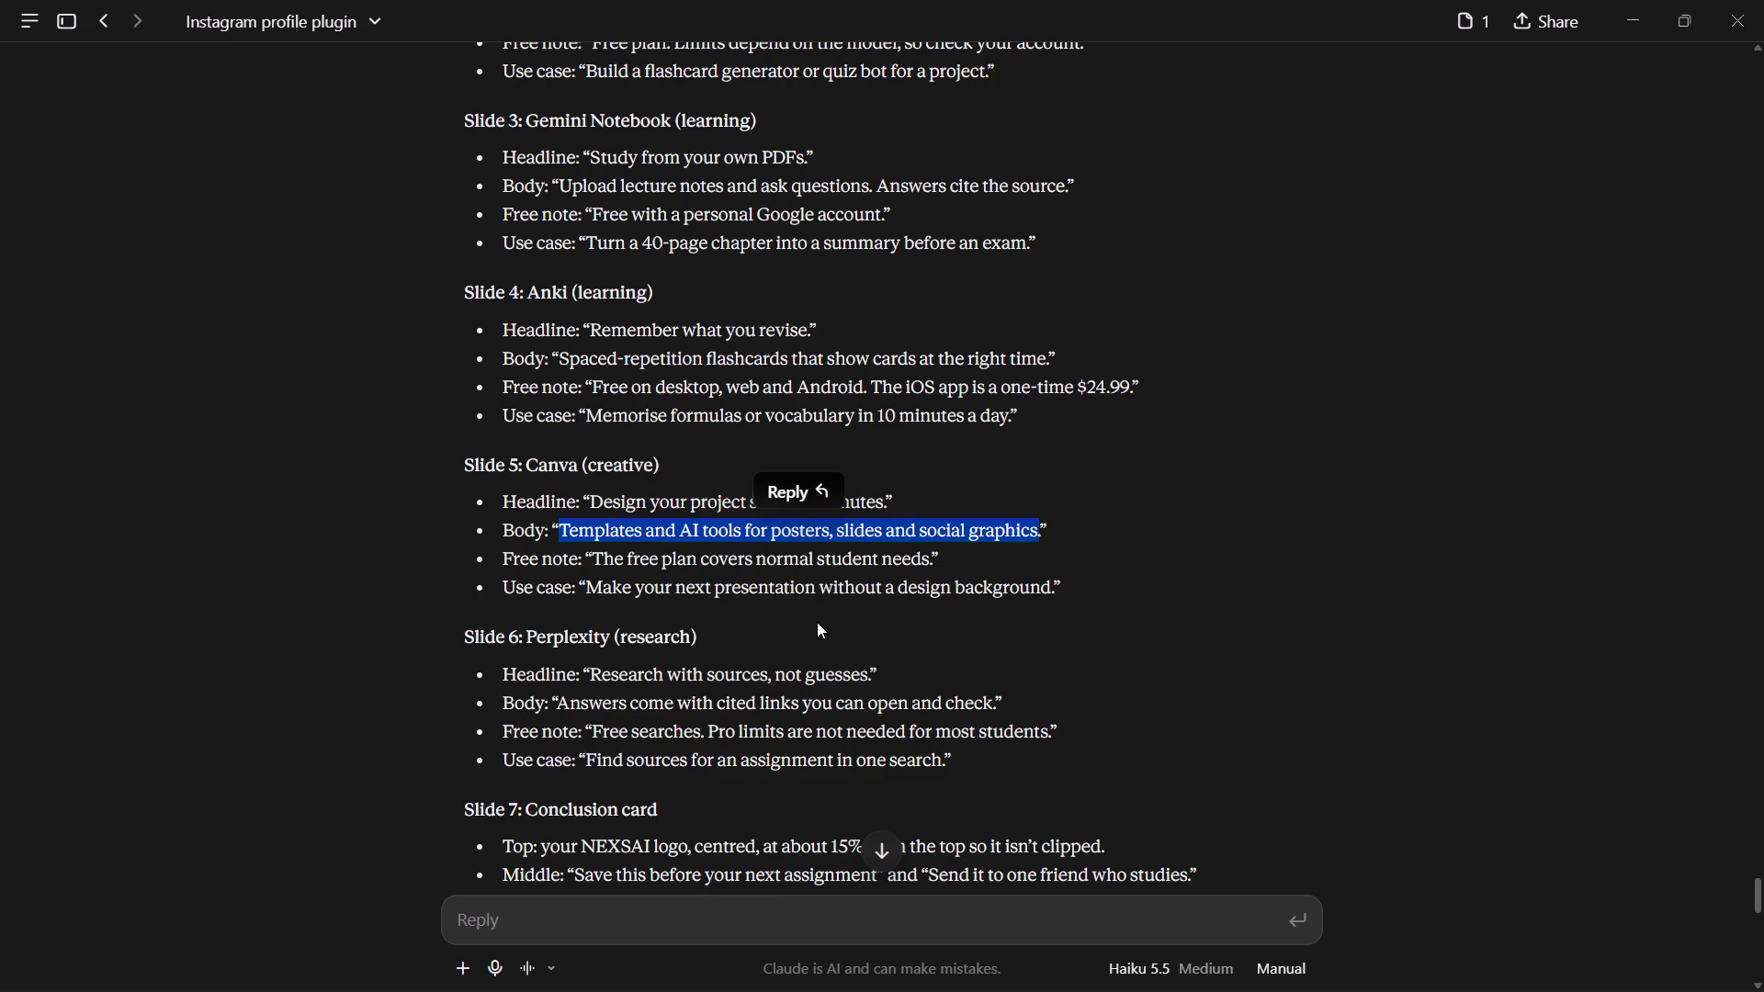
# Select Canva's free note "The free plan covers normal student needs." in Claude's outline.
pyautogui.click(817, 622)
pyautogui.click(932, 563)
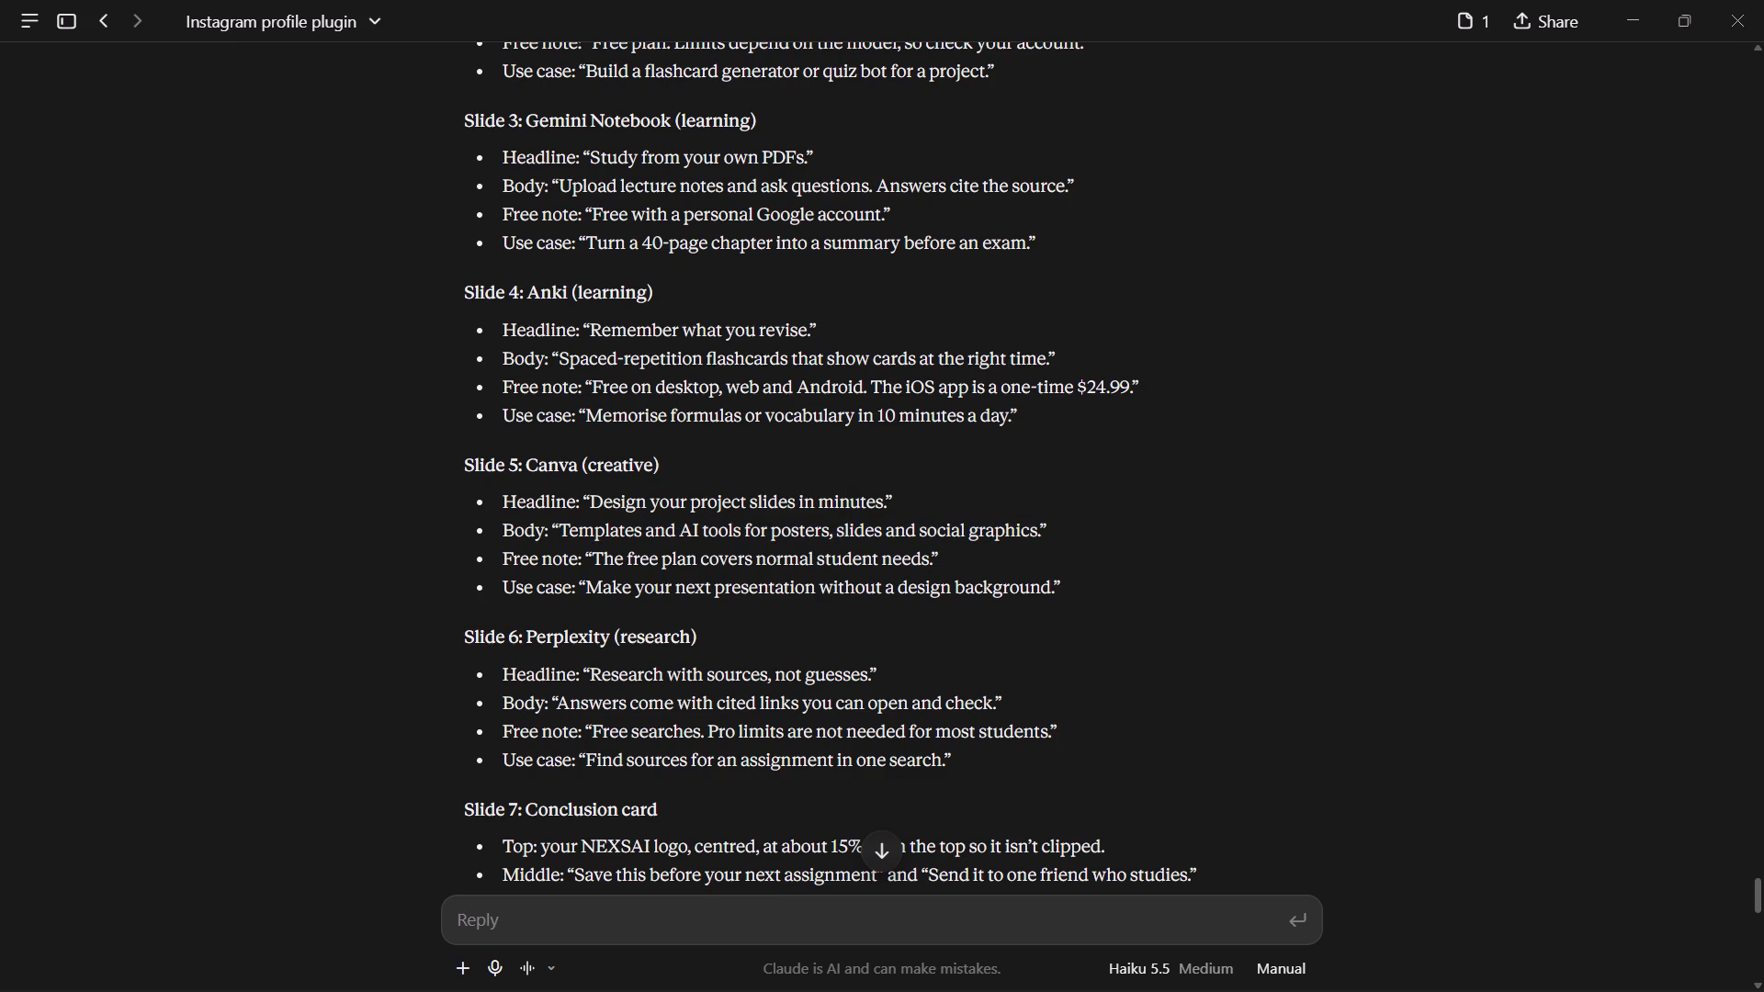